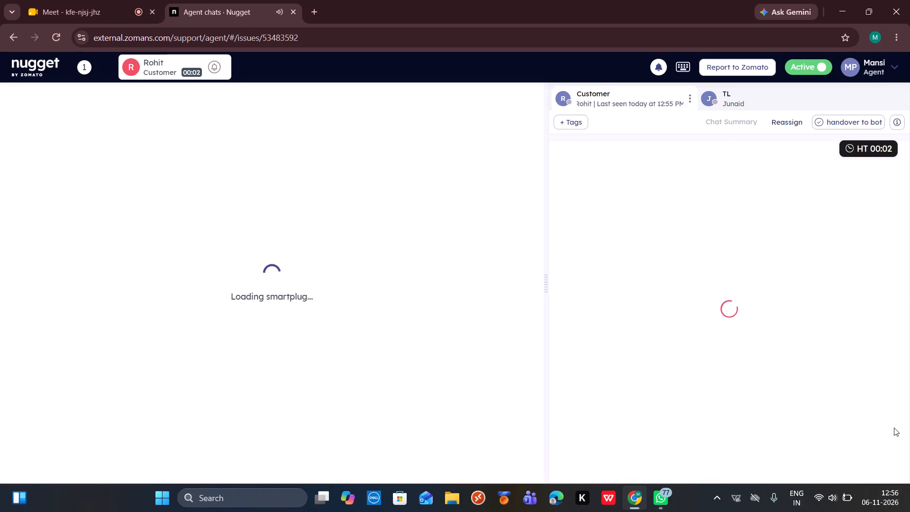
Send the customer the suggested reply "Hey, I'll quickly review your concern and get back to you in just a moment.".
click(888, 420)
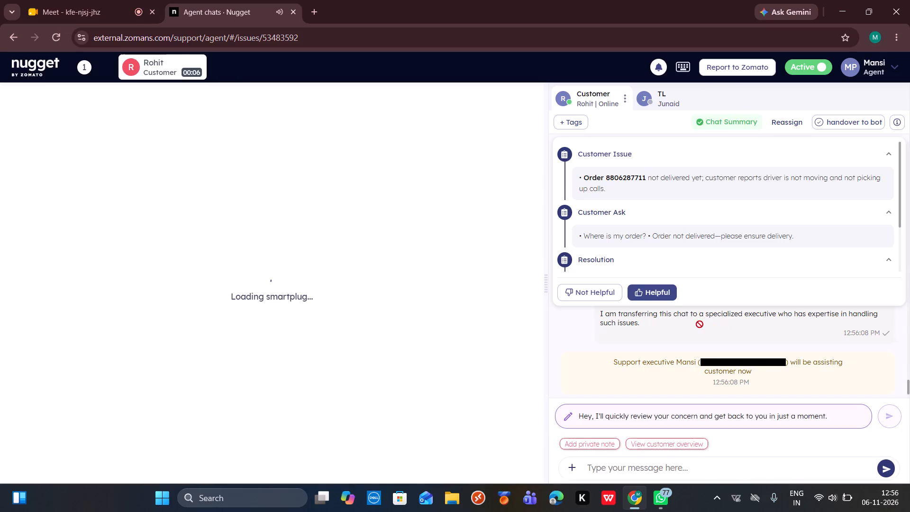
click(672, 290)
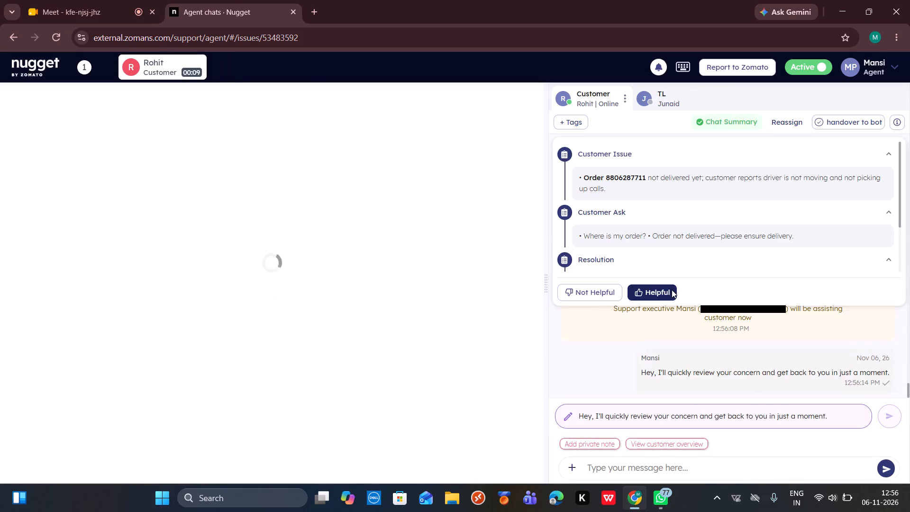
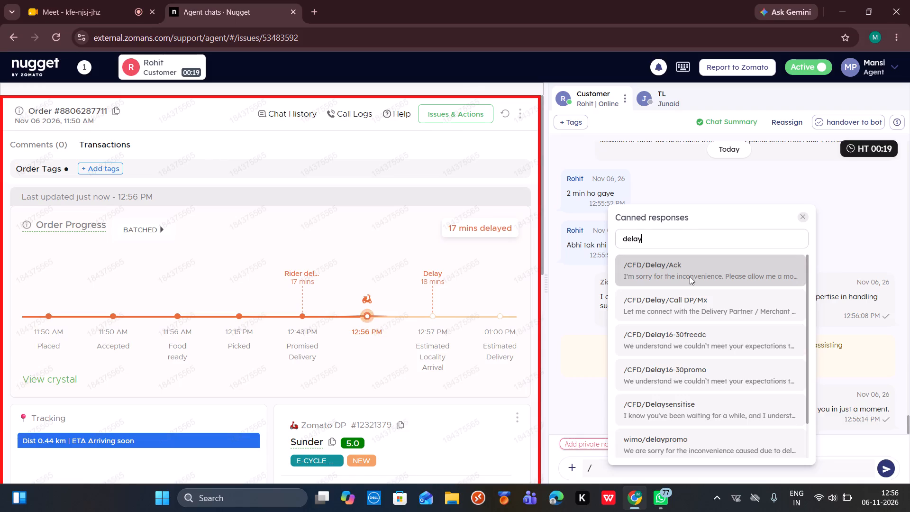
Send the customer the canned delay acknowledgement /CFD/Delay/Ack.
click(690, 276)
key(Return)
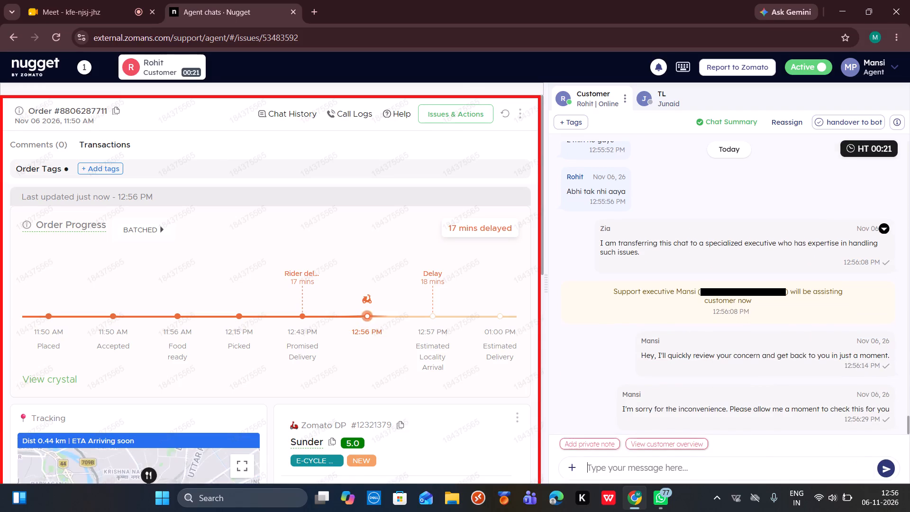
Check the batched order details for the delayed order, then close them.
click(151, 228)
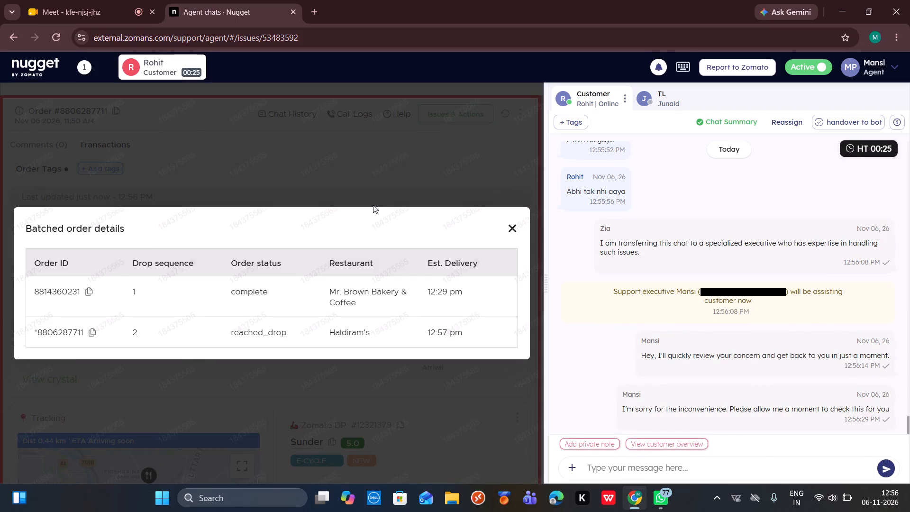
click(397, 156)
click(505, 107)
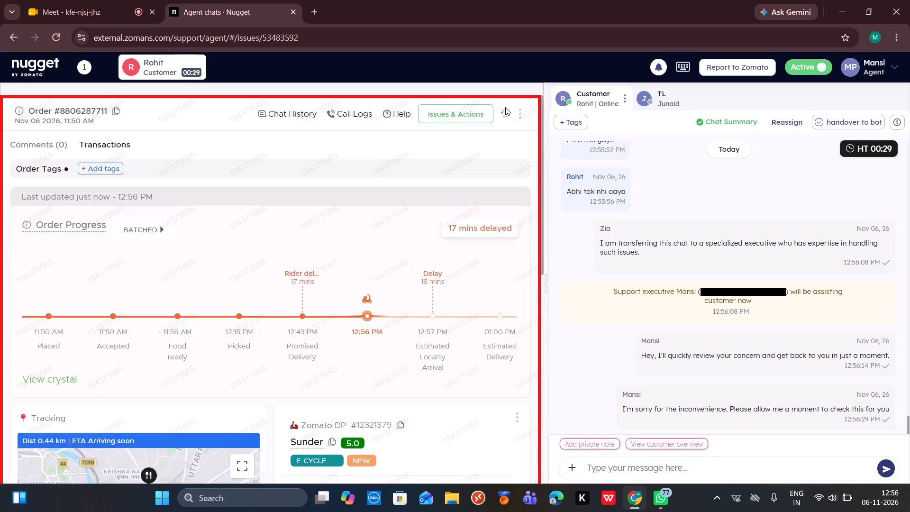
click(504, 113)
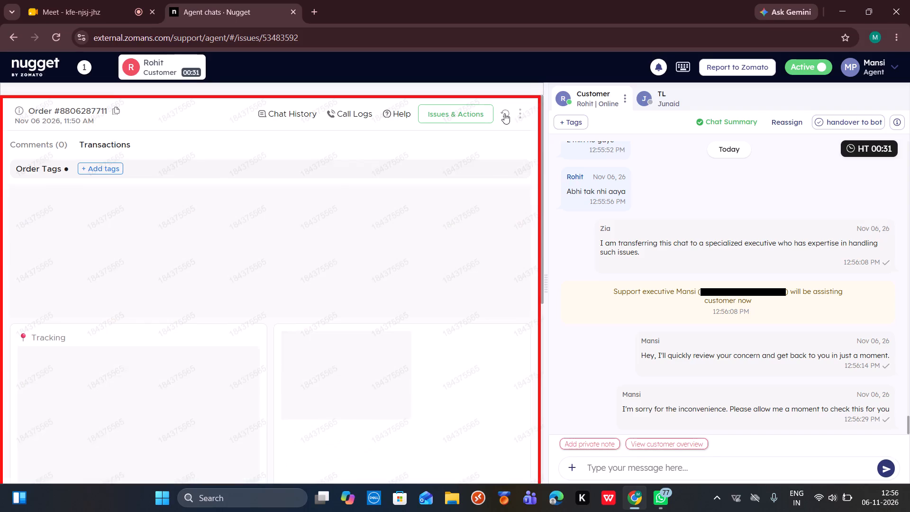
Reveal the customer's masked delivery address in the order's tracking details.
scroll(463, 319, down, 1)
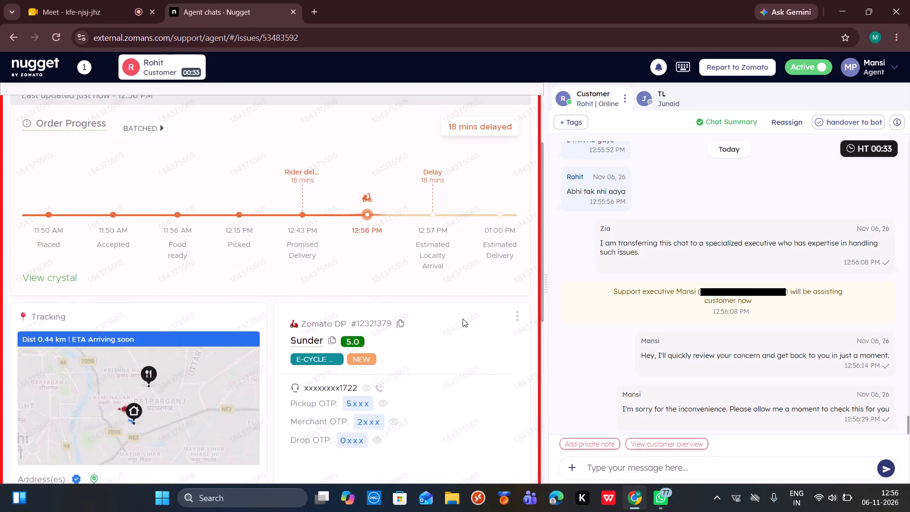
scroll(463, 319, down, 2)
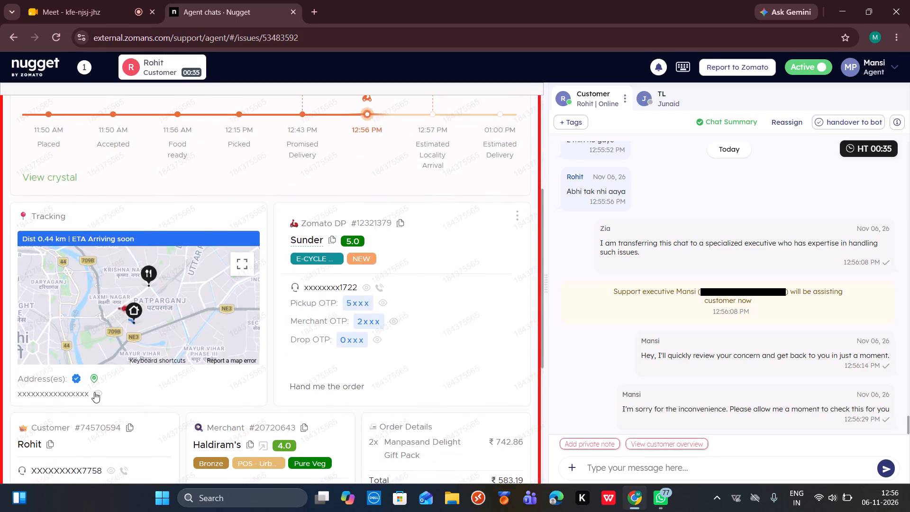
click(94, 392)
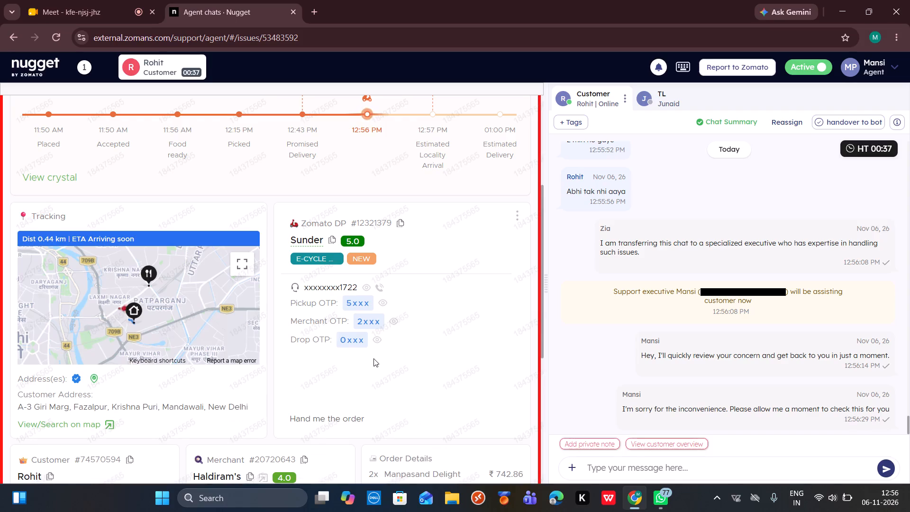
Place a callback-connected call to the order's delivery partner.
click(378, 287)
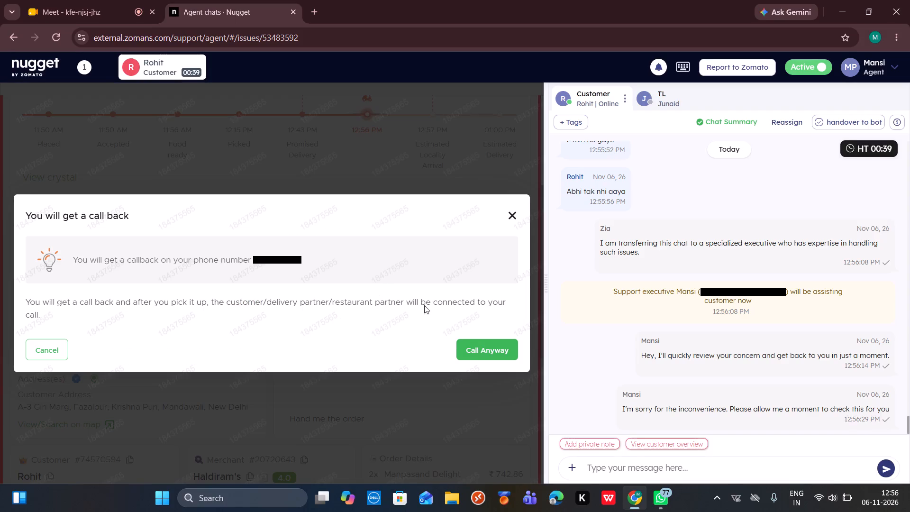
click(472, 351)
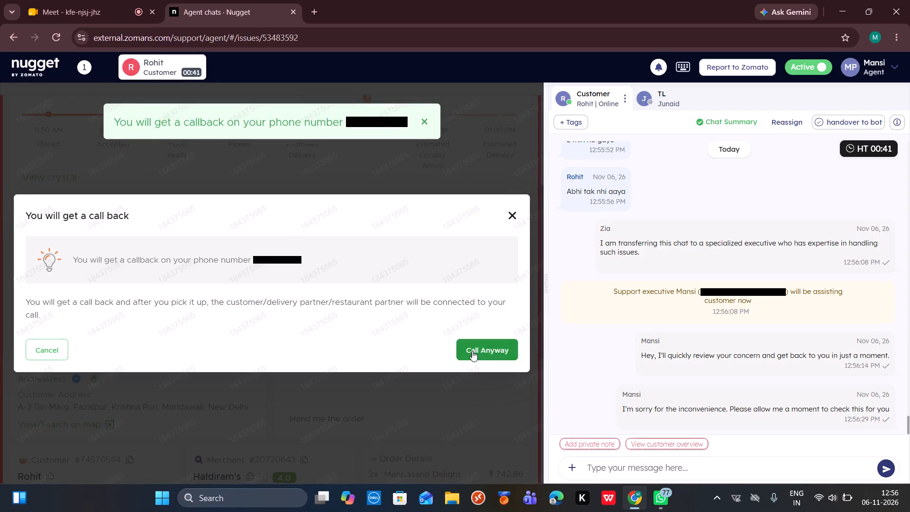
Refresh the order details repeatedly to check the delivery progress and the delivery partner's tracking.
scroll(472, 351, up, 9)
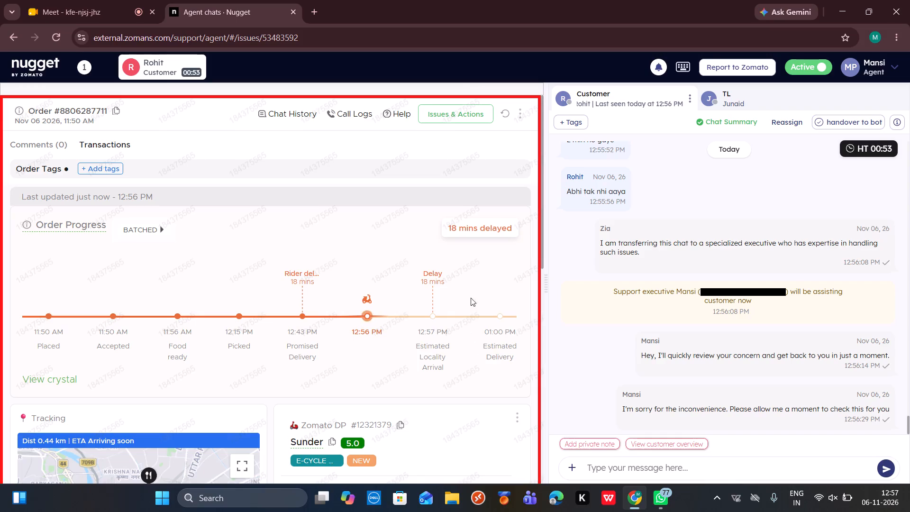
click(508, 117)
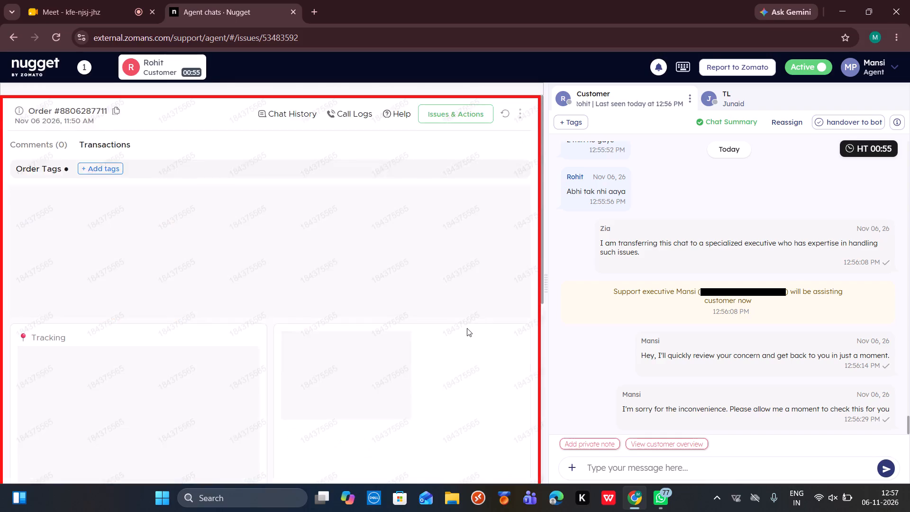
scroll(467, 328, down, 2)
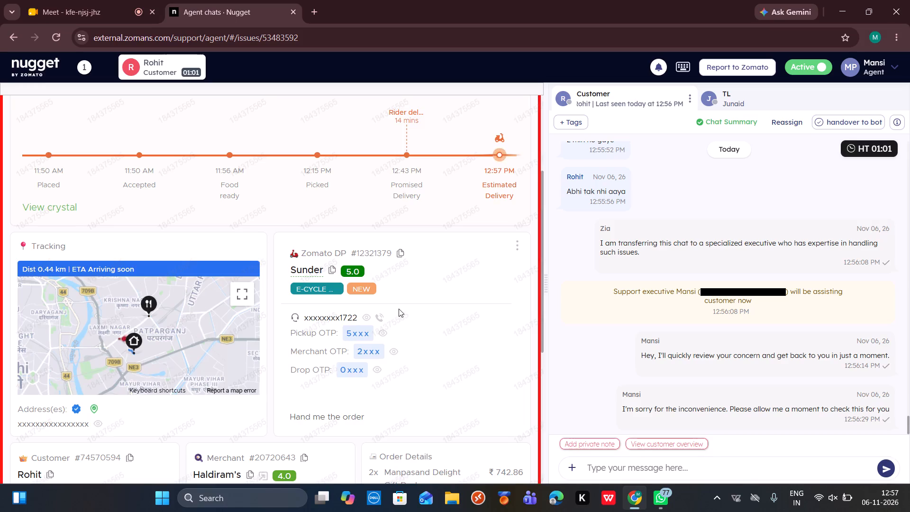
scroll(399, 309, up, 6)
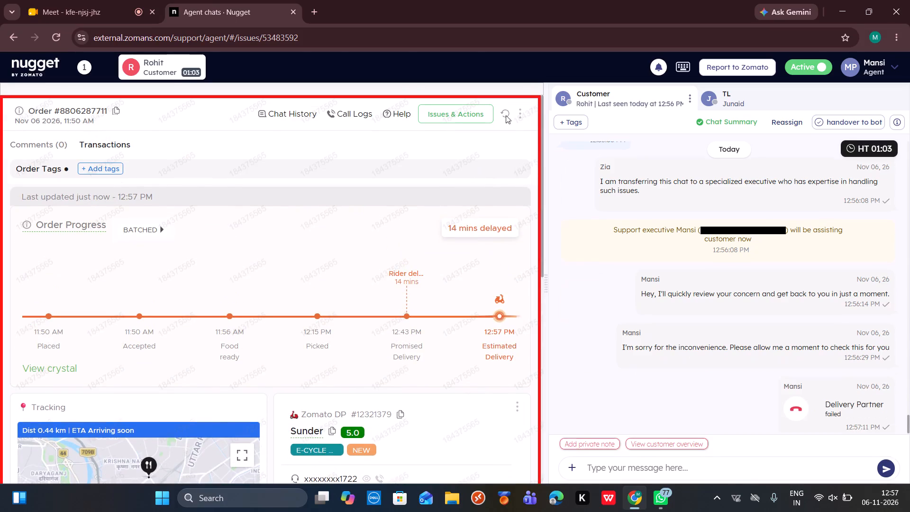
click(504, 113)
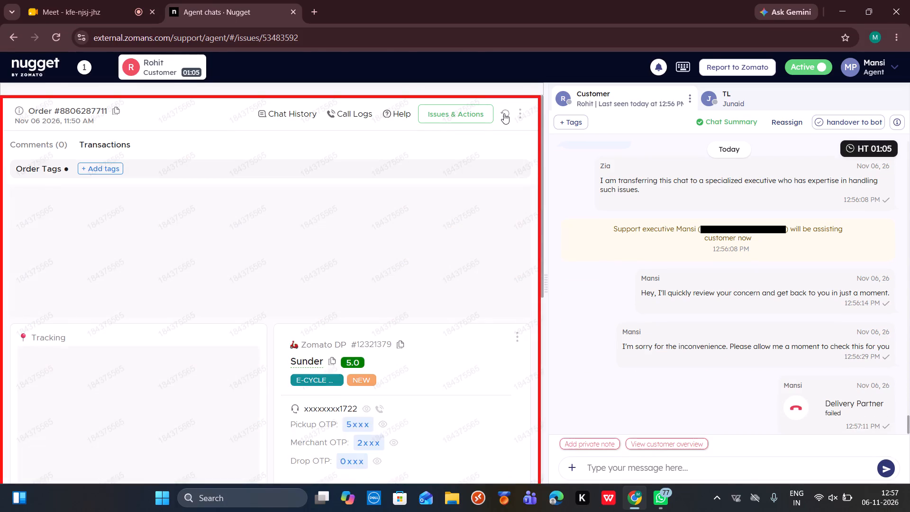
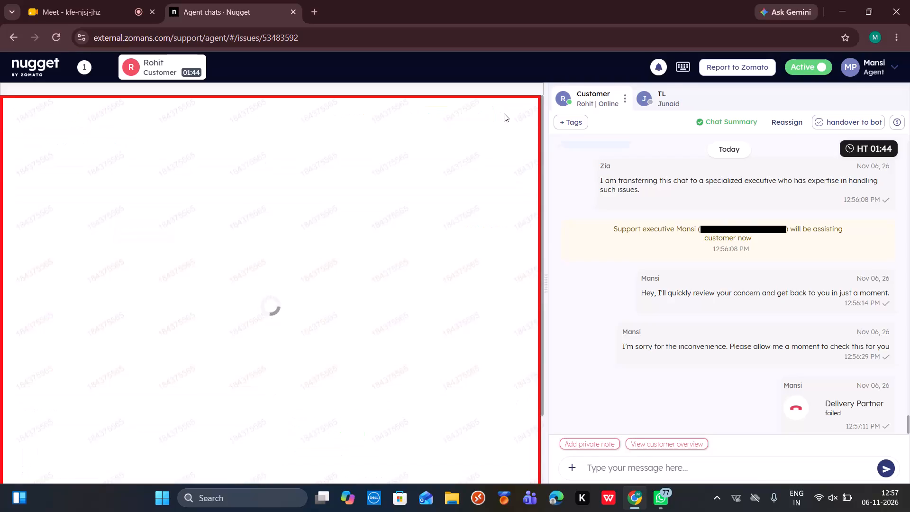
scroll(491, 341, down, 1)
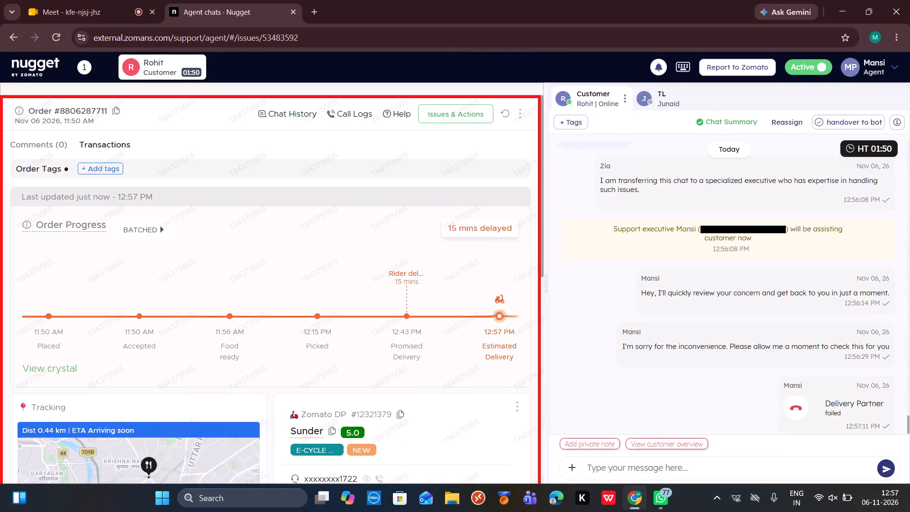
scroll(491, 341, down, 6)
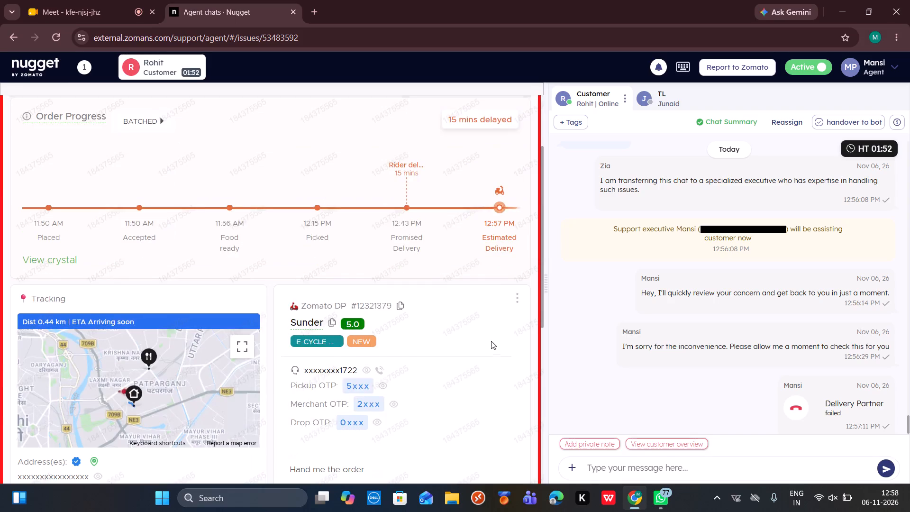
click(382, 368)
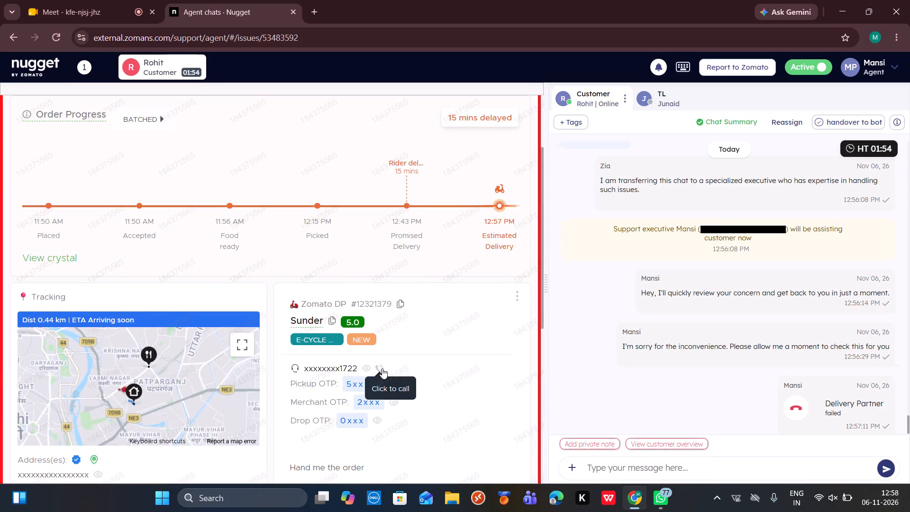
click(501, 354)
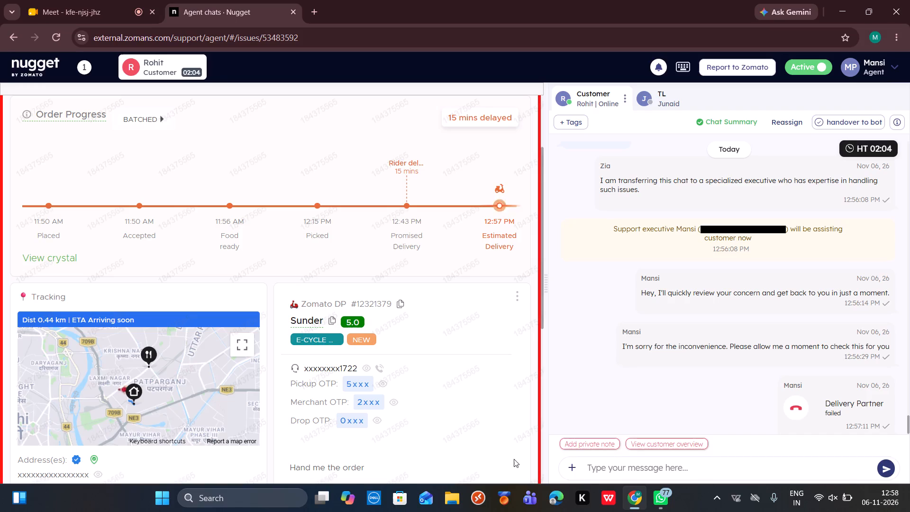
Add a private note to the customer's chat reading "riders phone switch off".
click(598, 446)
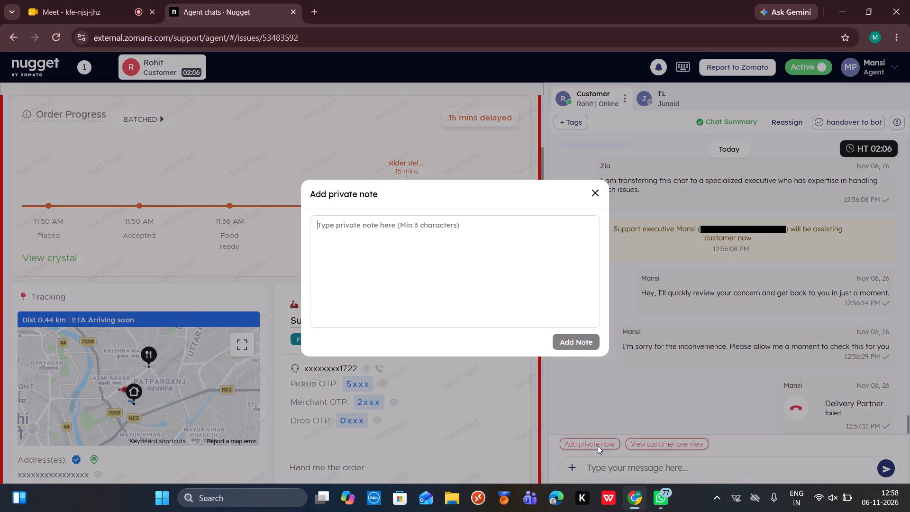
text(riders phone switch off)
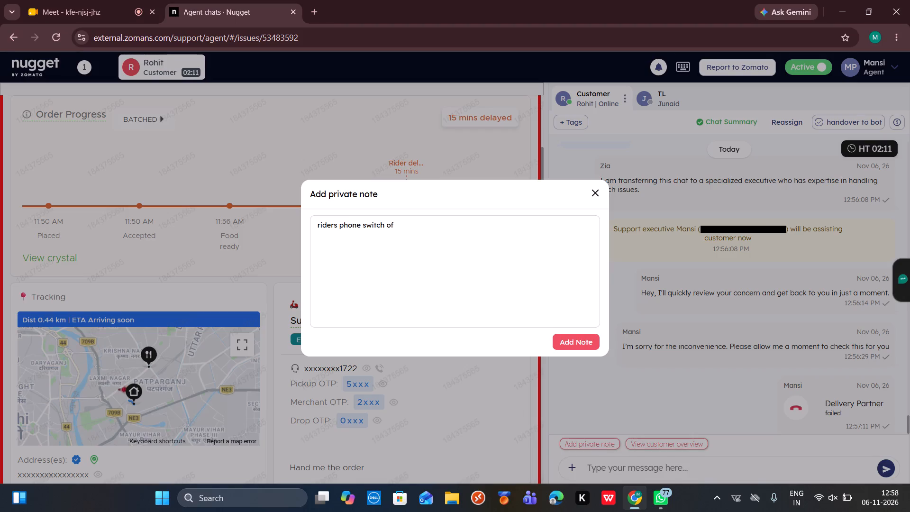
click(572, 336)
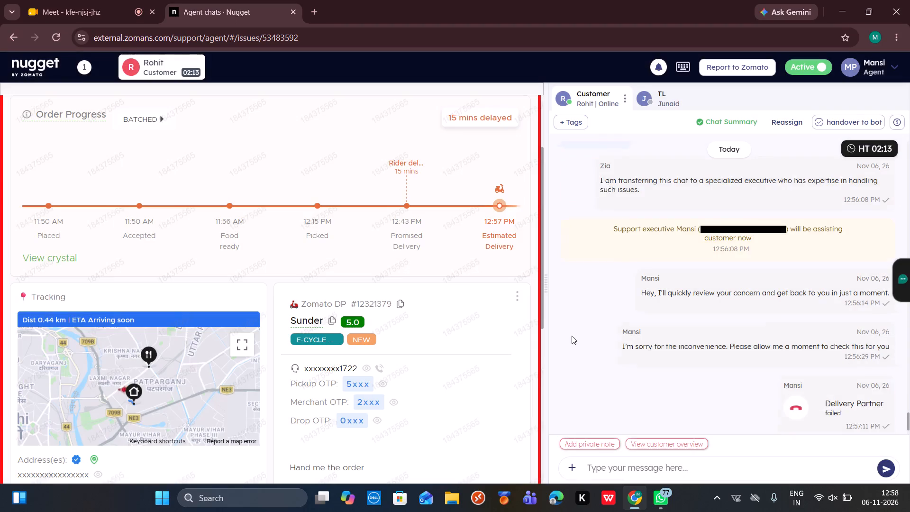
scroll(464, 272, up, 6)
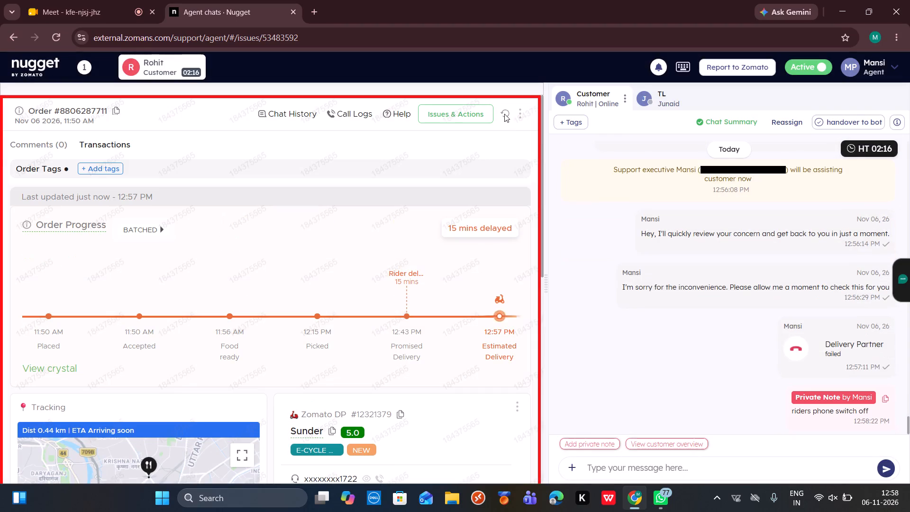
click(504, 114)
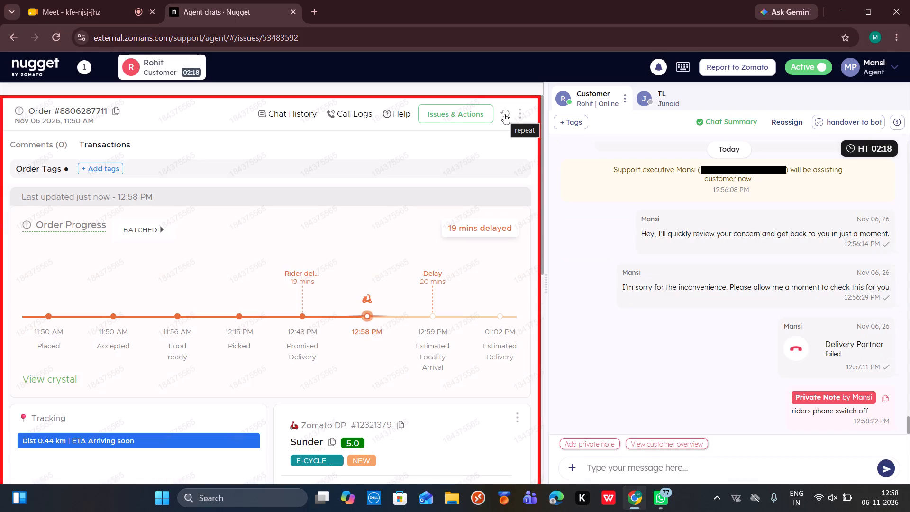
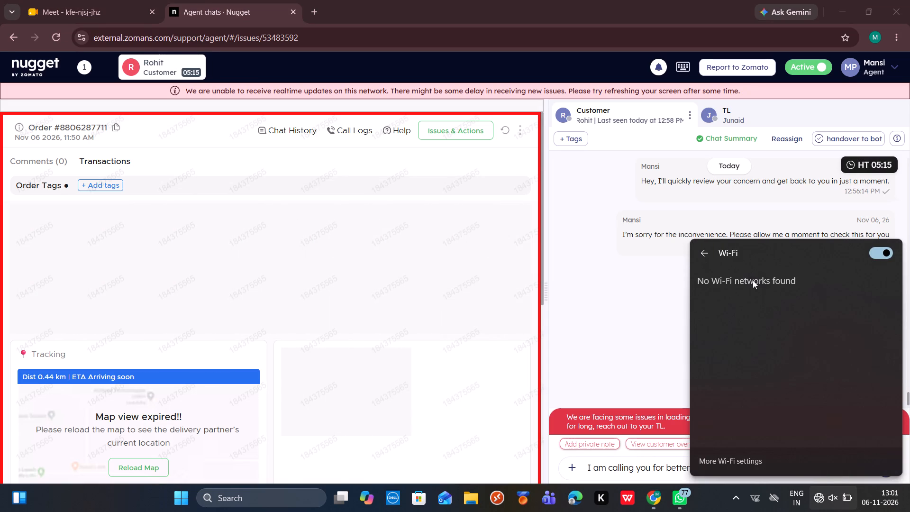
Connect the computer to the Wi-Fi network Airtel_hard_2643 and return to the support chat.
click(787, 295)
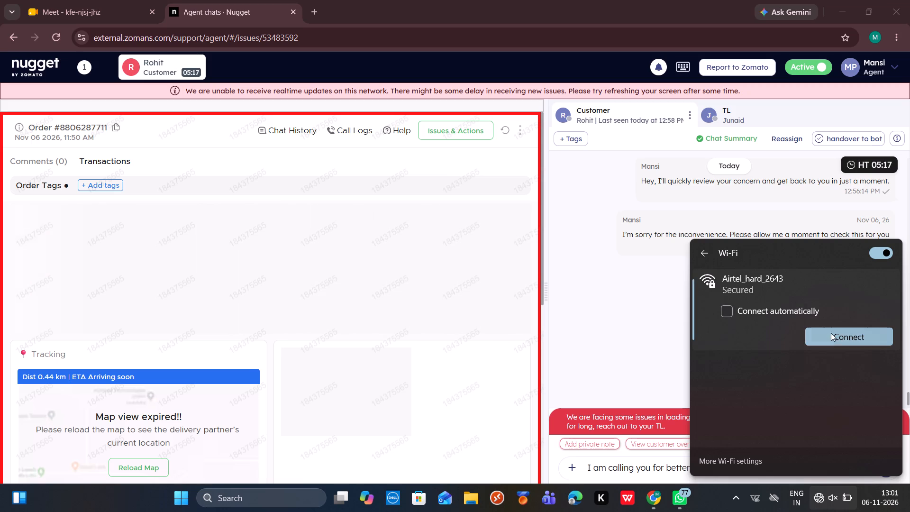
click(831, 333)
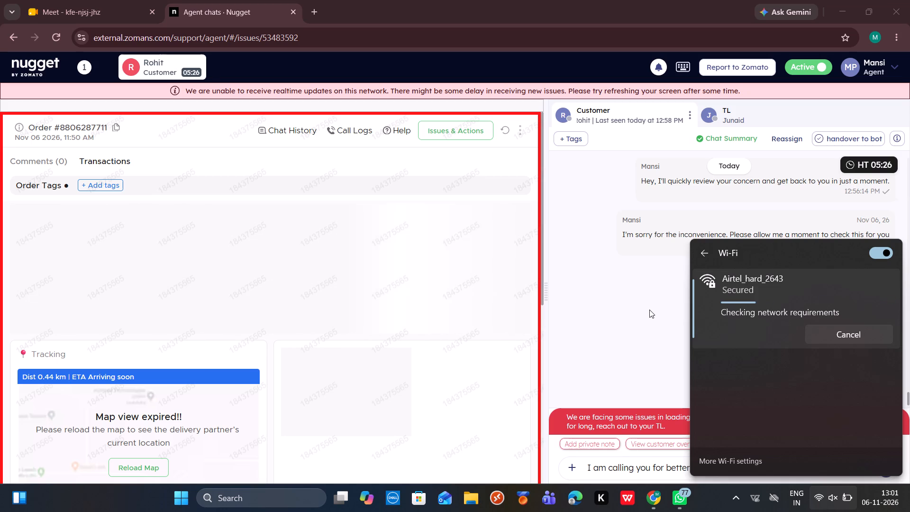
click(646, 304)
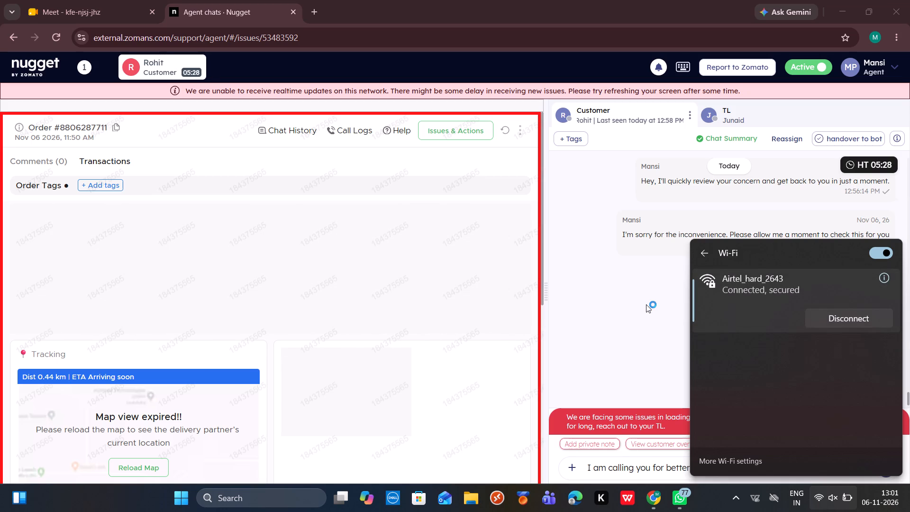
Refresh the order details of the customer's delayed order.
scroll(646, 304, down, 6)
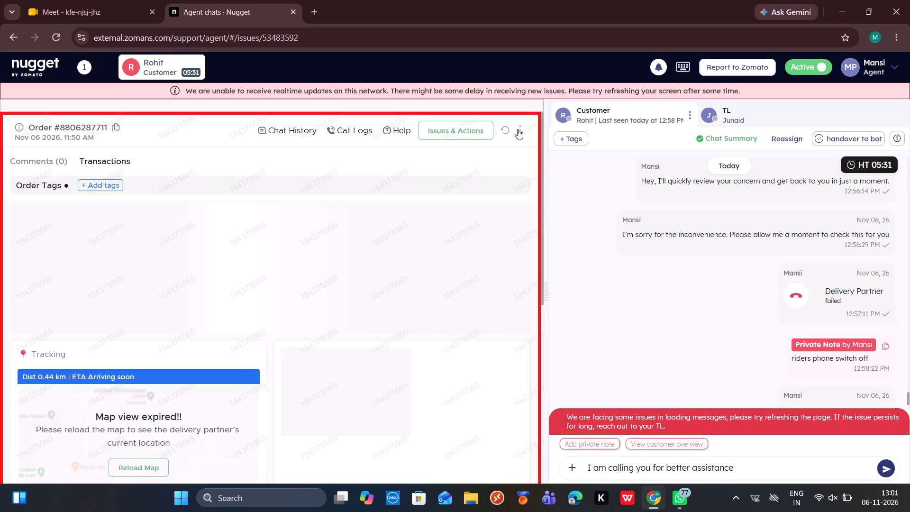
click(505, 129)
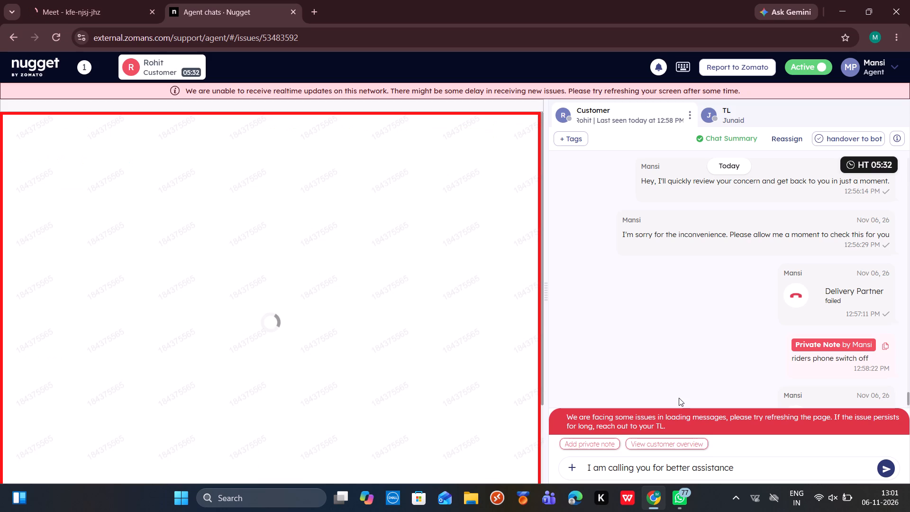
Send the customer the drafted chat message "I am calling you for better assistance".
click(742, 470)
key(Return)
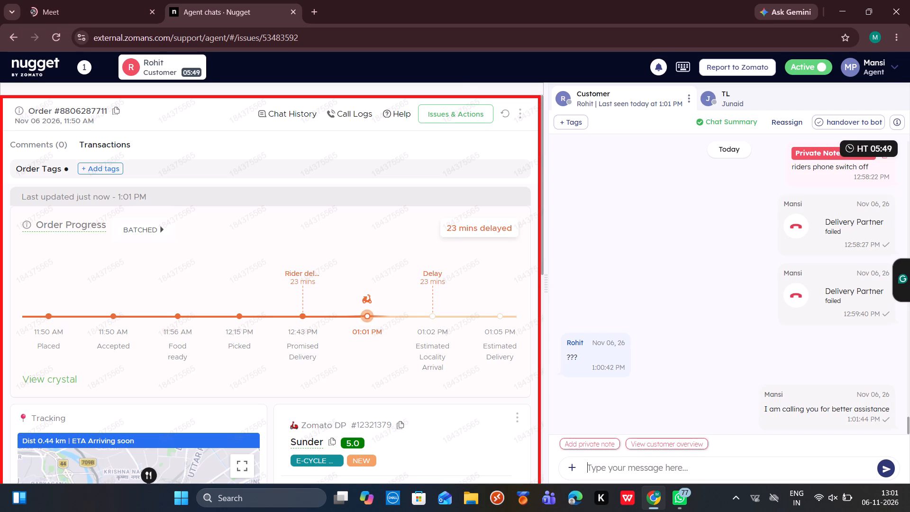
scroll(430, 369, down, 3)
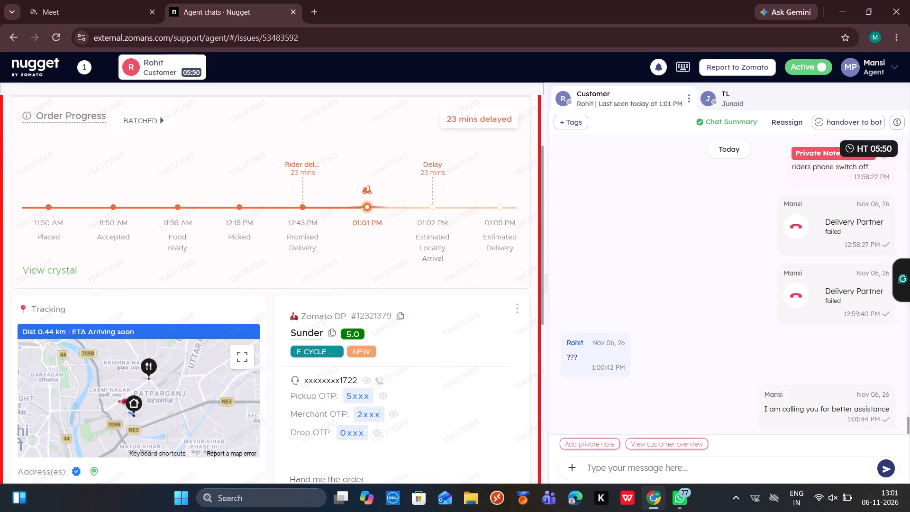
scroll(430, 369, down, 2)
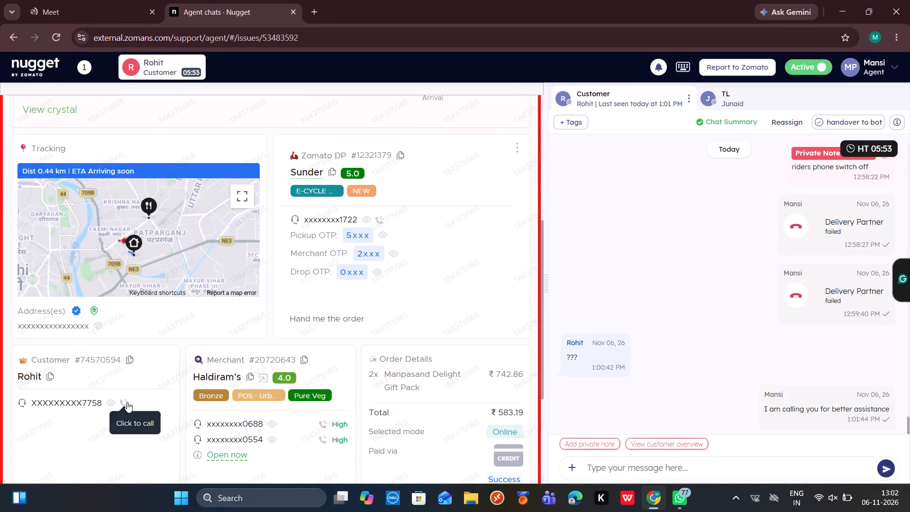
click(127, 402)
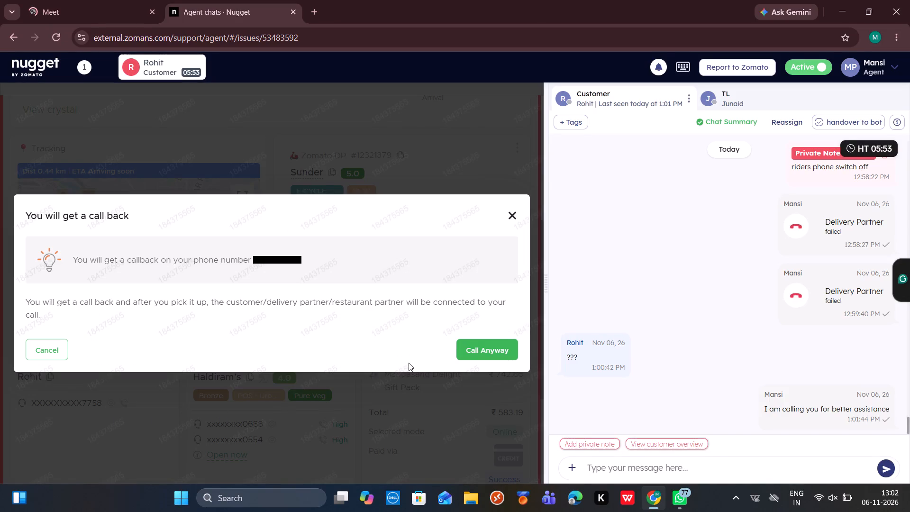
click(470, 357)
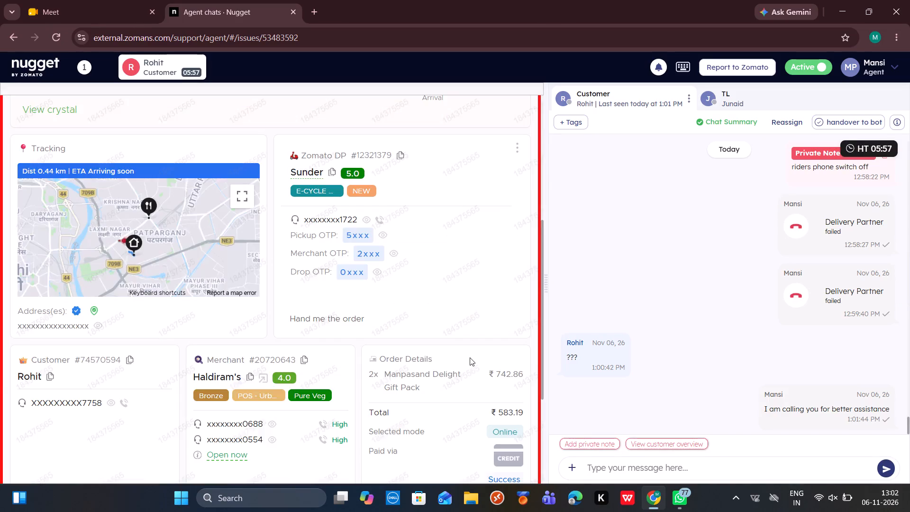
scroll(470, 357, up, 12)
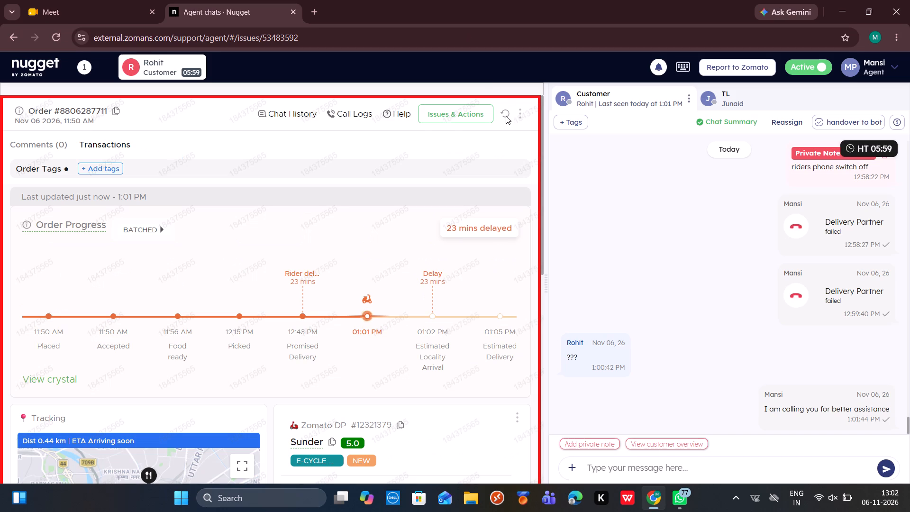
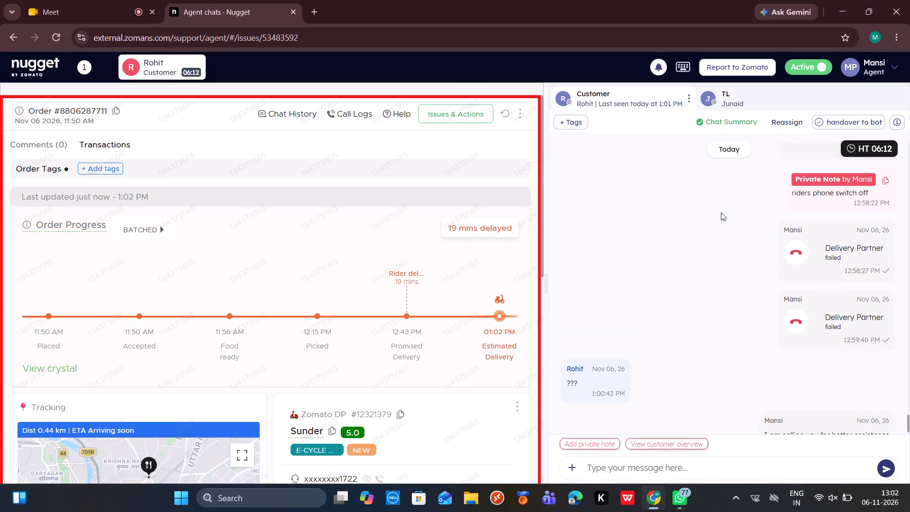
scroll(721, 212, up, 3)
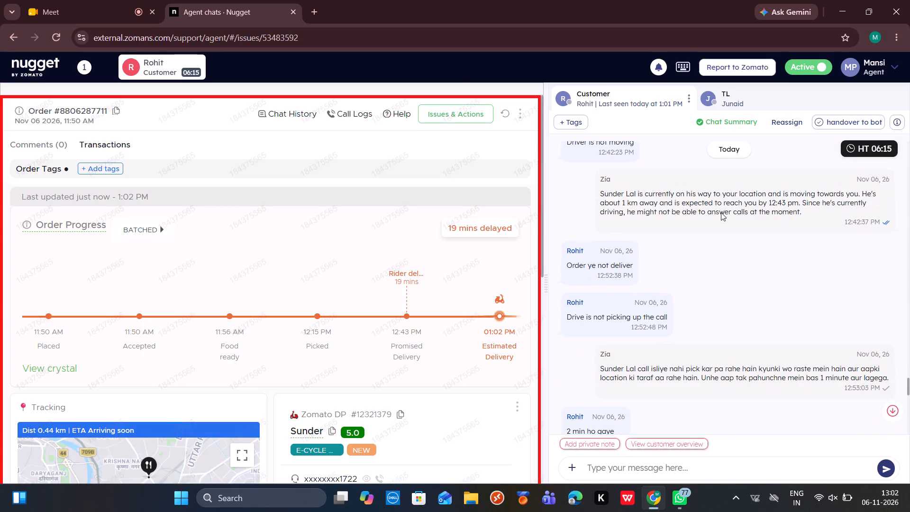
scroll(721, 212, up, 6)
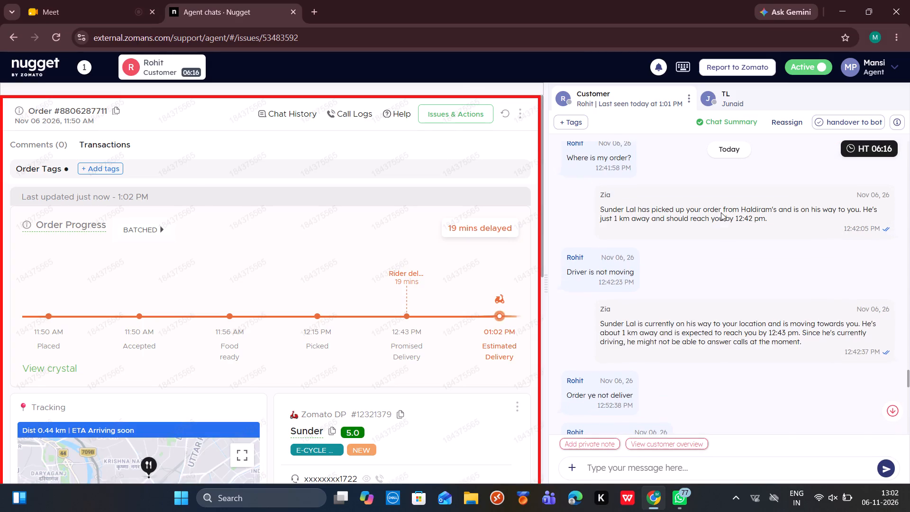
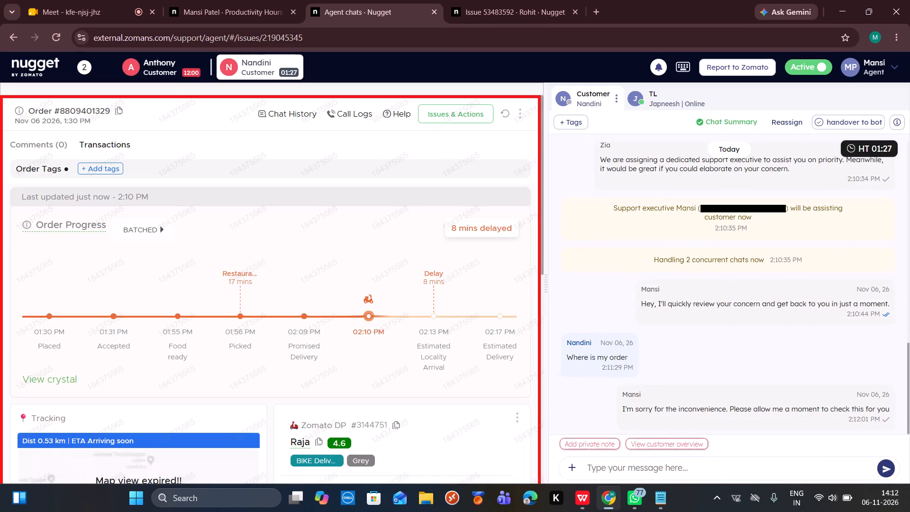
scroll(449, 328, down, 2)
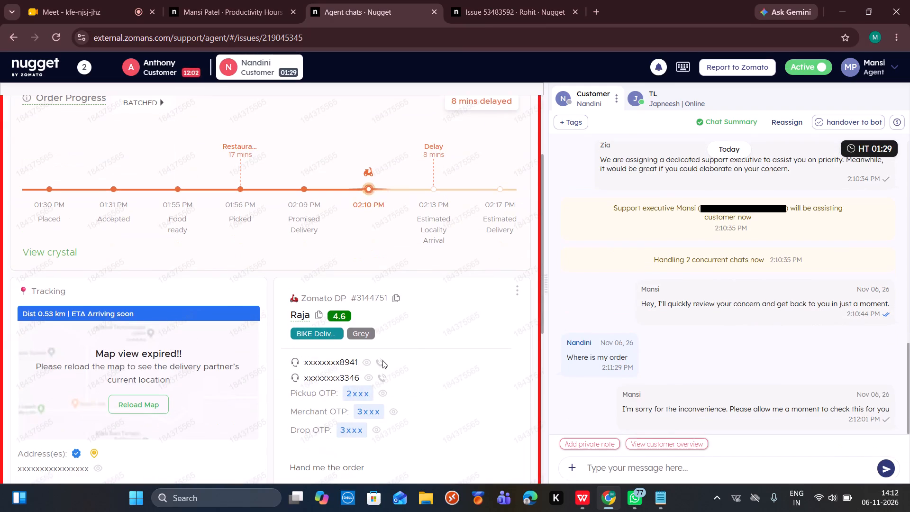
click(382, 362)
click(464, 356)
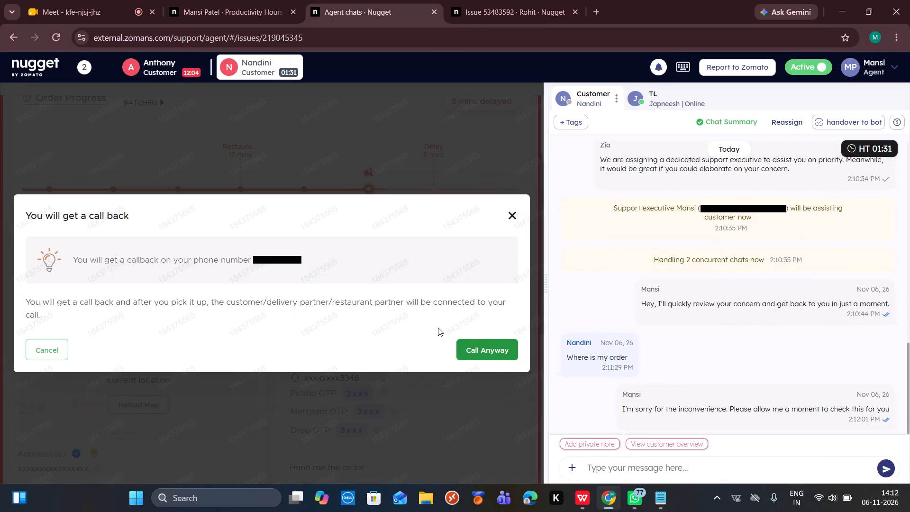
Tell Anthony in his chat that the bill will be generated in his name only and cannot be changed as of now.
click(157, 64)
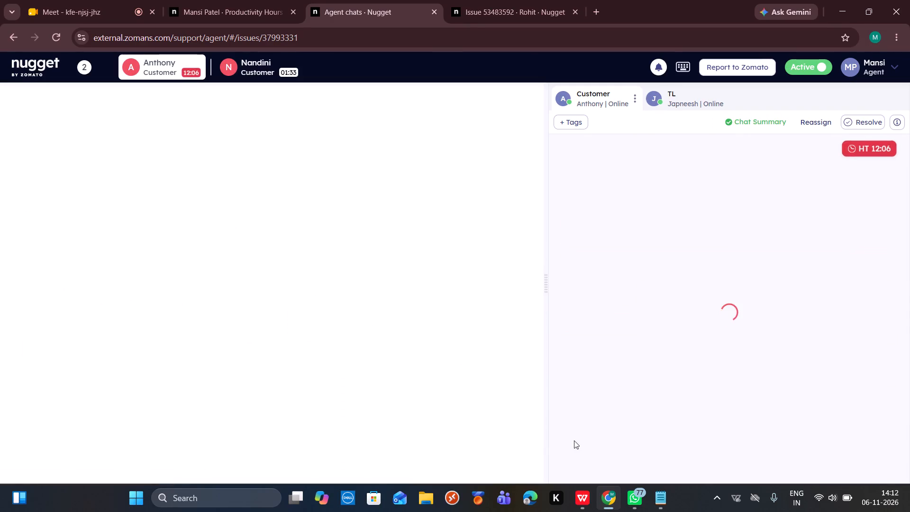
click(594, 464)
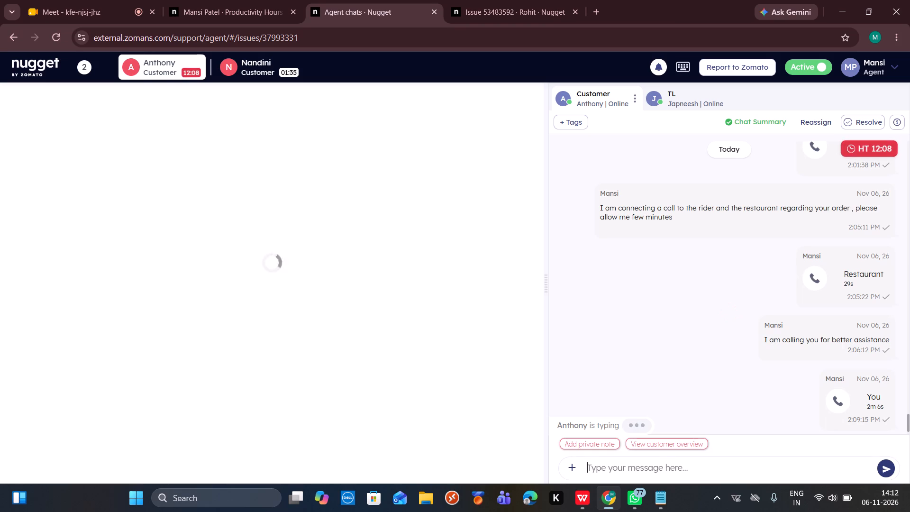
key(space)
text(have checked your concern sir but as o)
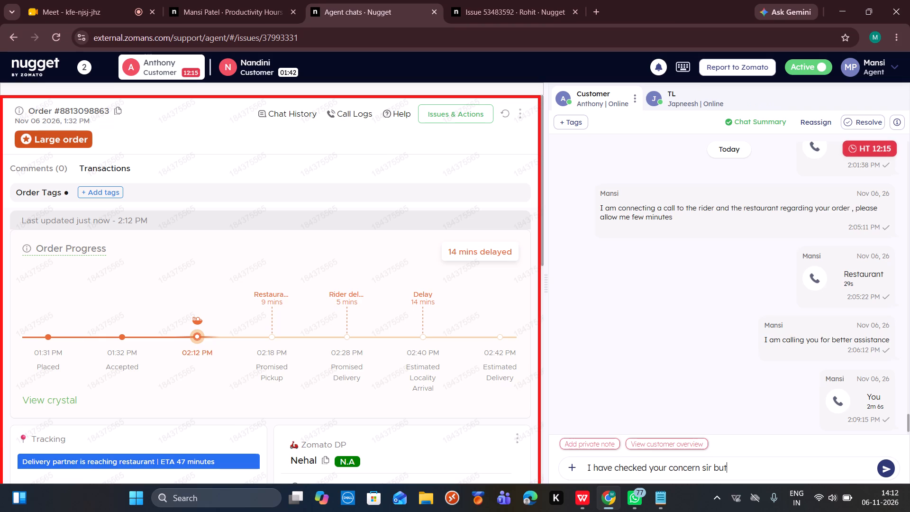
text(f now the bill gen)
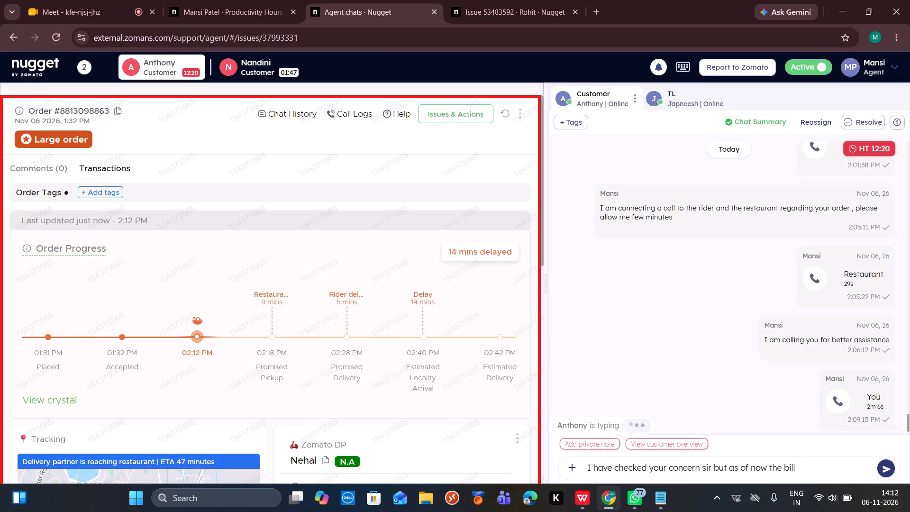
key(BackSpace)
key(BackSpace)
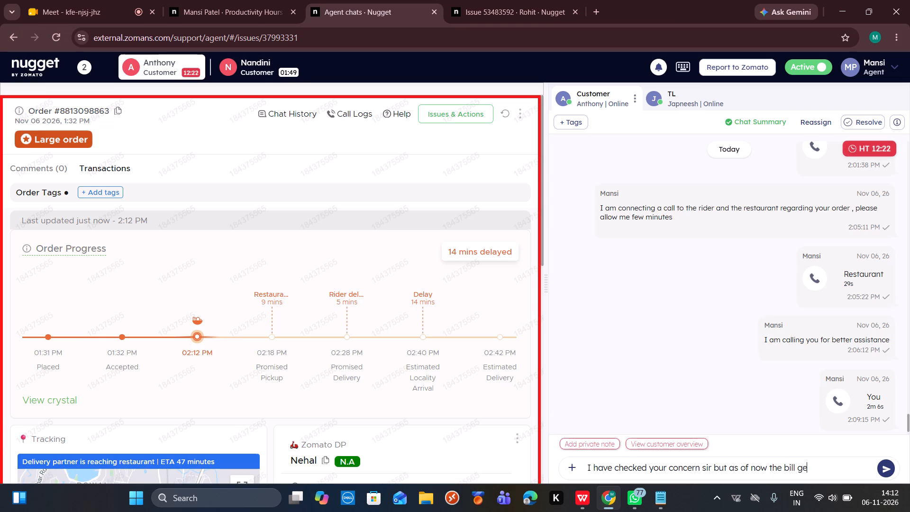
key(BackSpace)
text(will be generated on your nam)
key(space)
key(BackSpace)
text(e only , we cant help by changing it as of now)
key(Return)
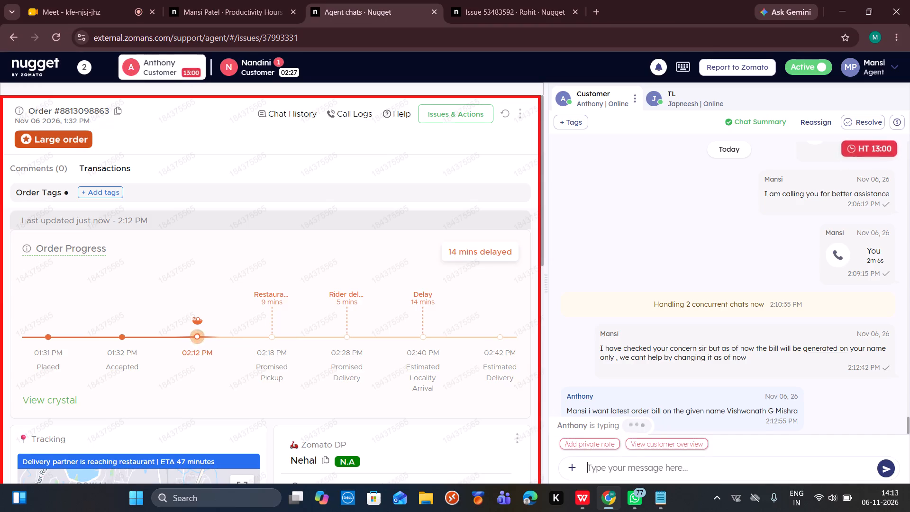
click(270, 73)
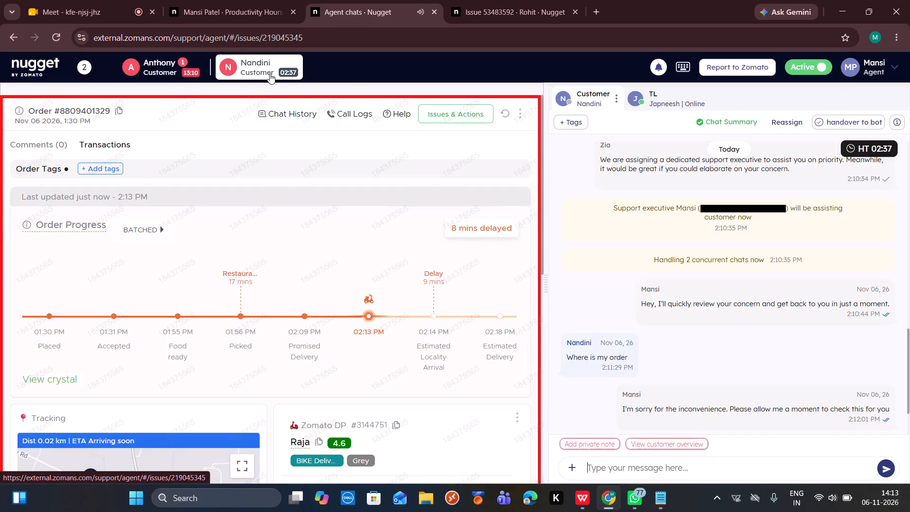
scroll(477, 380, down, 2)
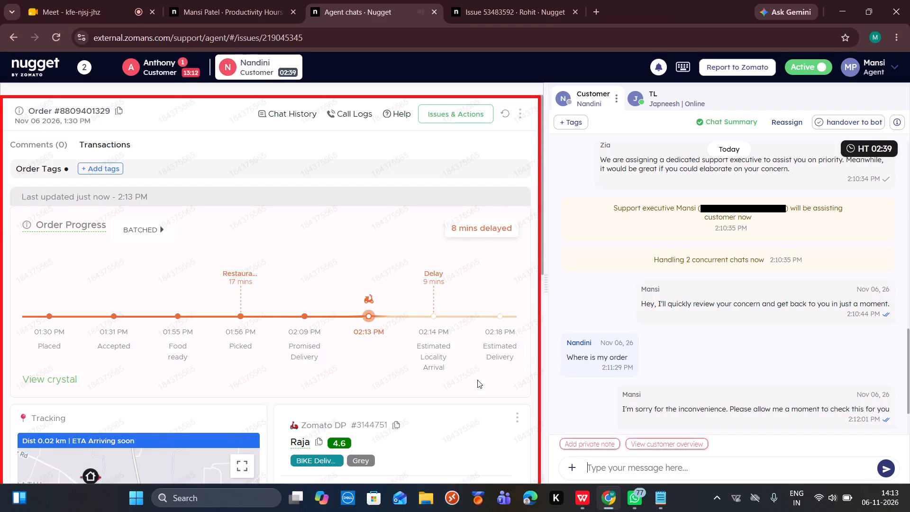
scroll(477, 380, down, 4)
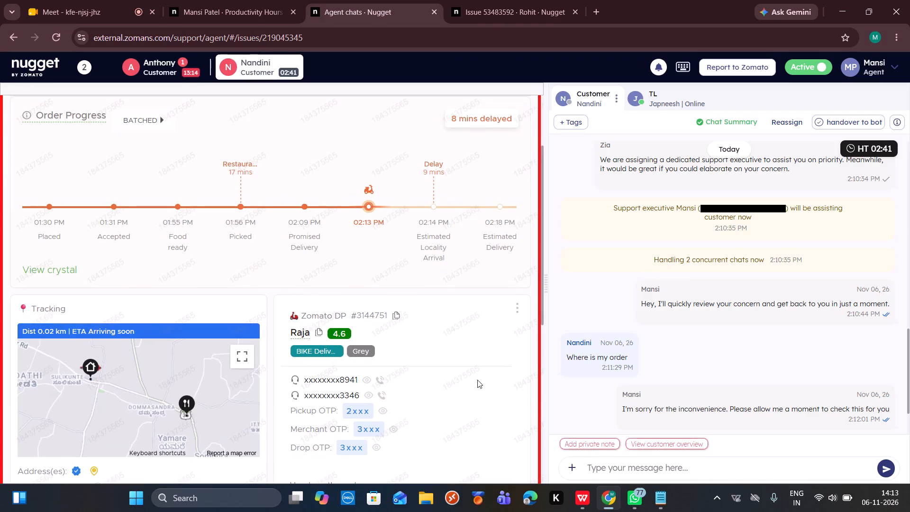
click(379, 379)
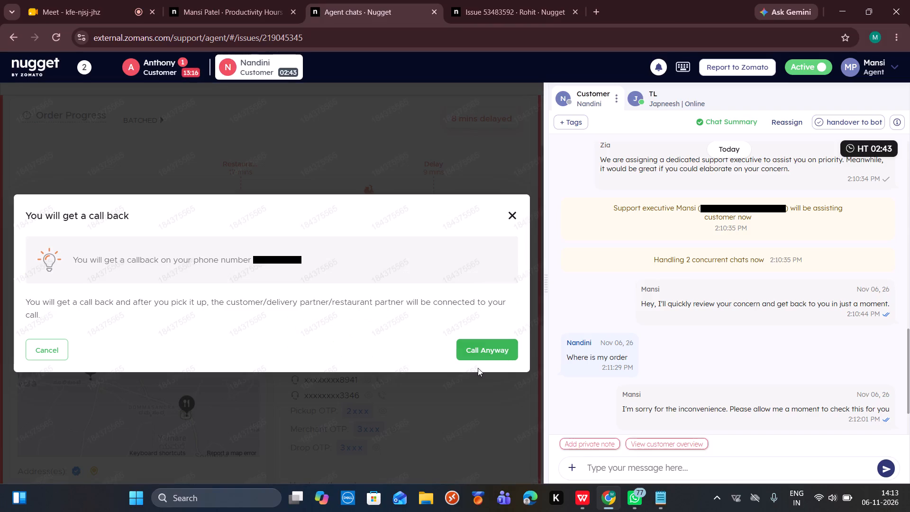
click(499, 351)
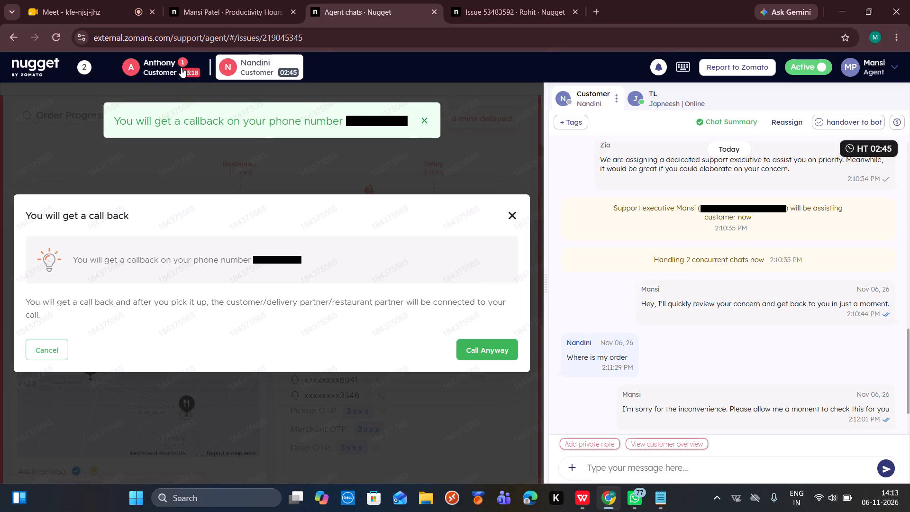
Reply to Anthony that the bill is system generated and cannot be modified, and the prepared order will be dispatched in the next 5 minutes.
click(181, 67)
scroll(646, 325, down, 5)
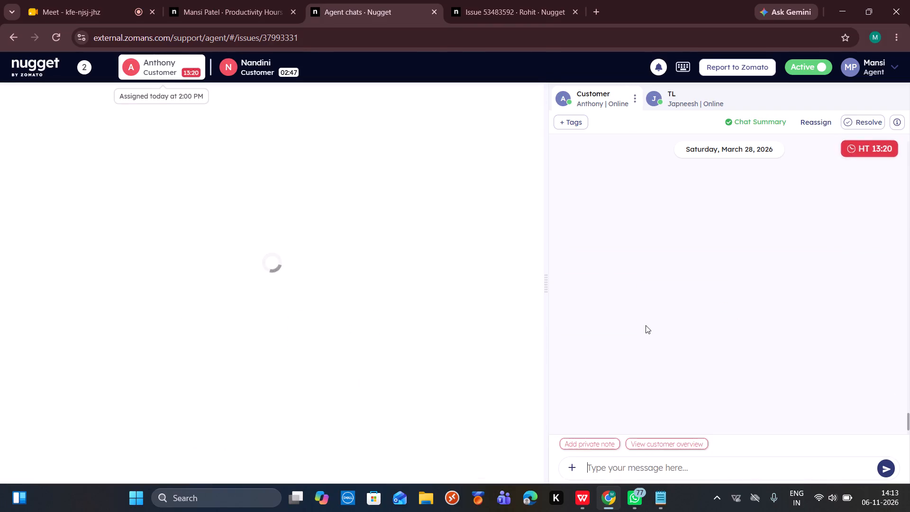
scroll(646, 325, down, 5)
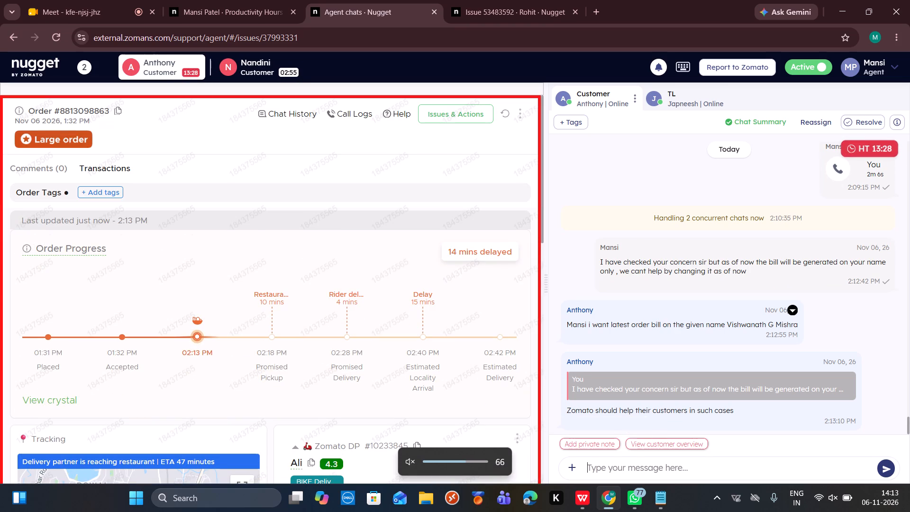
key(i)
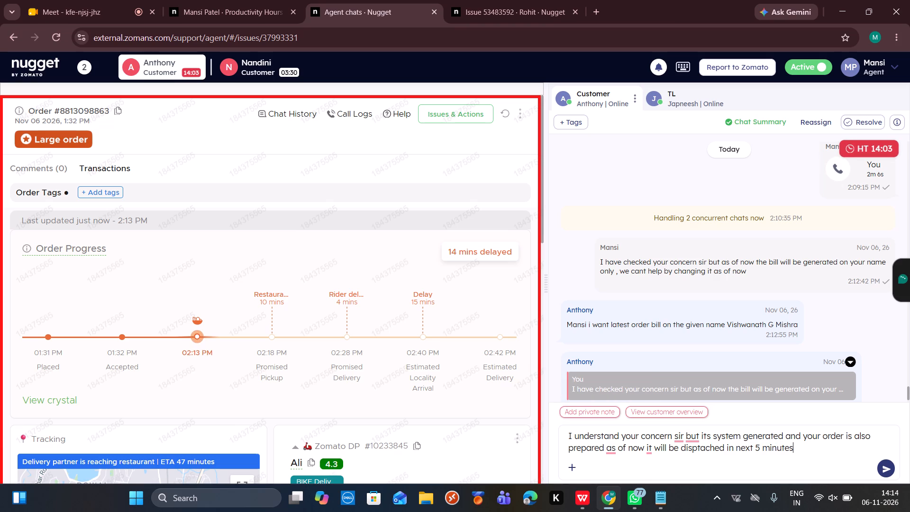
text(connected wo)
key(BackSpace)
text(ith the restaurant , therefore we cant modify it as of now)
key(Return)
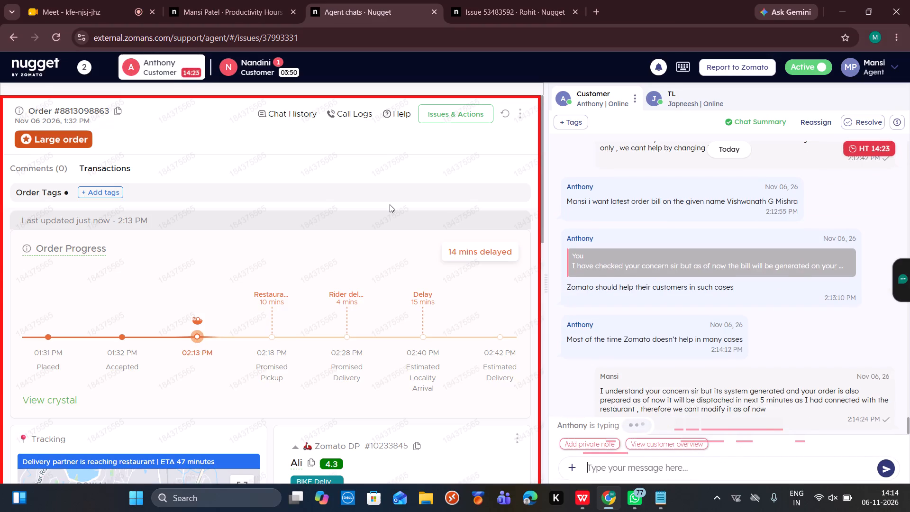
Send Nandini the message "I am calling you for better assistance".
click(288, 76)
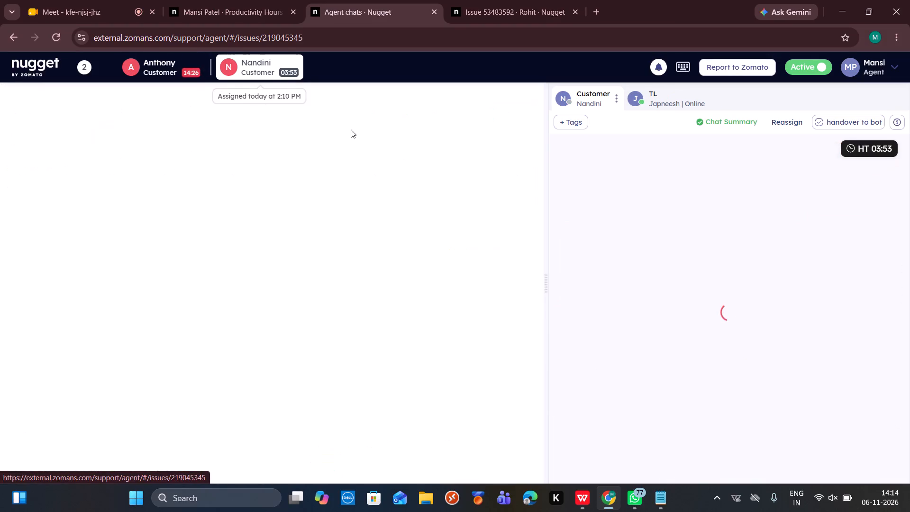
scroll(613, 314, down, 13)
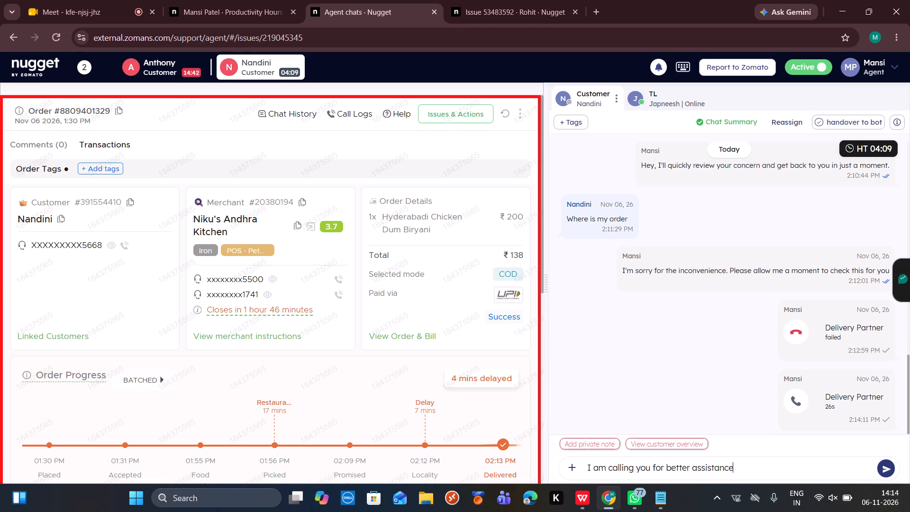
key(Return)
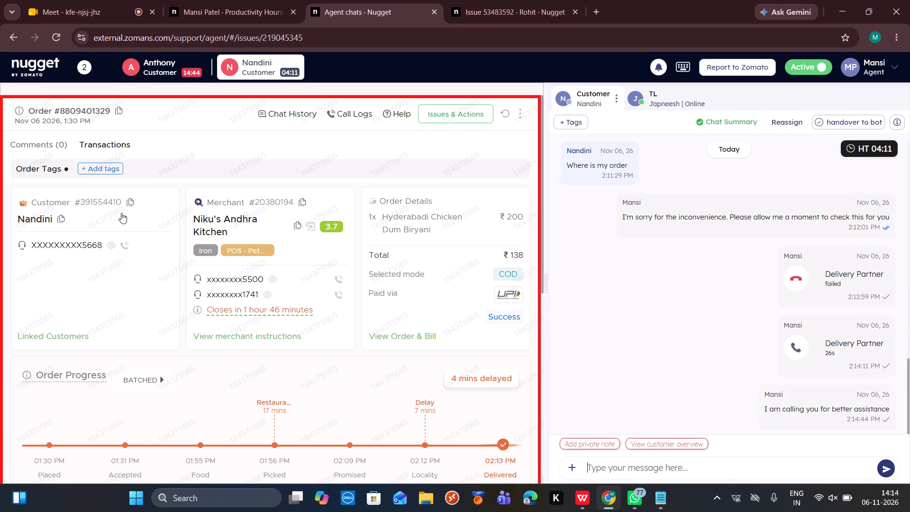
click(127, 244)
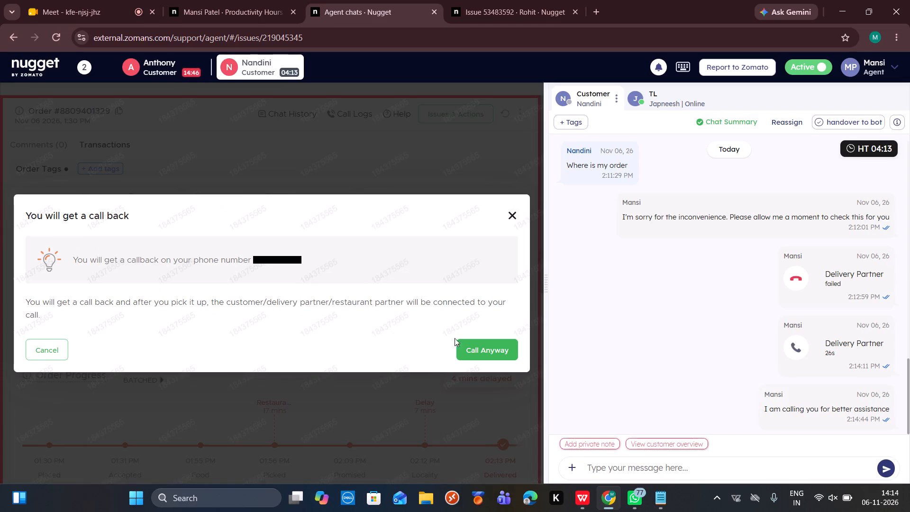
click(464, 344)
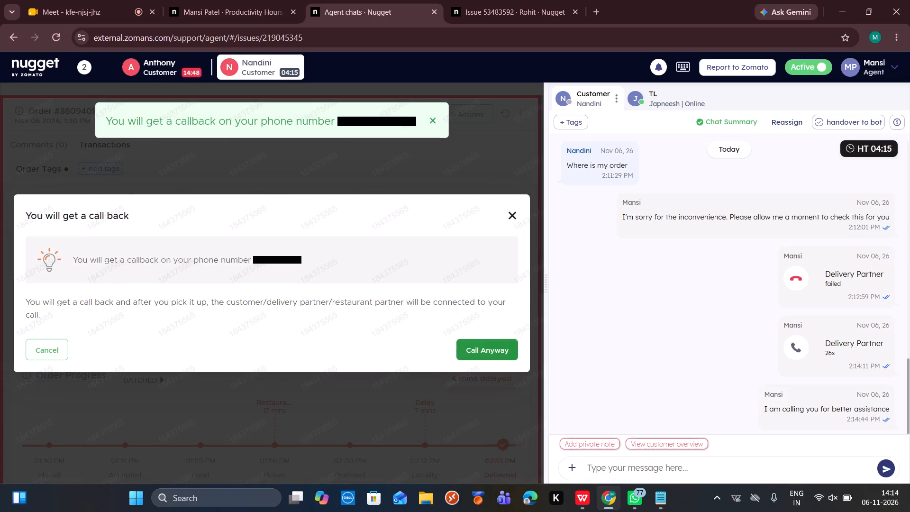
Send Anthony the canned response Further assistance2, asking whether there is anything else to help with.
click(188, 78)
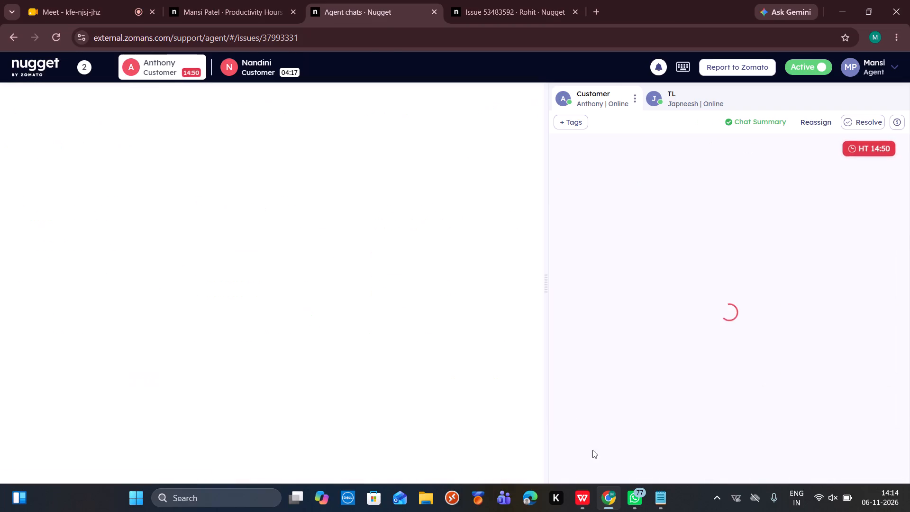
click(608, 466)
text(/fur)
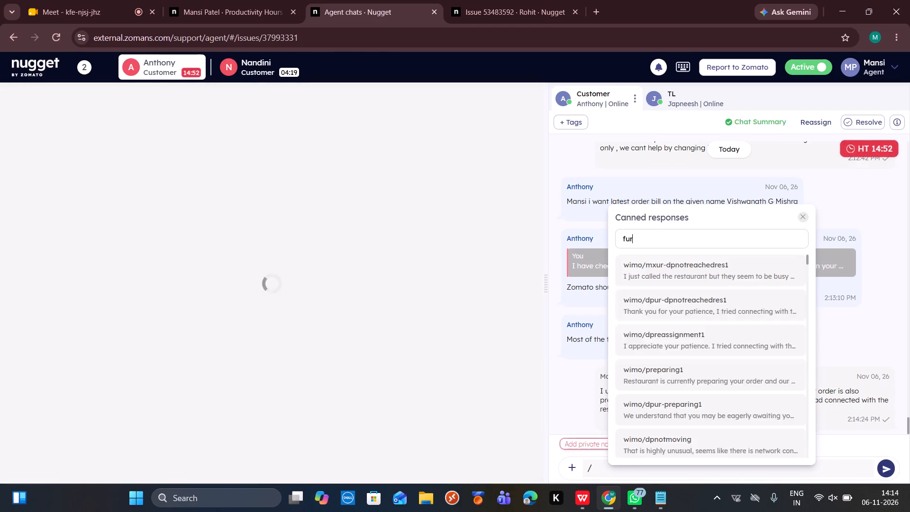
click(703, 268)
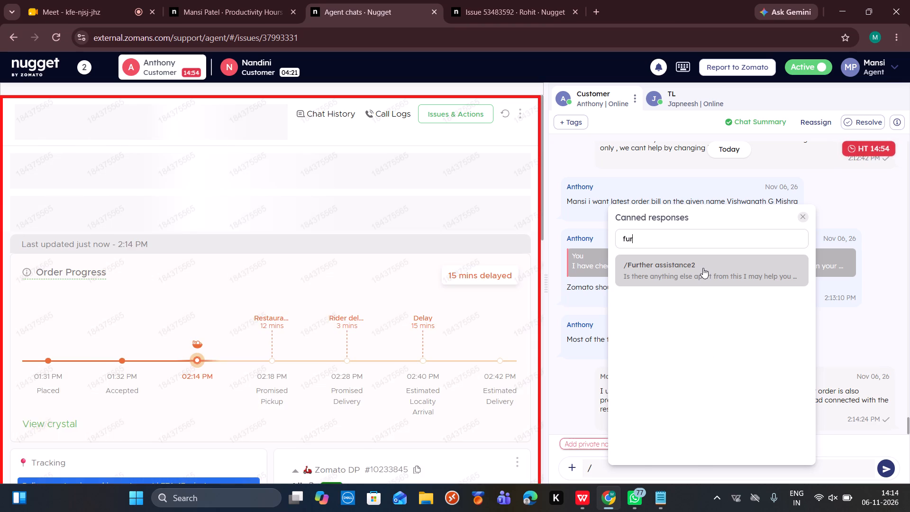
key(Return)
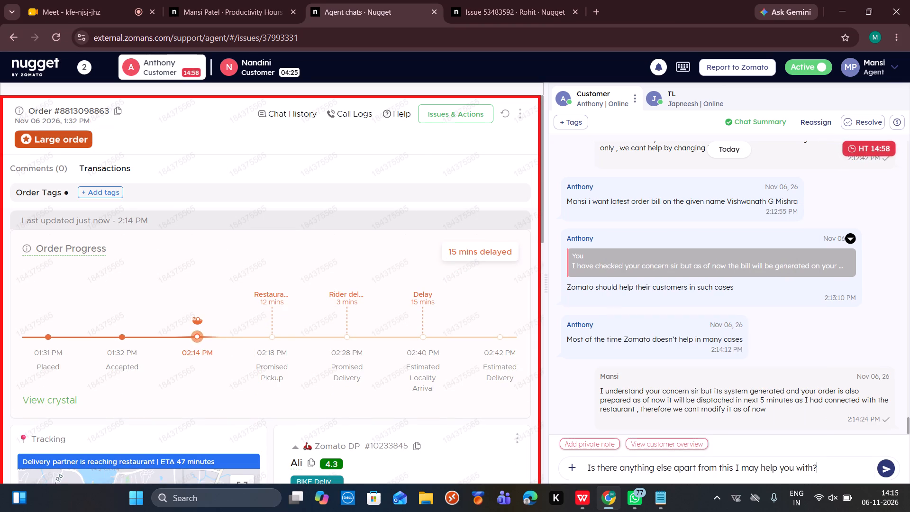
key(Return)
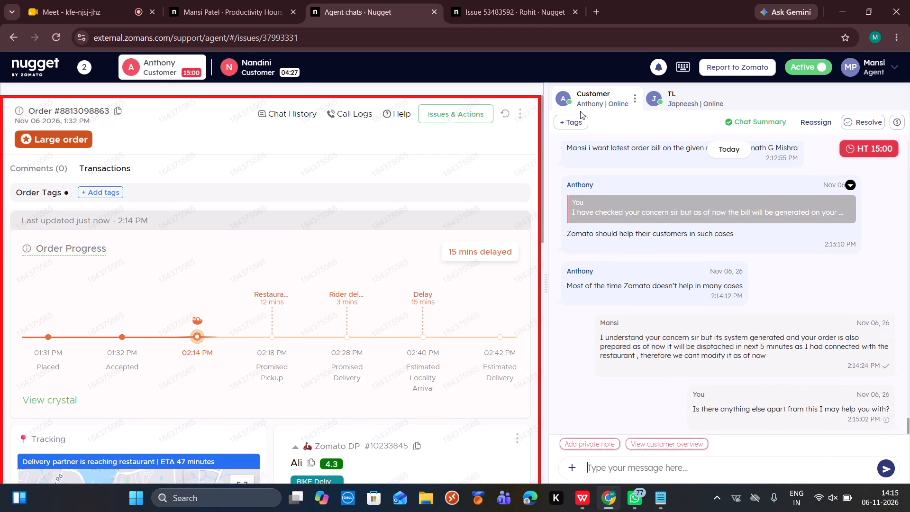
Apply the "Billing issues" tag from the Billing Issues category to Anthony's chat.
click(568, 119)
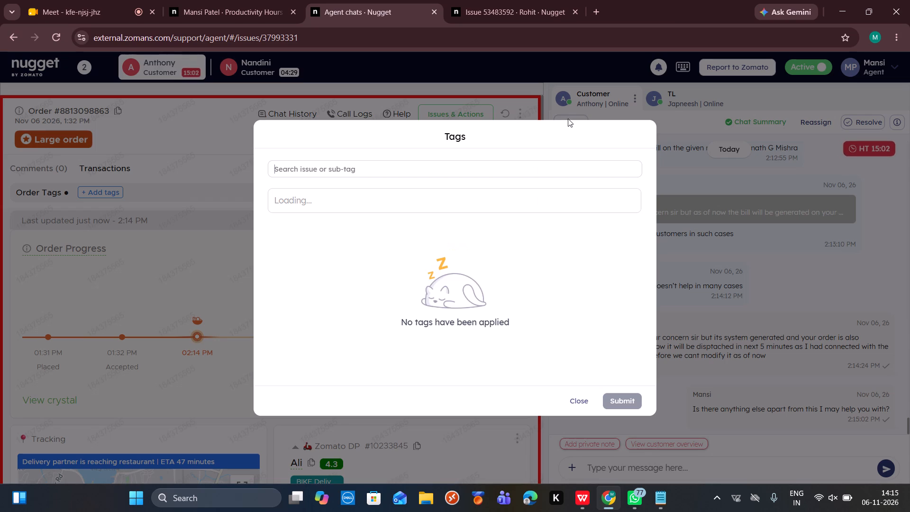
text(bill)
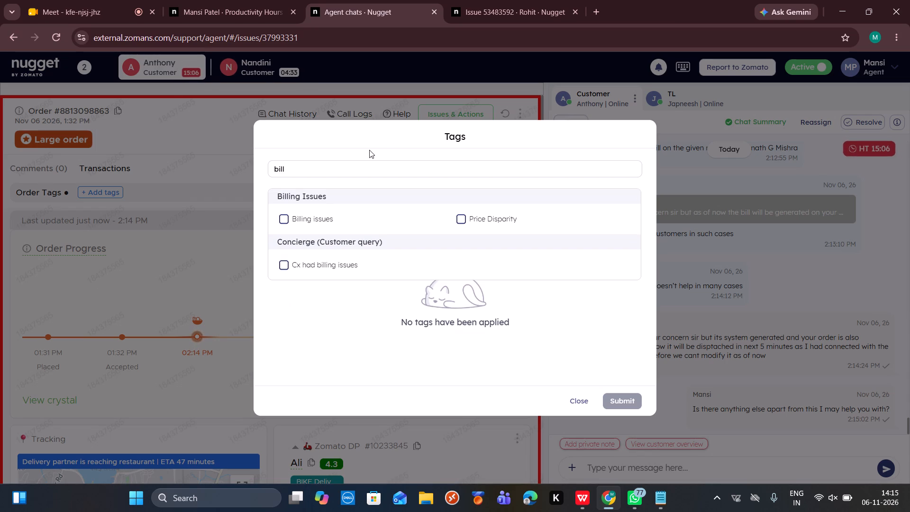
click(289, 216)
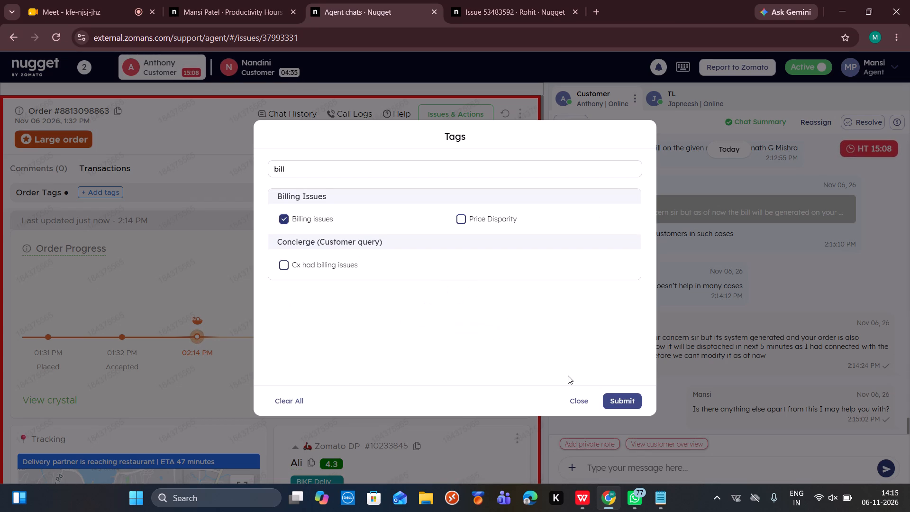
click(611, 399)
Draft the Closing1 canned response, thanking the customer for choosing Zomato, in Anthony's chat.
click(605, 466)
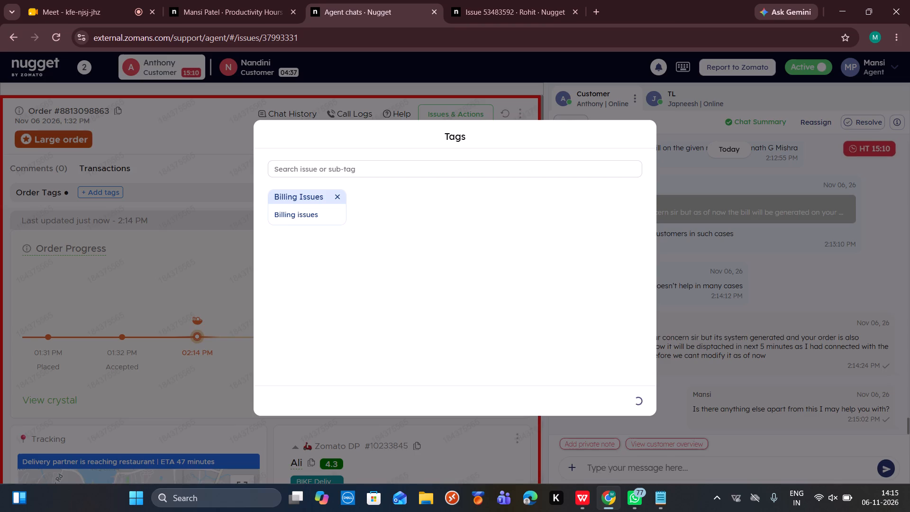
text(/closing1)
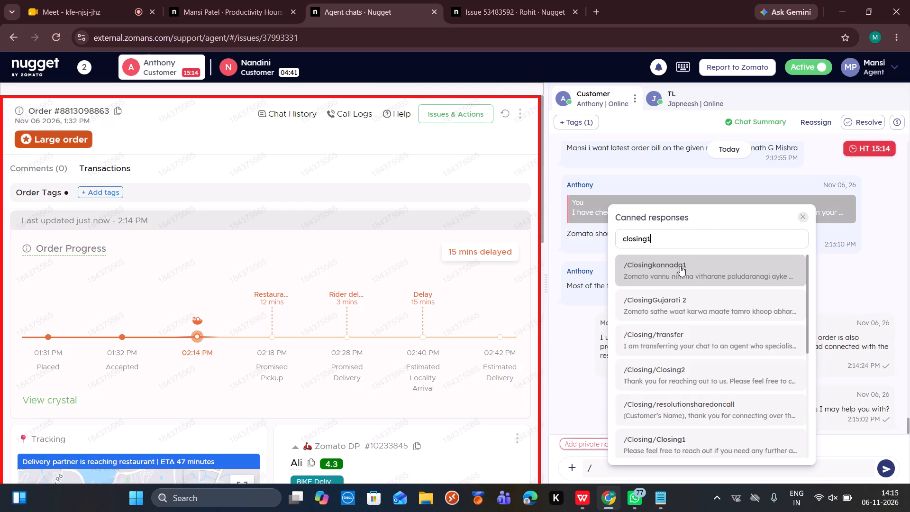
click(680, 266)
scroll(680, 266, down, 6)
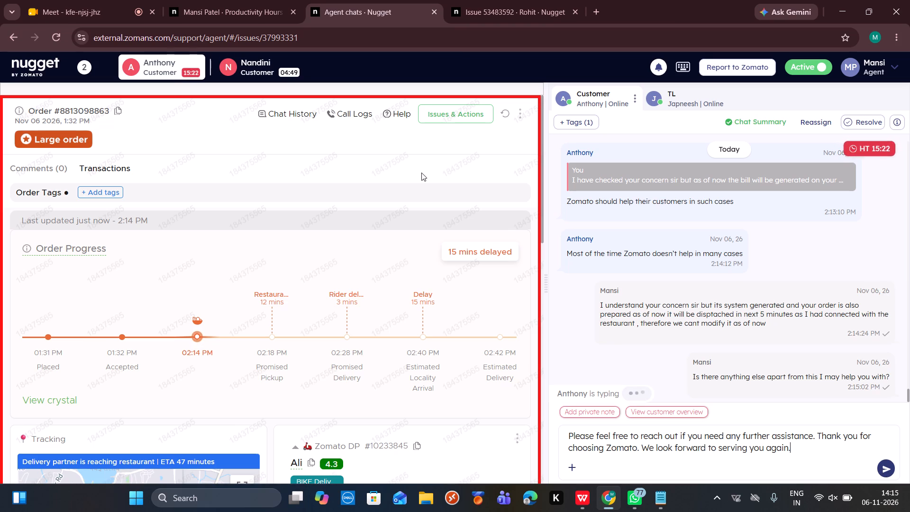
click(291, 73)
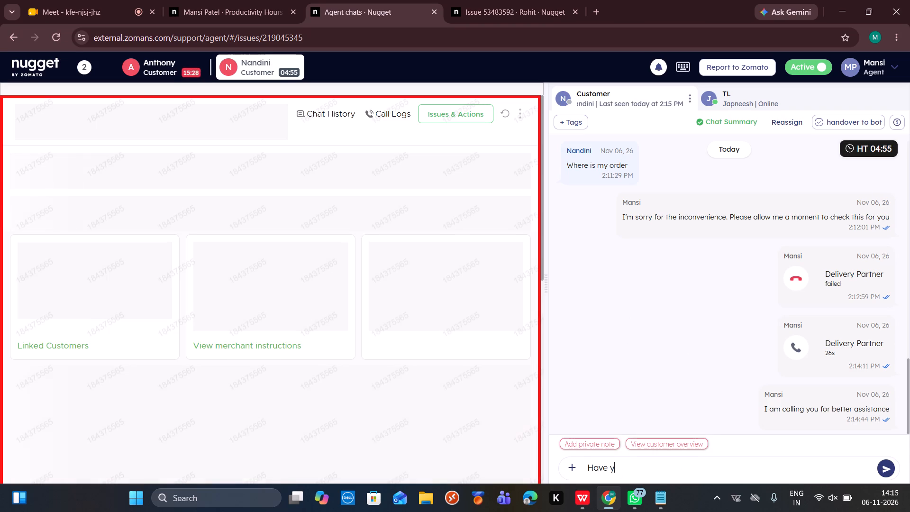
key(space)
text(recieved the order)
key(space)
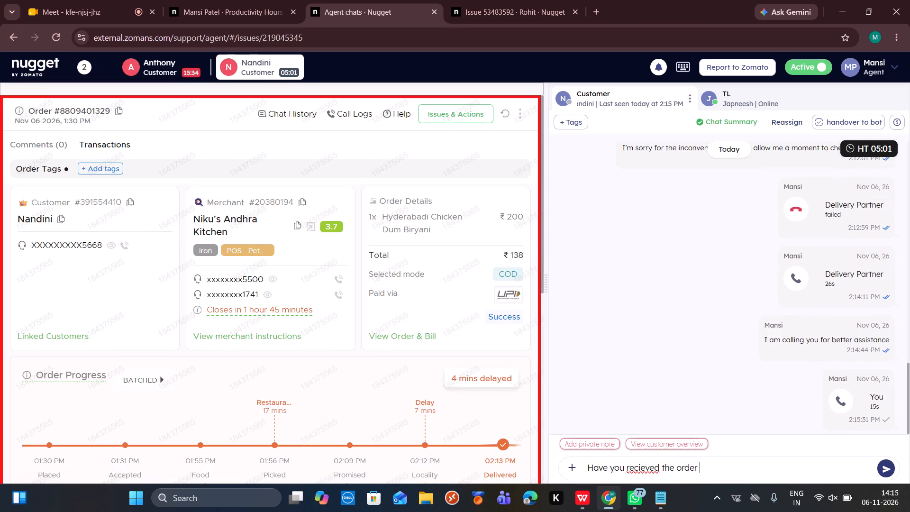
key(shift+question)
key(Return)
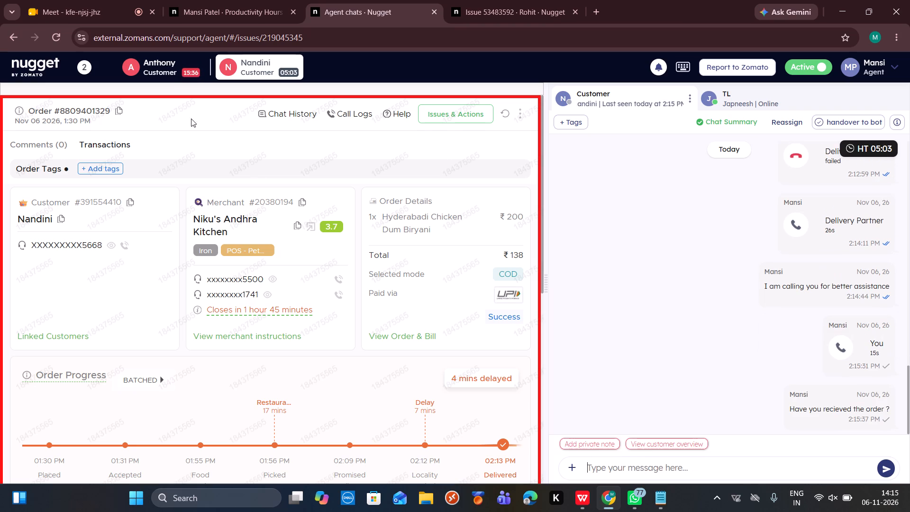
Send Anthony the drafted closing message thanking the customer for choosing Zomato.
click(183, 75)
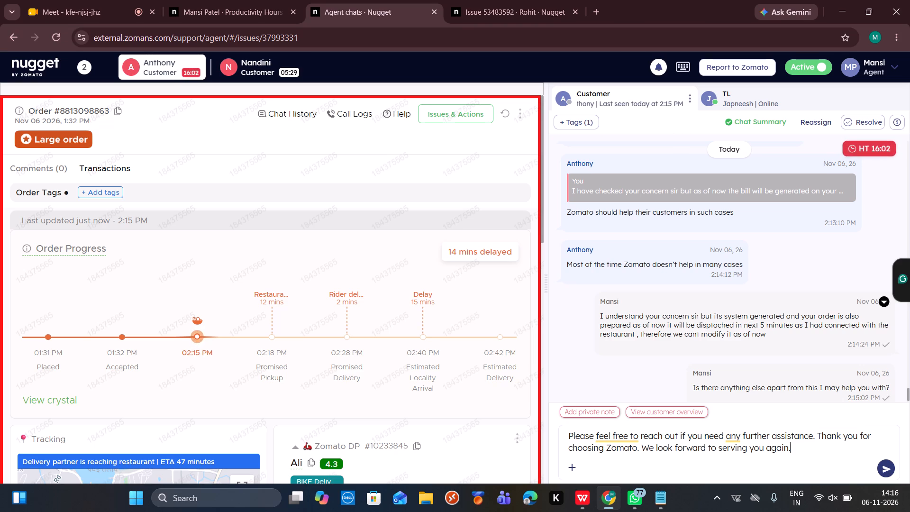
scroll(612, 298, down, 8)
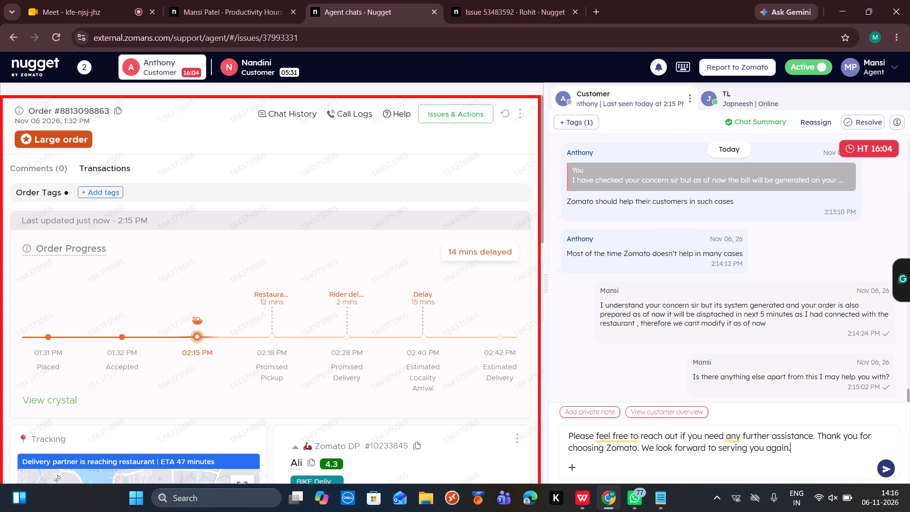
click(885, 467)
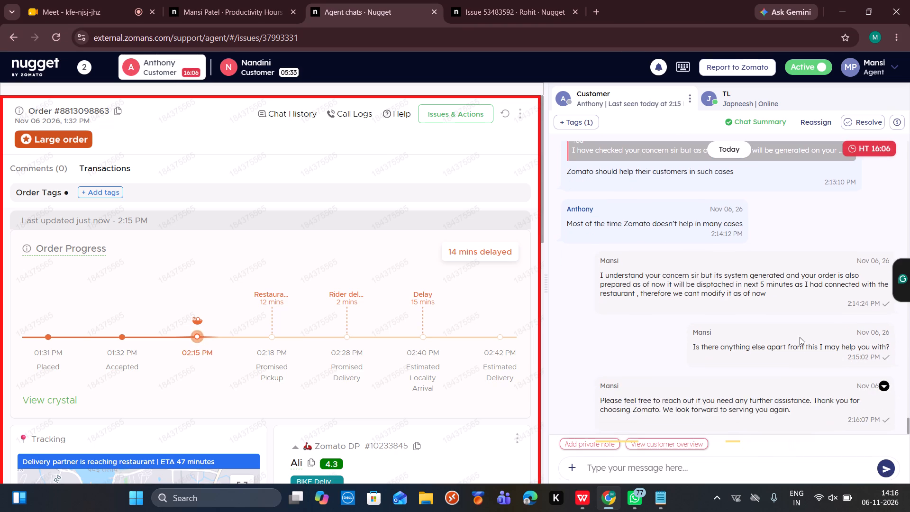
click(864, 123)
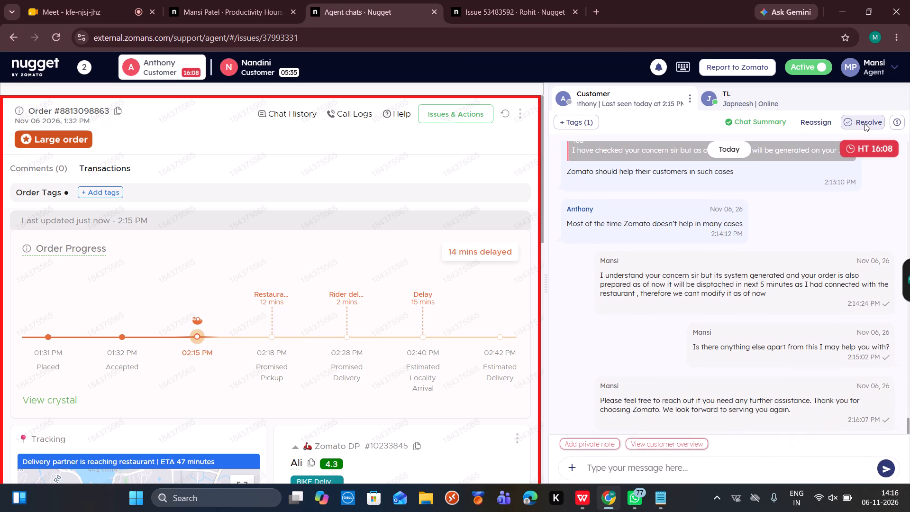
click(556, 293)
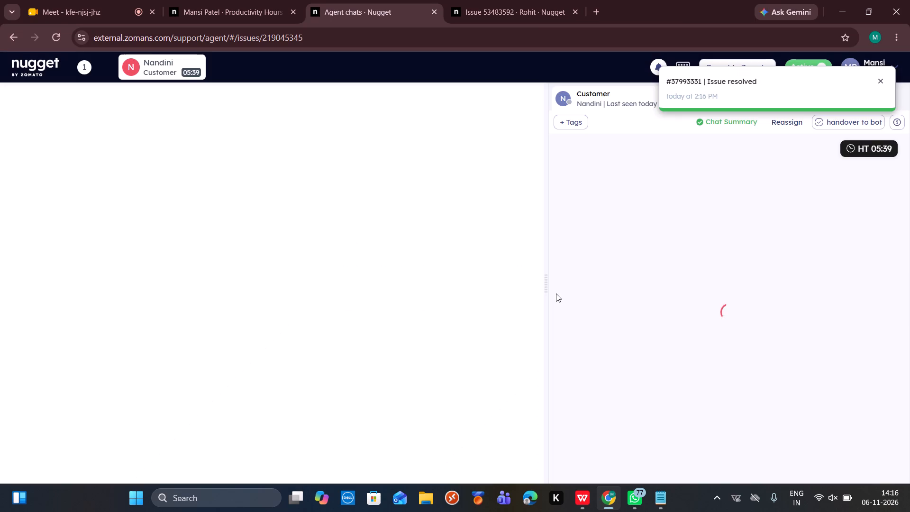
scroll(595, 311, down, 3)
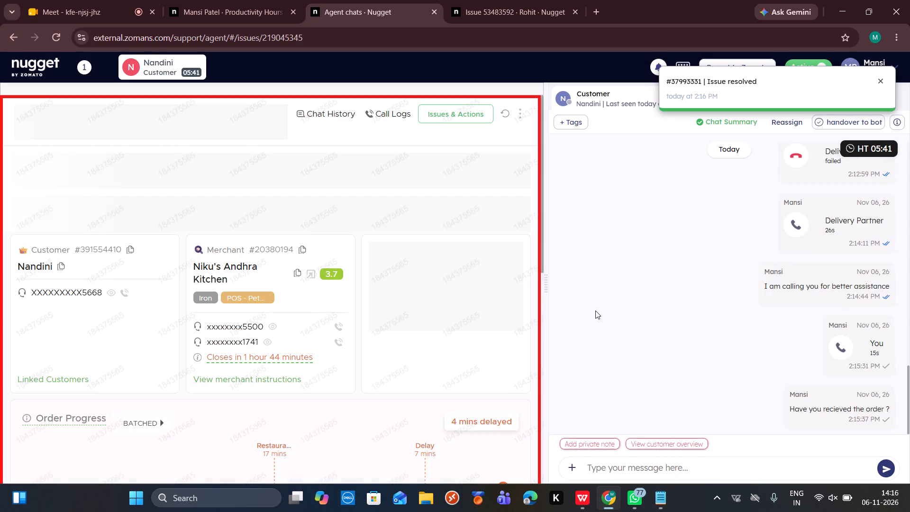
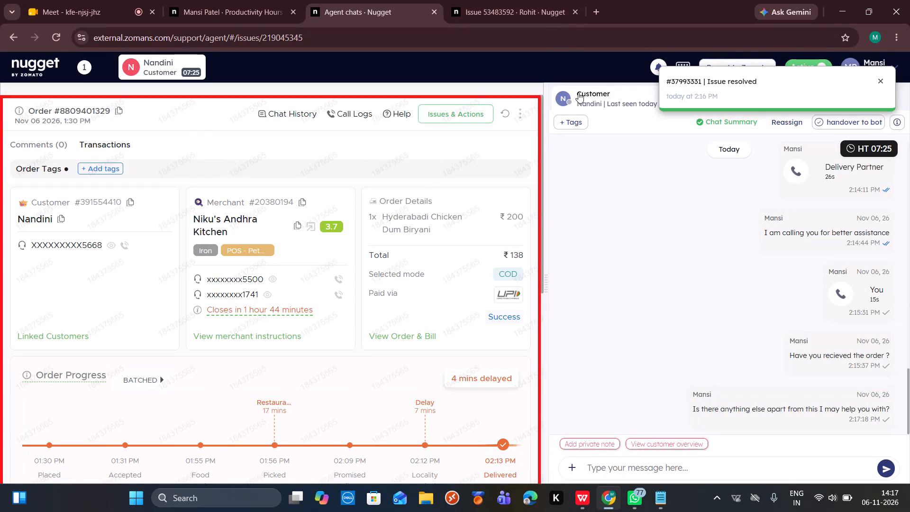
click(581, 119)
text(wimo)
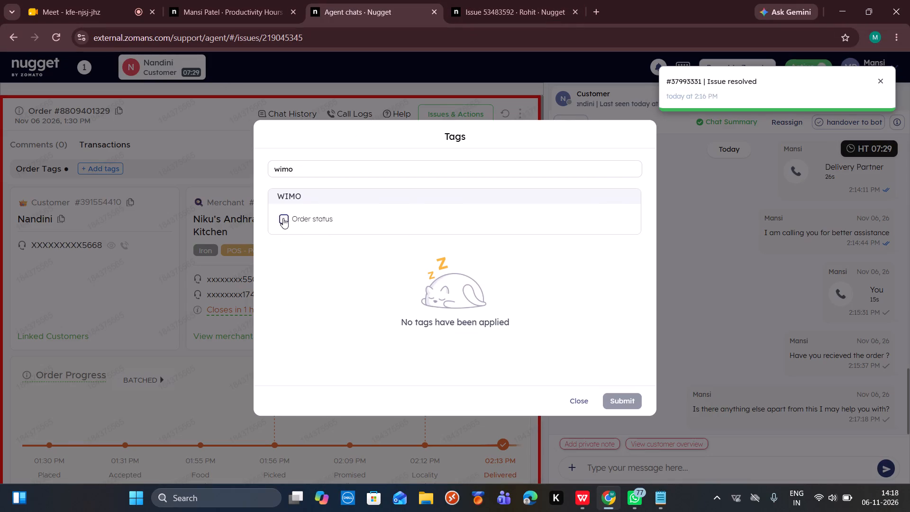
click(283, 218)
click(626, 402)
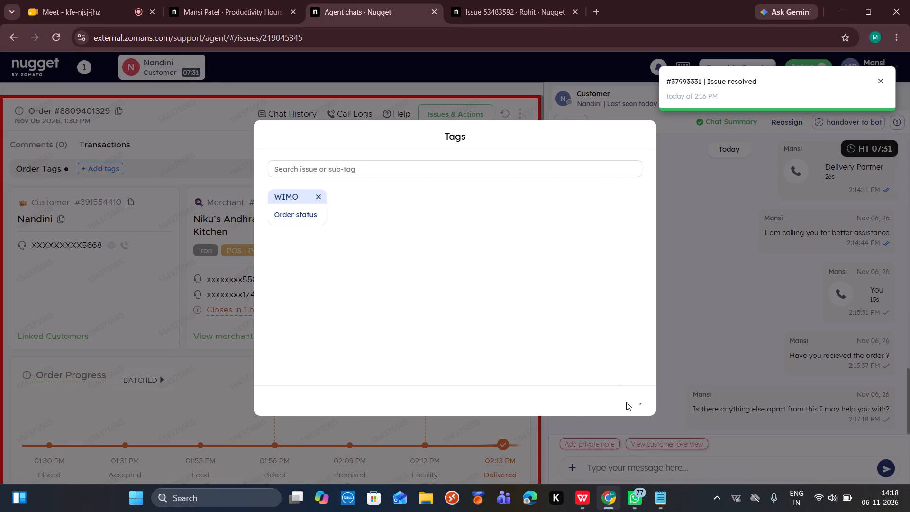
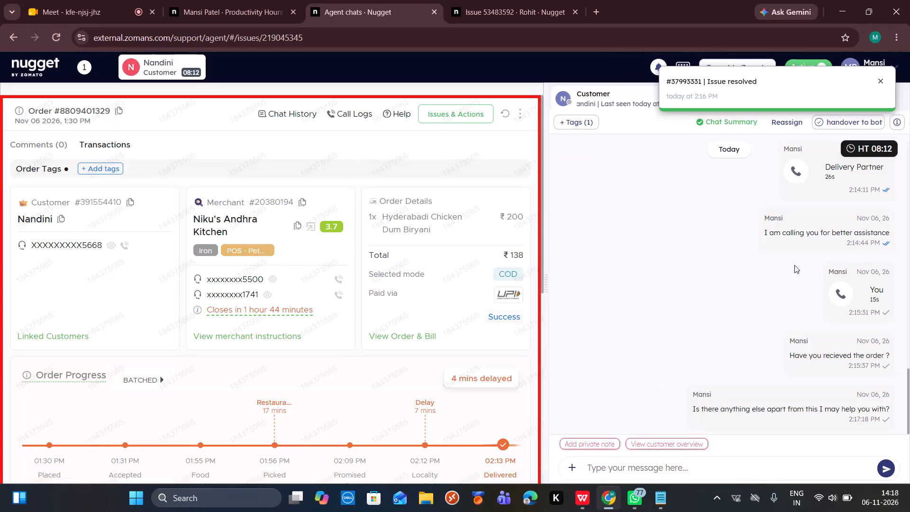
click(846, 120)
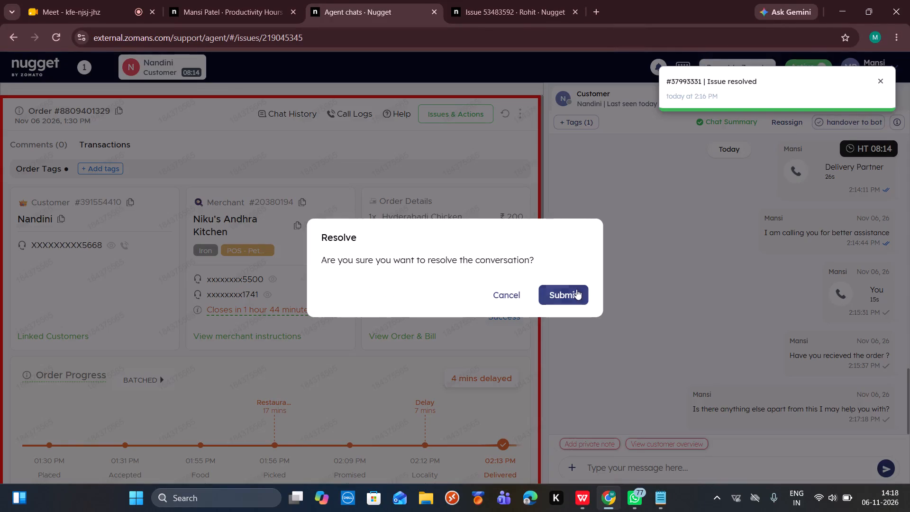
click(574, 289)
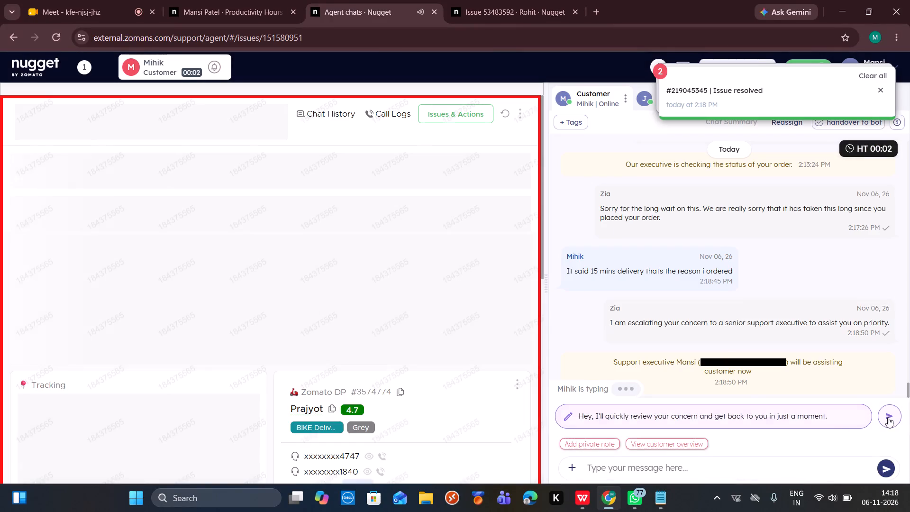
Send Mihik the suggested message about quickly reviewing the concern, and rate the chat summary as helpful.
click(892, 417)
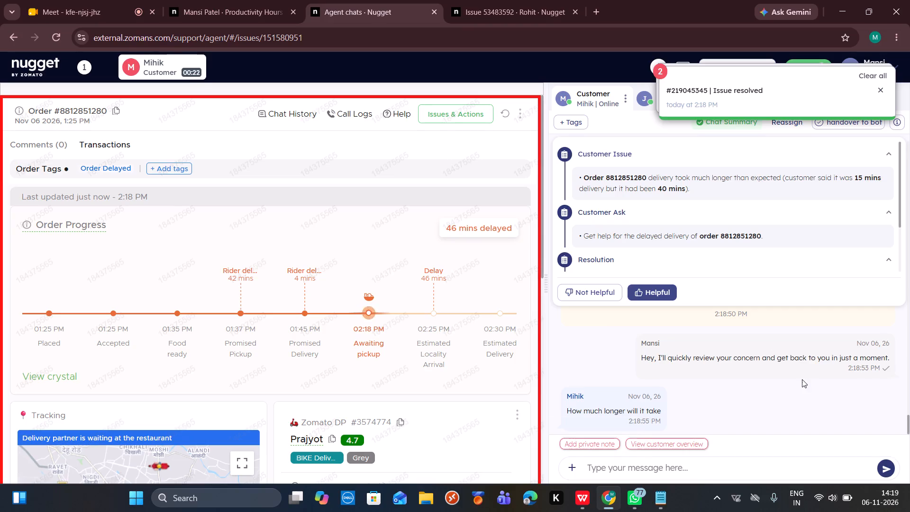
click(668, 286)
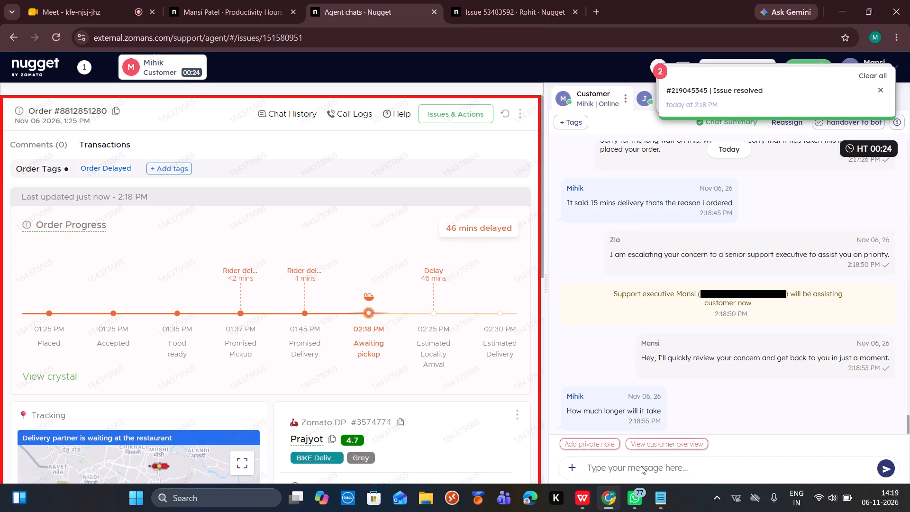
Find the canned responses for "delay" and send Mihik the /CFD/Delay/Ack apology asking for a moment to check.
click(641, 471)
text(/delay)
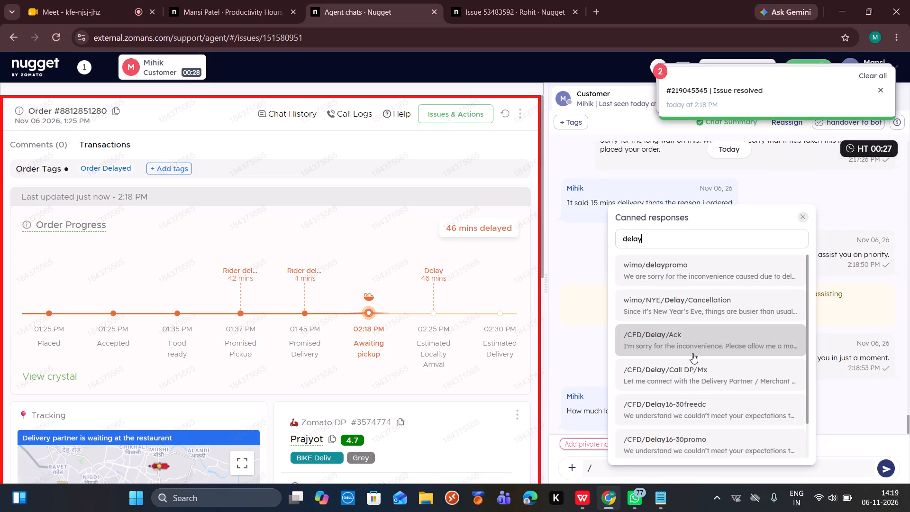
click(704, 335)
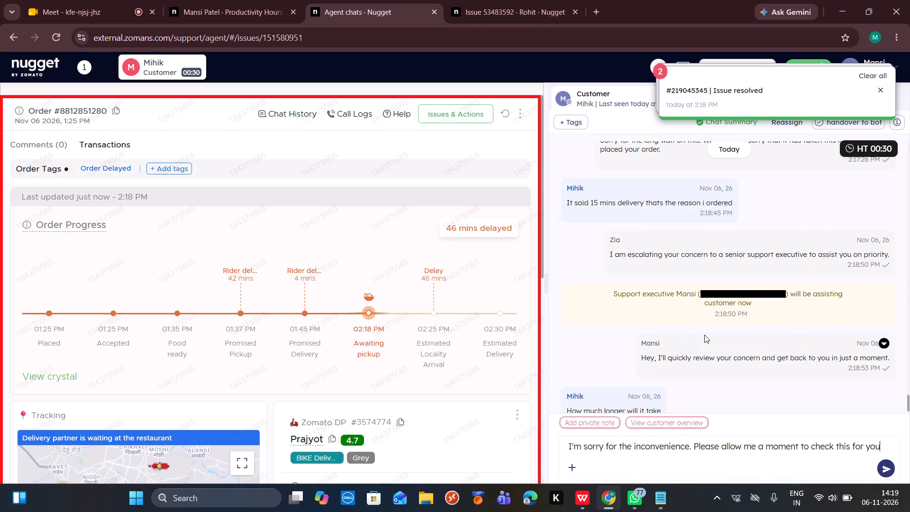
key(Return)
scroll(473, 376, down, 1)
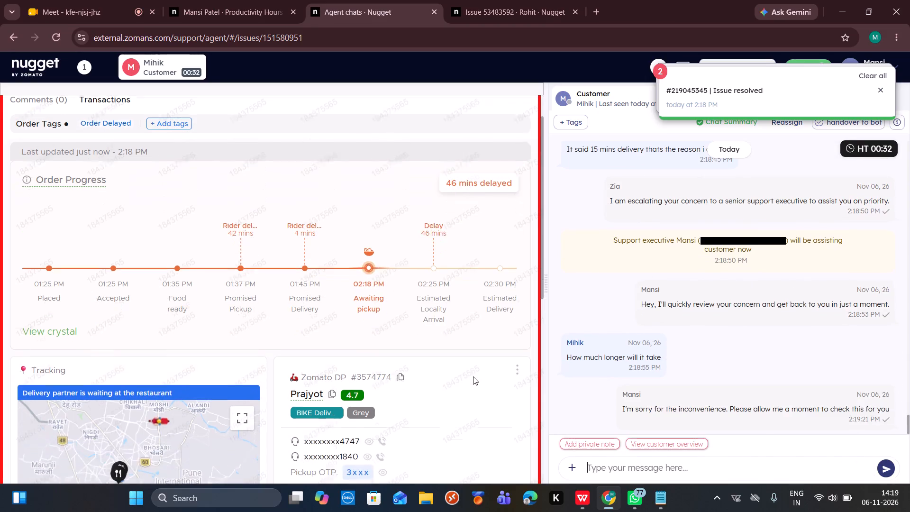
scroll(473, 376, down, 1)
click(517, 347)
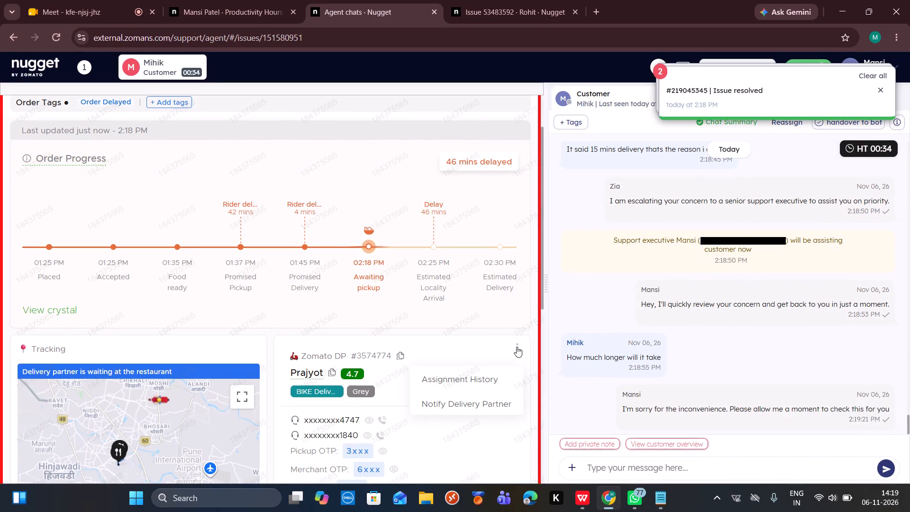
click(466, 378)
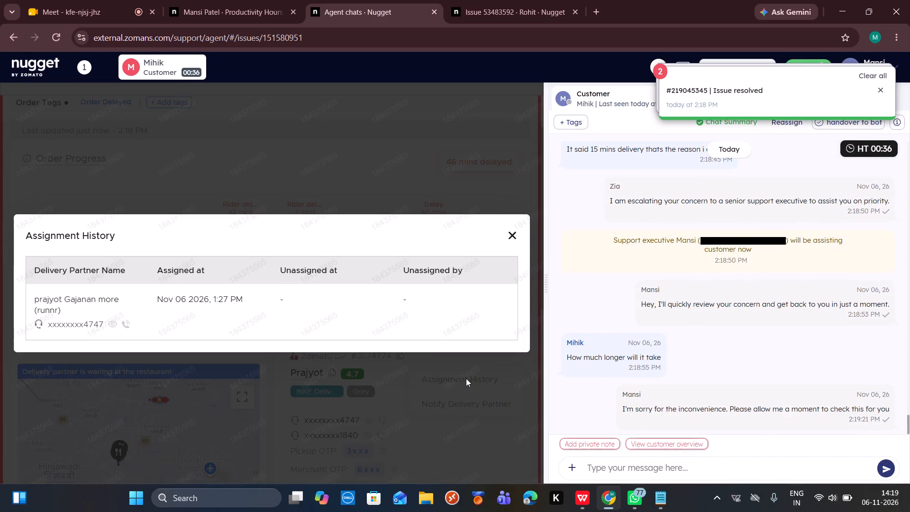
click(466, 378)
click(382, 418)
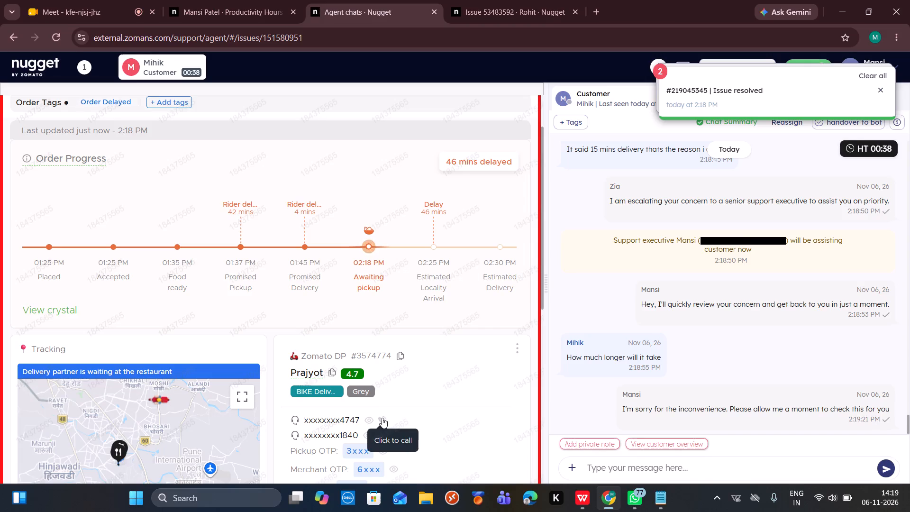
click(479, 358)
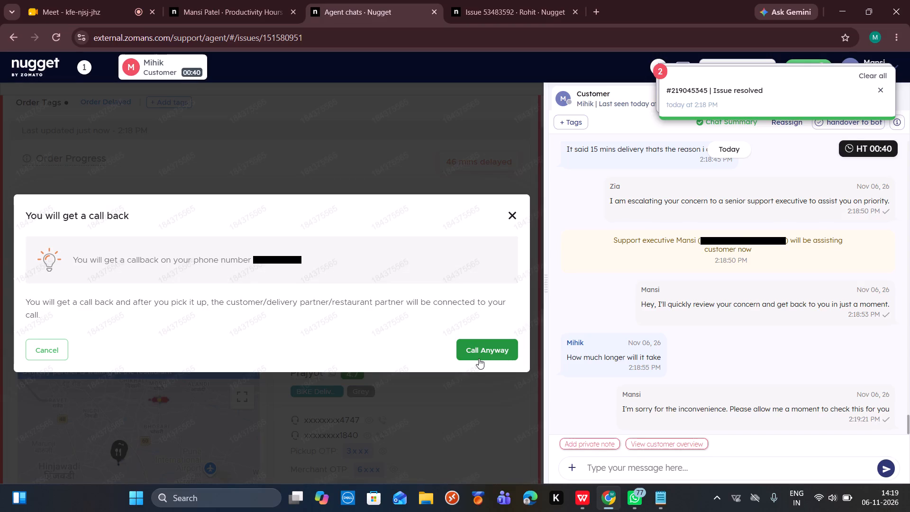
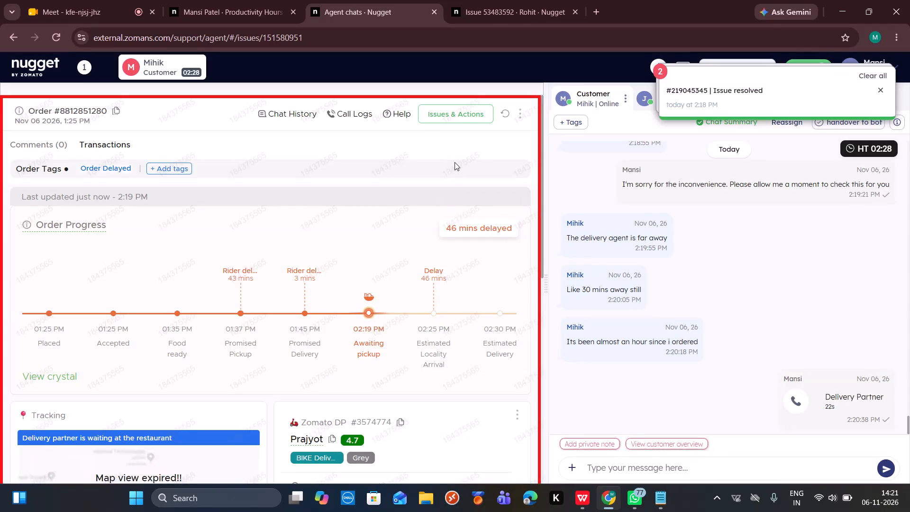
Send Mihik the message "I am calling you for better assistance".
scroll(463, 248, down, 1)
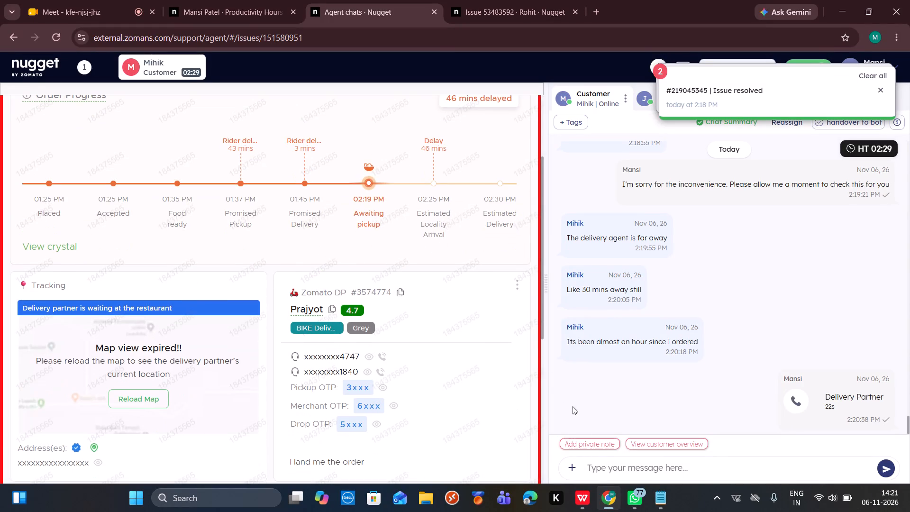
click(596, 458)
click(598, 466)
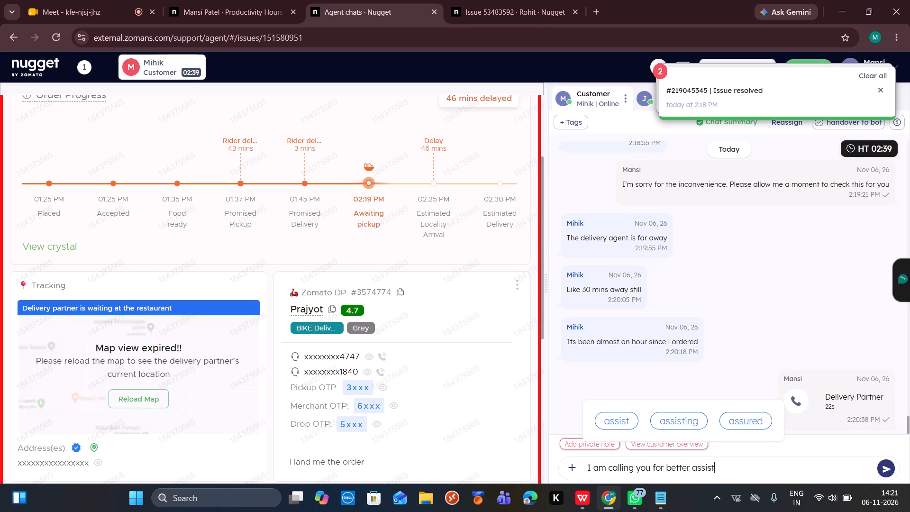
key(Return)
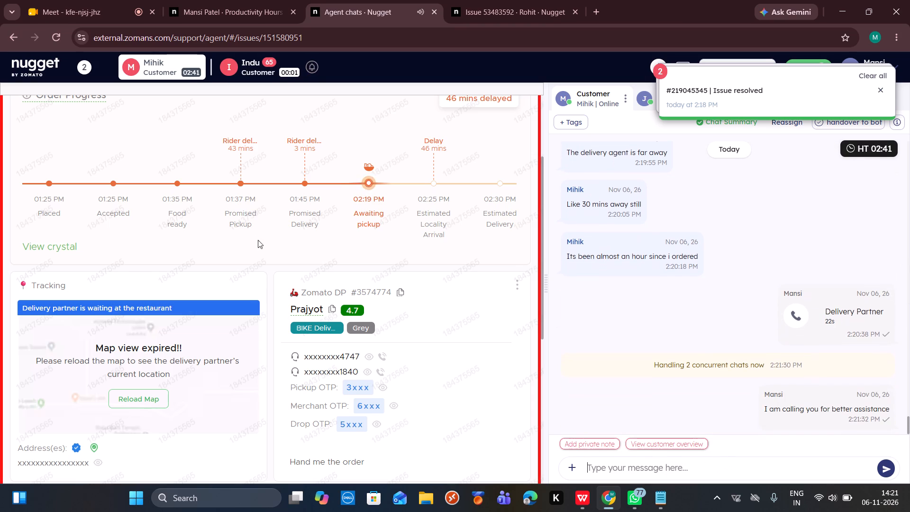
Open Indu's new chat, send the suggested message about quickly reviewing the concern, and rate the chat summary as helpful.
click(287, 63)
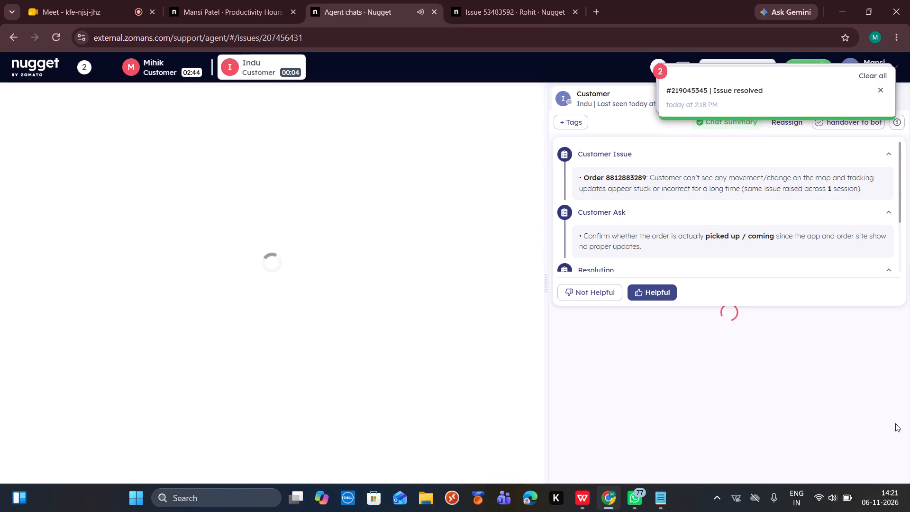
click(895, 423)
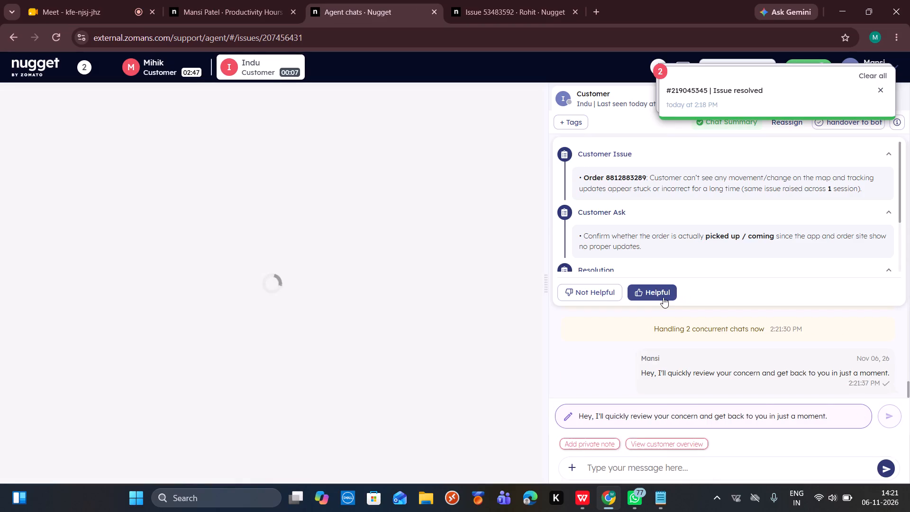
click(663, 297)
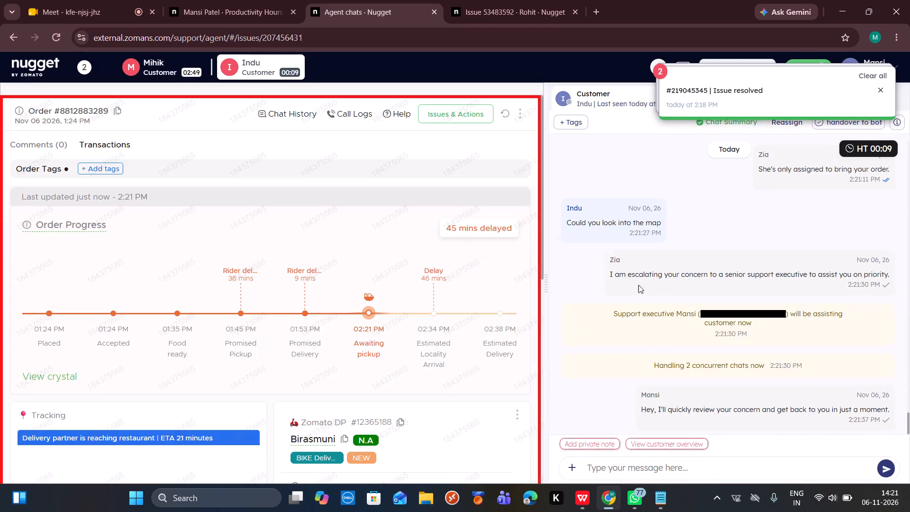
click(168, 70)
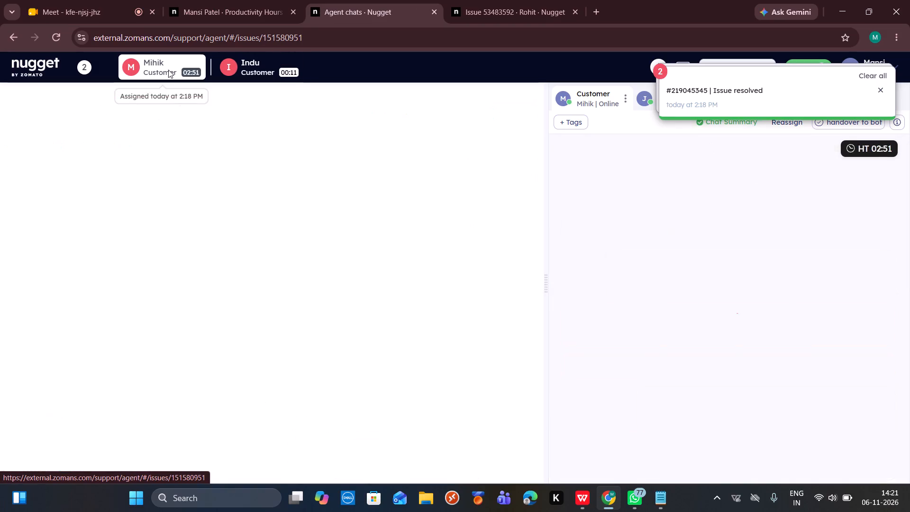
scroll(607, 358, down, 7)
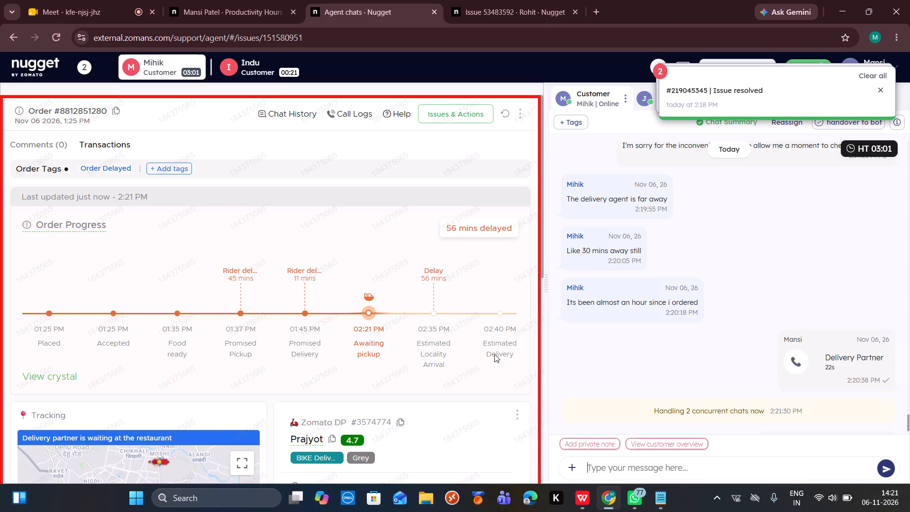
scroll(494, 354, down, 3)
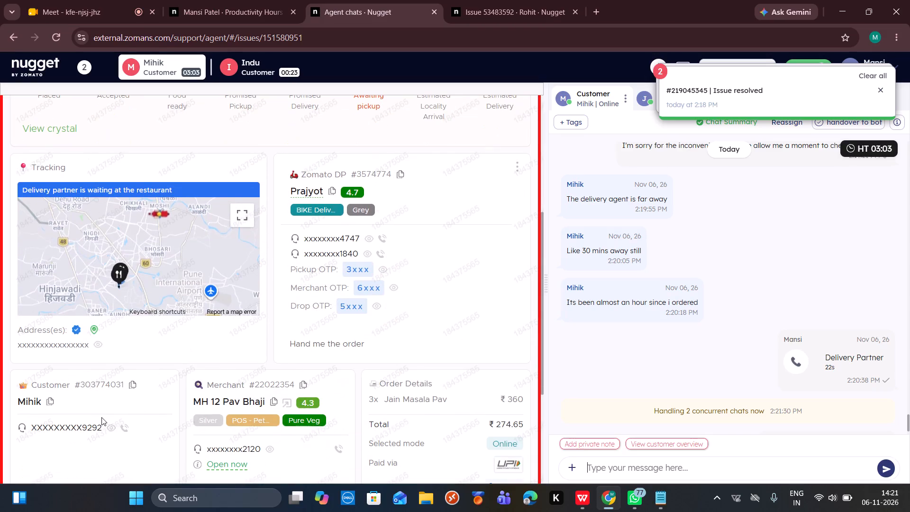
click(126, 427)
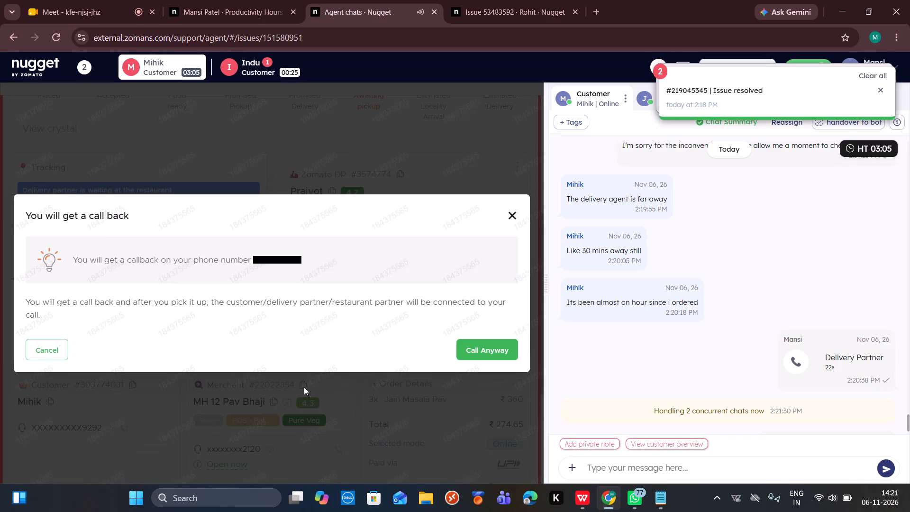
click(478, 348)
click(478, 348)
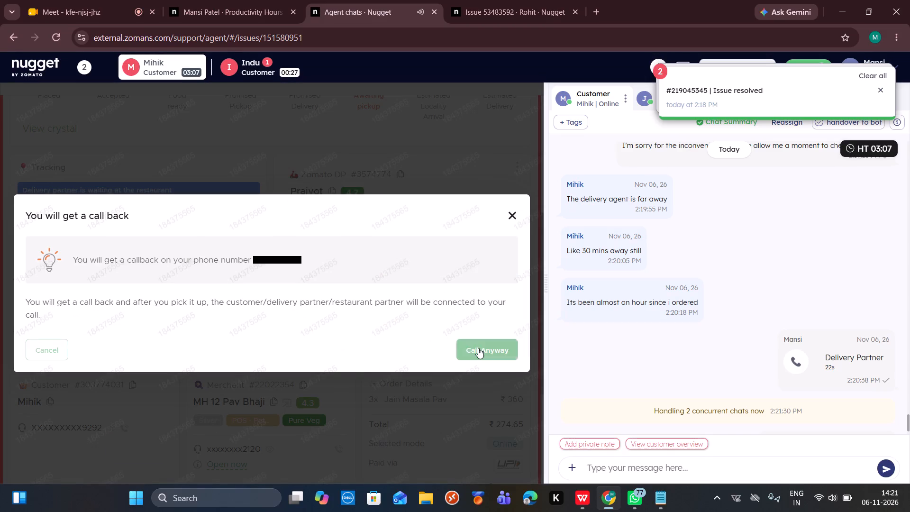
scroll(478, 348, up, 10)
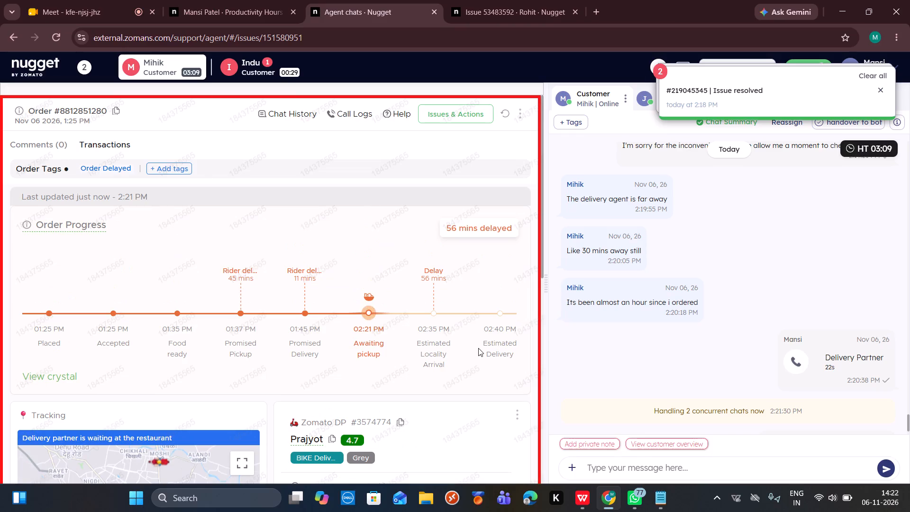
click(282, 66)
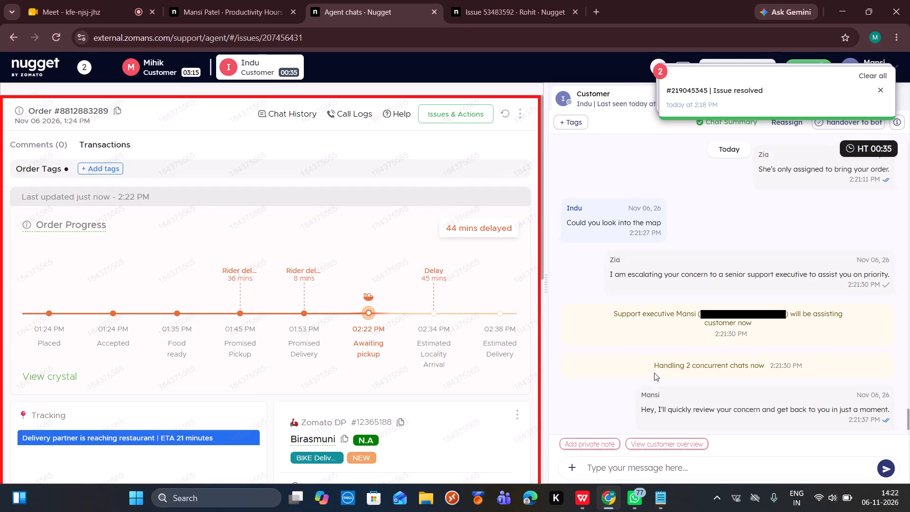
text(/delay)
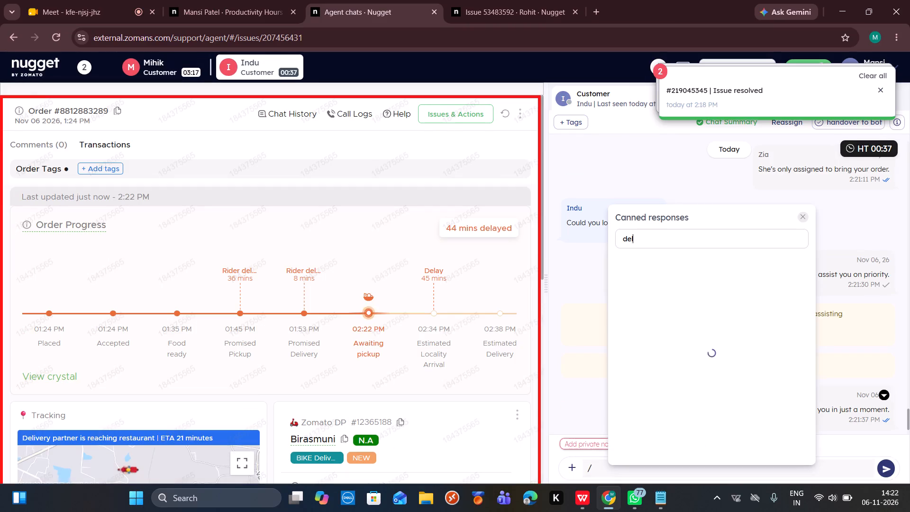
click(669, 266)
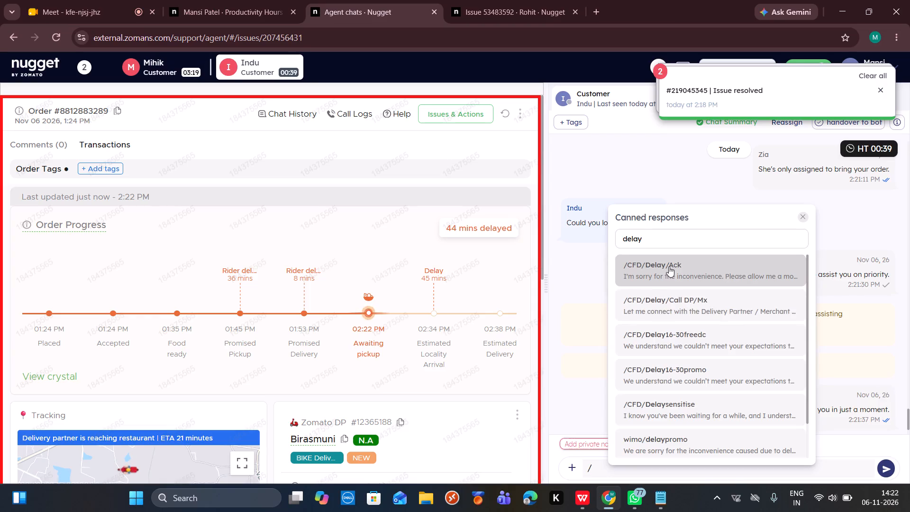
key(Return)
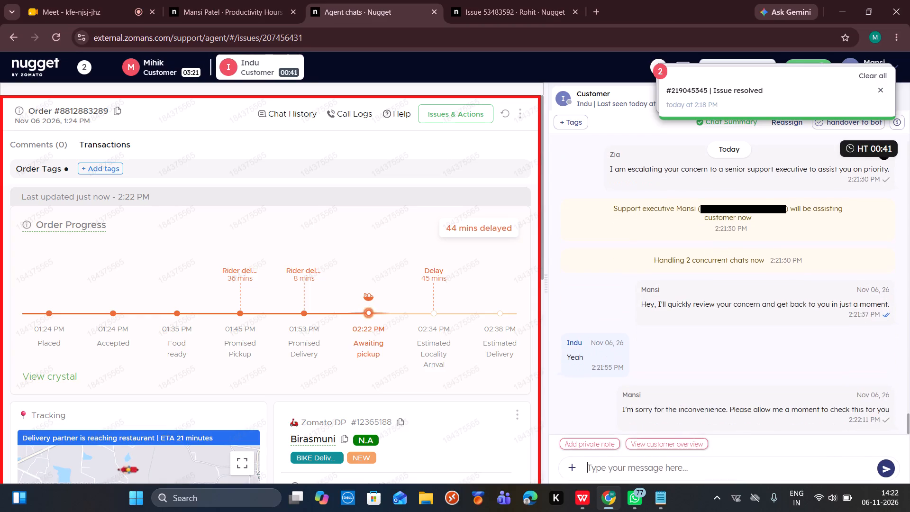
scroll(479, 369, down, 4)
scroll(479, 369, up, 4)
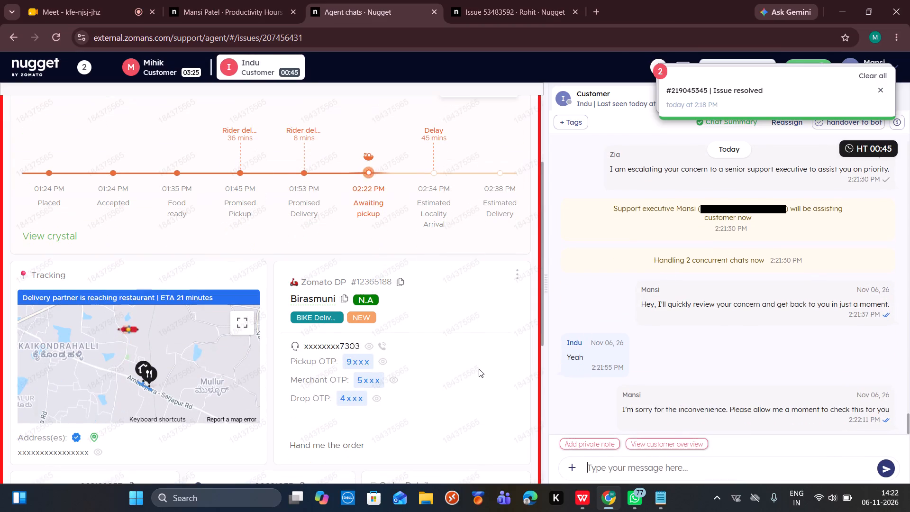
click(167, 75)
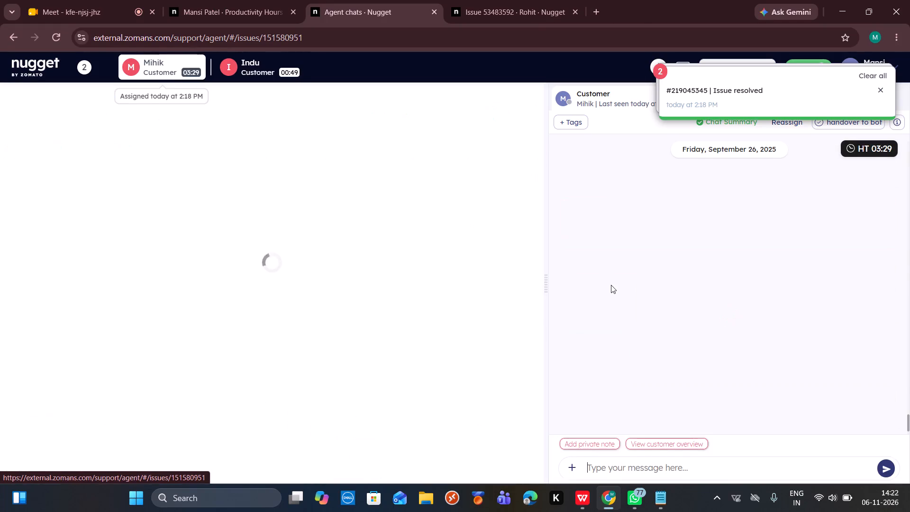
scroll(611, 285, down, 5)
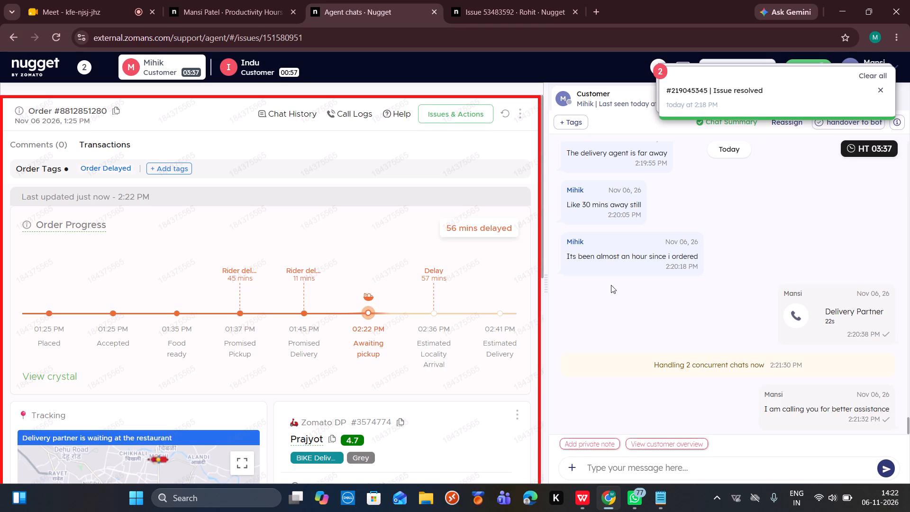
scroll(462, 385, down, 1)
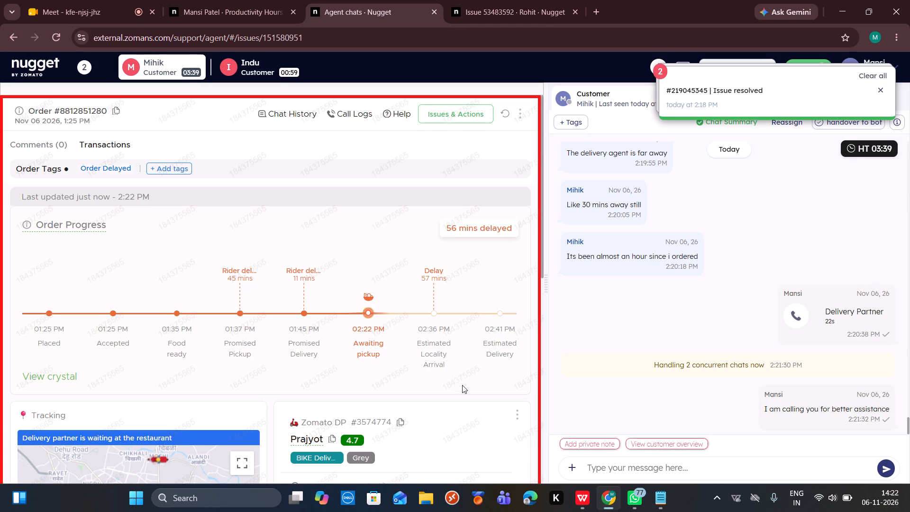
scroll(462, 385, down, 2)
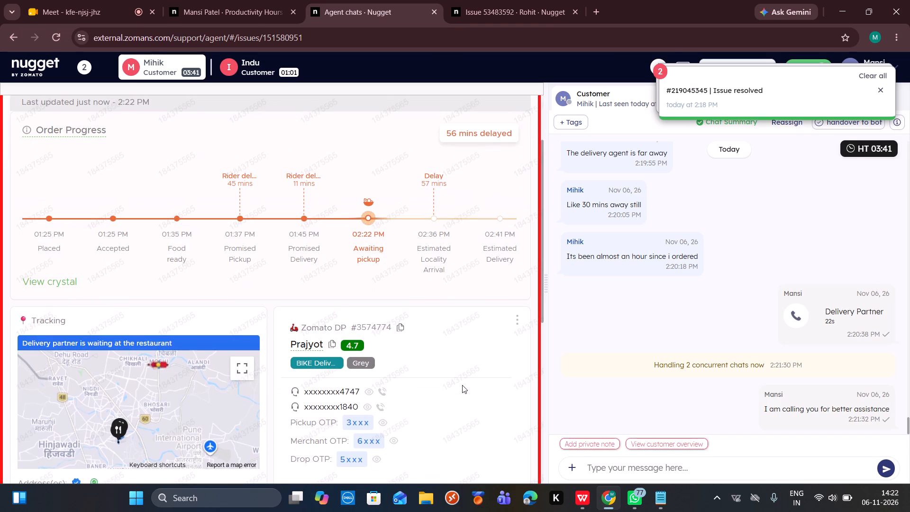
scroll(462, 385, up, 6)
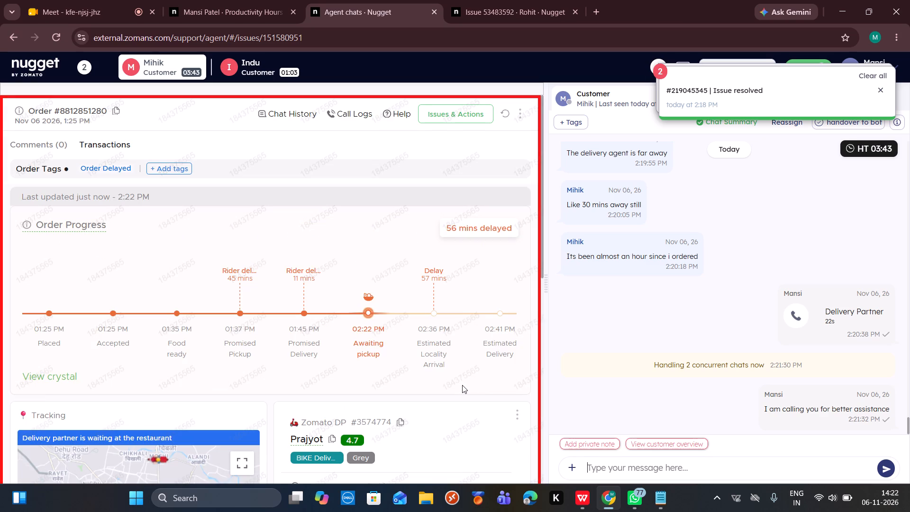
click(507, 114)
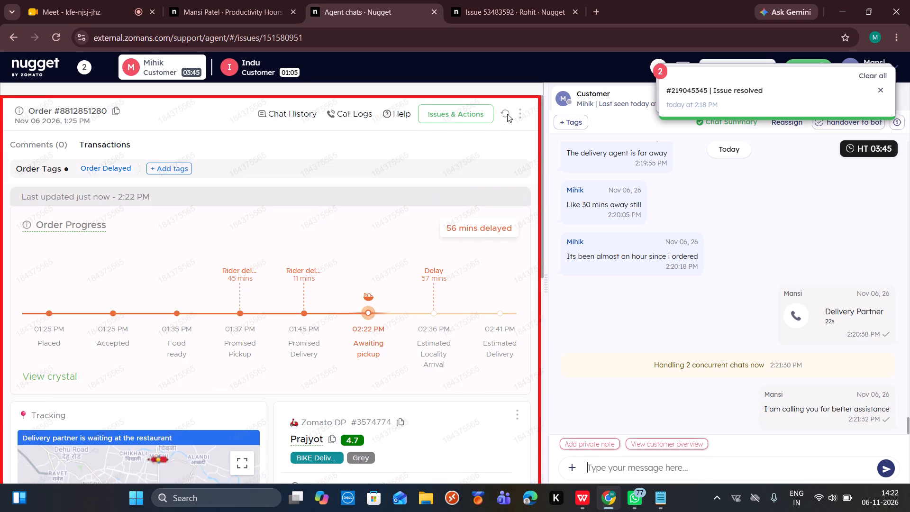
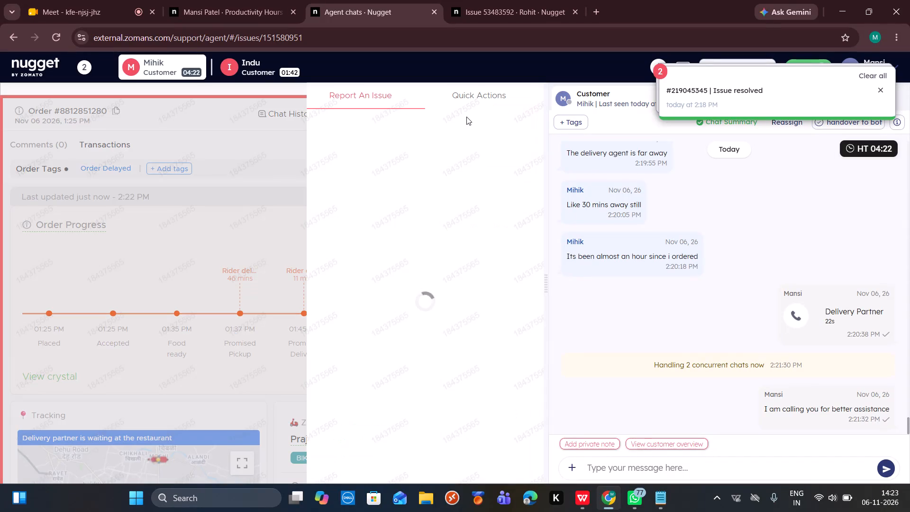
Report that the delivery partner can't deliver Mihik's order due to Personal Emergency, and re-assign the order to another delivery partner.
click(404, 357)
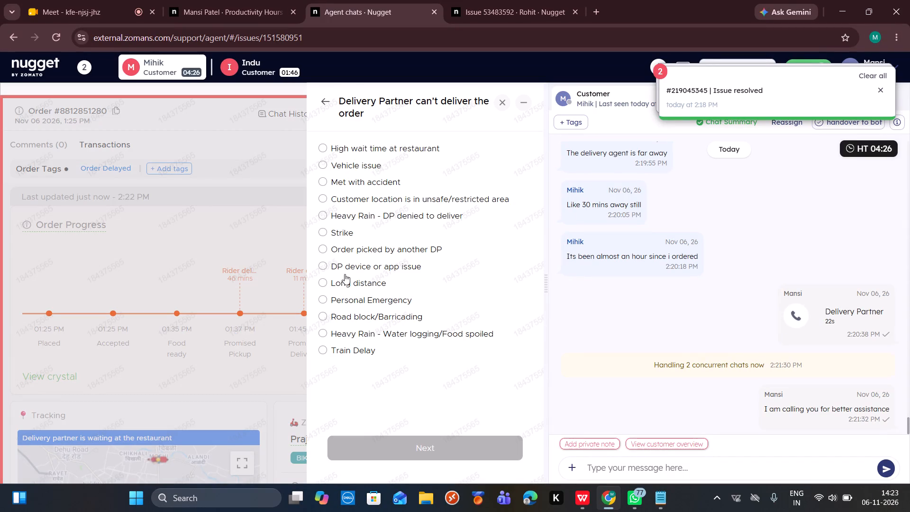
click(358, 305)
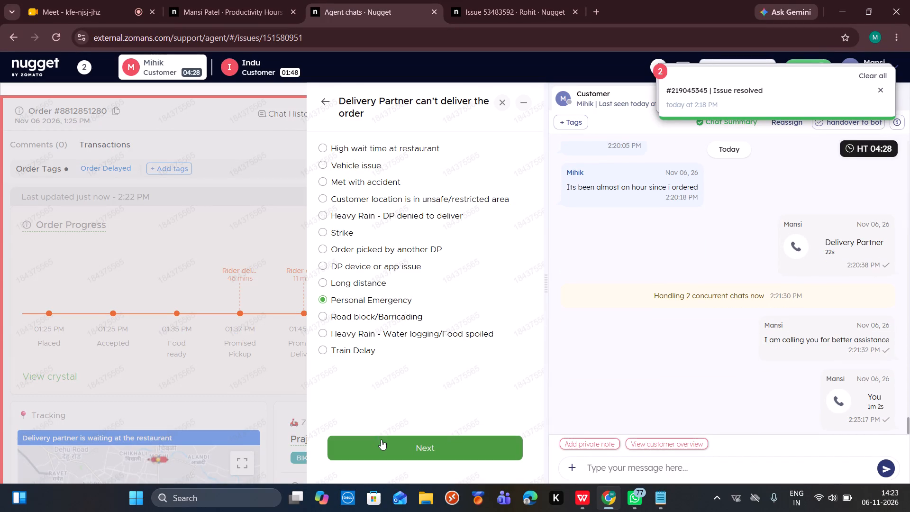
click(381, 439)
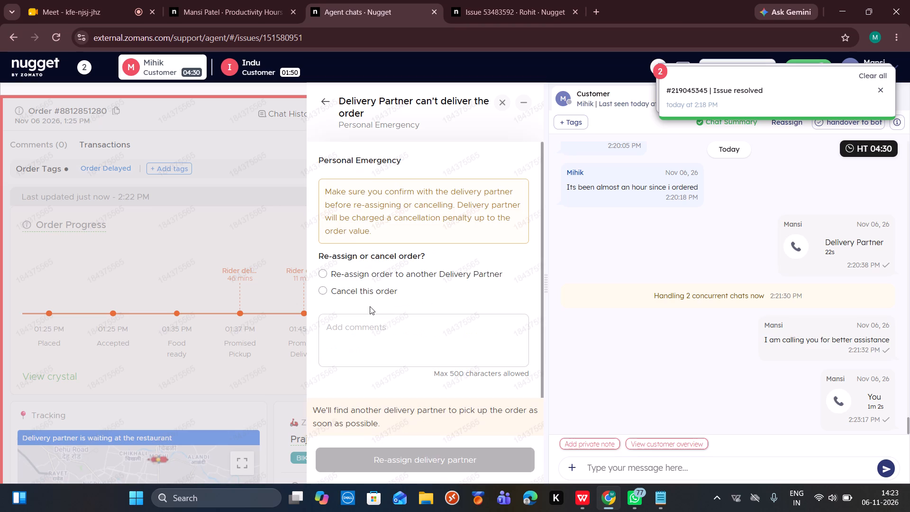
click(358, 286)
click(355, 276)
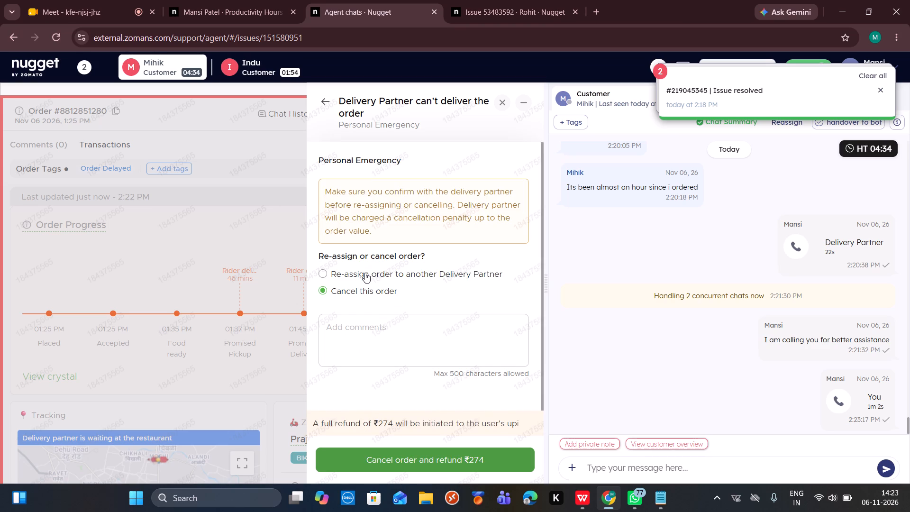
click(358, 460)
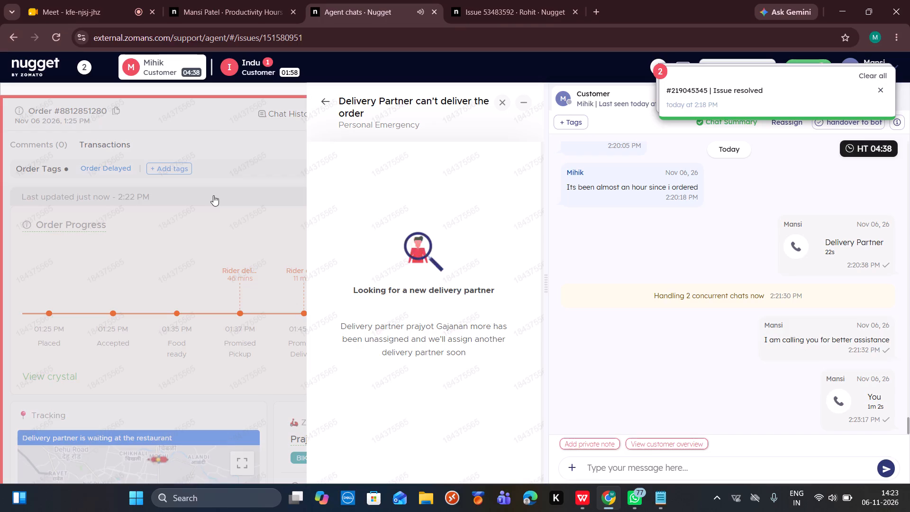
click(251, 68)
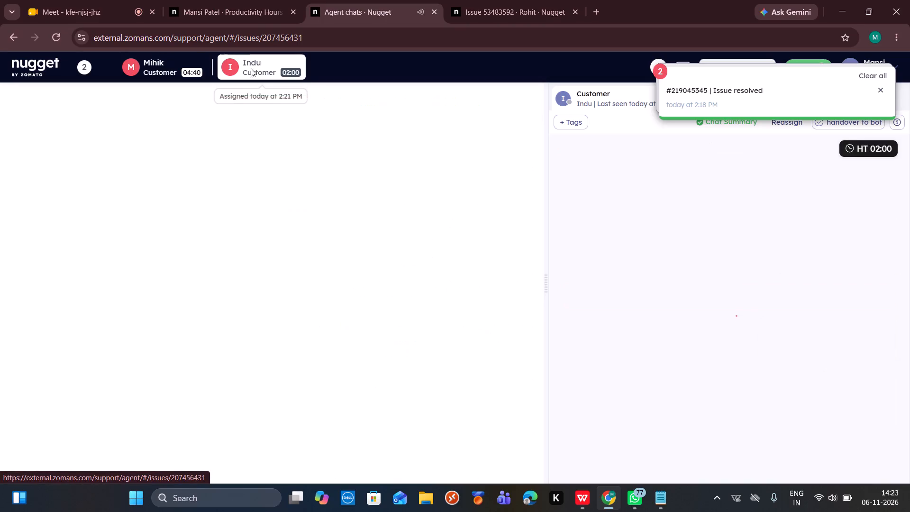
scroll(697, 324, down, 14)
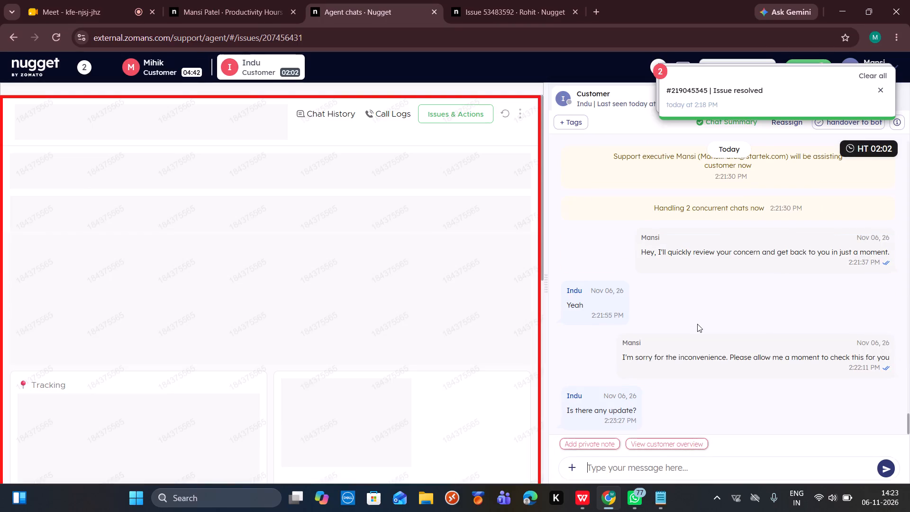
scroll(489, 369, down, 3)
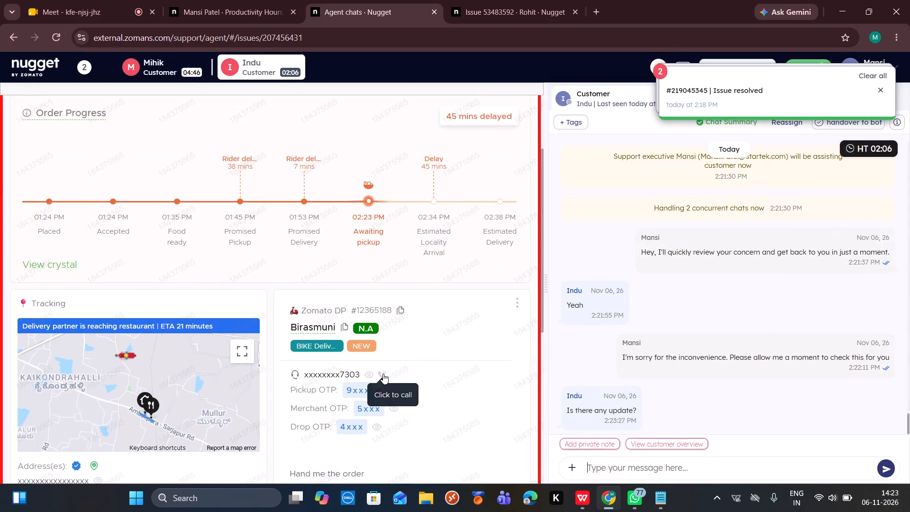
click(383, 374)
click(477, 351)
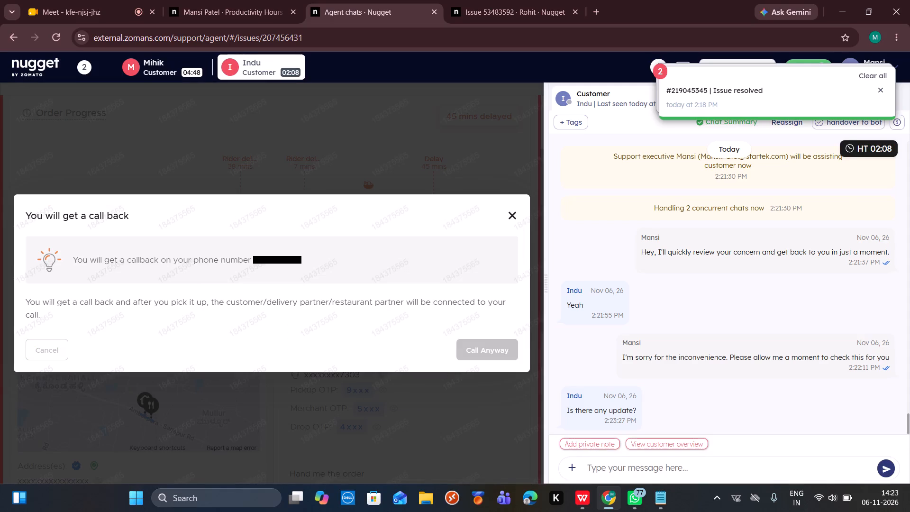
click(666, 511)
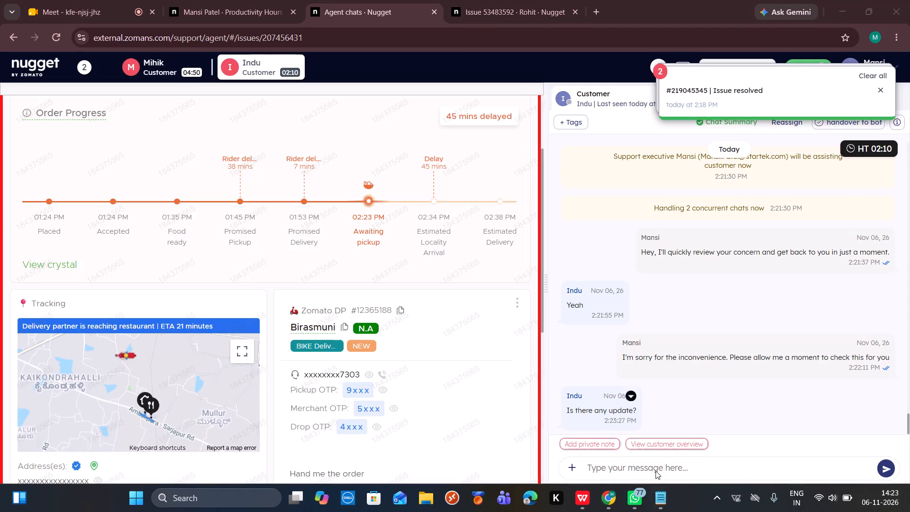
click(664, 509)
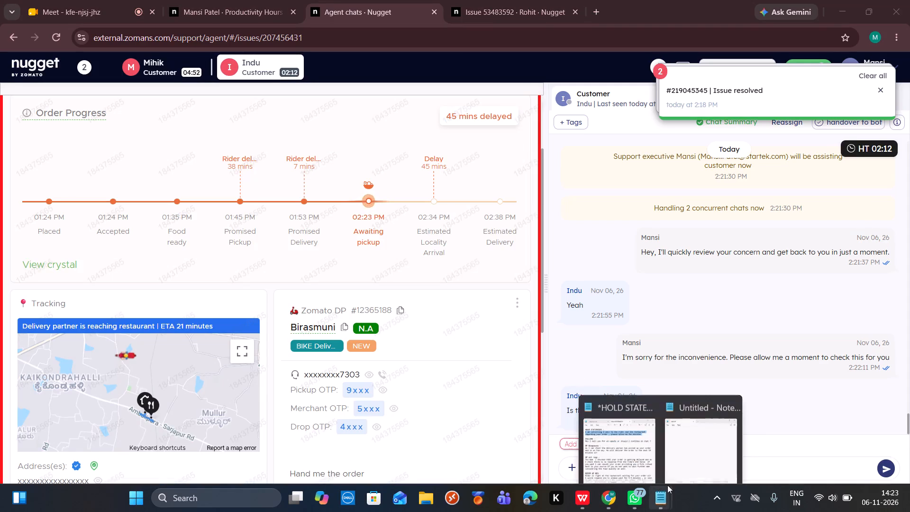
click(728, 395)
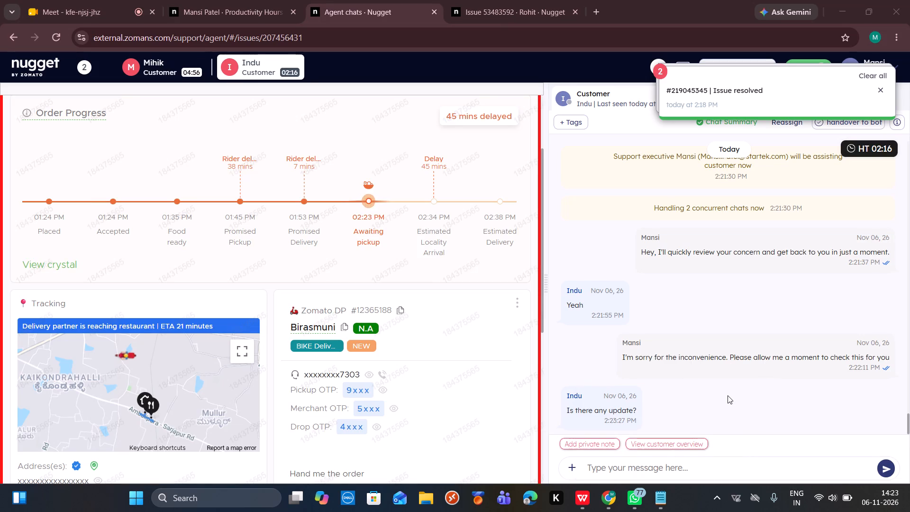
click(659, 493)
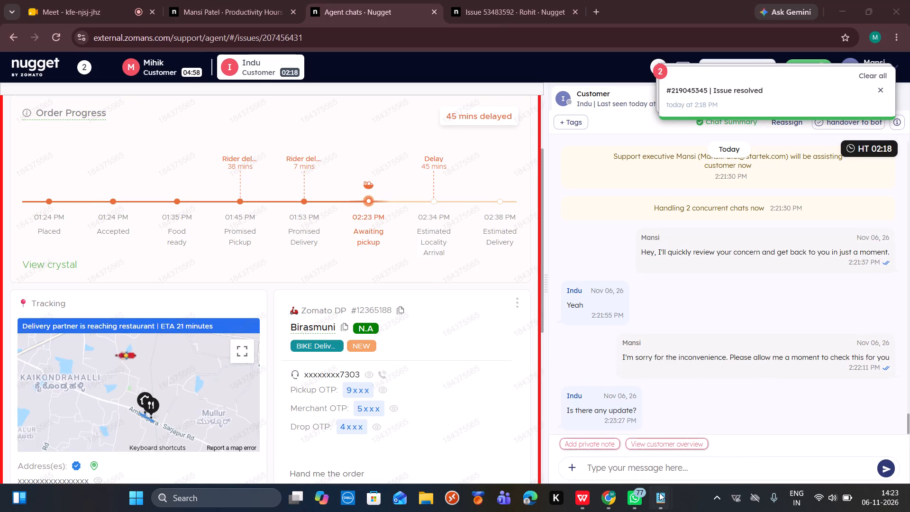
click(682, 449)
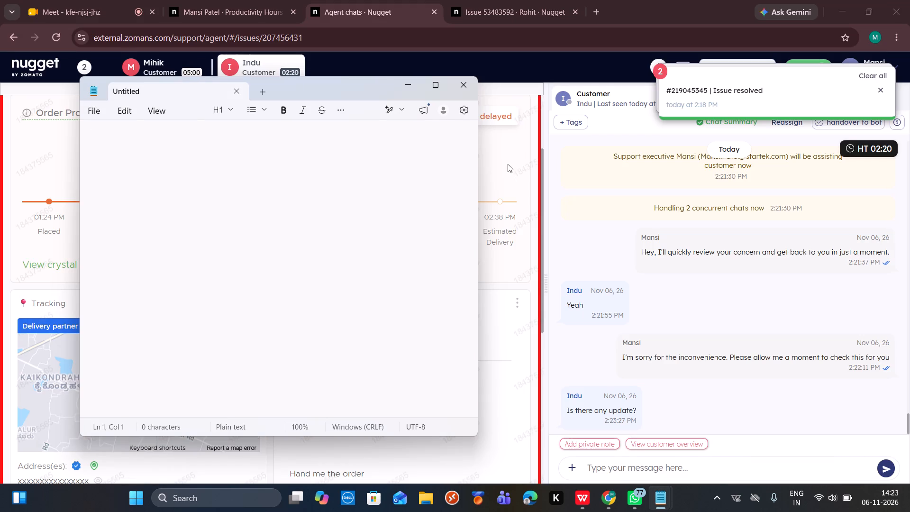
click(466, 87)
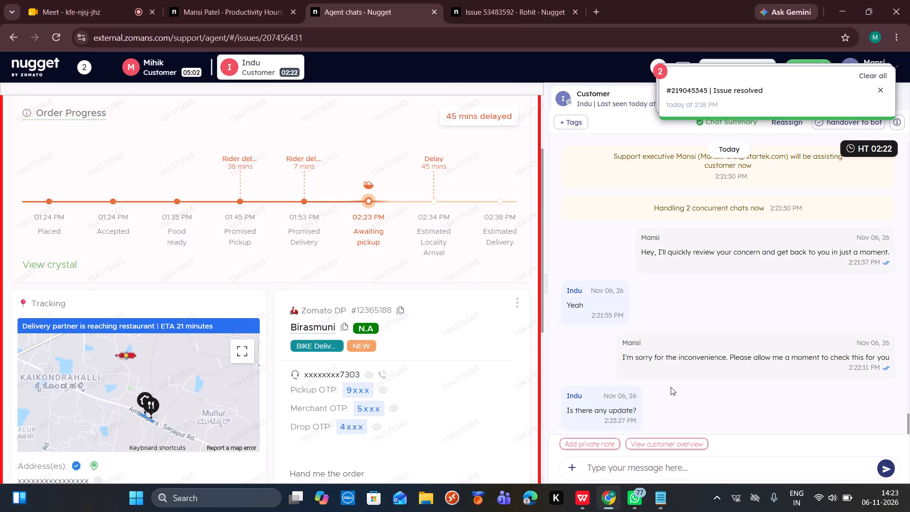
Copy the rider-and-restaurant hold statement from the Notepad notes and send it in Indu's chat.
click(653, 503)
key(ctrl+c)
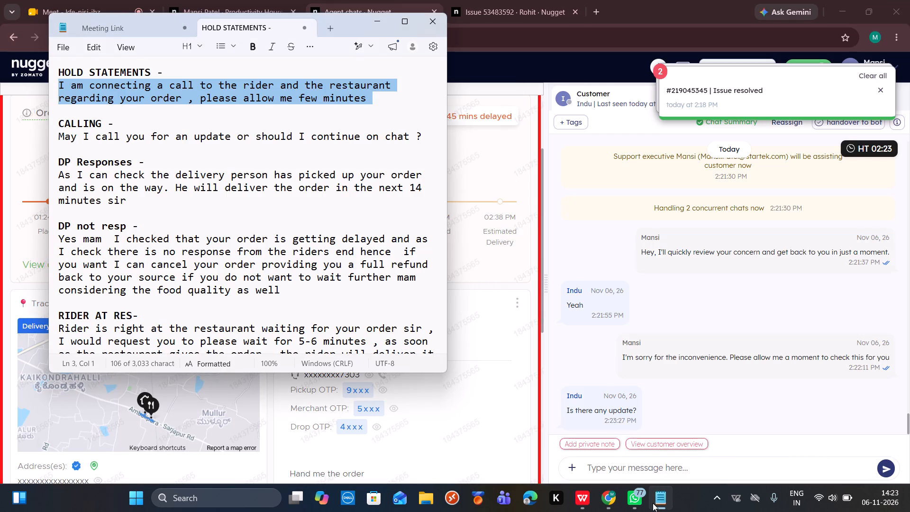
click(642, 475)
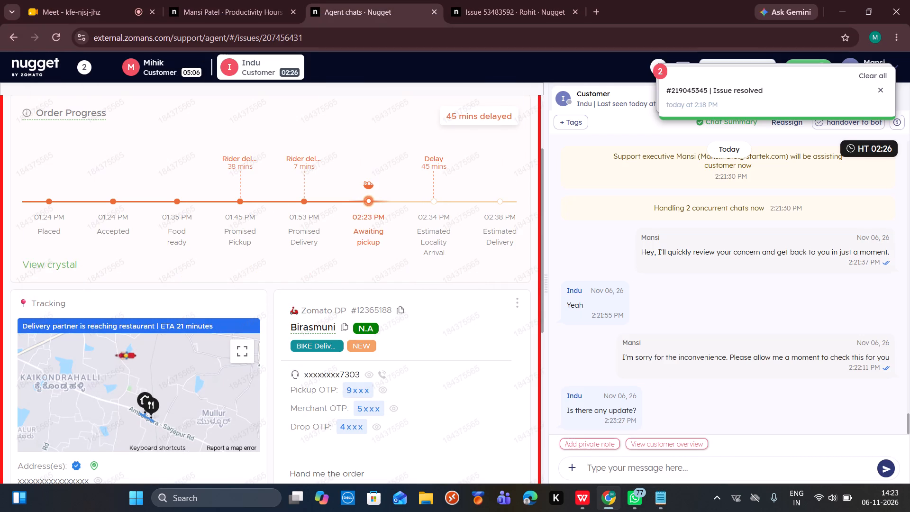
key(ctrl+v)
key(Return)
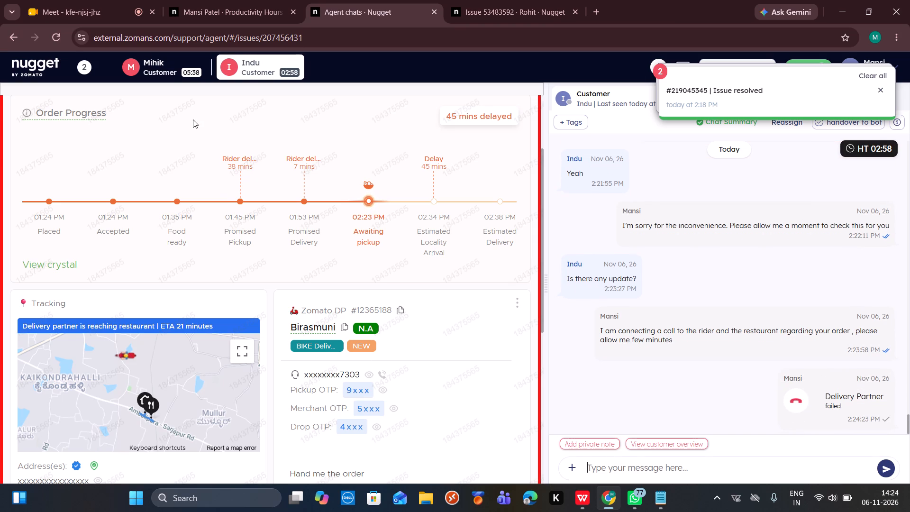
Return to Mihik's chat and send the message "A new rider has been assigned for you".
click(186, 64)
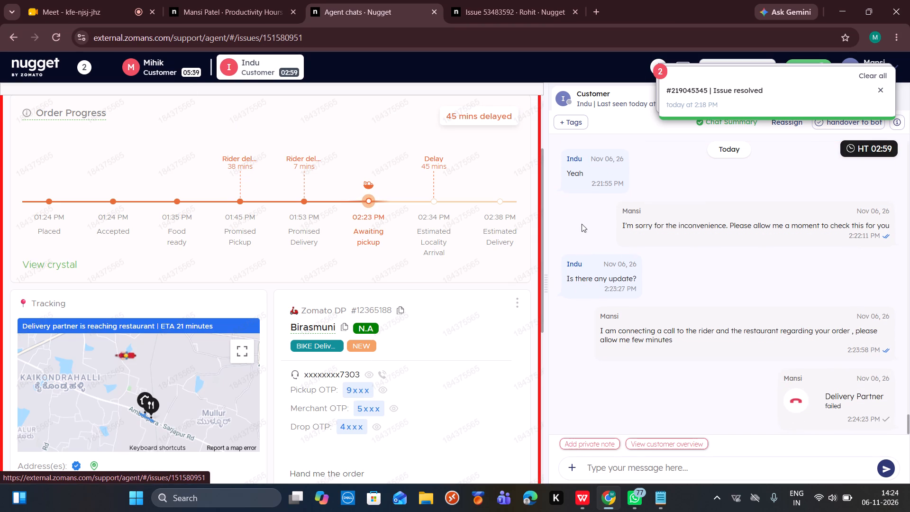
scroll(657, 266, down, 13)
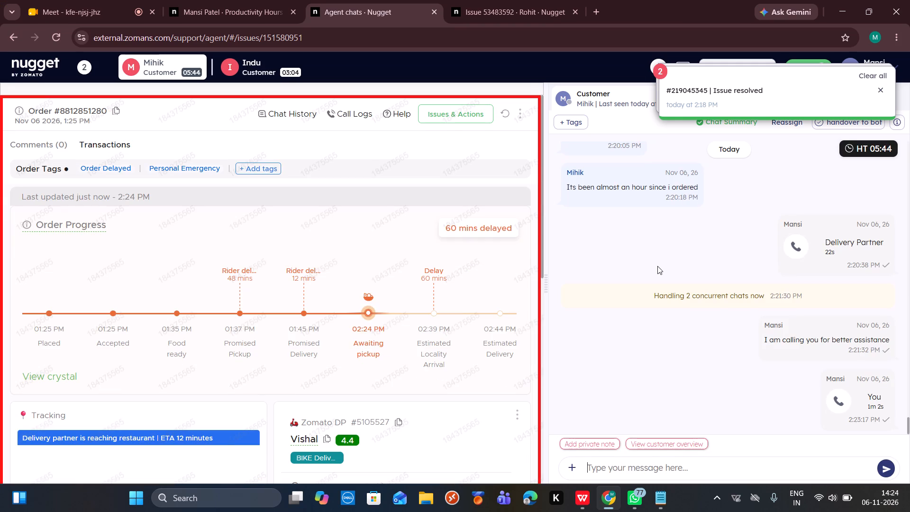
key(a)
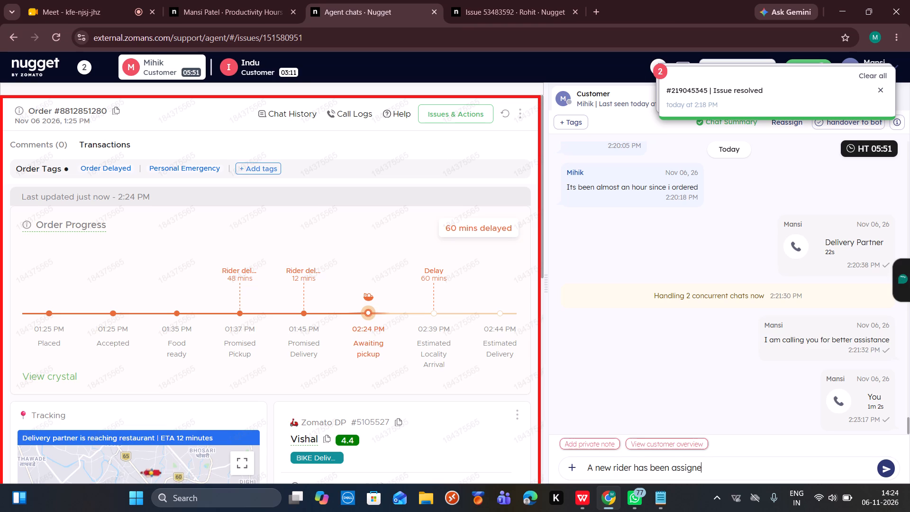
key(Return)
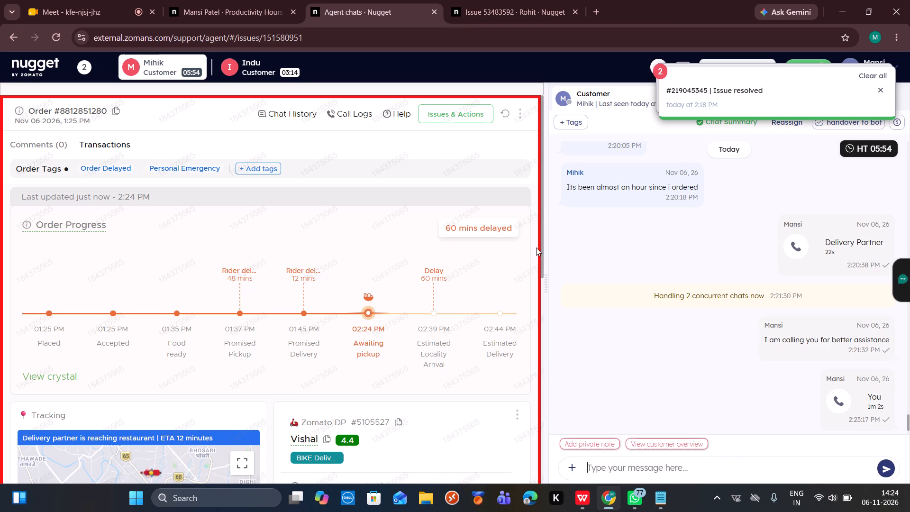
Send Mihik the canned response found under "fur" asking whether there is anything else apart from this to help with.
scroll(453, 358, down, 2)
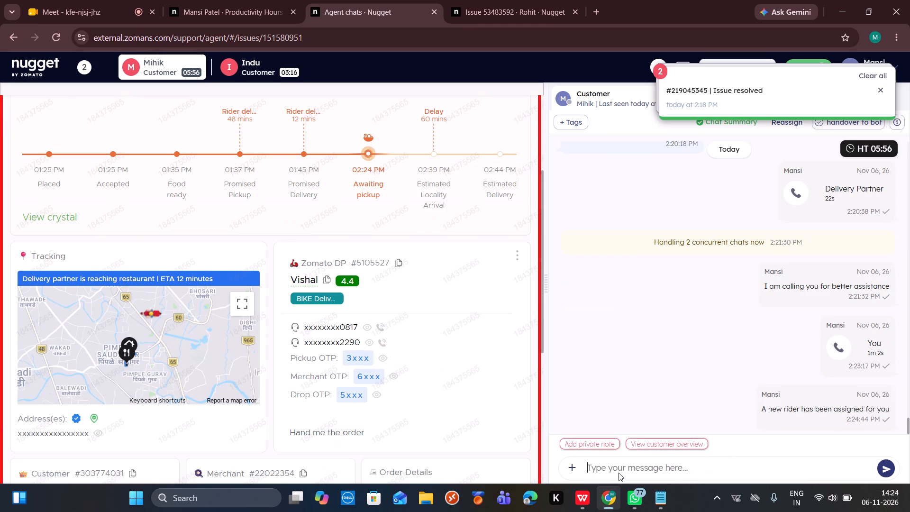
text(/fur)
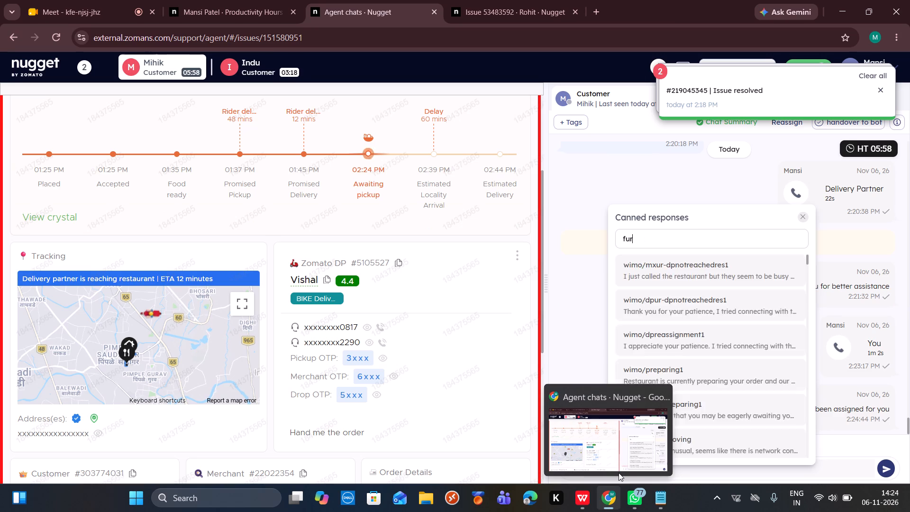
click(680, 271)
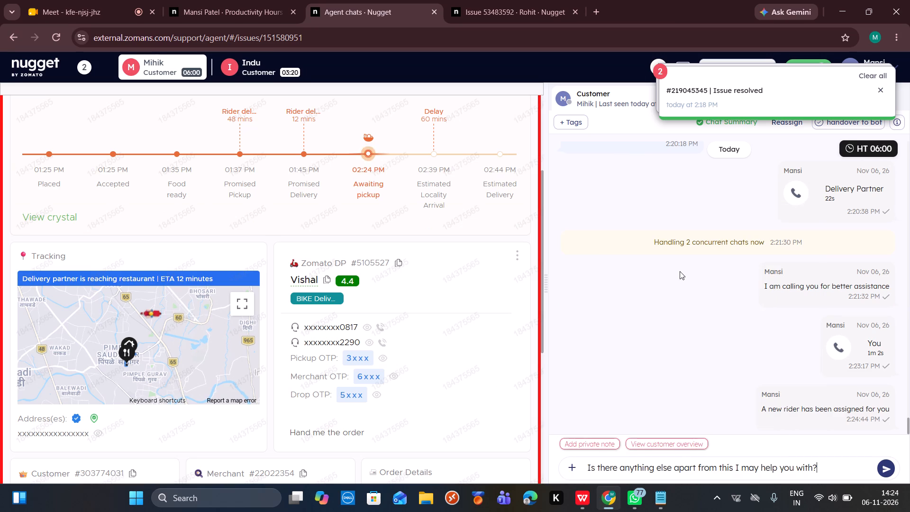
key(Return)
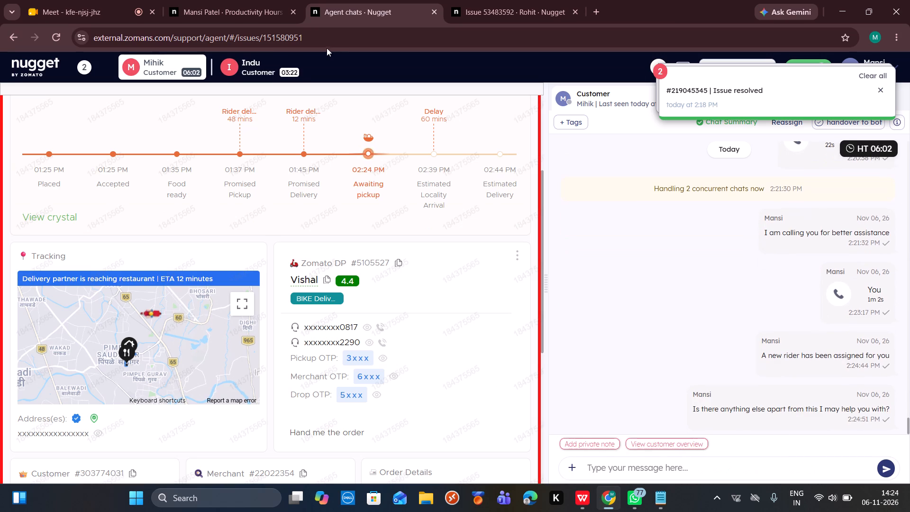
click(271, 72)
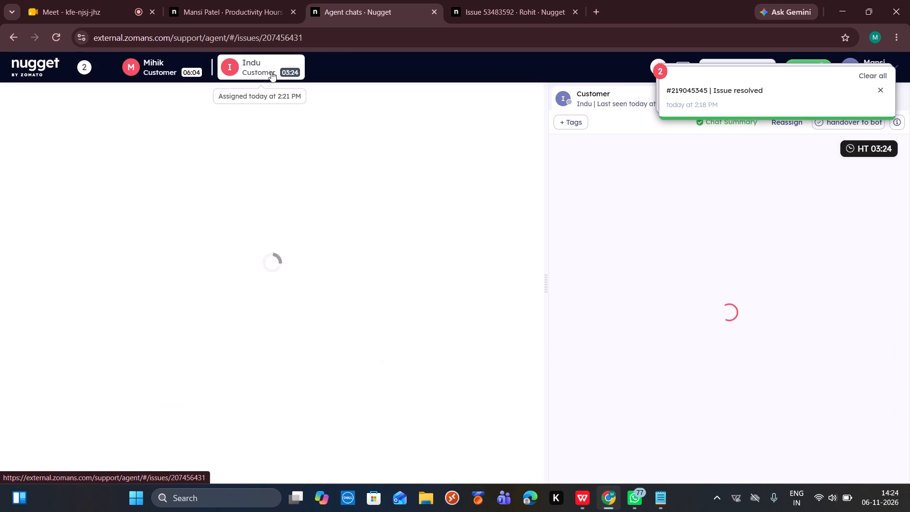
scroll(654, 267, down, 12)
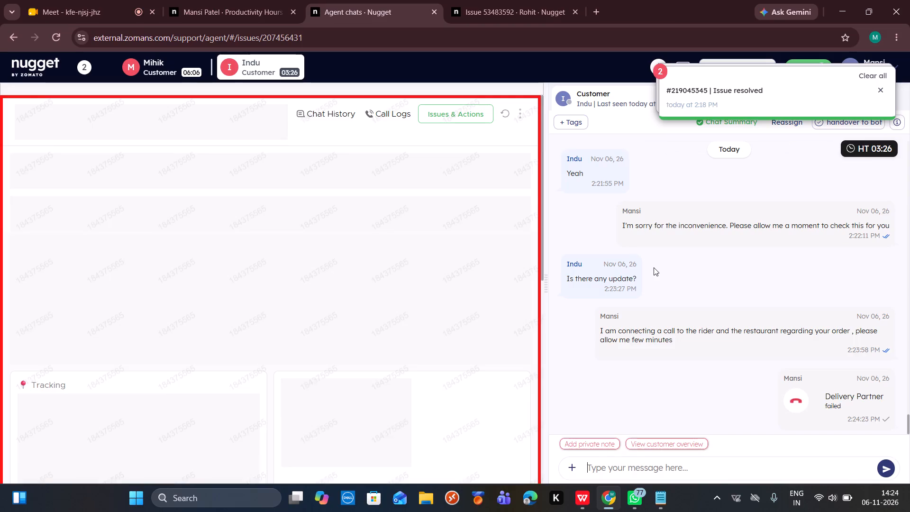
scroll(654, 267, down, 1)
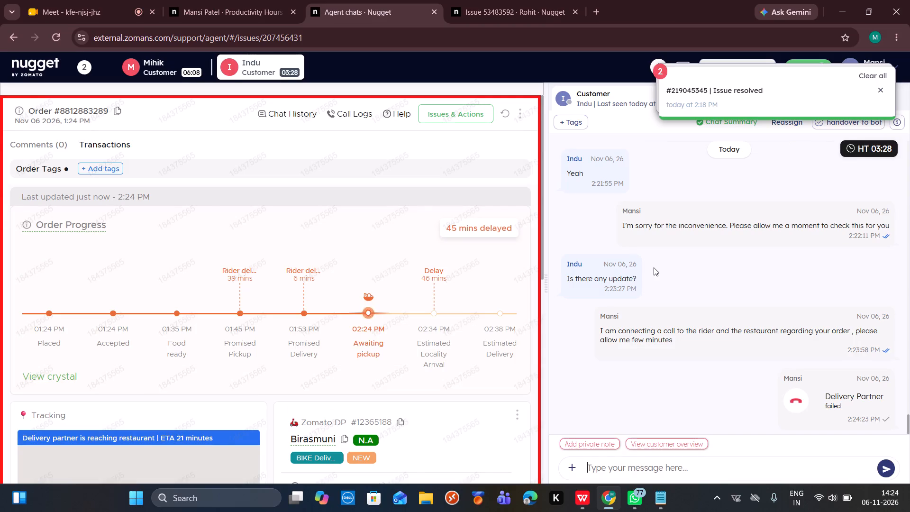
scroll(491, 378, down, 2)
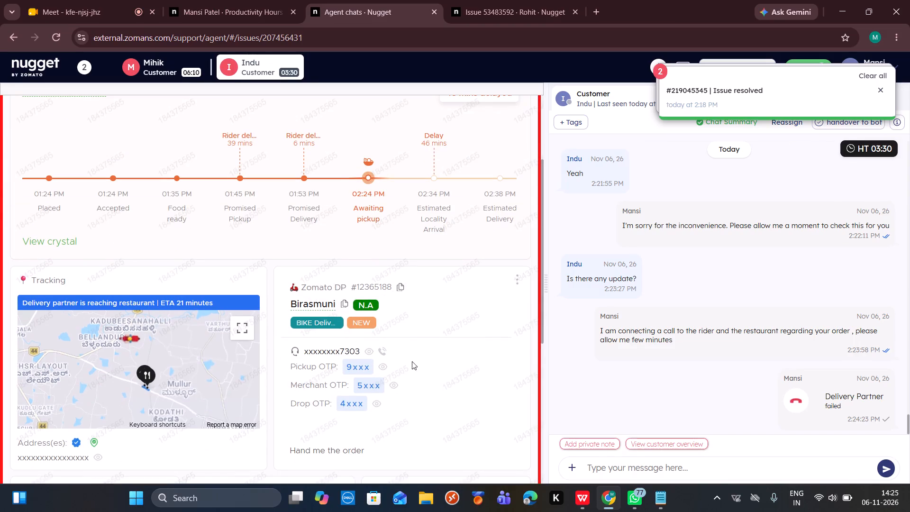
click(385, 351)
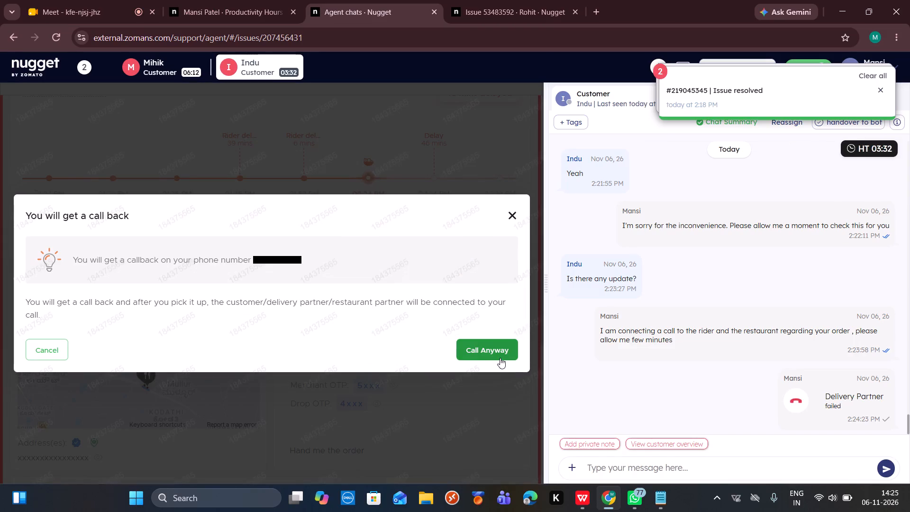
click(500, 358)
Read back through Indu's earlier conversation with Zia about the delay and the delivery partner's route on the map.
scroll(600, 306, up, 5)
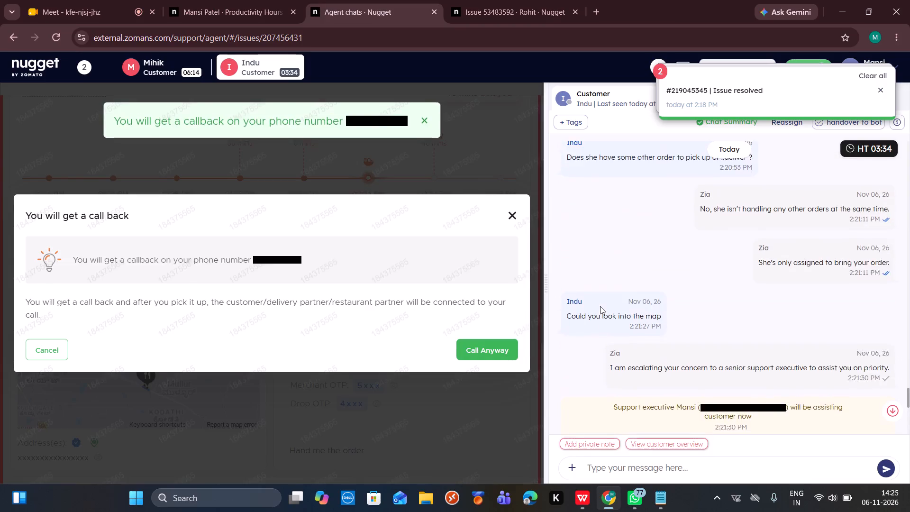
scroll(600, 306, up, 4)
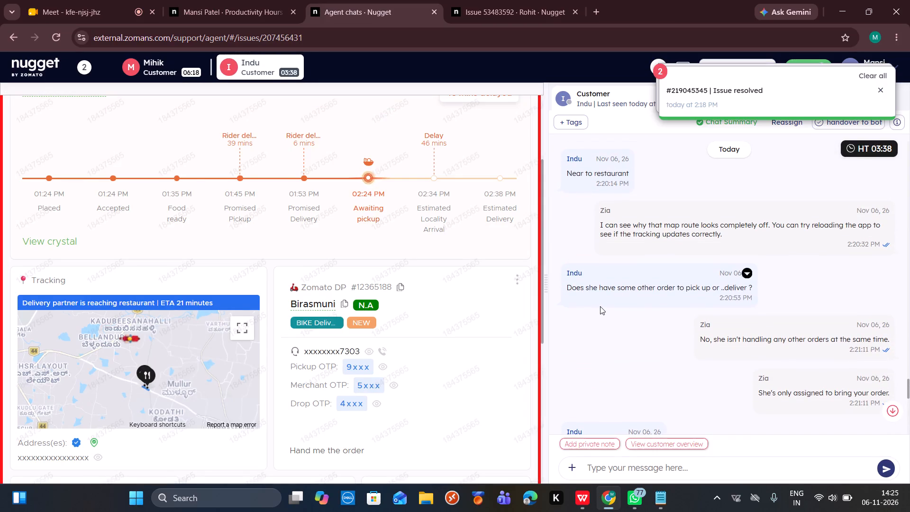
scroll(600, 306, up, 3)
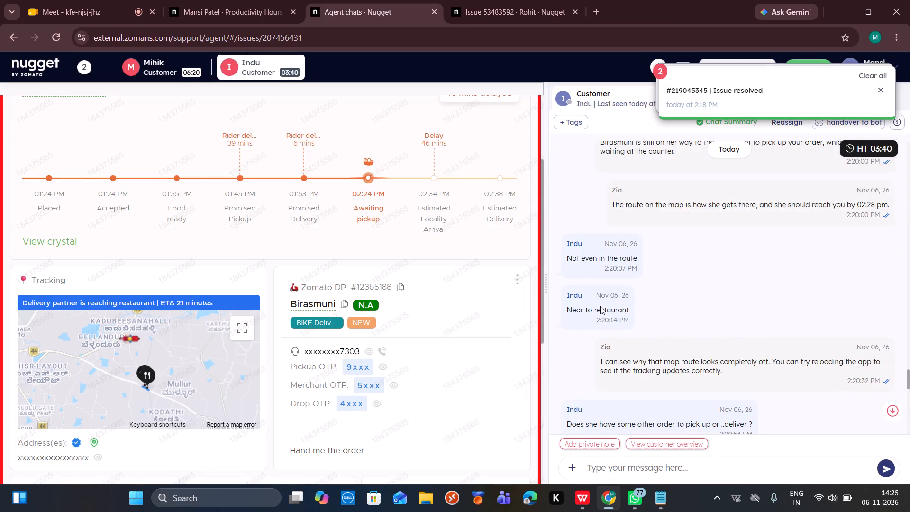
scroll(600, 306, up, 5)
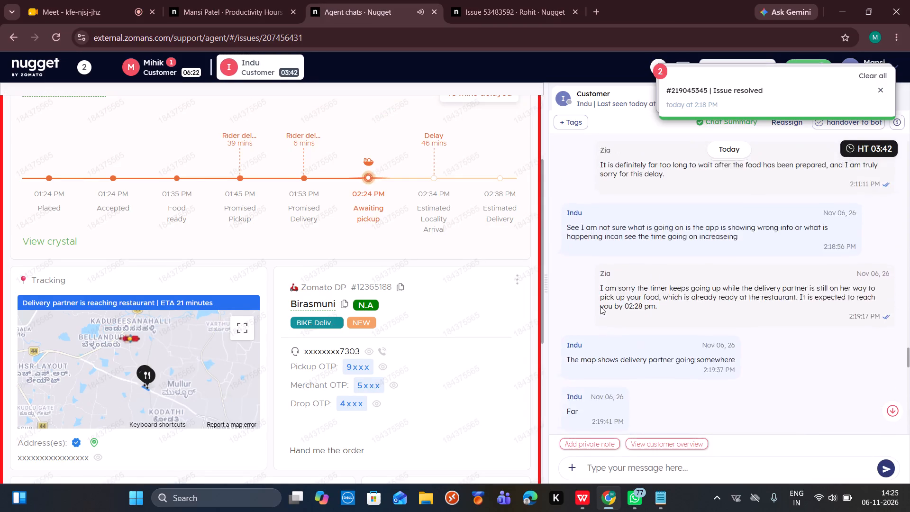
Read back through Indu's earlier conversation with Zia to its start, checking the delay complaints and promised delivery times.
scroll(600, 306, up, 1)
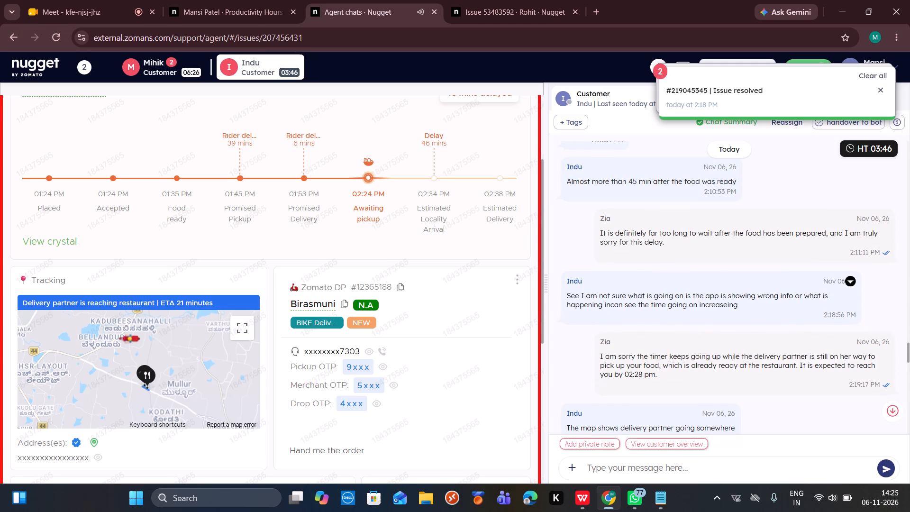
scroll(600, 306, up, 8)
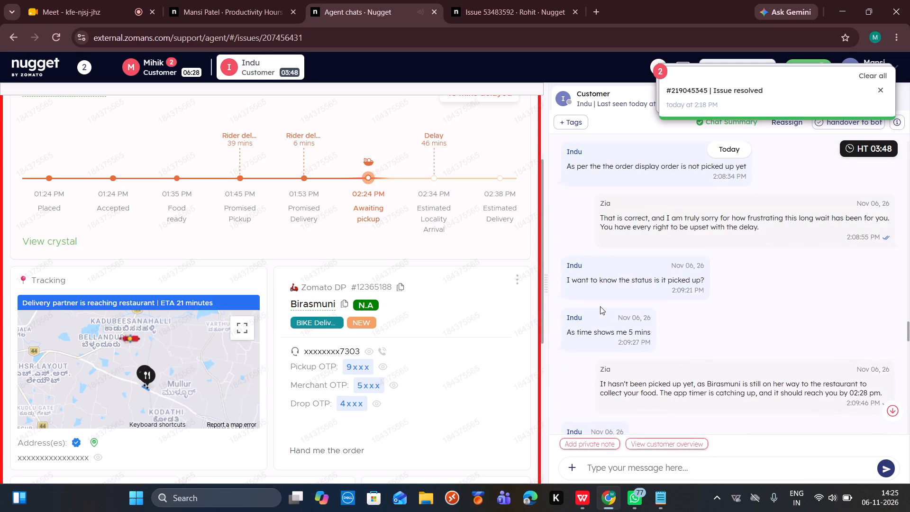
scroll(600, 306, up, 2)
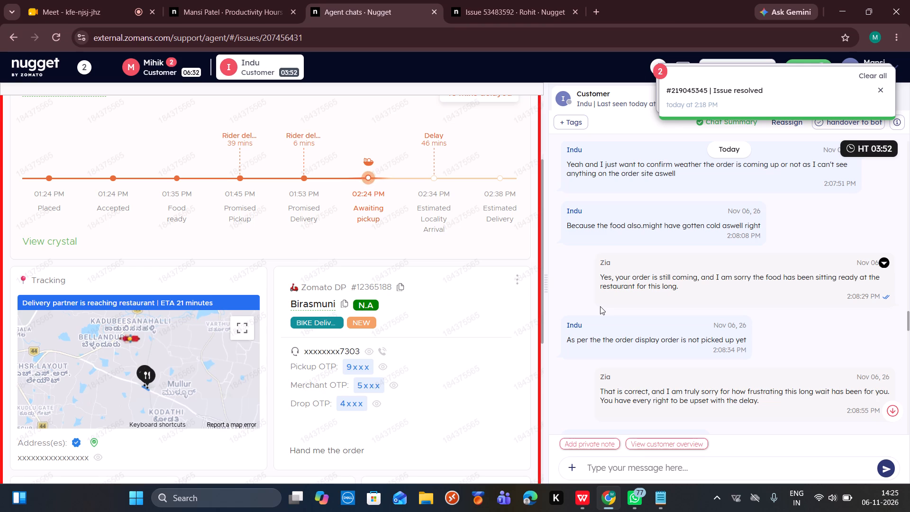
scroll(600, 306, up, 4)
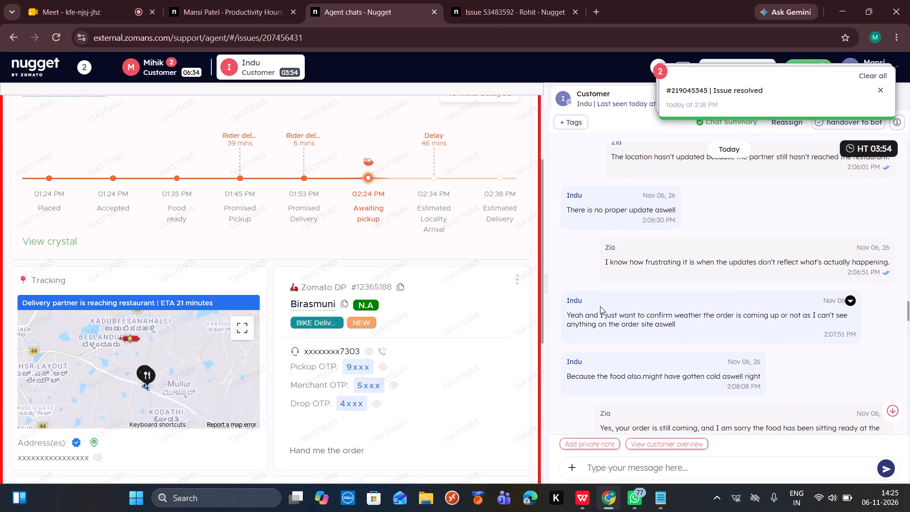
scroll(600, 306, up, 7)
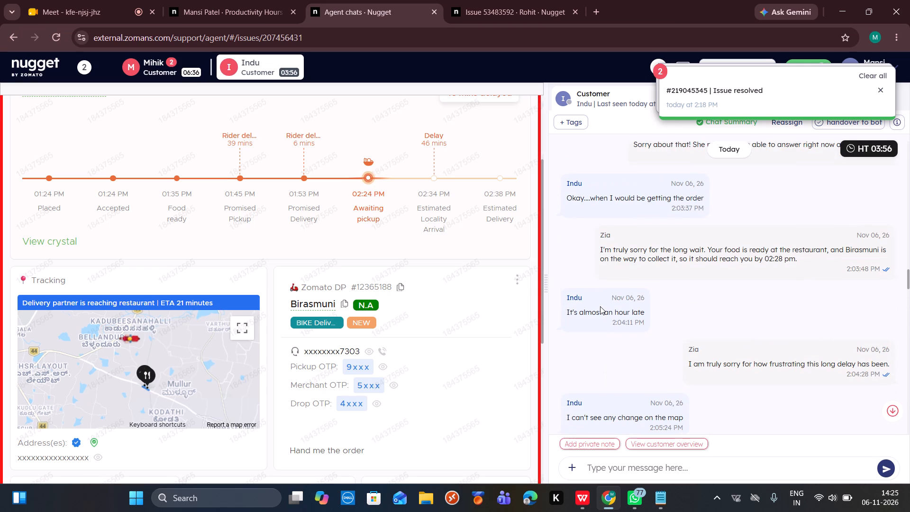
scroll(600, 306, up, 4)
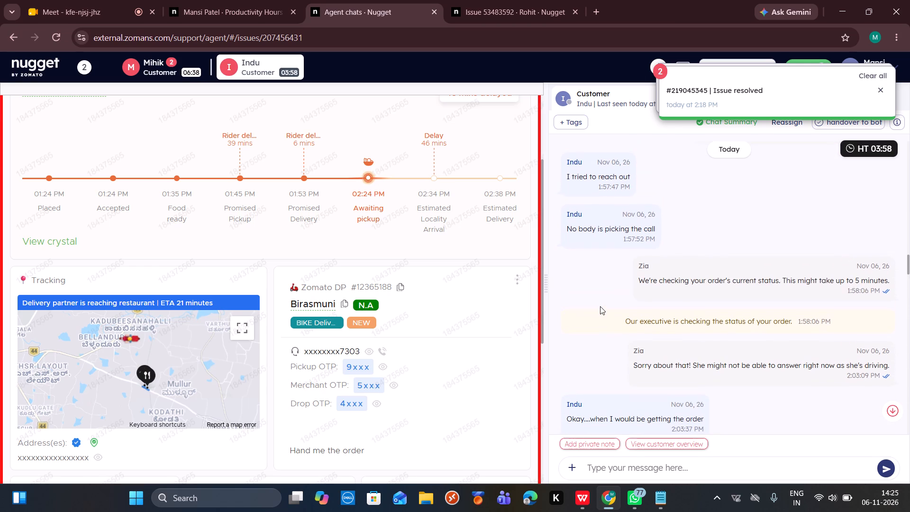
scroll(600, 306, up, 5)
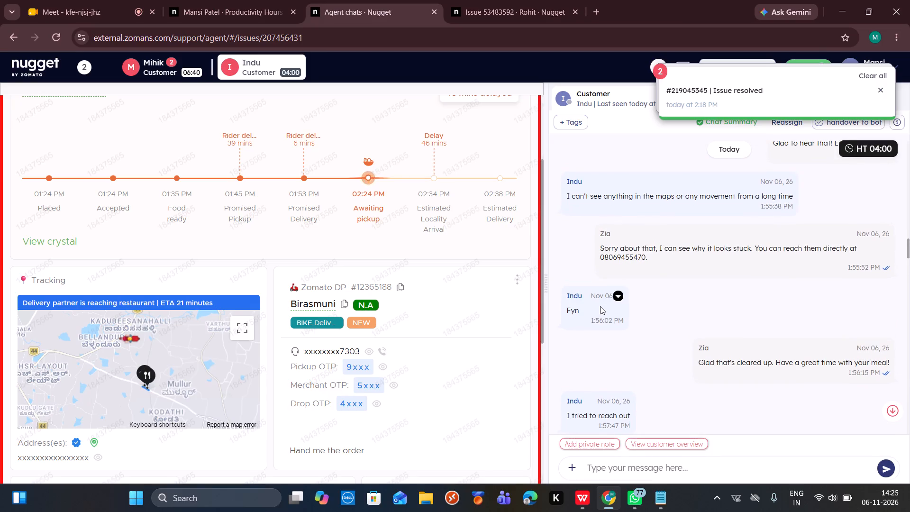
scroll(600, 306, up, 8)
scroll(600, 306, right, 10)
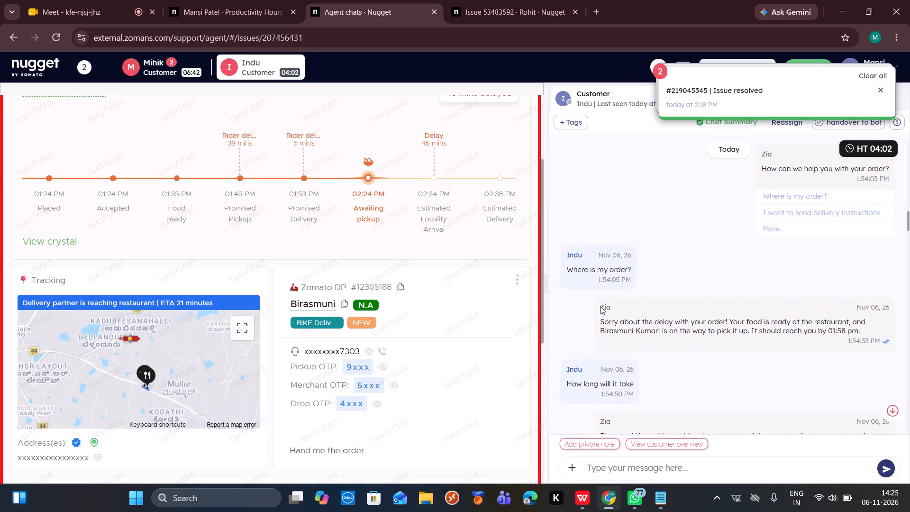
scroll(600, 306, down, 7)
scroll(600, 306, down, 16)
scroll(419, 274, up, 5)
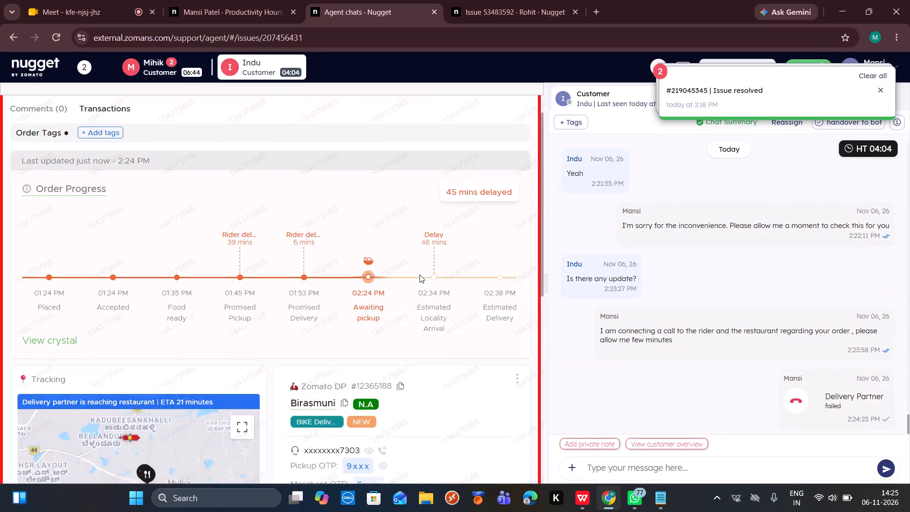
scroll(419, 274, up, 4)
click(506, 115)
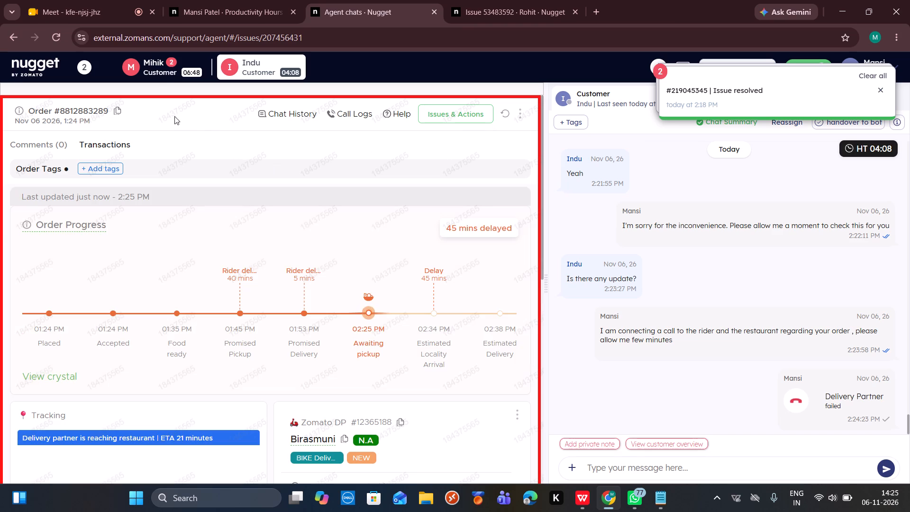
Switch to Mihik's chat, check the latest replies, and tag the conversation with Delay under the Delay category.
click(162, 70)
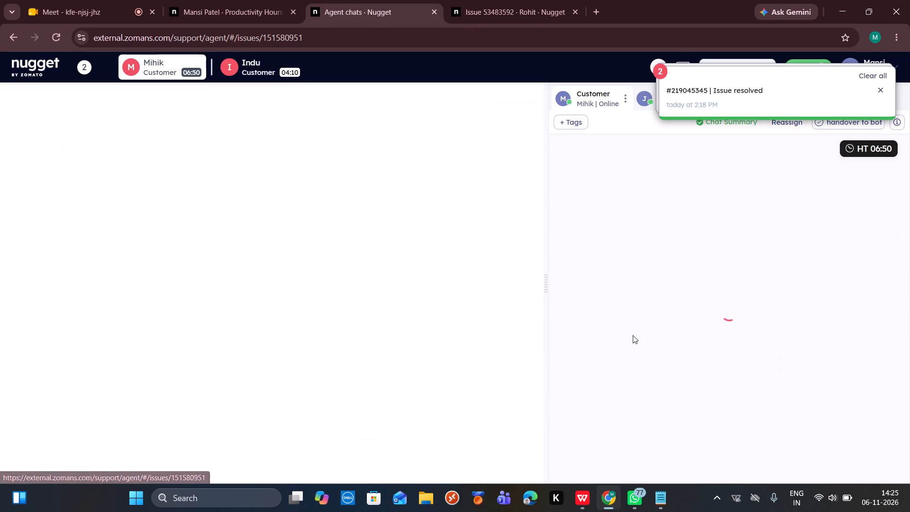
scroll(633, 335, down, 14)
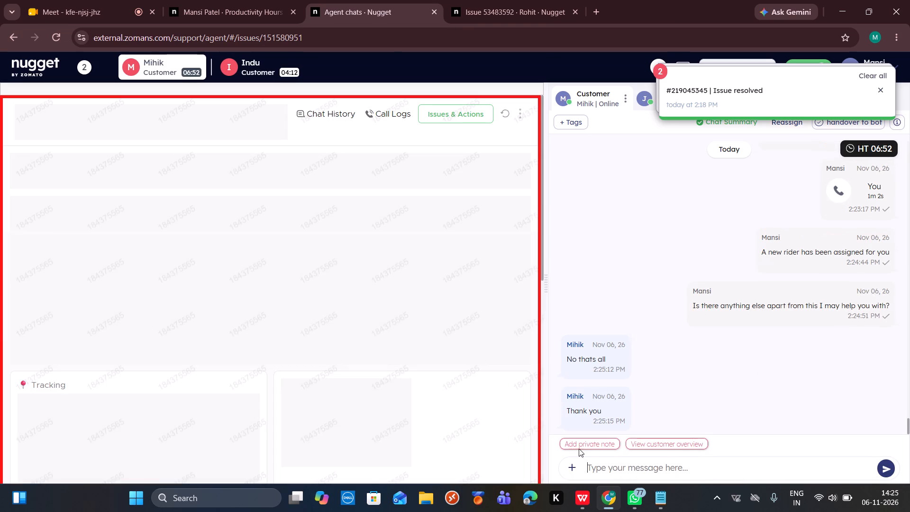
click(573, 126)
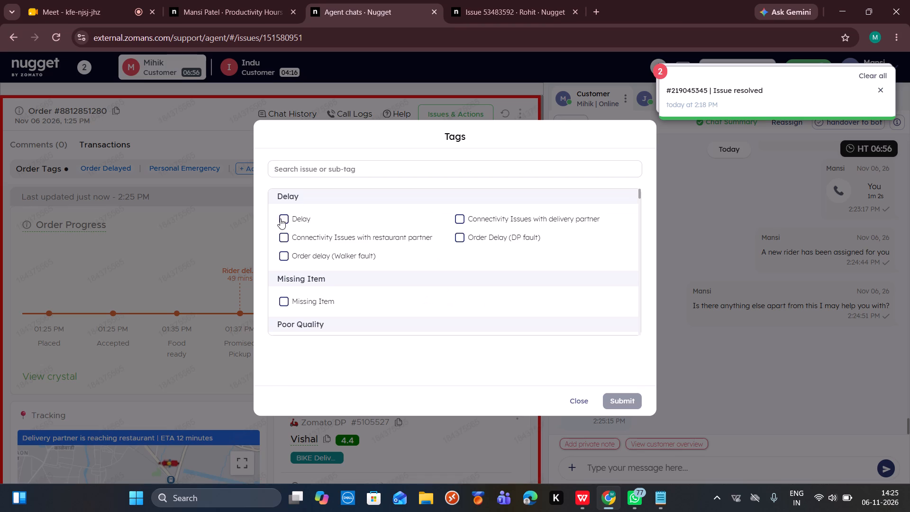
click(280, 219)
click(619, 397)
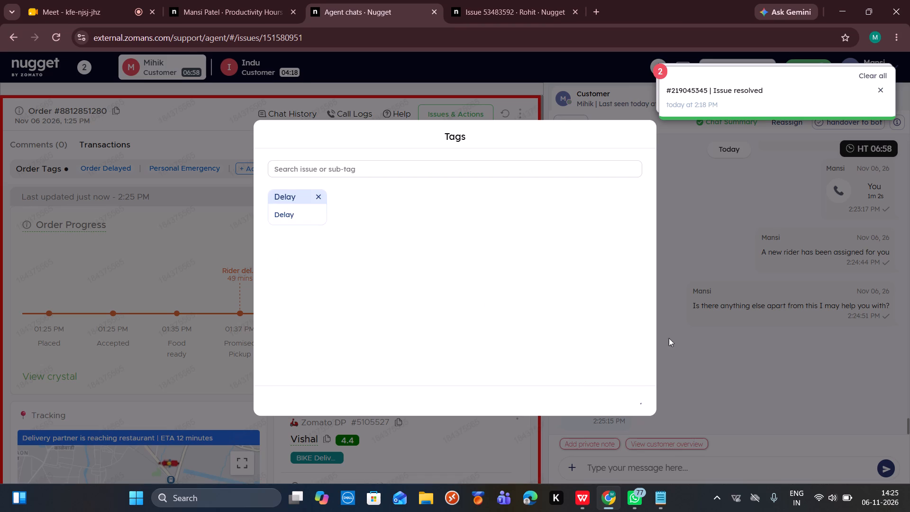
Resolve Mihik's conversation and confirm the resolution.
drag(869, 81, 844, 128)
click(844, 128)
click(569, 299)
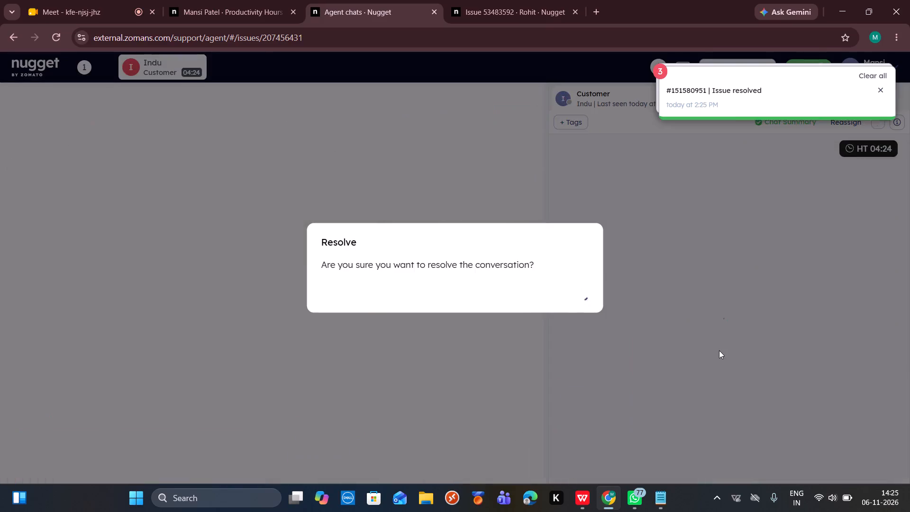
scroll(719, 350, down, 6)
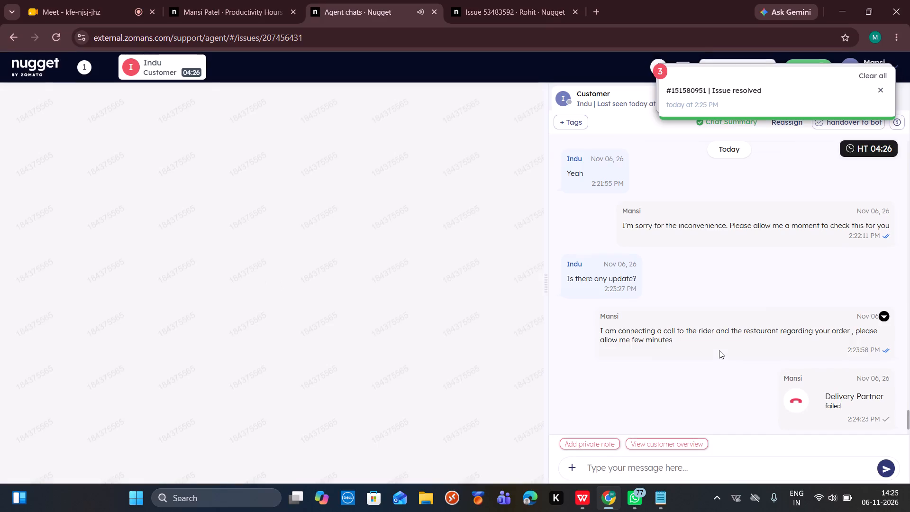
scroll(474, 397, down, 1)
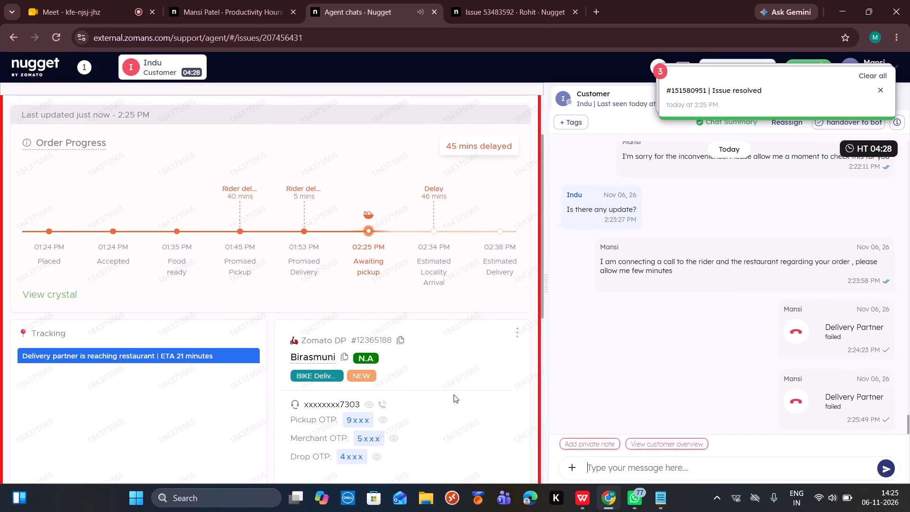
click(382, 402)
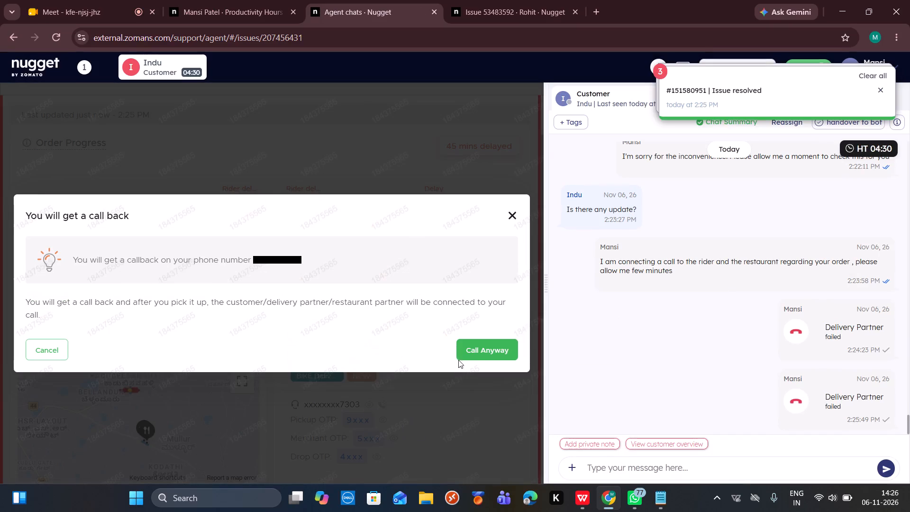
click(466, 352)
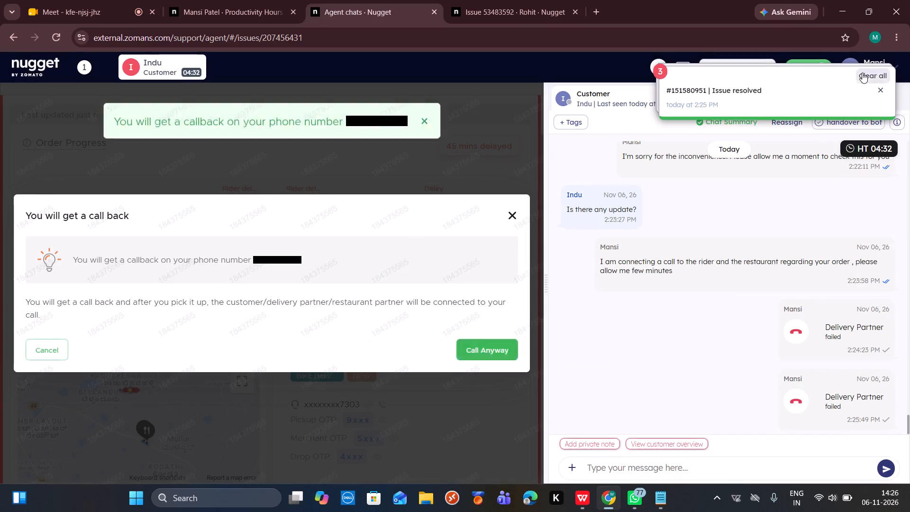
Clear all the issue-resolved notifications.
click(862, 73)
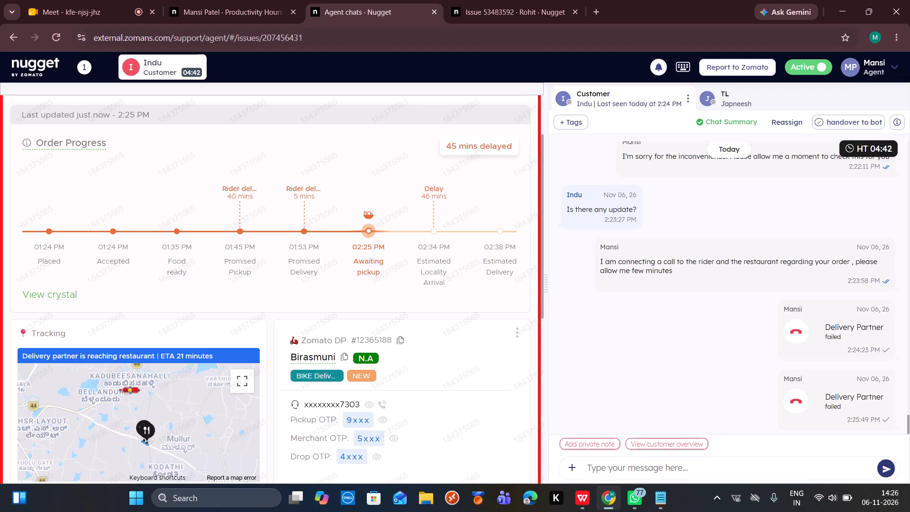
Send Indu the message "I am calling you for better assistance".
click(634, 464)
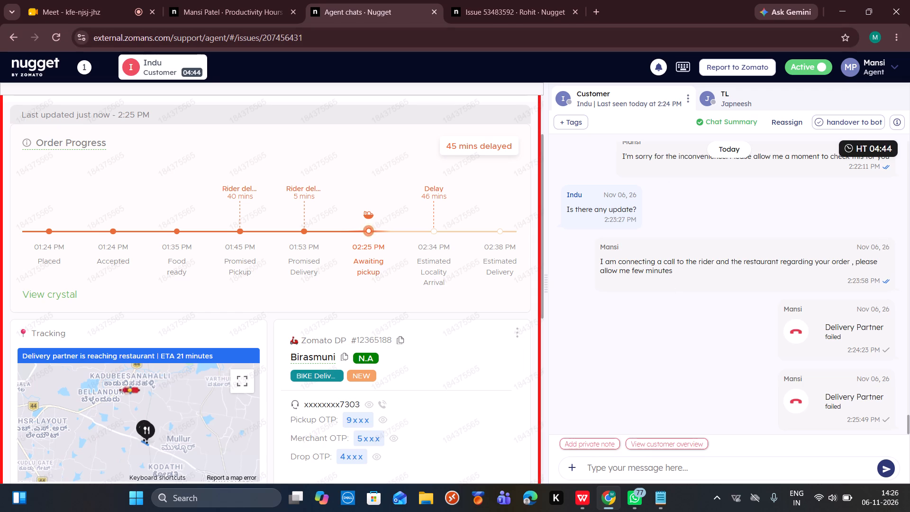
key(i)
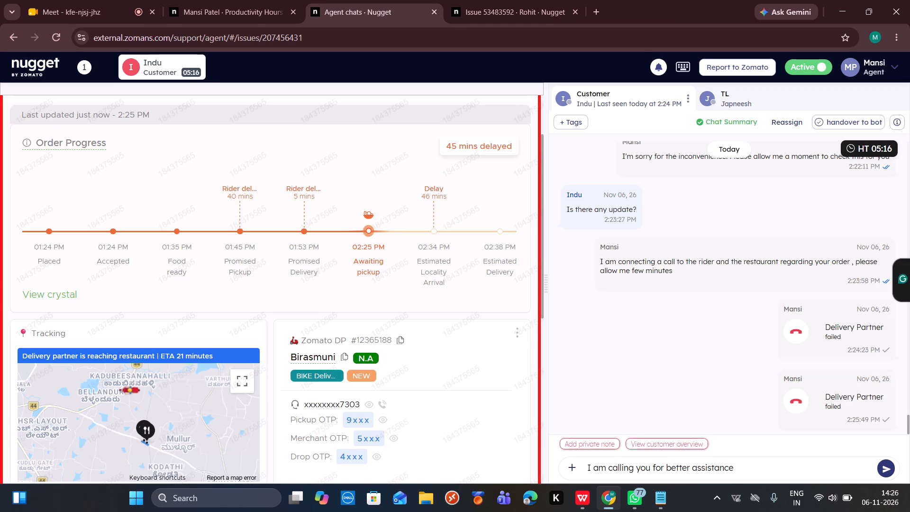
key(Return)
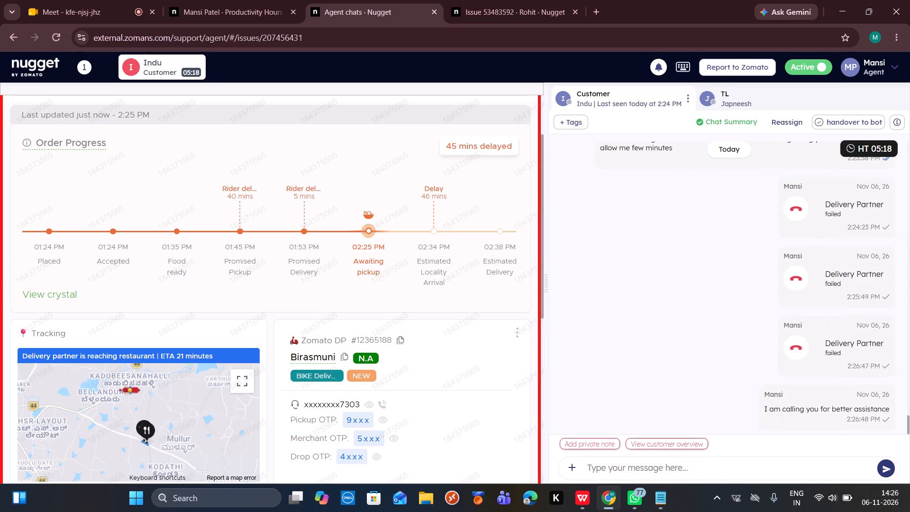
scroll(471, 402, down, 1)
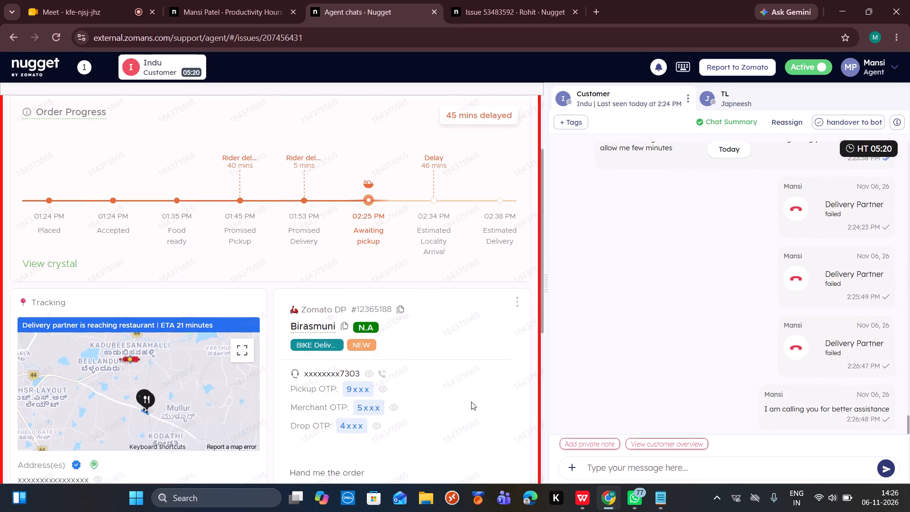
scroll(471, 402, down, 2)
click(126, 270)
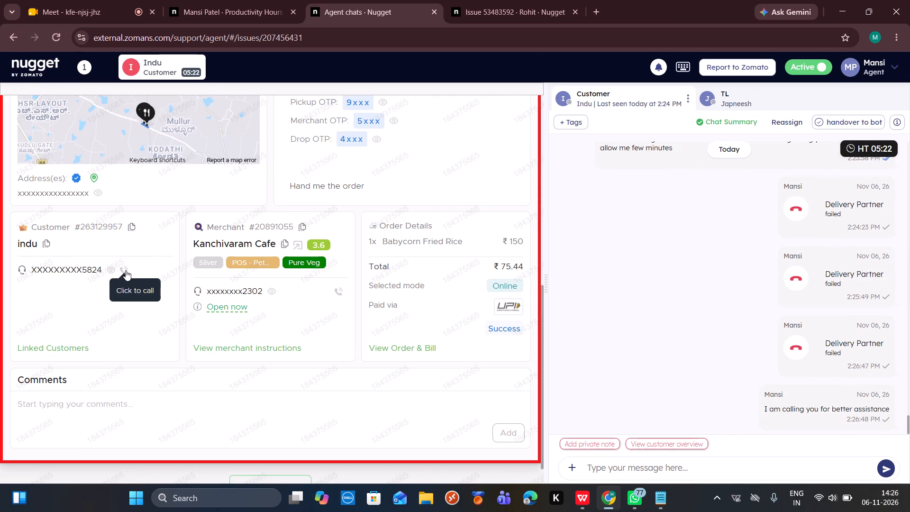
click(463, 353)
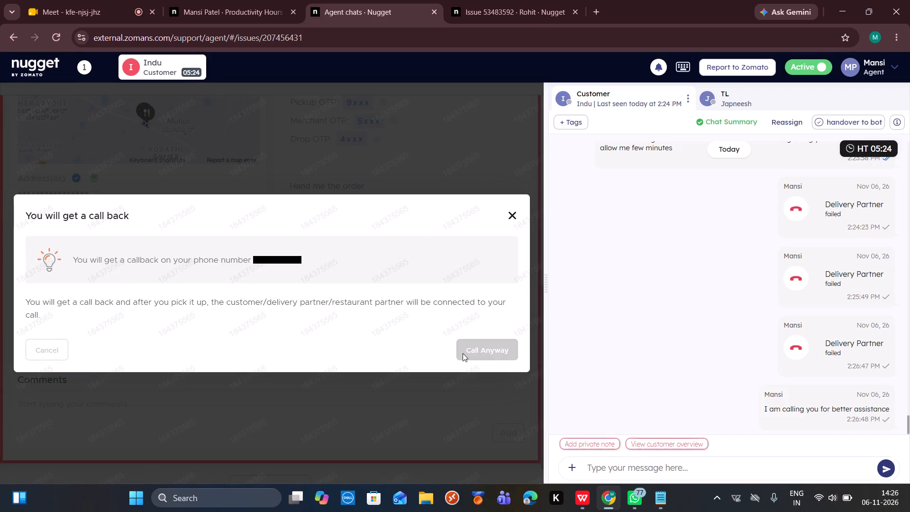
scroll(458, 283, up, 6)
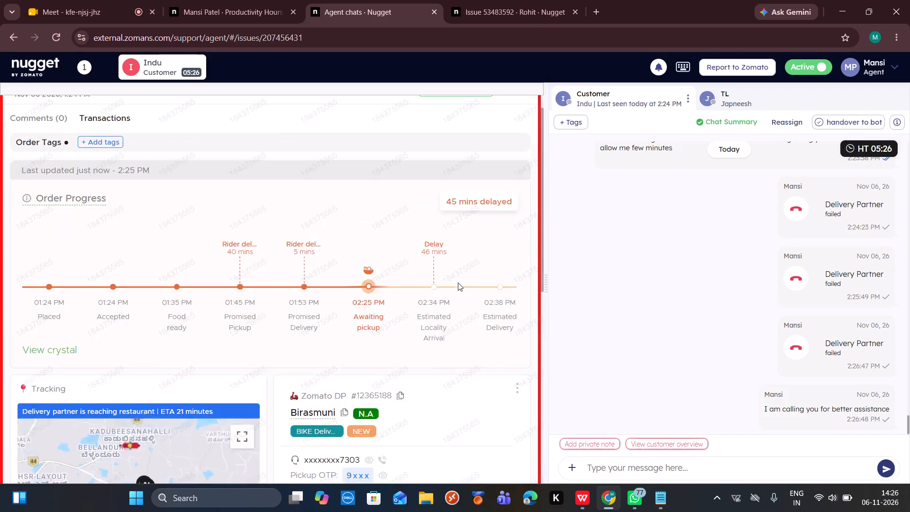
scroll(458, 283, up, 9)
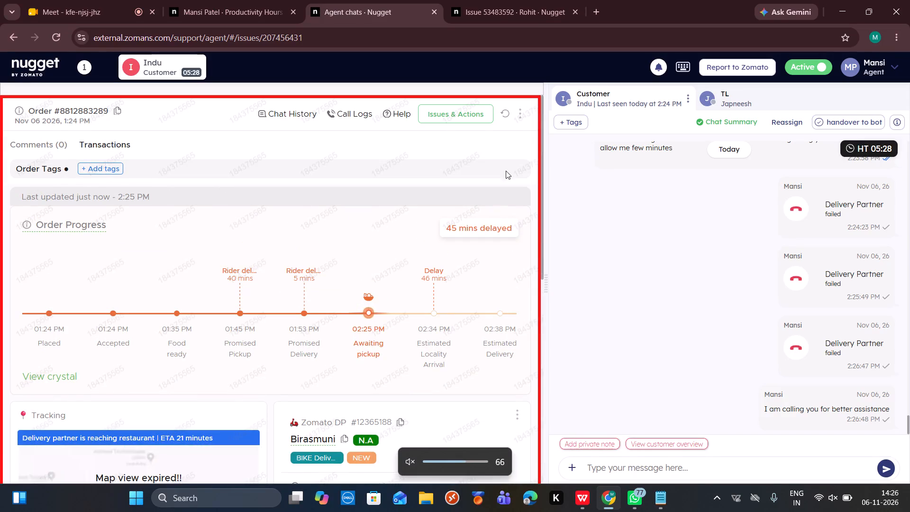
click(504, 113)
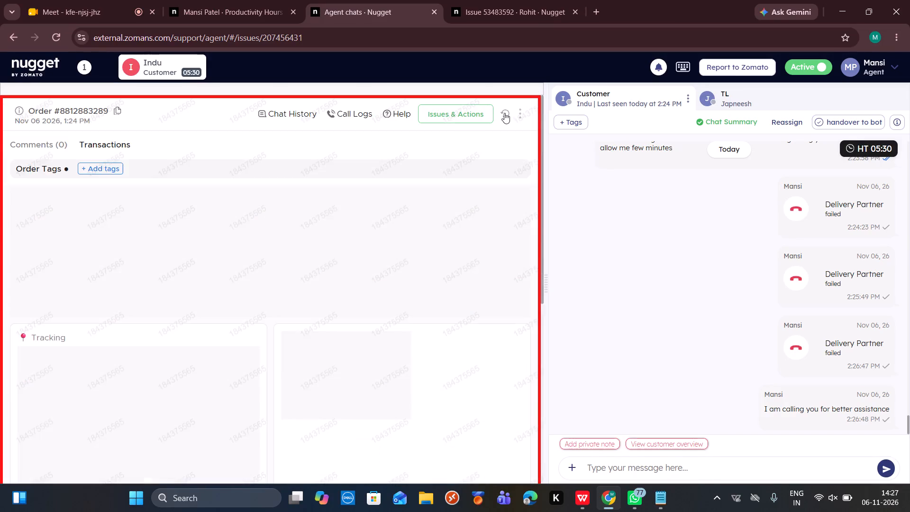
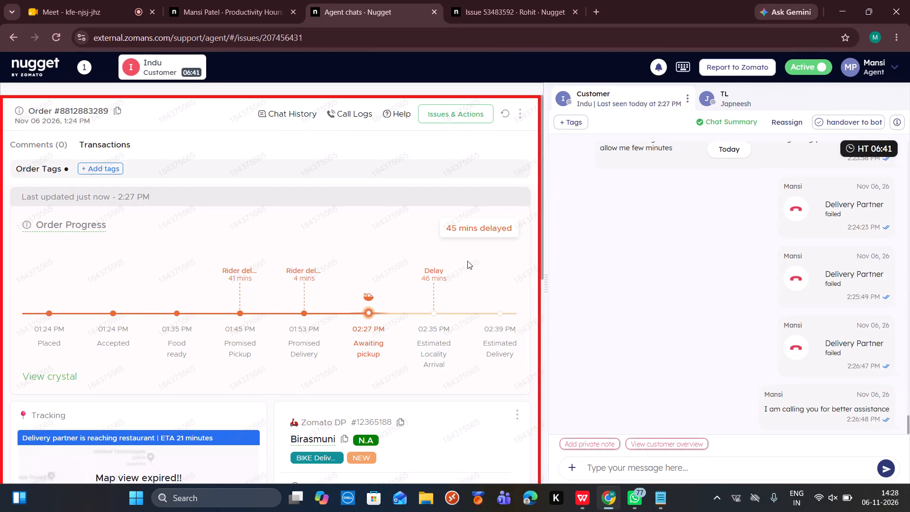
click(460, 117)
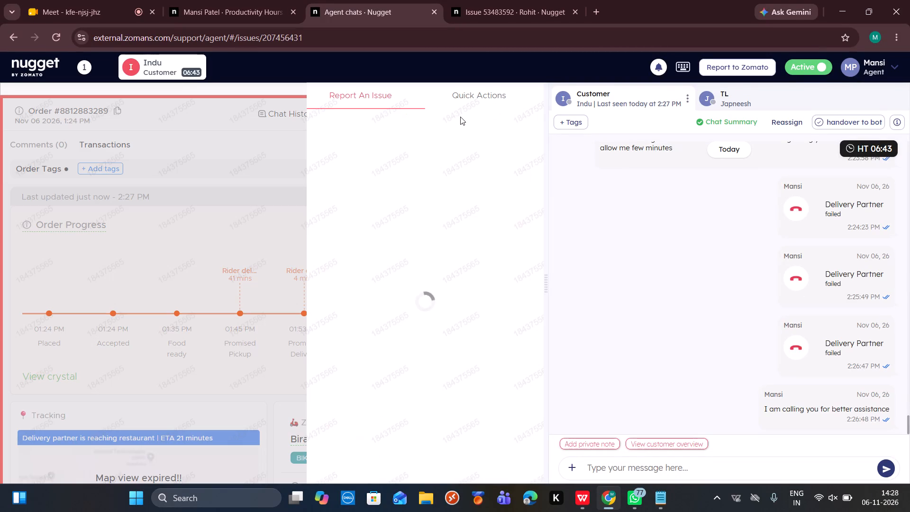
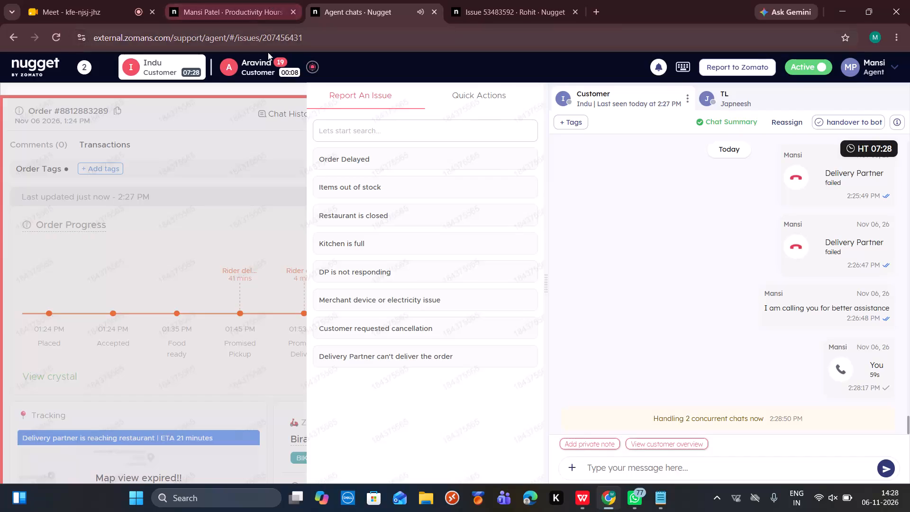
Open Aravind's new chat and send the greeting that his concern will be reviewed in just a moment.
click(271, 64)
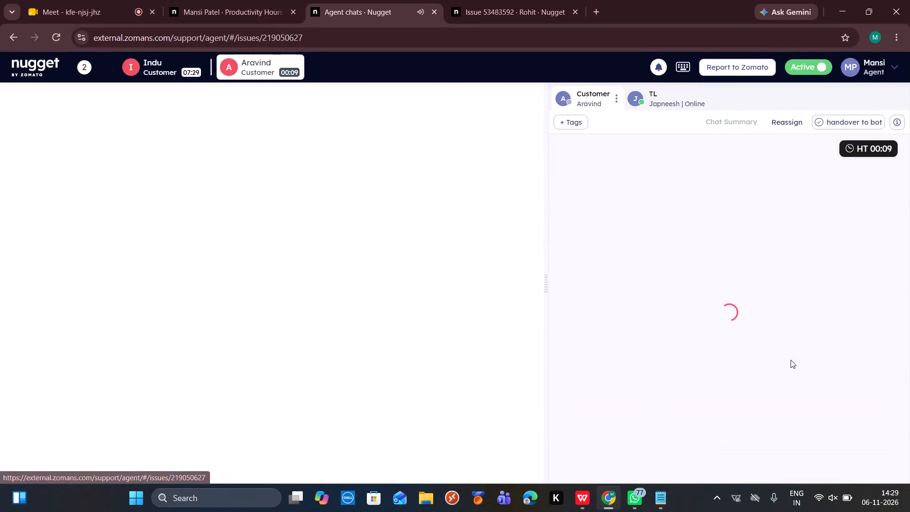
click(885, 414)
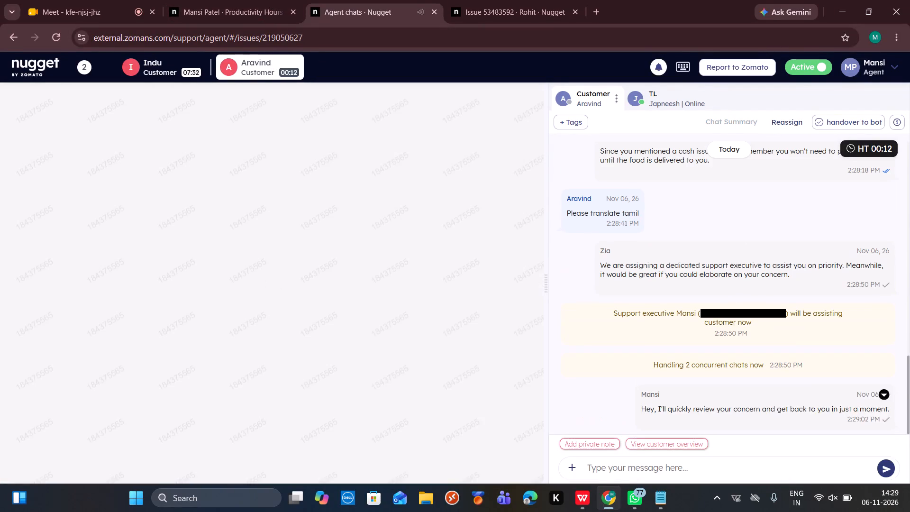
click(165, 65)
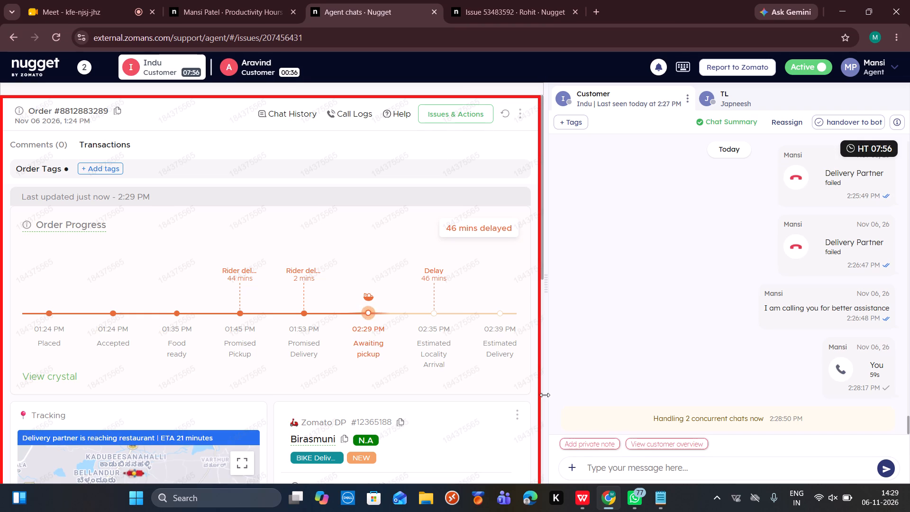
Return to Aravind's chat and rate its chat summary as helpful.
click(279, 70)
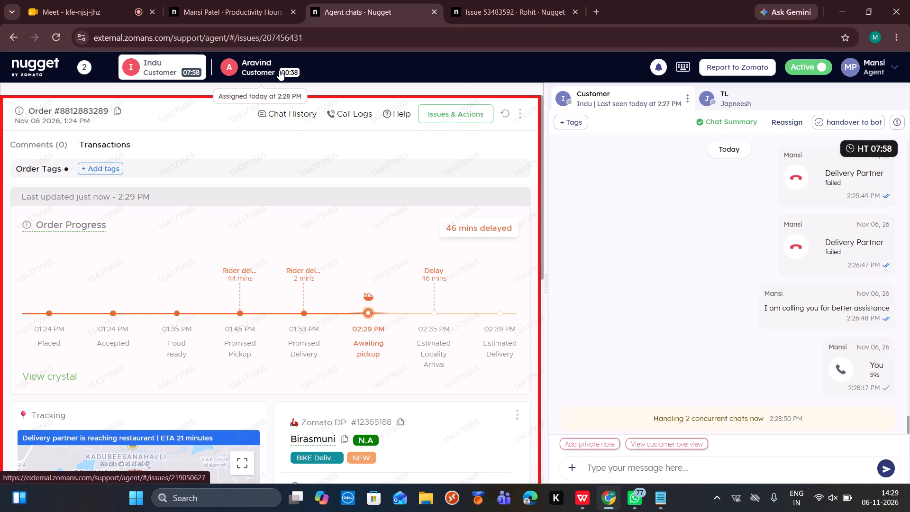
click(269, 70)
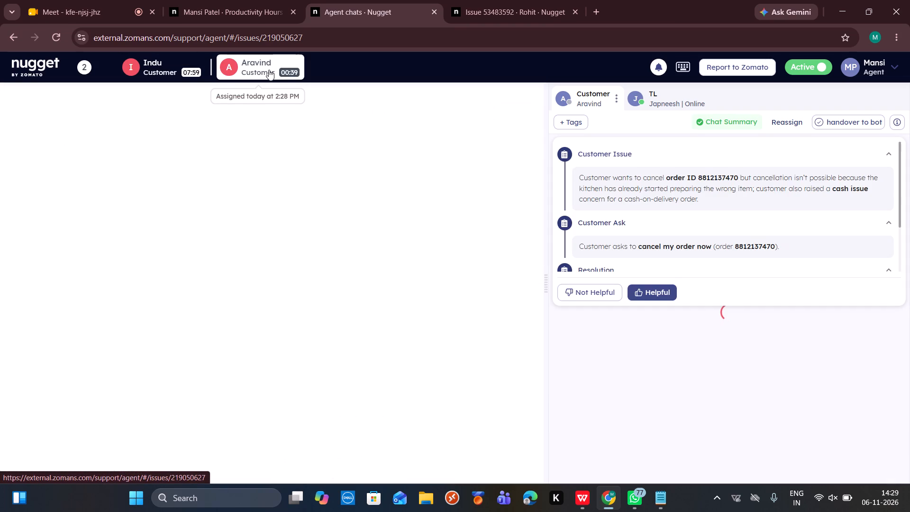
click(659, 297)
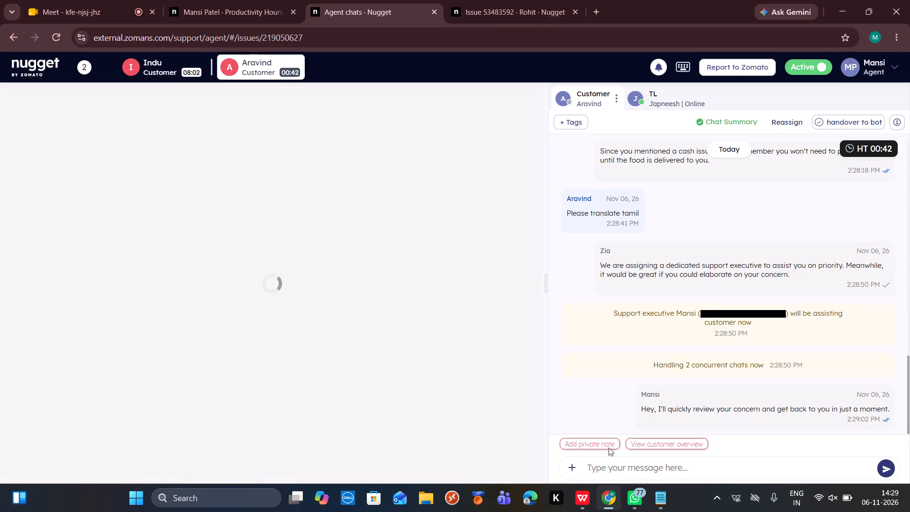
Search the canned responses for "delay" and send Aravind the /CFD/Delay/Ack reply.
click(610, 473)
text(/delay)
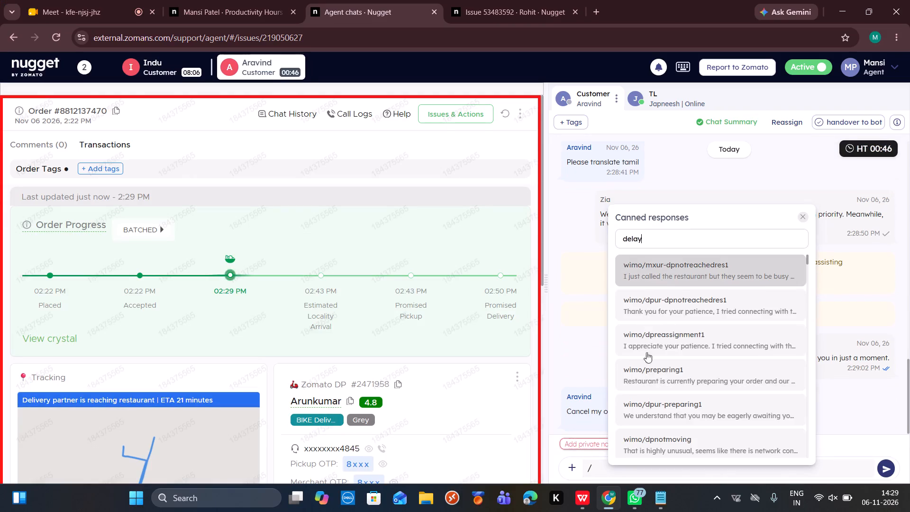
click(664, 276)
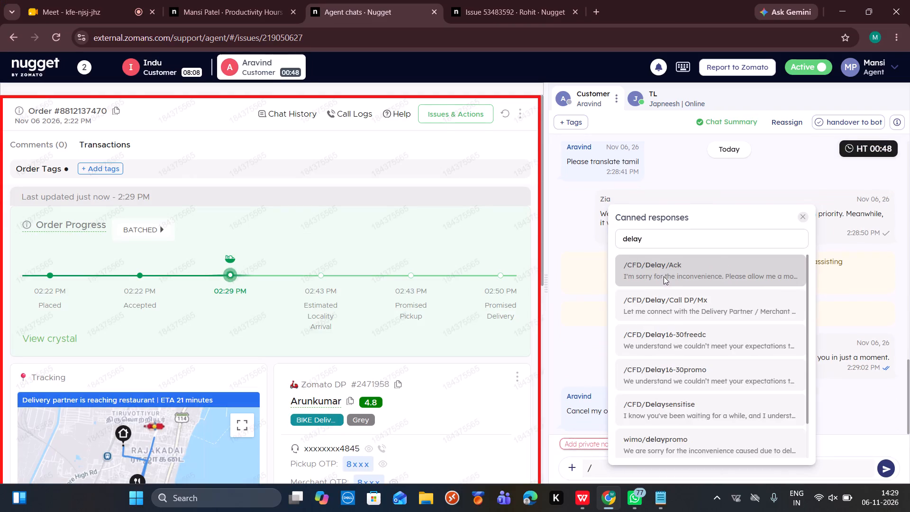
key(Return)
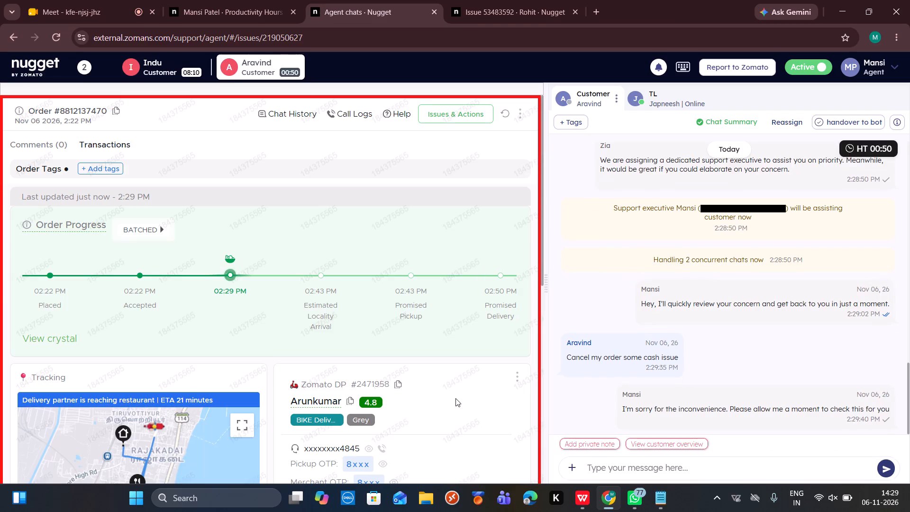
Send Aravind the message "I am calling you for better assistance".
scroll(455, 398, down, 5)
scroll(455, 398, up, 8)
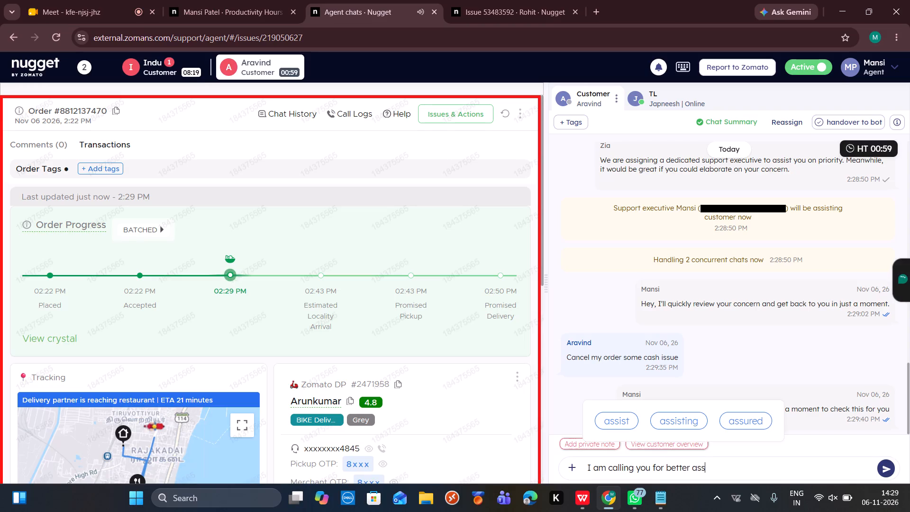
key(Return)
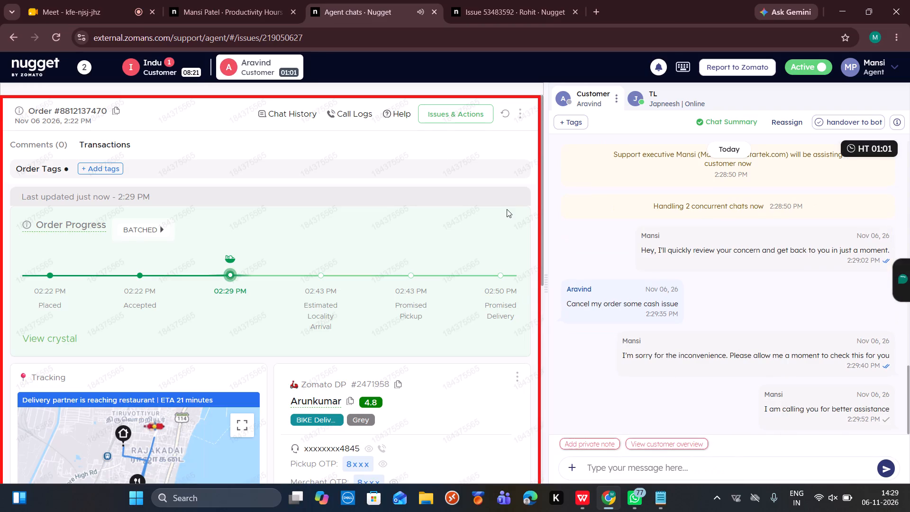
click(477, 115)
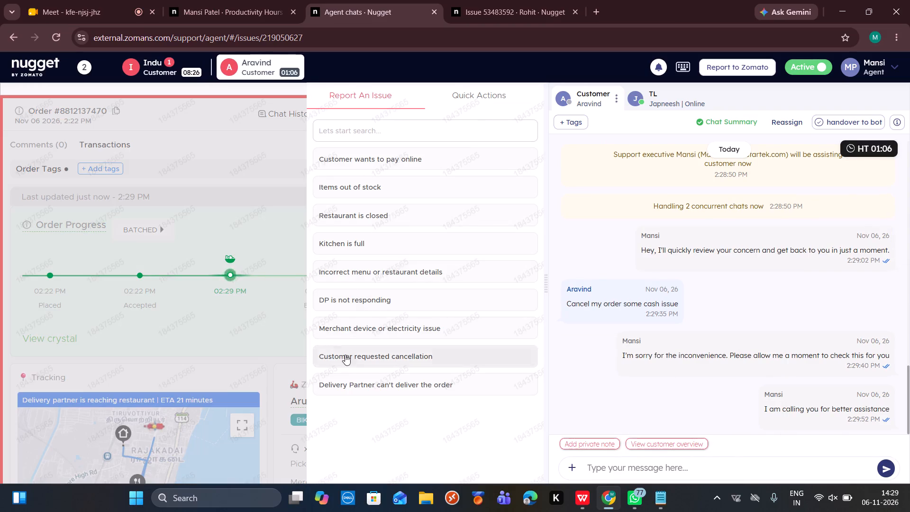
click(345, 355)
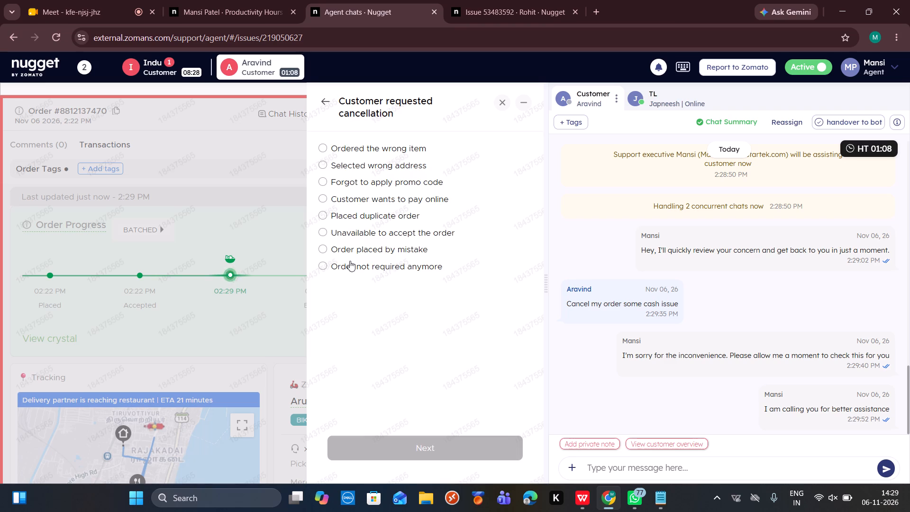
click(350, 261)
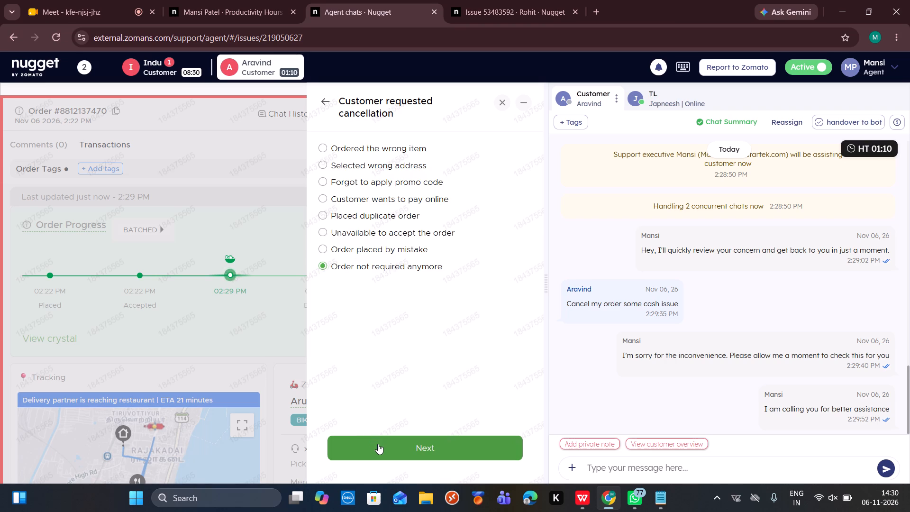
click(378, 444)
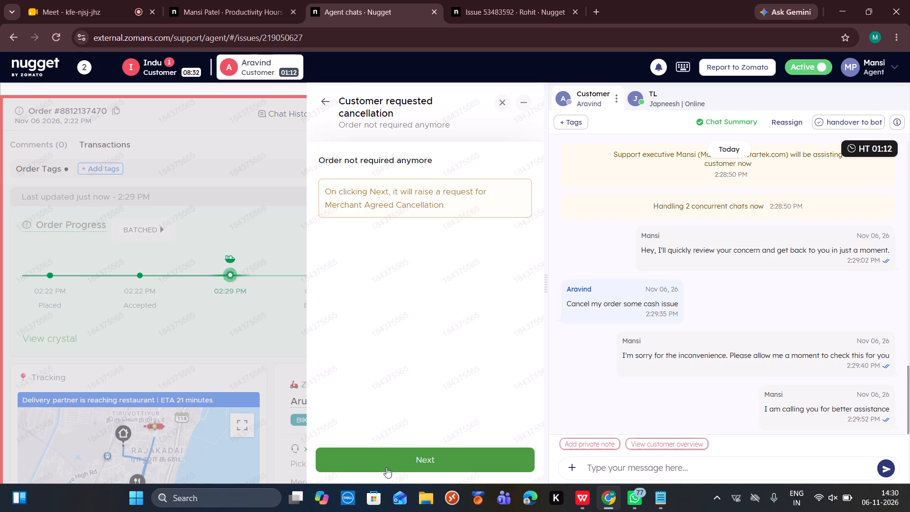
click(386, 466)
click(133, 62)
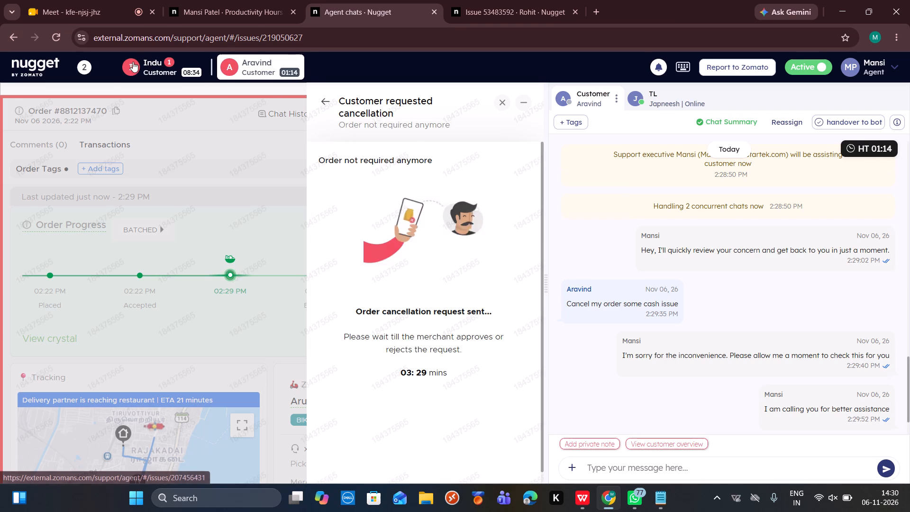
scroll(676, 318, down, 10)
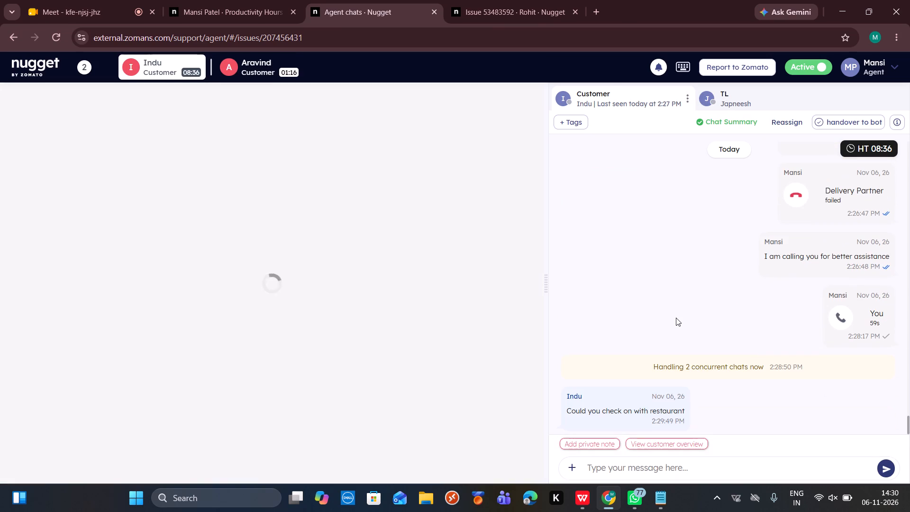
scroll(676, 318, down, 3)
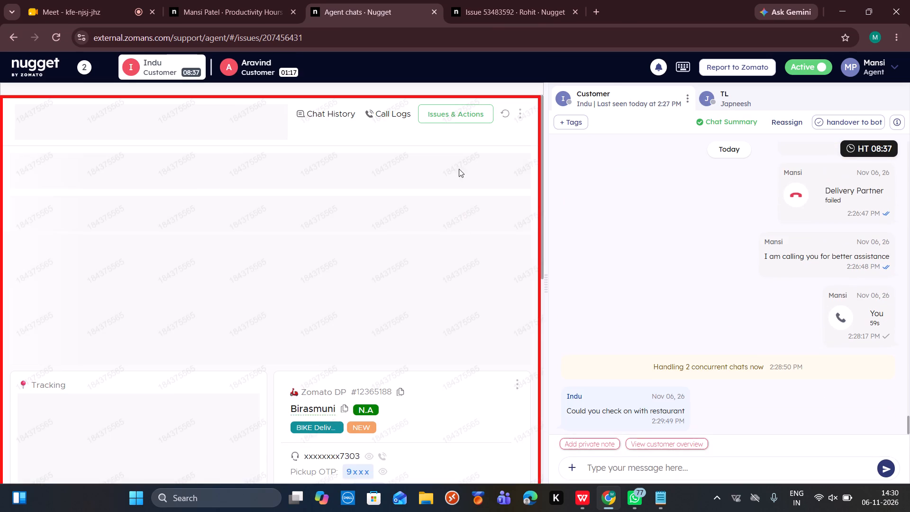
click(465, 113)
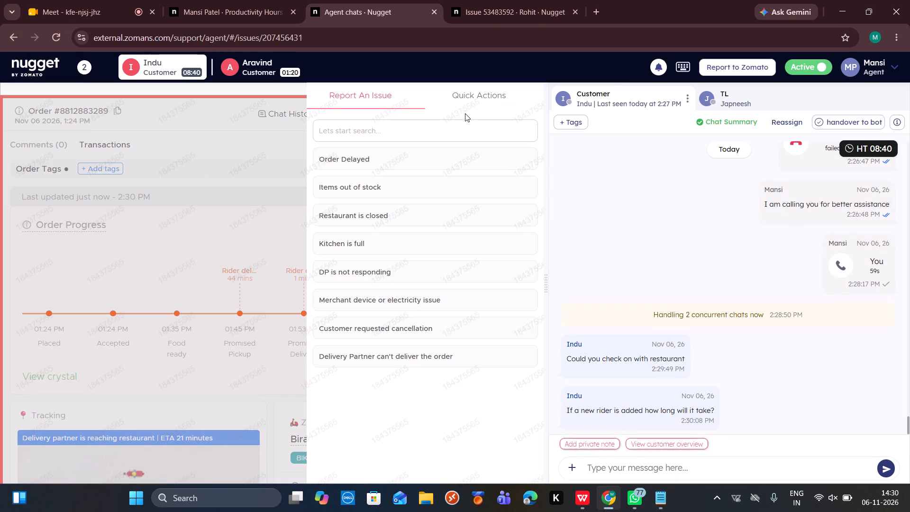
click(601, 471)
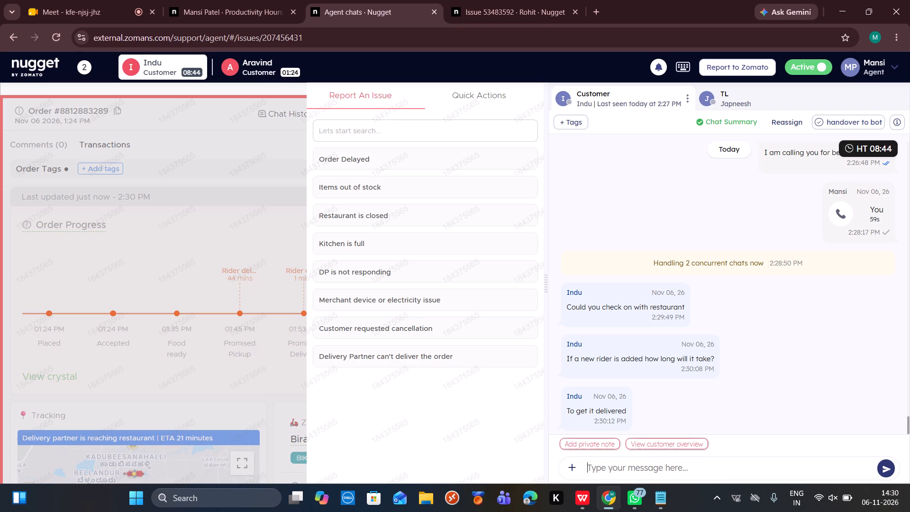
click(438, 278)
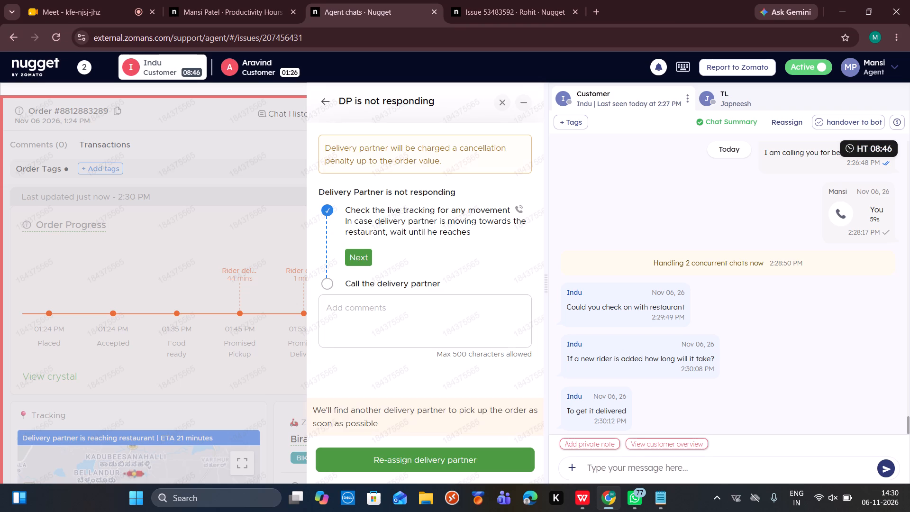
click(362, 260)
click(361, 269)
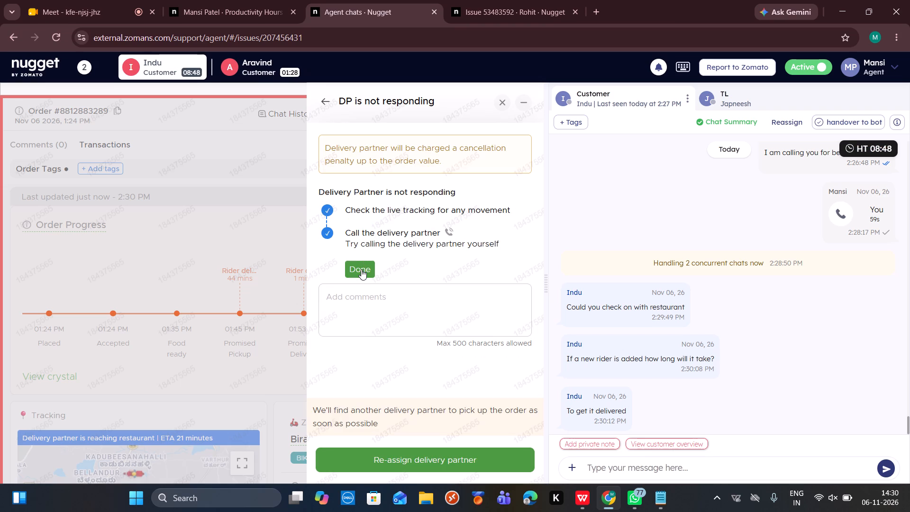
click(357, 327)
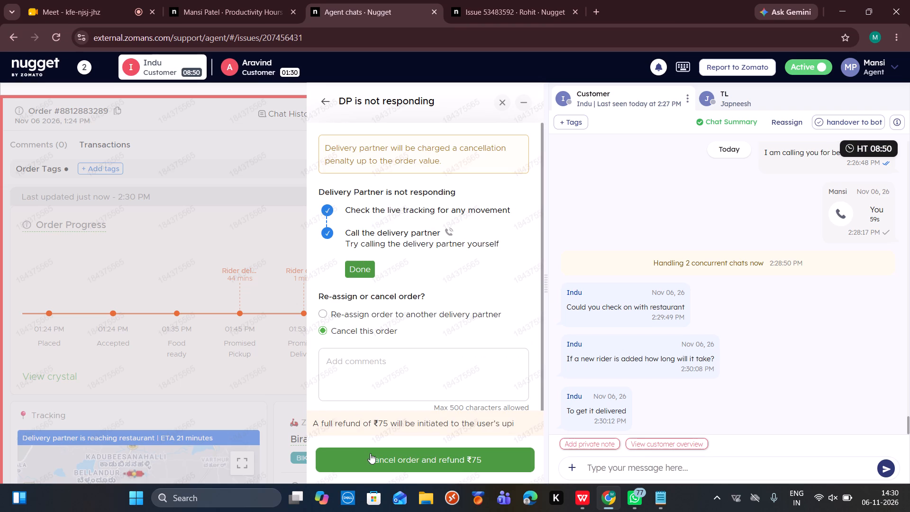
click(371, 454)
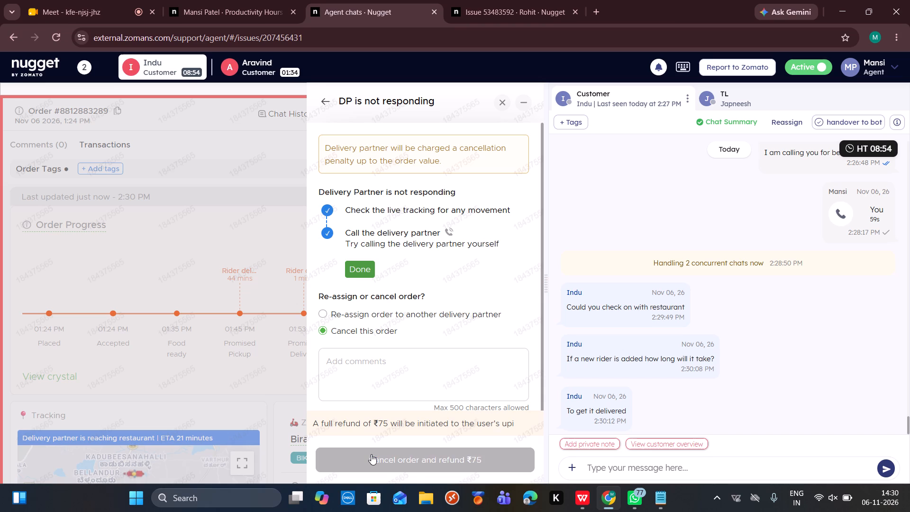
Copy the refund confirmation text, then send Indu "Sorry mam as you agreed on cancellation , I have cancelled your order" and the copied text.
drag(343, 311, 501, 352)
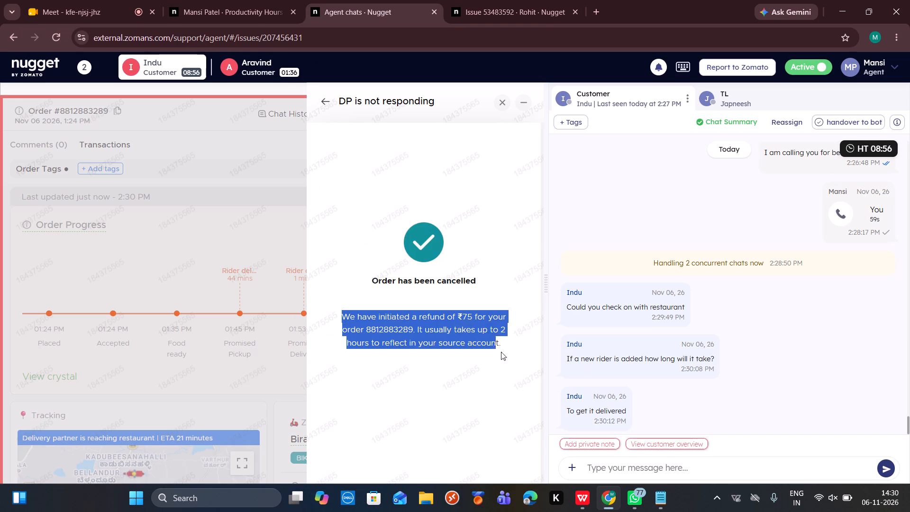
drag(501, 352, 502, 352)
key(ctrl+c)
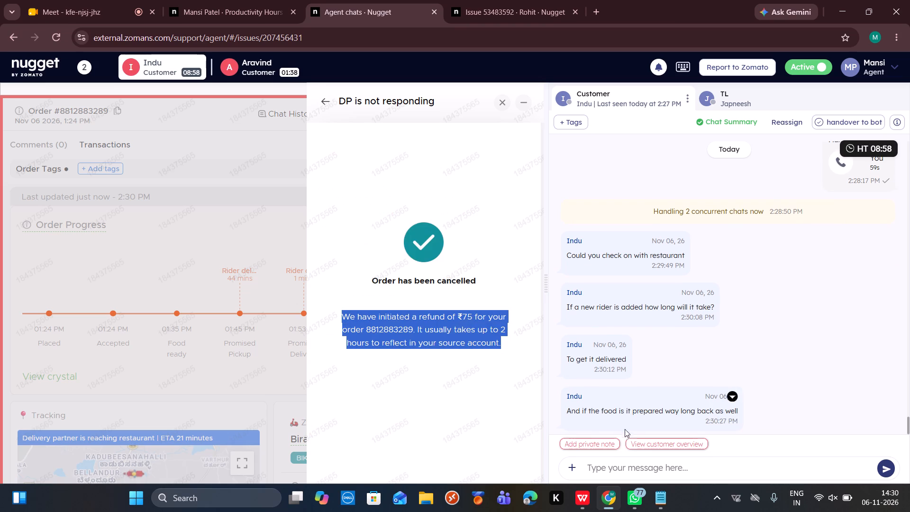
click(627, 463)
key(s)
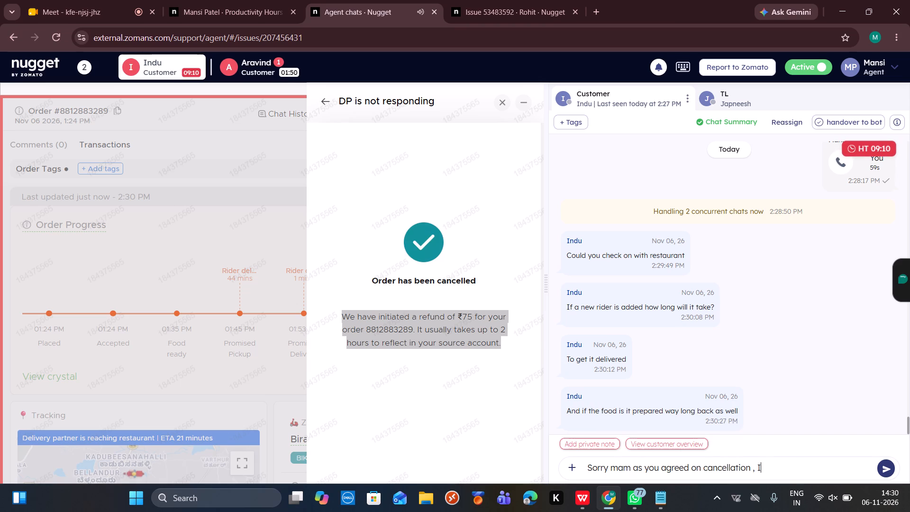
text(ncelled your p)
key(BackSpace)
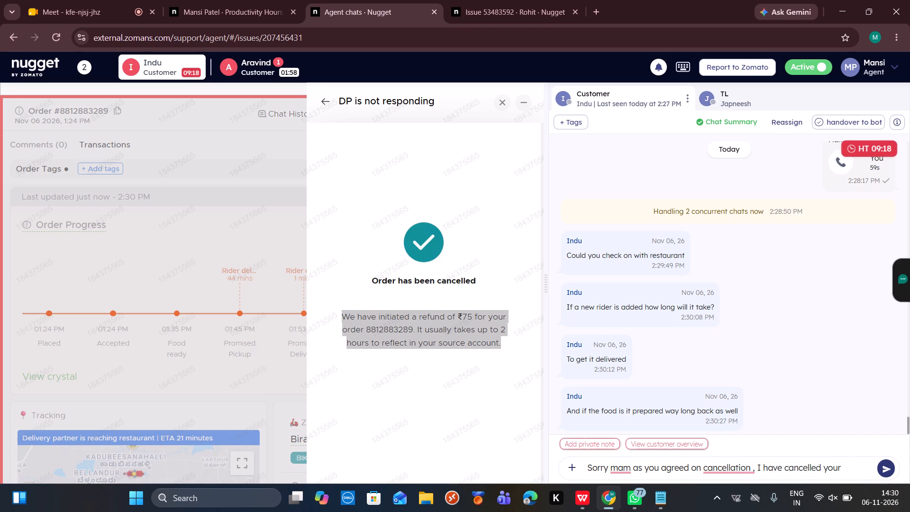
text(order)
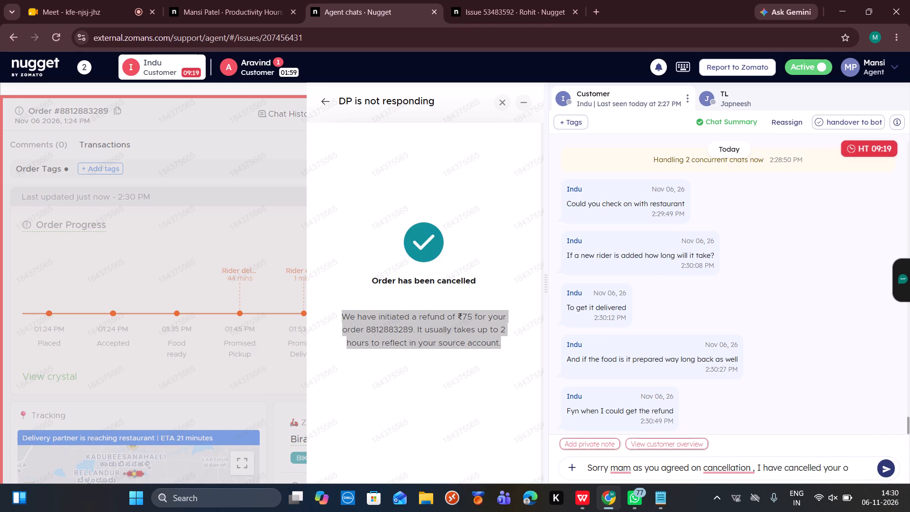
key(Return)
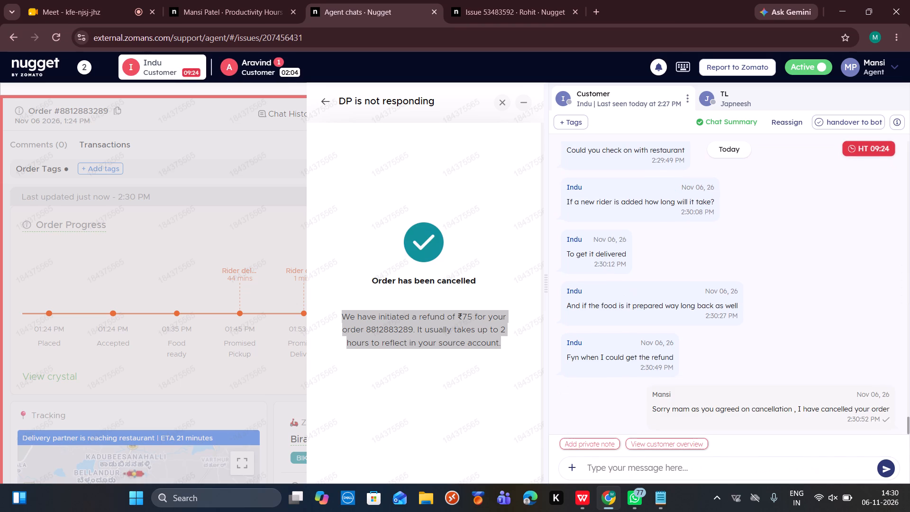
key(ctrl+v)
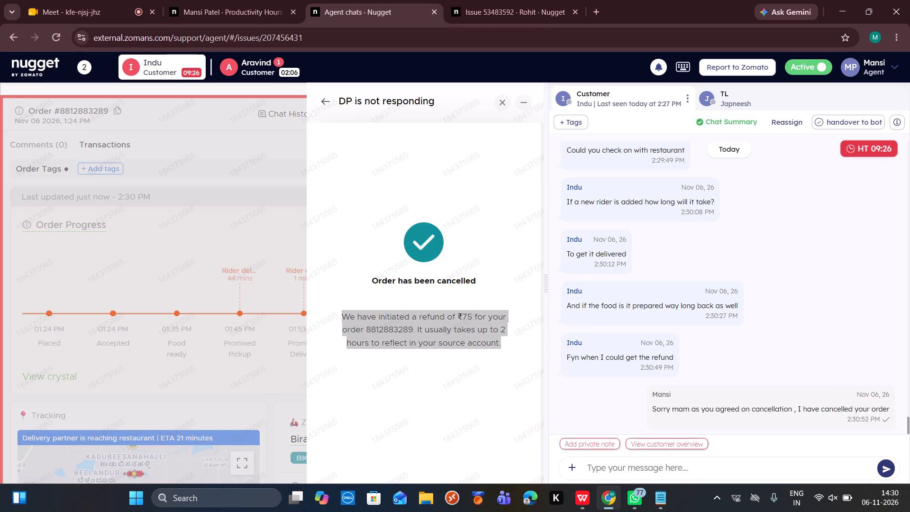
key(Return)
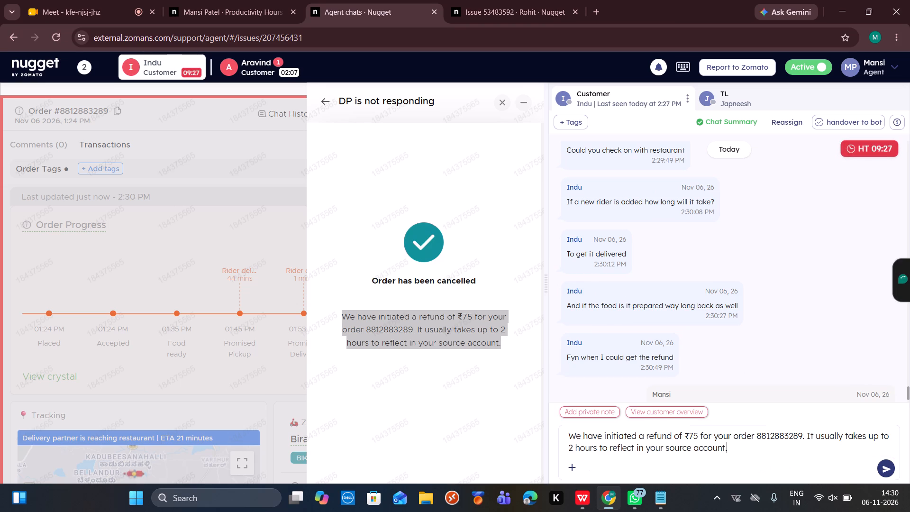
click(283, 64)
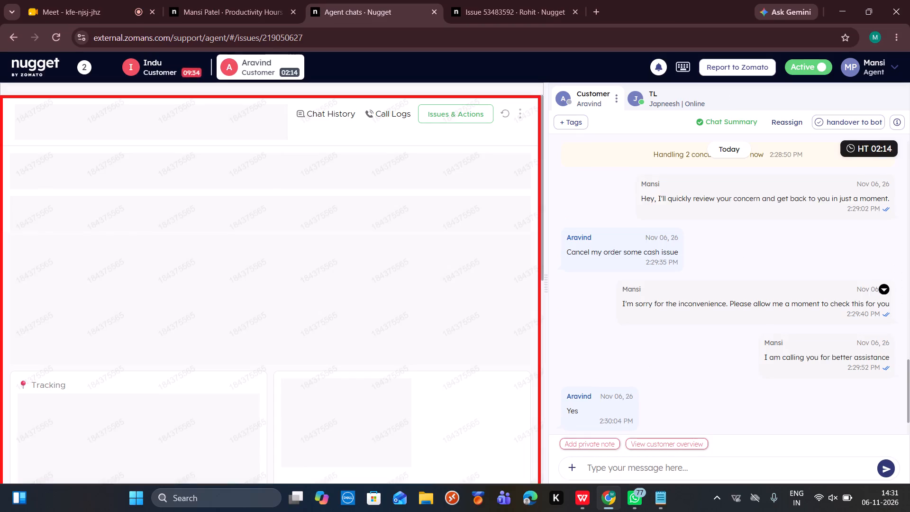
scroll(691, 306, down, 6)
scroll(474, 375, down, 3)
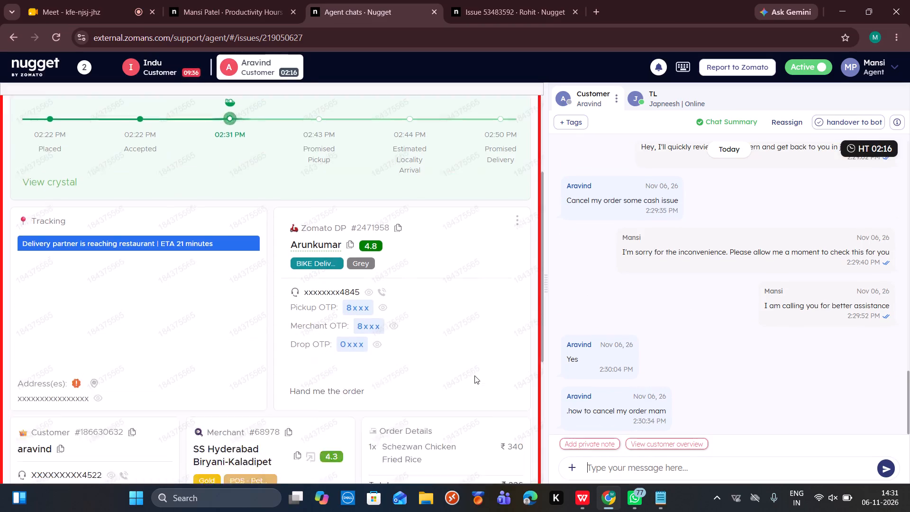
click(121, 369)
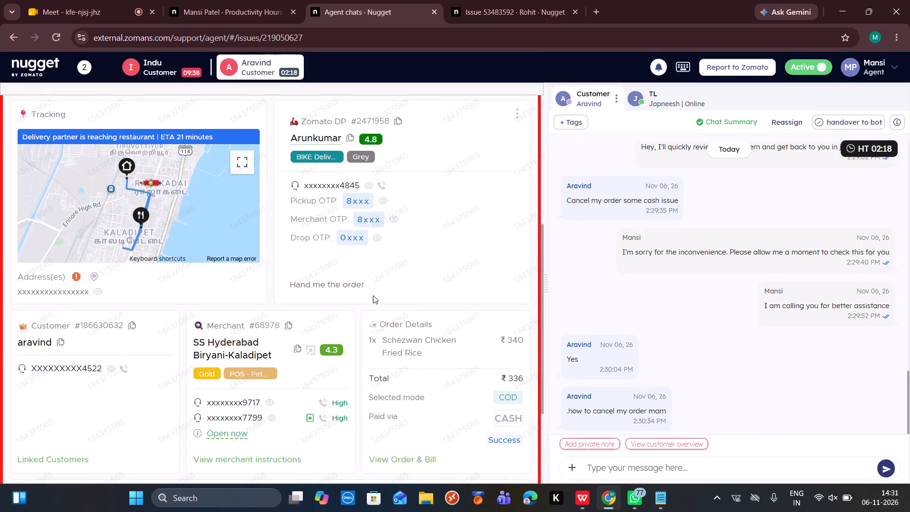
click(472, 346)
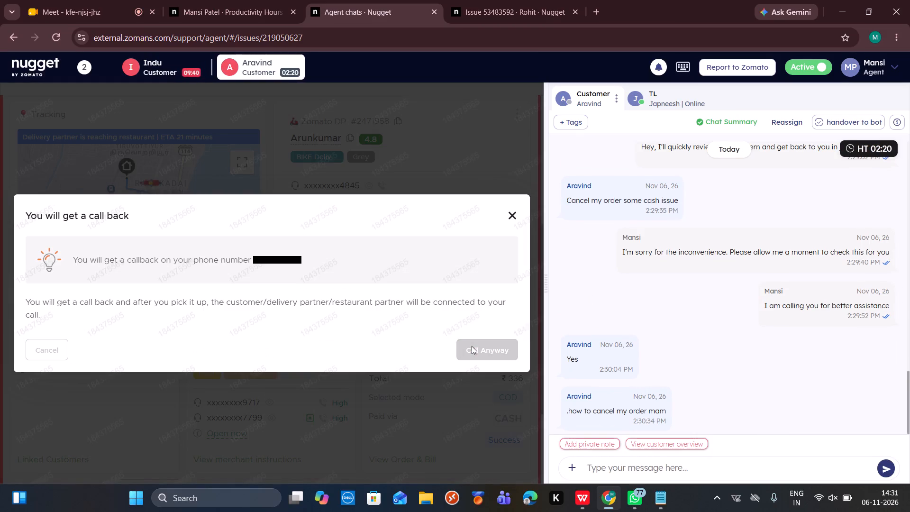
scroll(472, 346, up, 6)
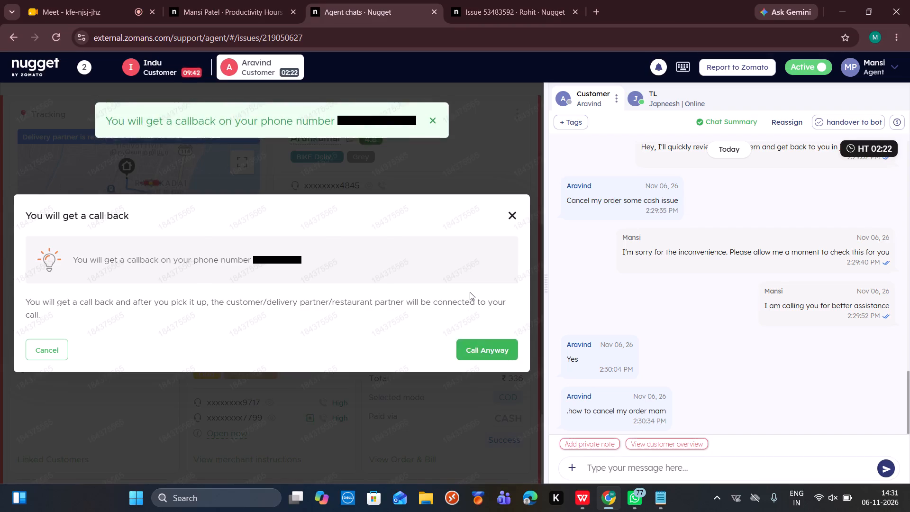
scroll(470, 292, up, 7)
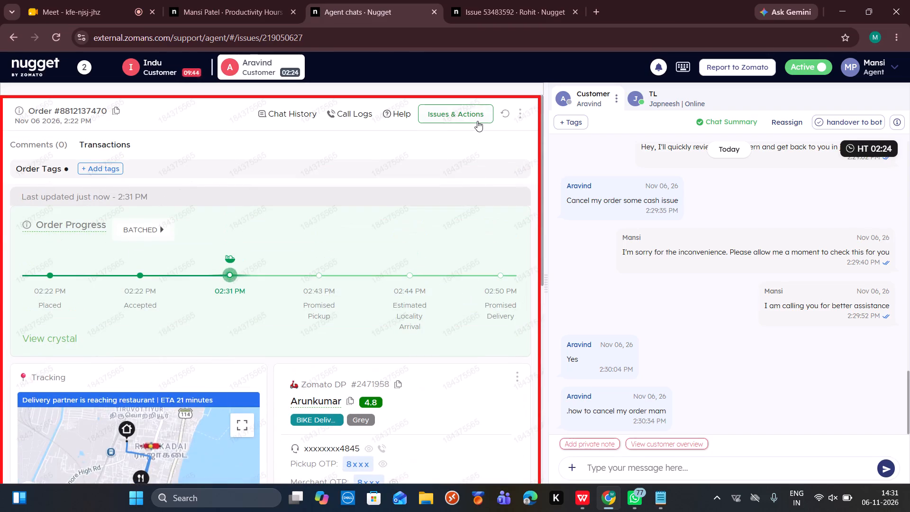
click(477, 121)
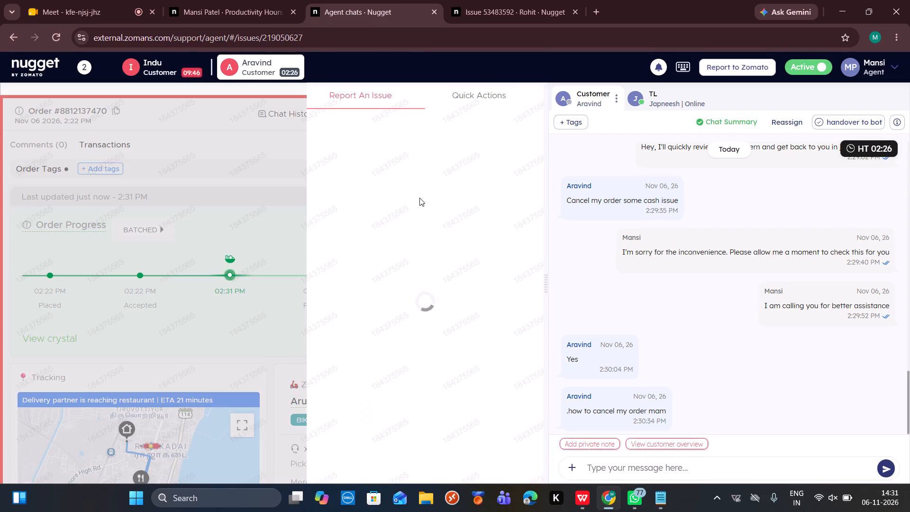
click(403, 355)
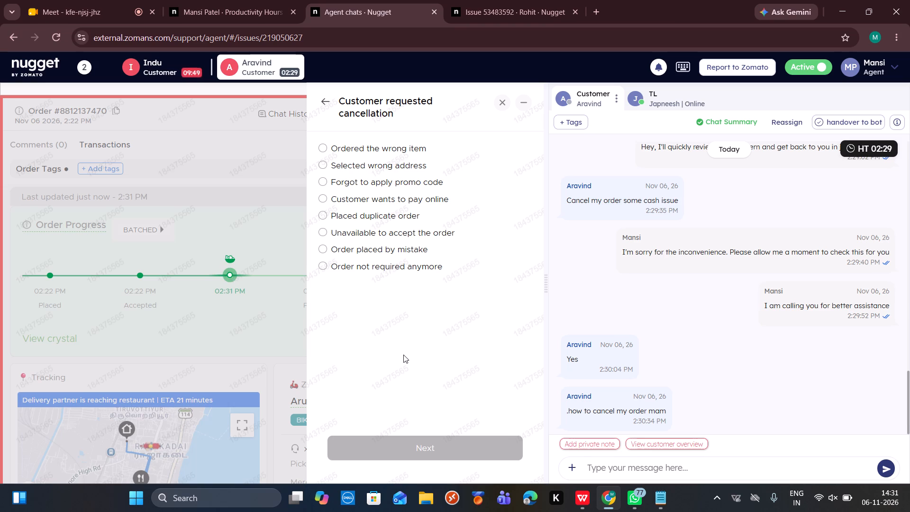
click(392, 269)
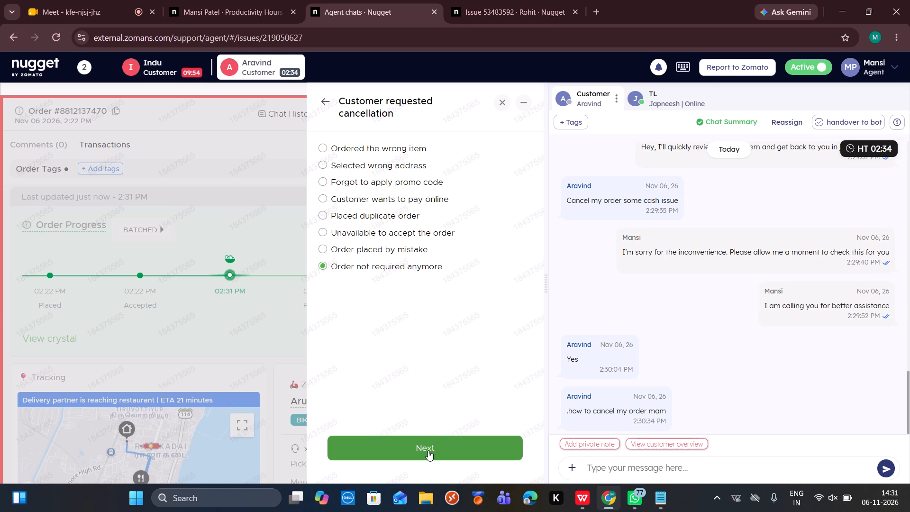
click(428, 450)
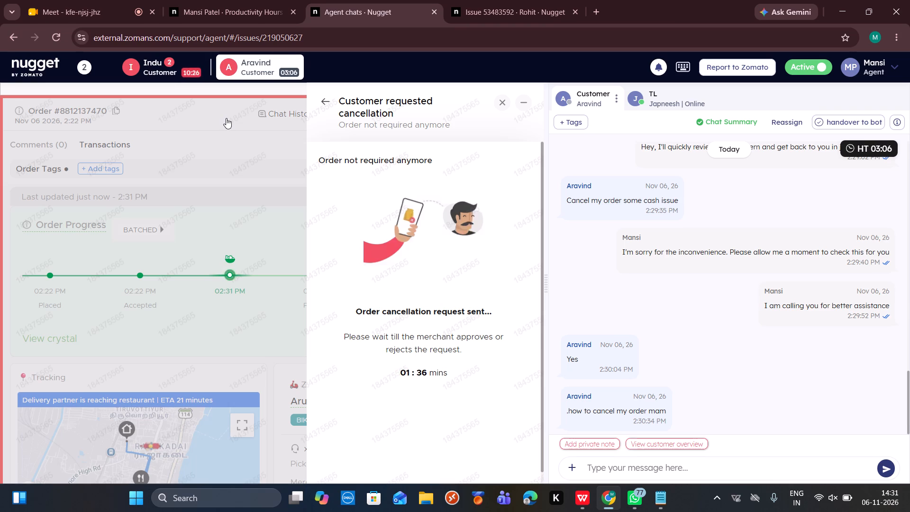
Send Indu the canned response "Is there anything else apart from this I may help you with?".
click(178, 69)
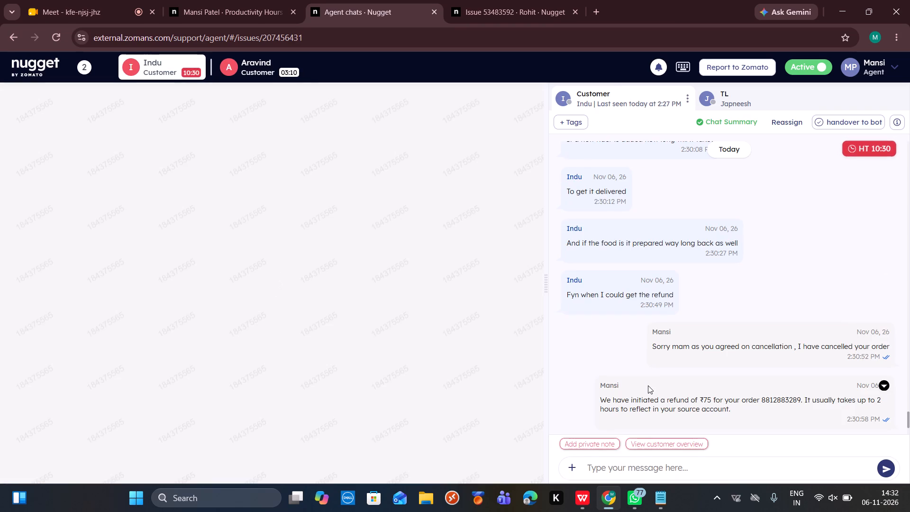
click(629, 465)
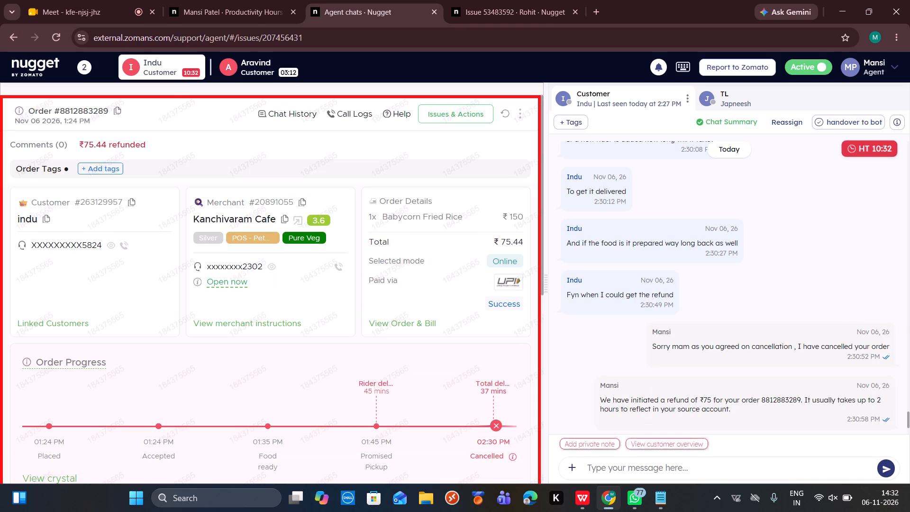
text(/fur)
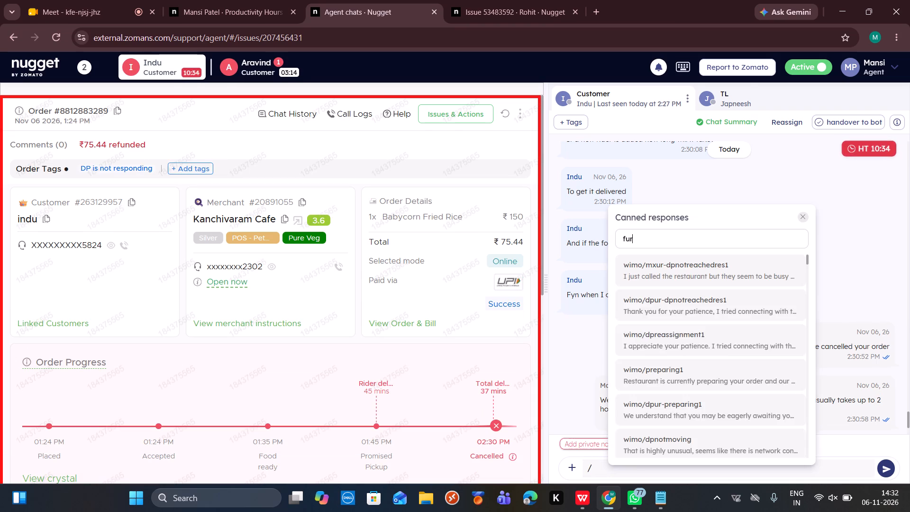
click(687, 278)
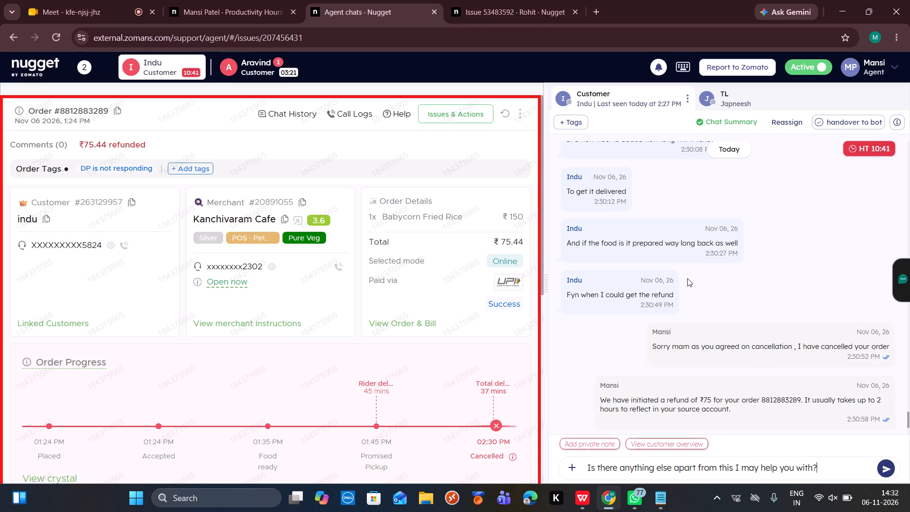
scroll(687, 278, down, 20)
scroll(687, 278, down, 6)
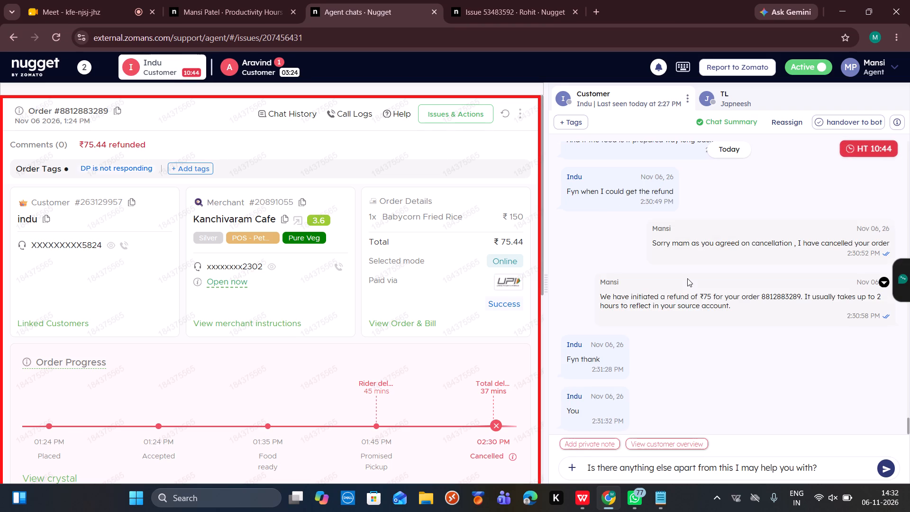
click(823, 469)
key(Return)
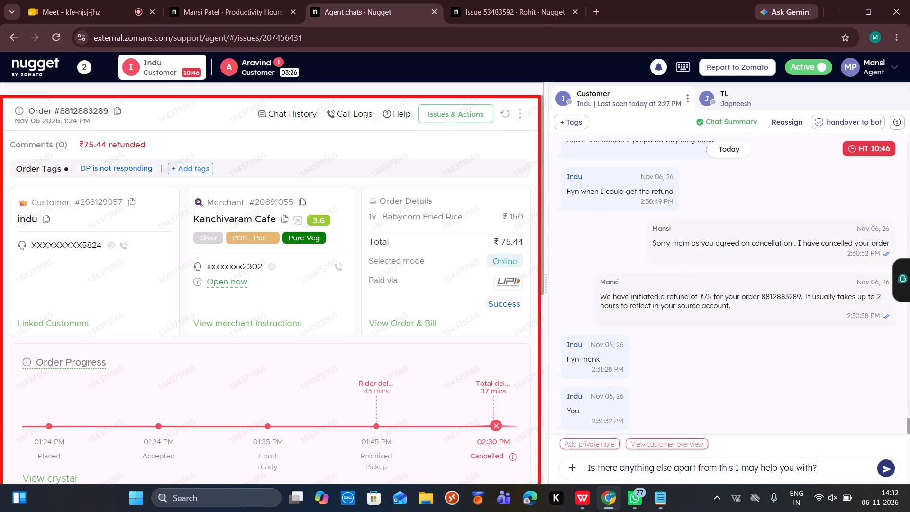
Send Aravind the message "Should I proceed with cancellation of your order ?".
click(273, 64)
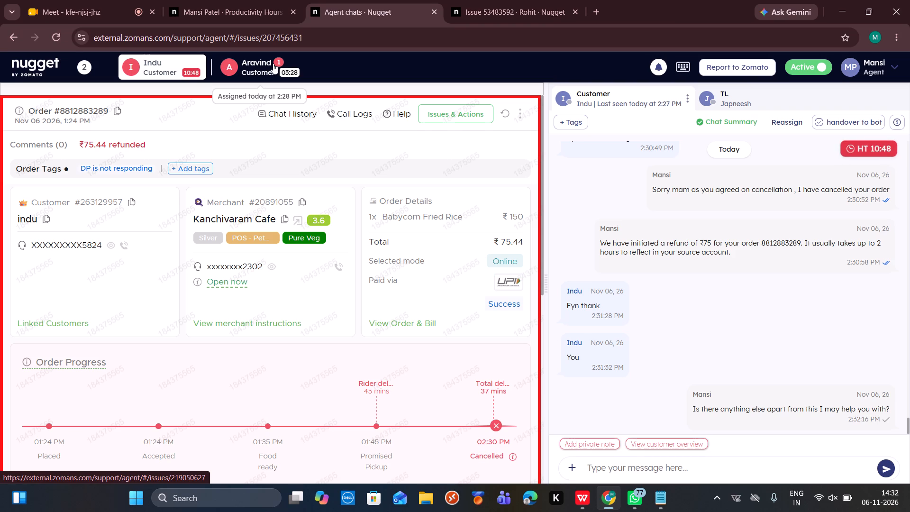
scroll(637, 306, down, 14)
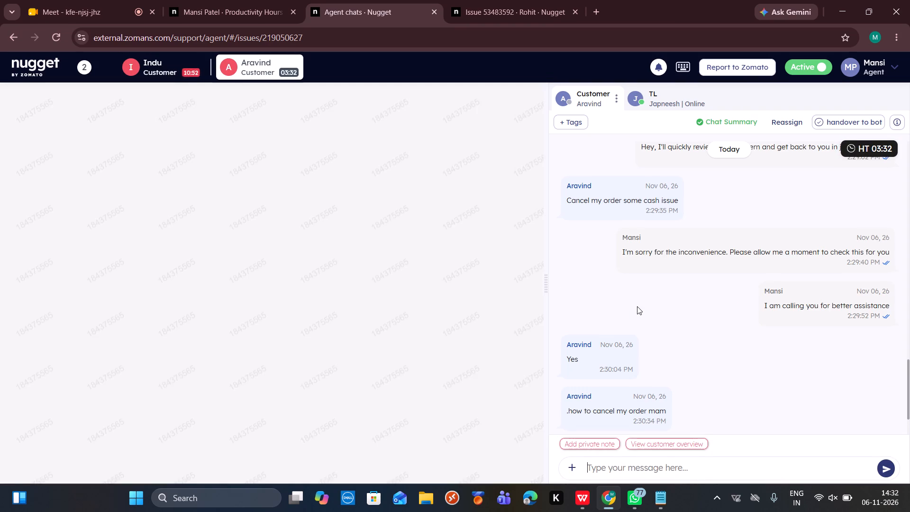
scroll(637, 306, down, 3)
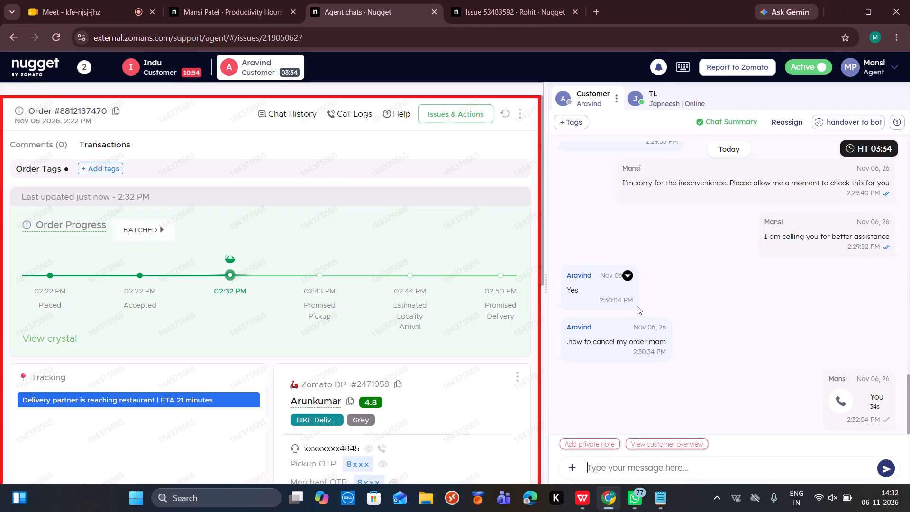
scroll(463, 370, down, 2)
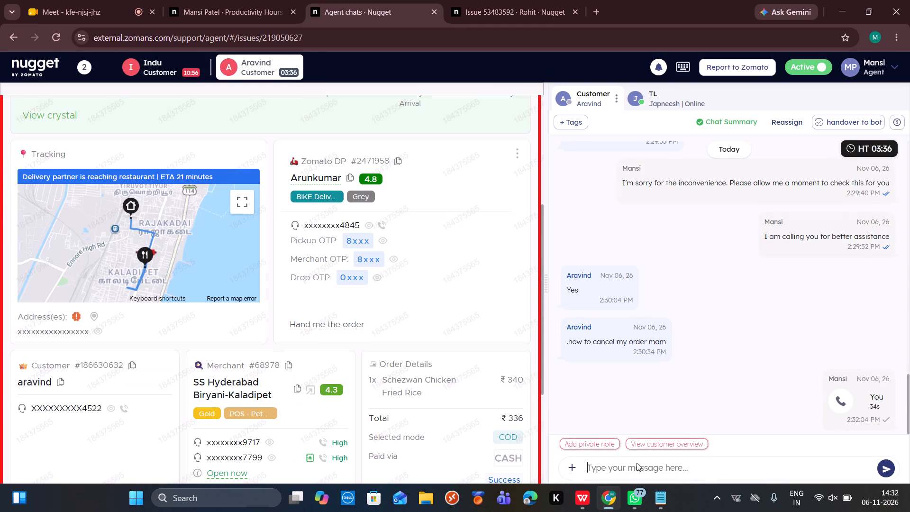
key(s)
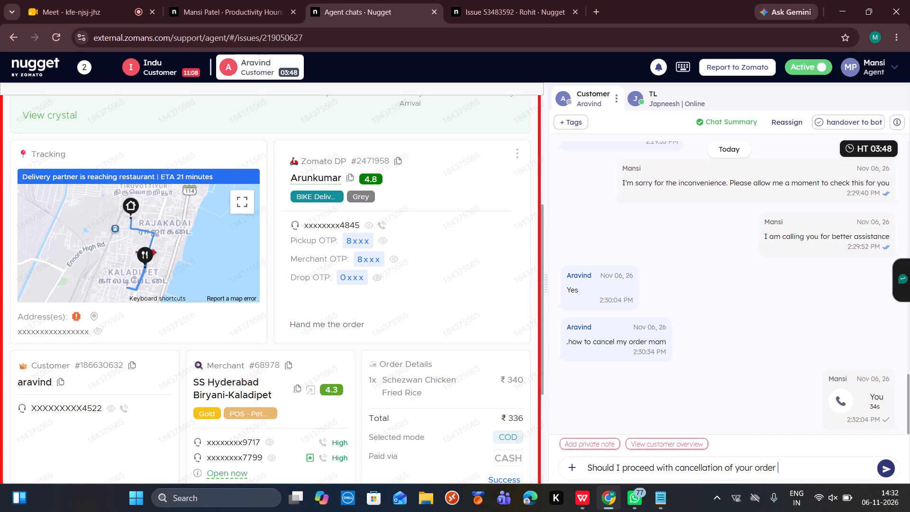
key(Return)
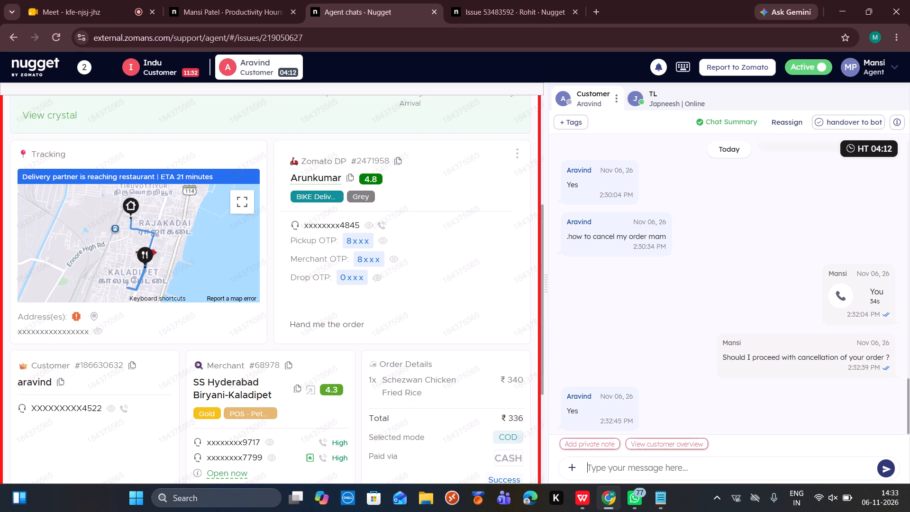
Reply "Sure" to Aravind in his chat.
text(ure)
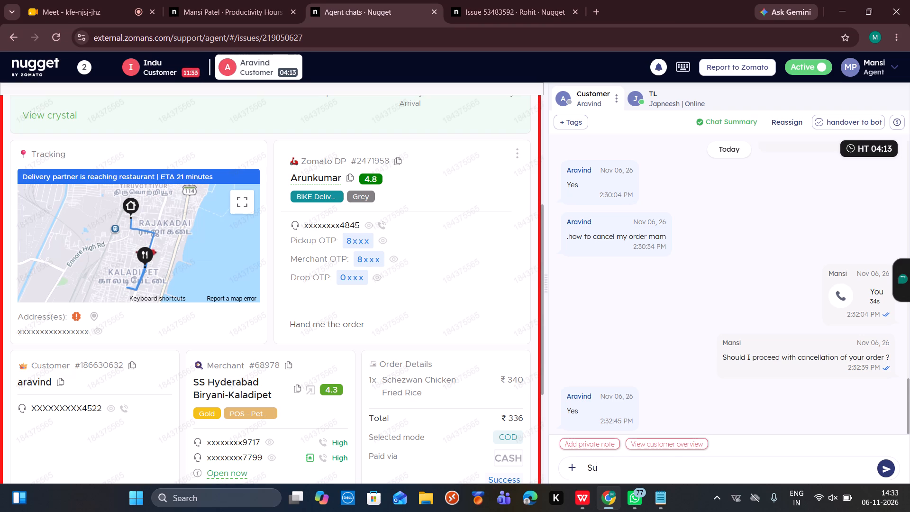
key(Return)
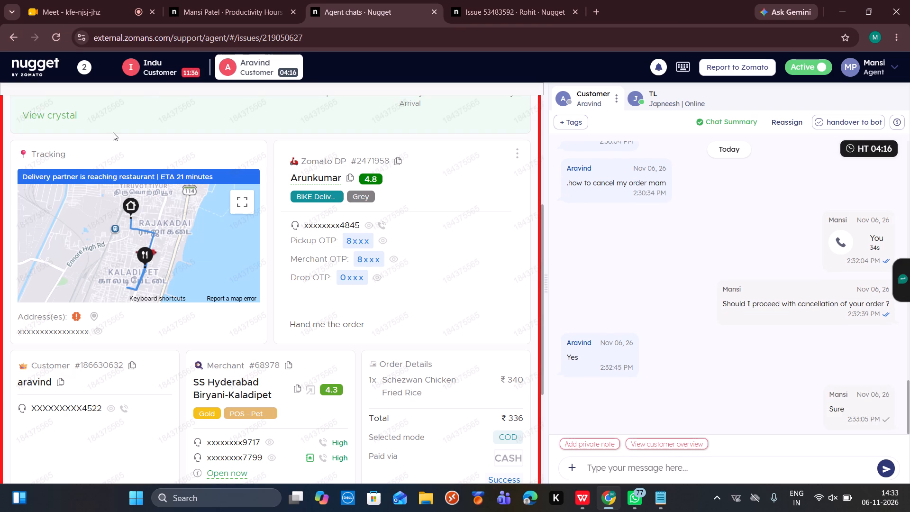
Tag Indu's chat with the issue tag "Delay" and submit it.
click(153, 73)
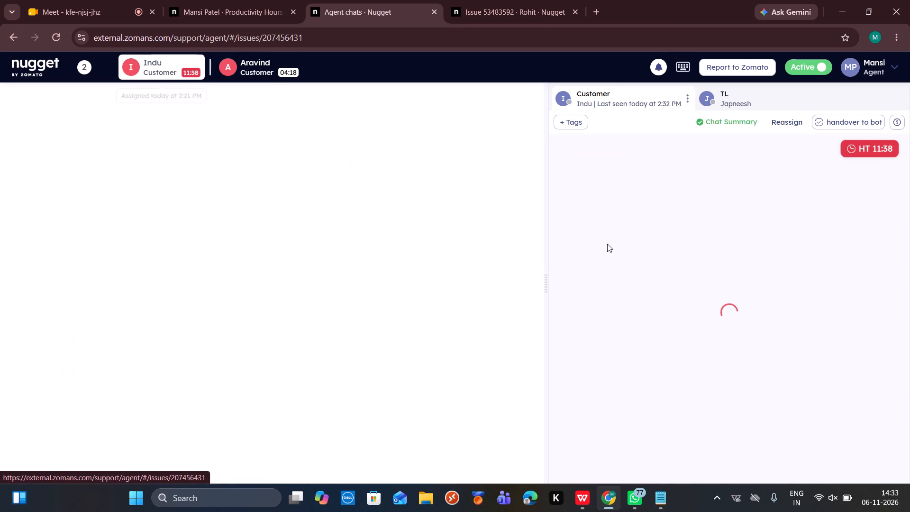
scroll(637, 273, down, 4)
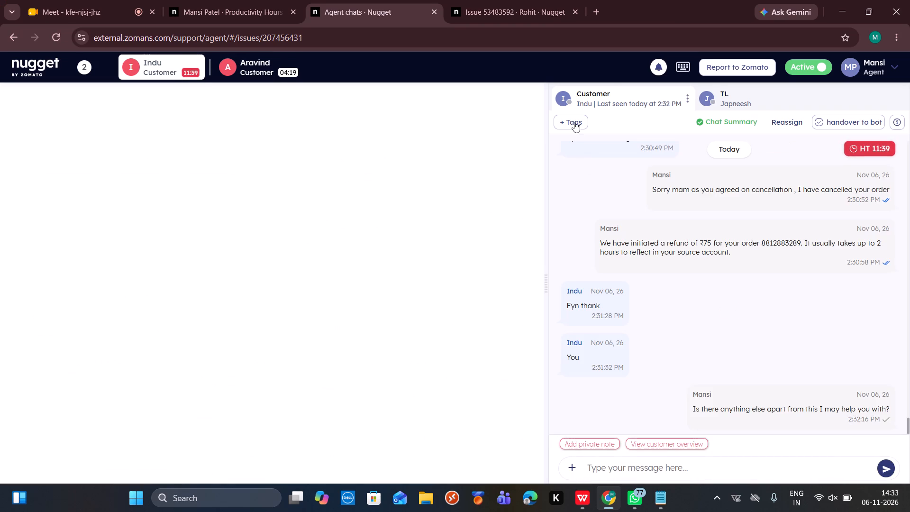
click(574, 122)
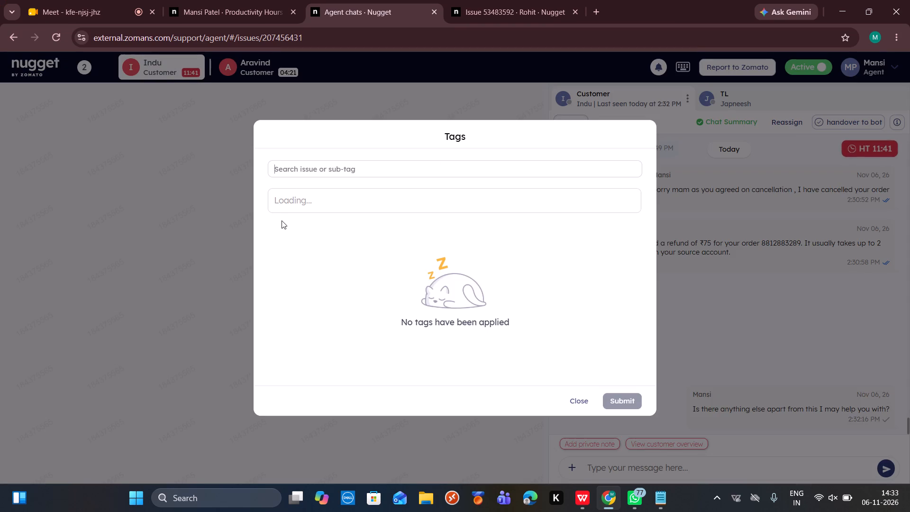
click(282, 220)
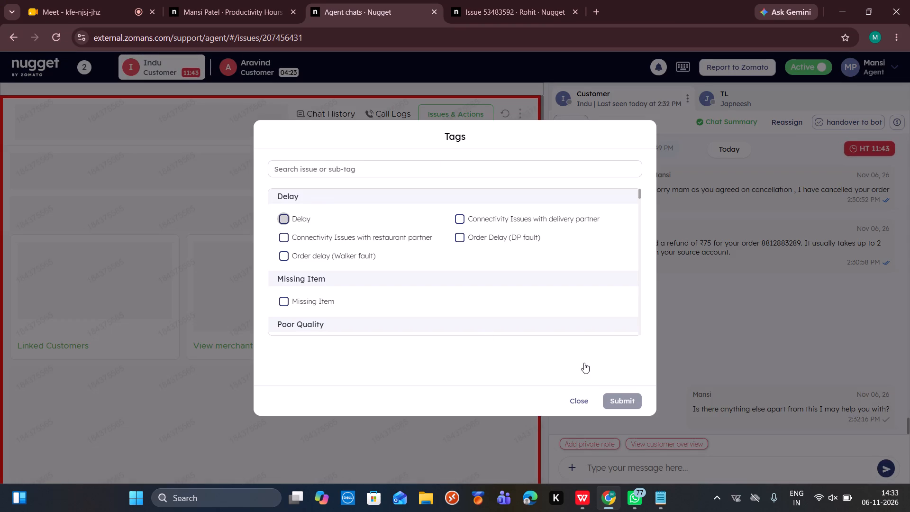
click(629, 401)
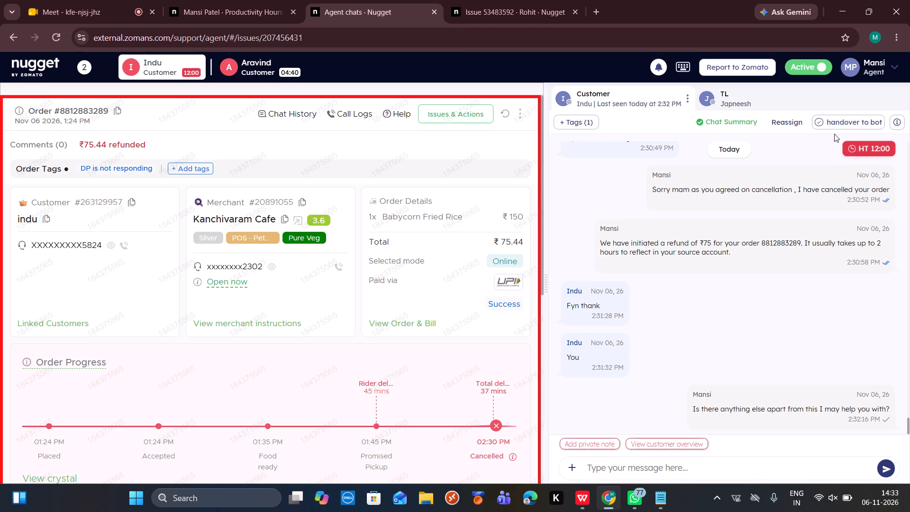
Hand Indu's chat over to the bot and confirm the handover.
click(836, 120)
click(574, 292)
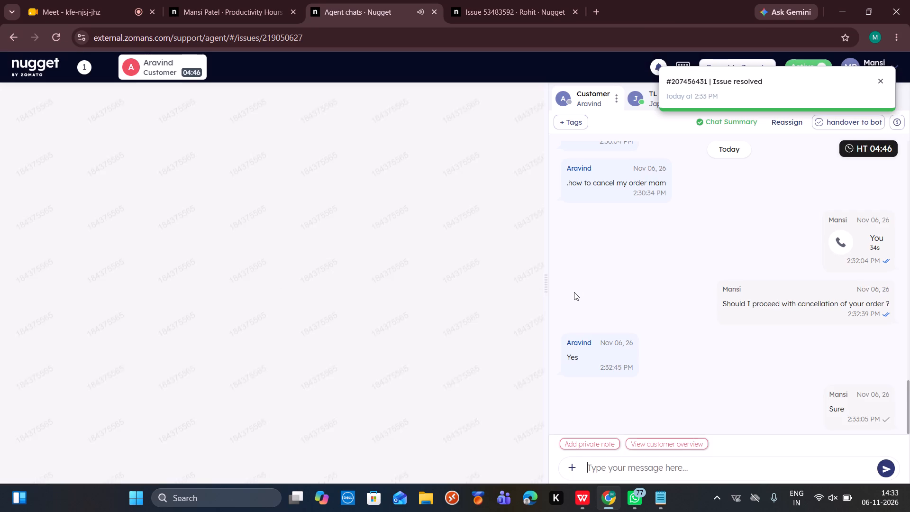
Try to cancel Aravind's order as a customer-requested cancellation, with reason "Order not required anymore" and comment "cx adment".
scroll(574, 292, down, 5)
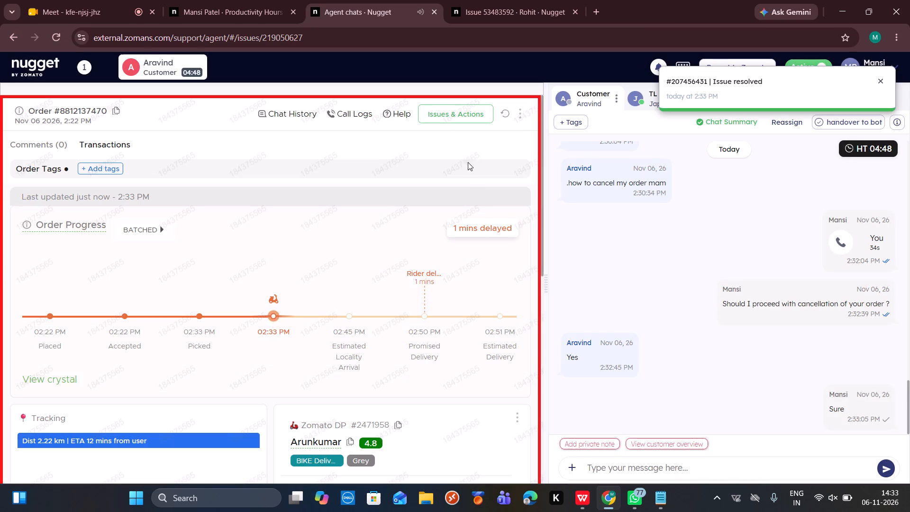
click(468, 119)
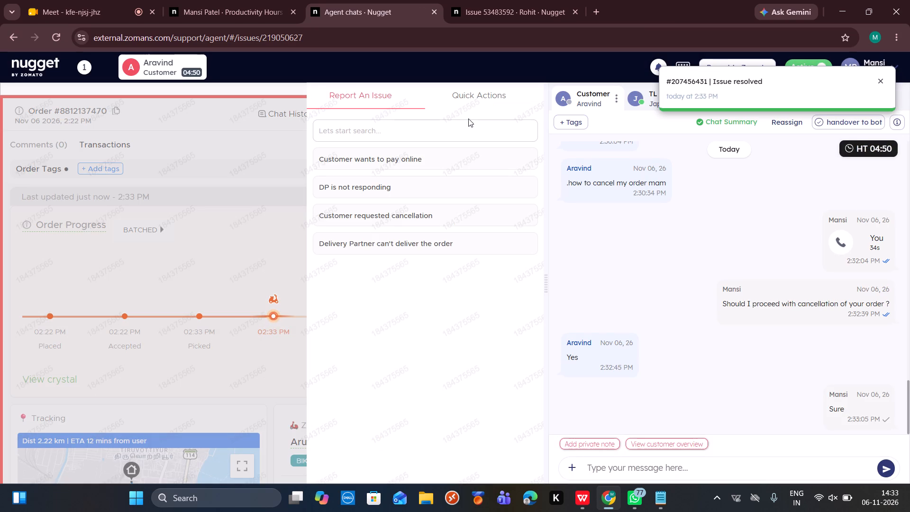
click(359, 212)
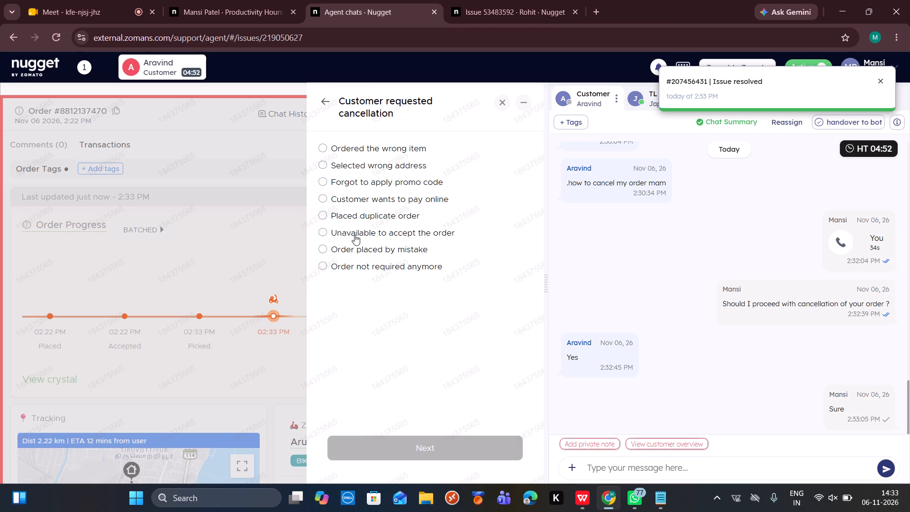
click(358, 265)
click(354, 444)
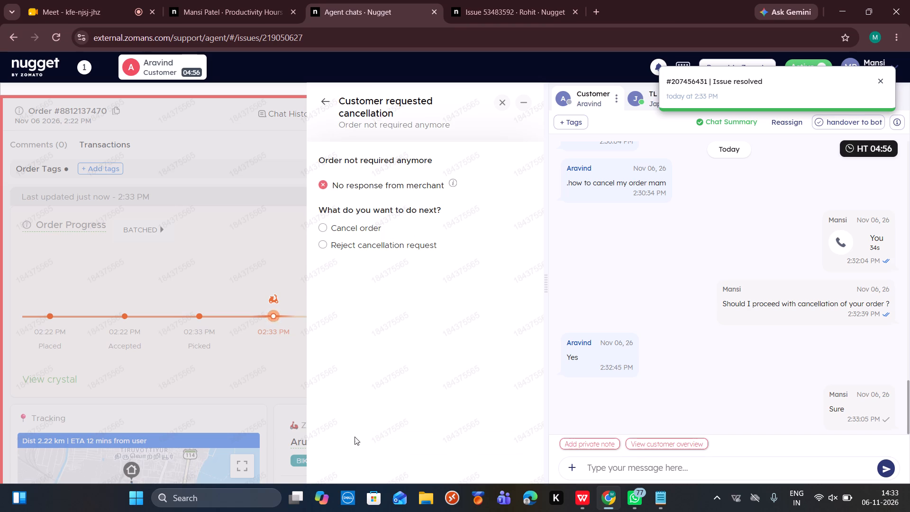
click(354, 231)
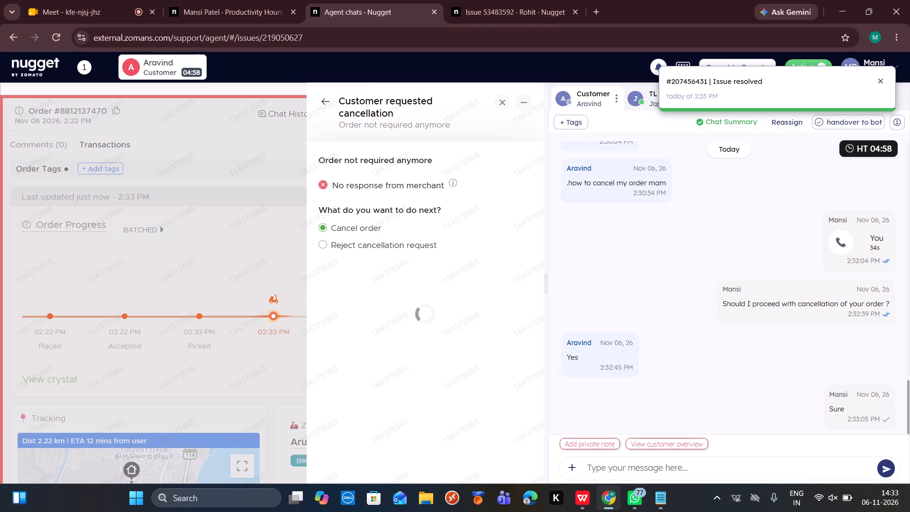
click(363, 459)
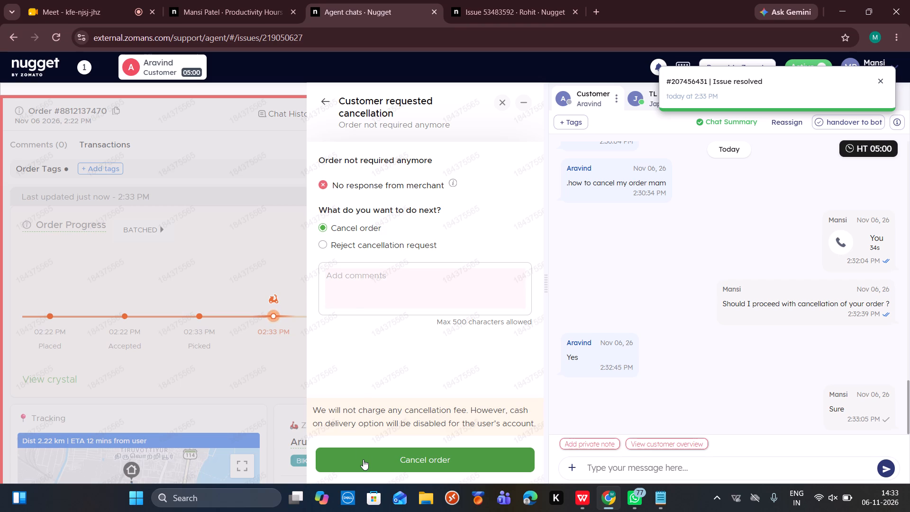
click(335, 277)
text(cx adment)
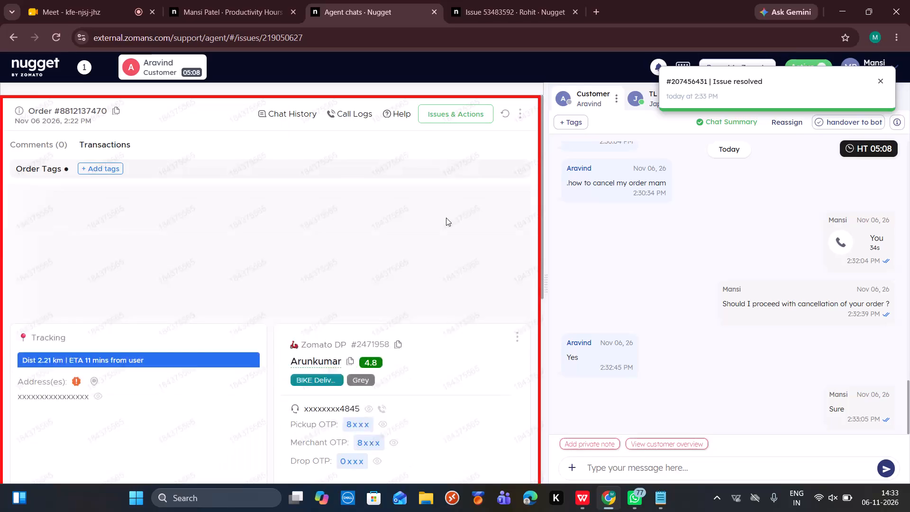
Cancel Aravind's order as "Customer requested cancellation", reason "Order not required anymore", with the comment "cx adment".
click(442, 123)
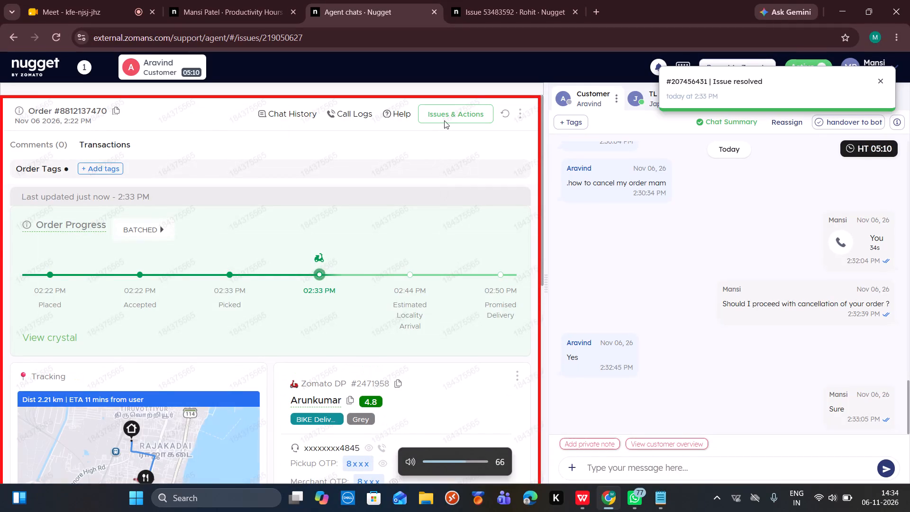
click(456, 111)
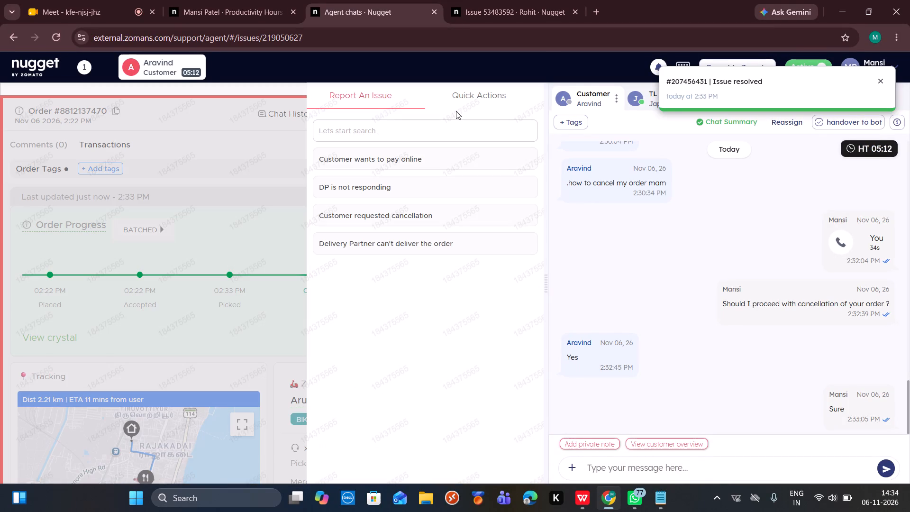
click(375, 208)
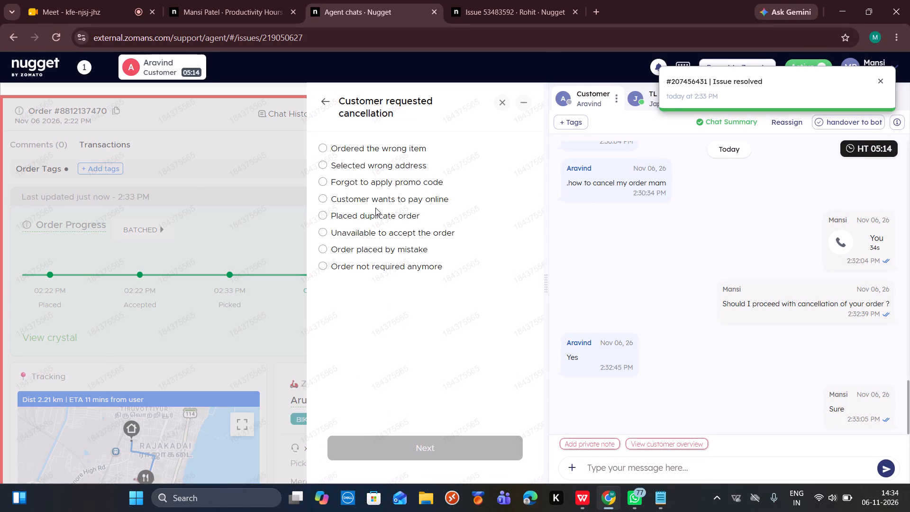
click(347, 274)
click(371, 268)
click(374, 446)
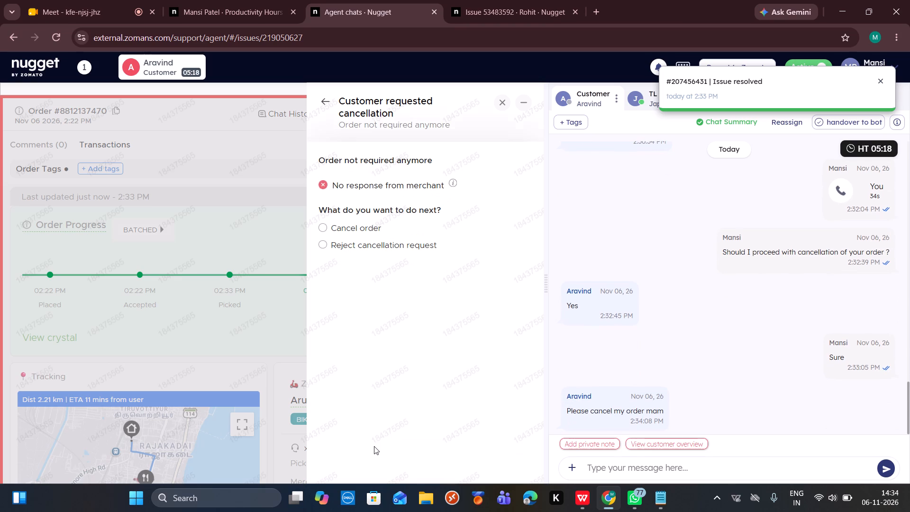
click(363, 228)
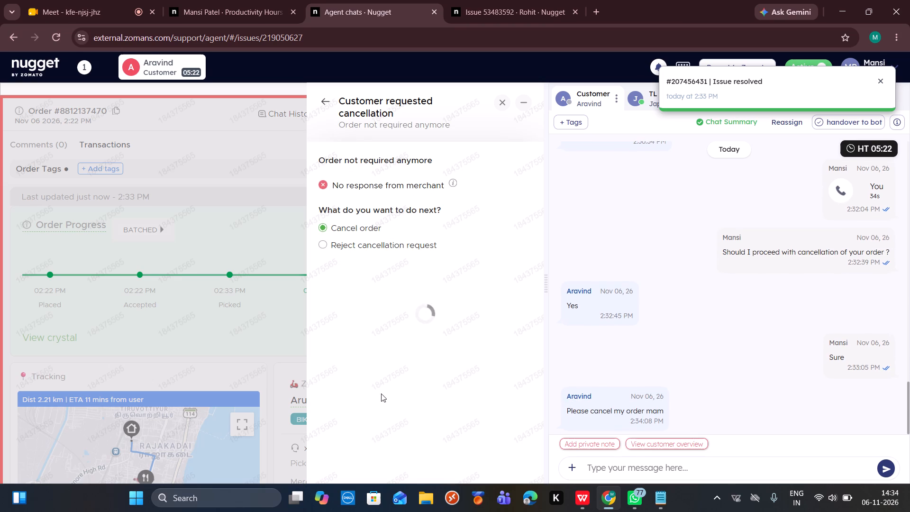
click(377, 462)
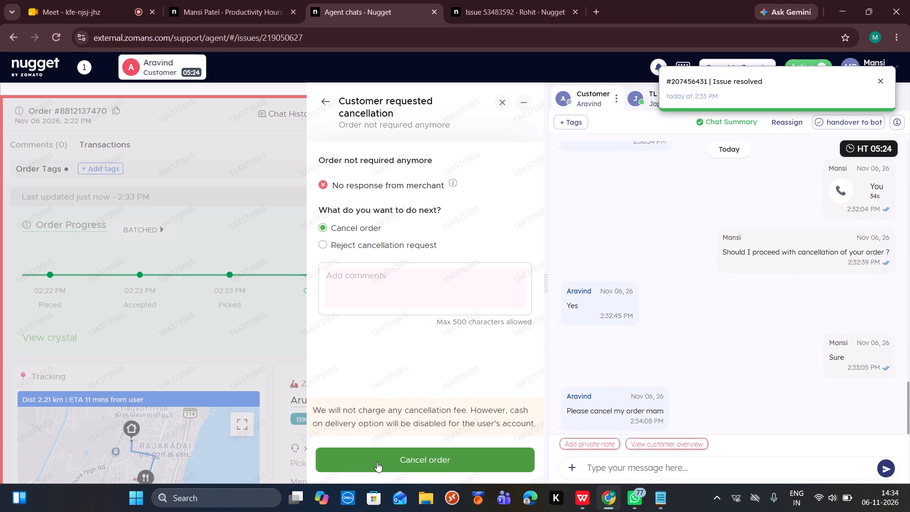
click(353, 273)
text(cx adment)
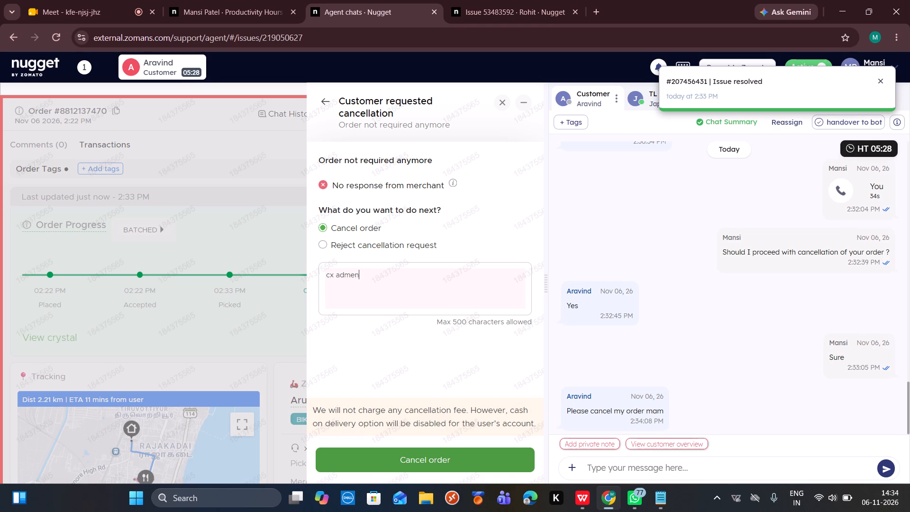
click(362, 451)
Send Aravind the message "Your order has been cancelled".
click(601, 475)
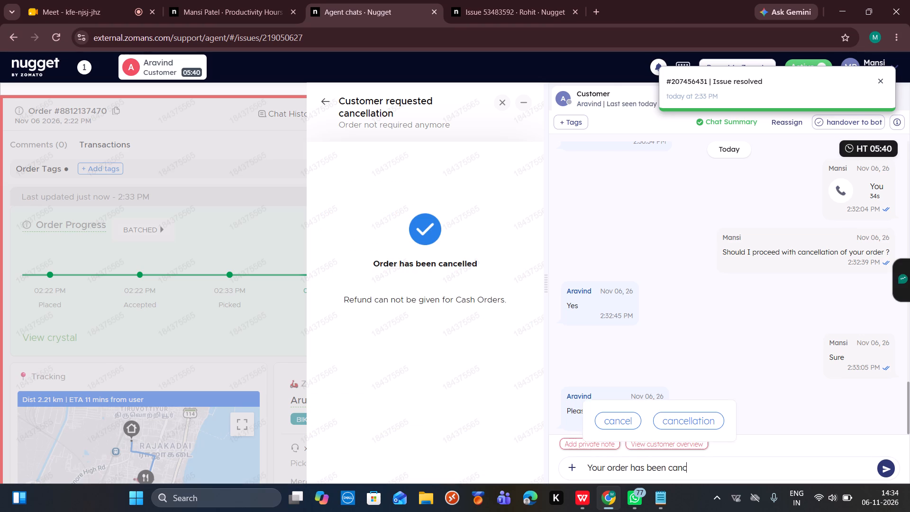
key(Return)
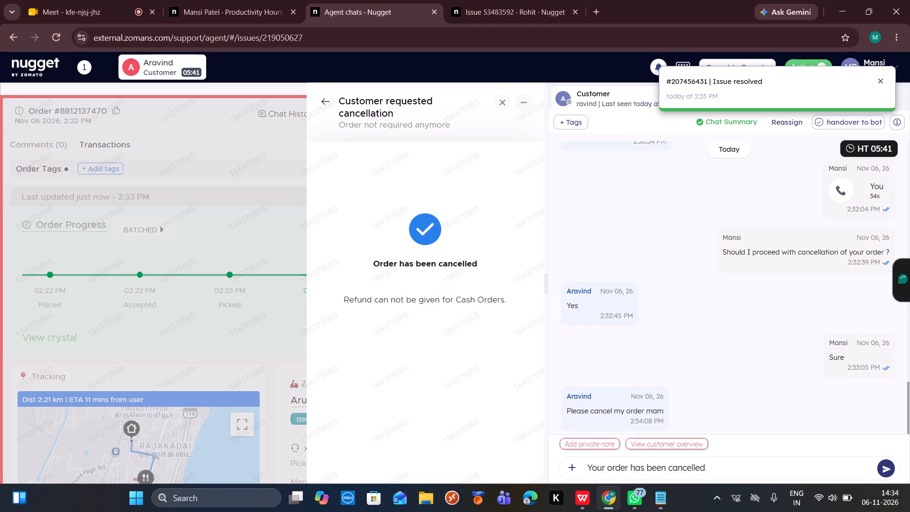
Close the finished cancellation form and refresh the details of Aravind's order.
click(502, 102)
click(506, 111)
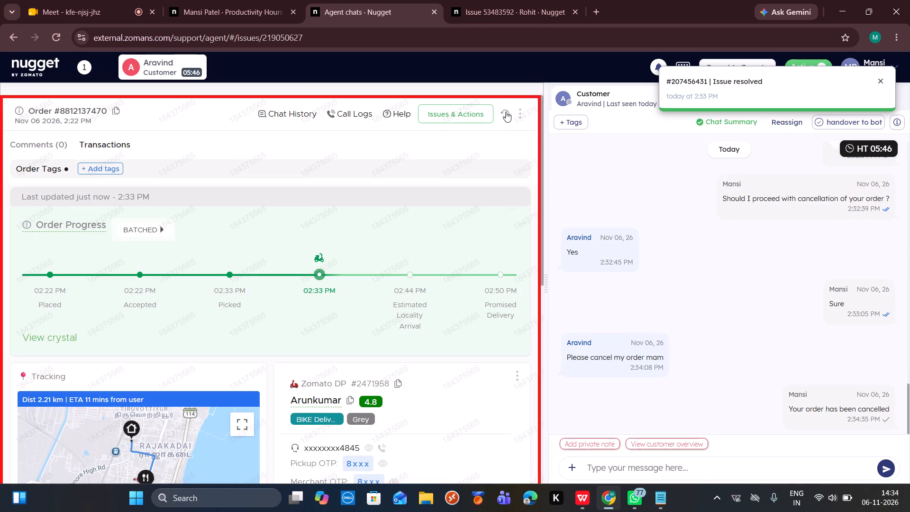
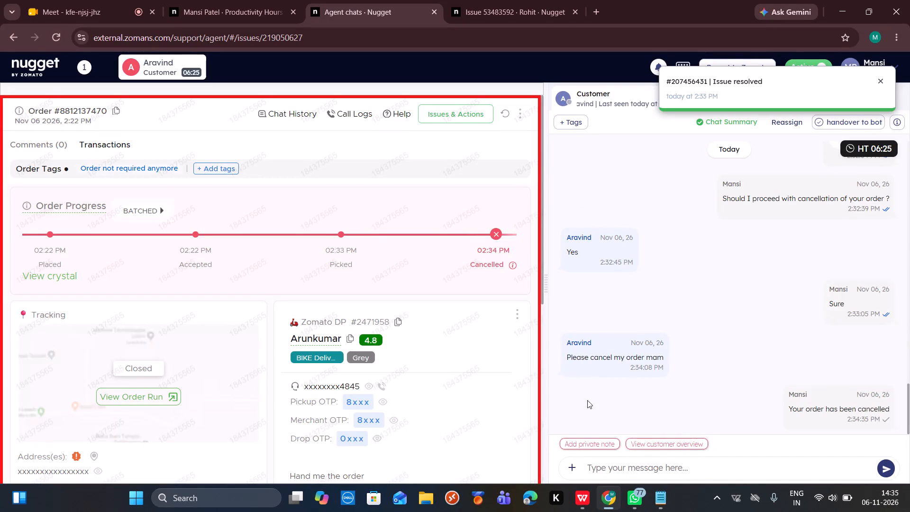
Send Aravind the Further assistance2 canned response, "Is there anything else apart from this I may help you with?".
click(597, 464)
text(/fur)
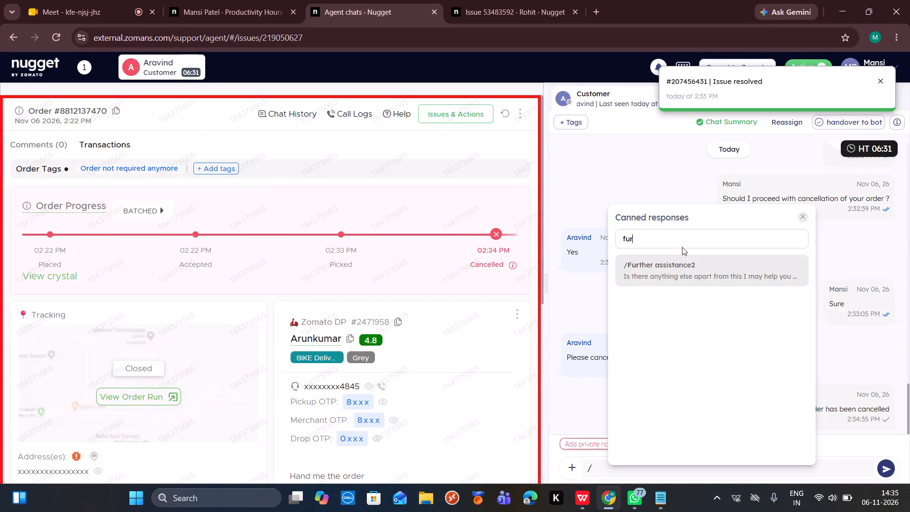
click(676, 264)
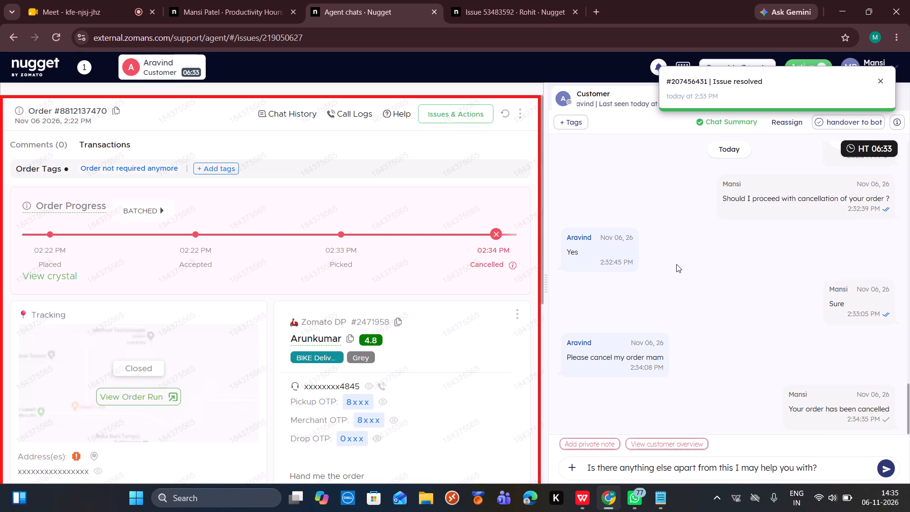
key(Return)
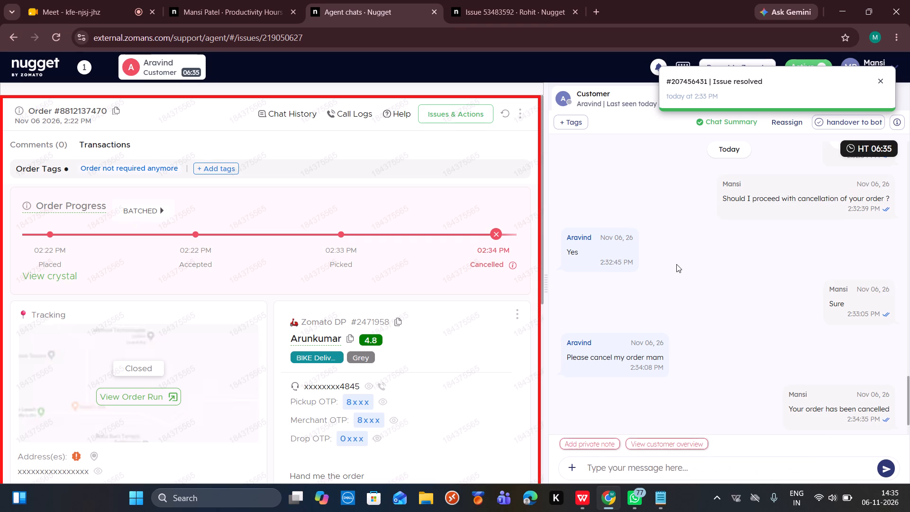
Tag Aravind's chat with "Order Cancellation".
click(580, 126)
text(ca)
click(290, 218)
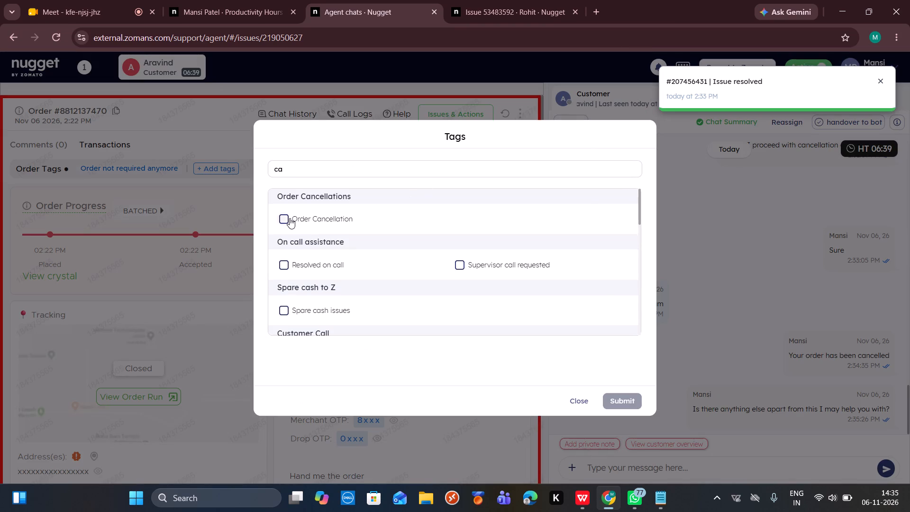
click(623, 397)
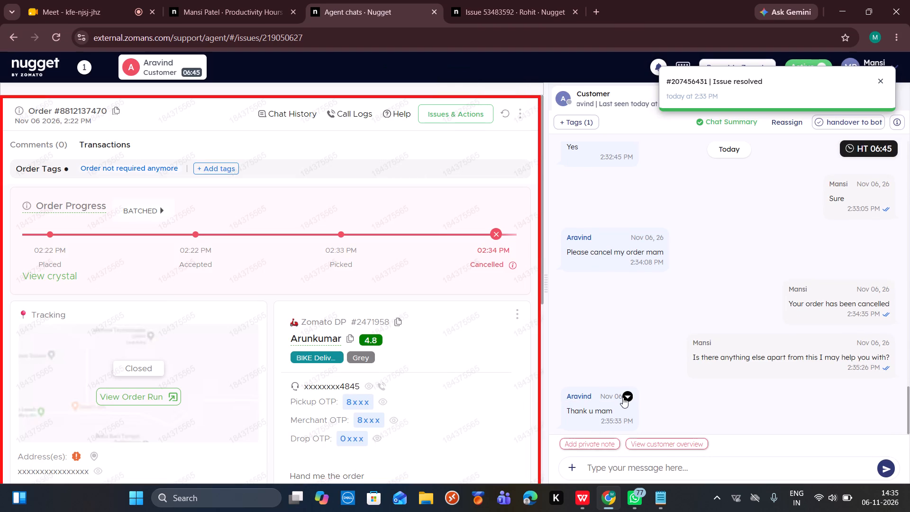
Resolve the conversation with Aravind.
click(838, 117)
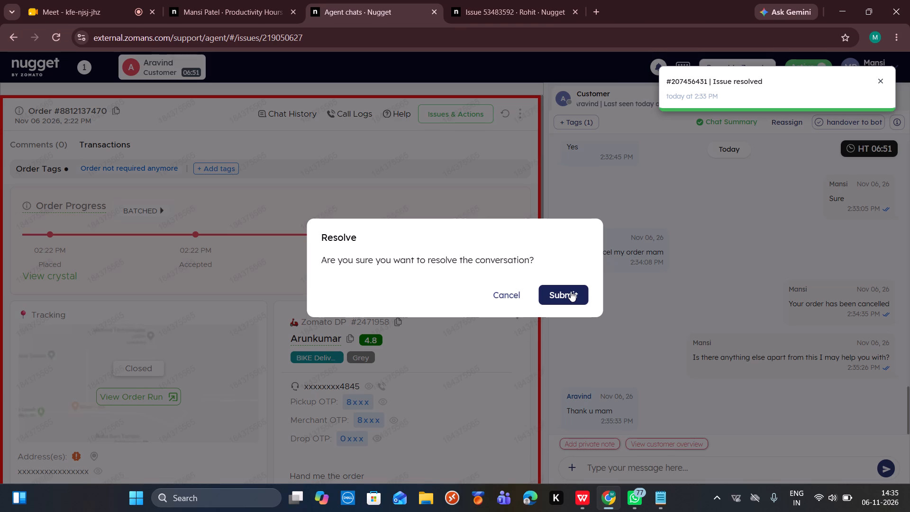
click(571, 291)
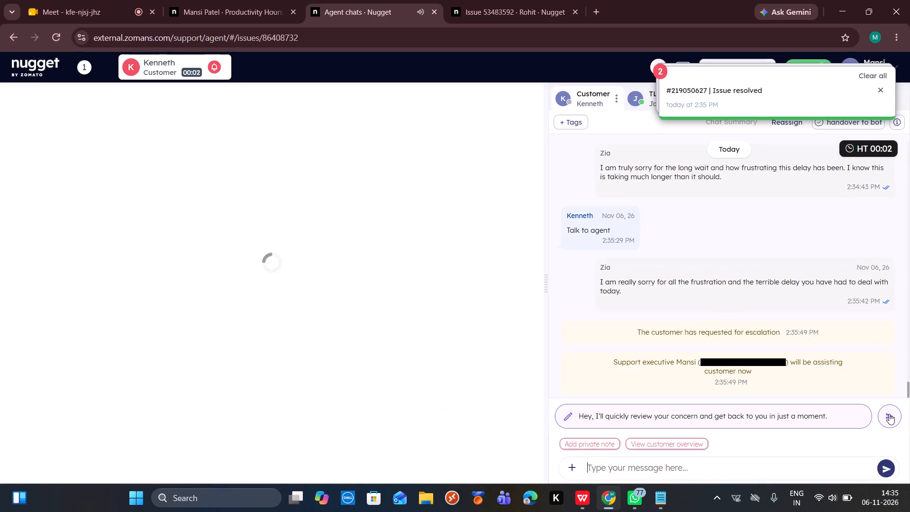
Send Kenneth the suggested reply "Hey, I'll quickly review your concern and get back to you in just a moment.".
click(889, 414)
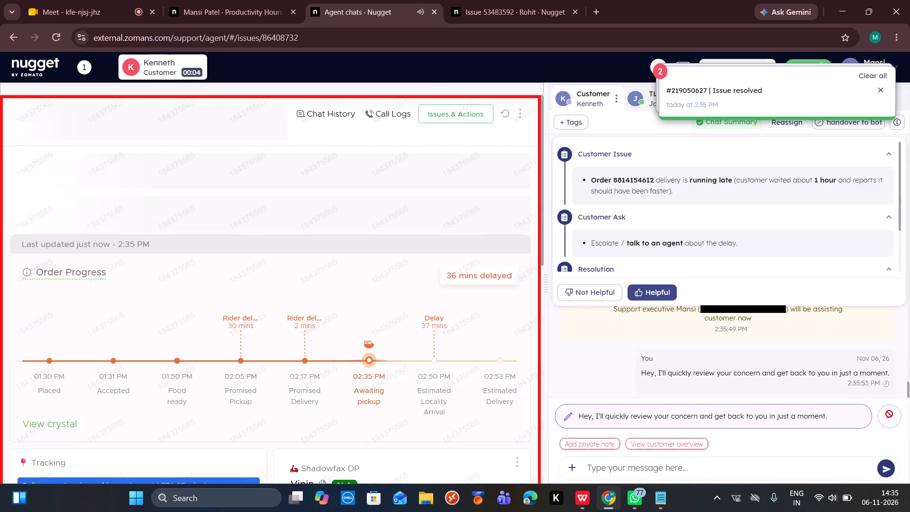
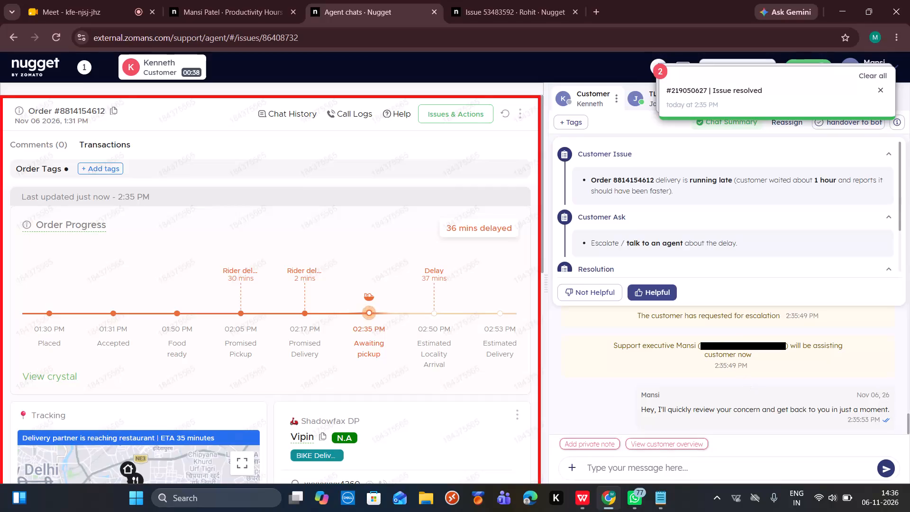
Rate the summary of Kenneth's chat as helpful.
click(667, 296)
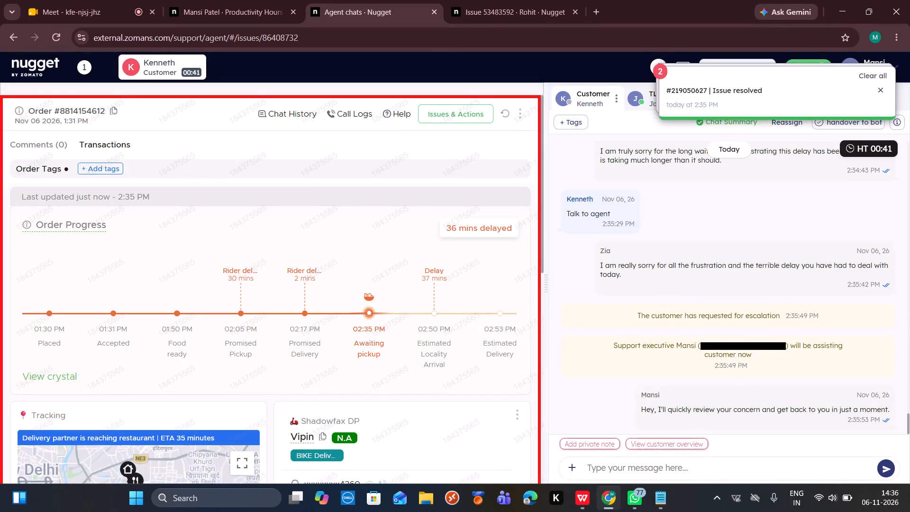
Send Kenneth the /CFD/Delay/Ack canned response, "I'm sorry for the inconvenience. Please allow me a moment to check this for you".
click(632, 474)
text(/delay)
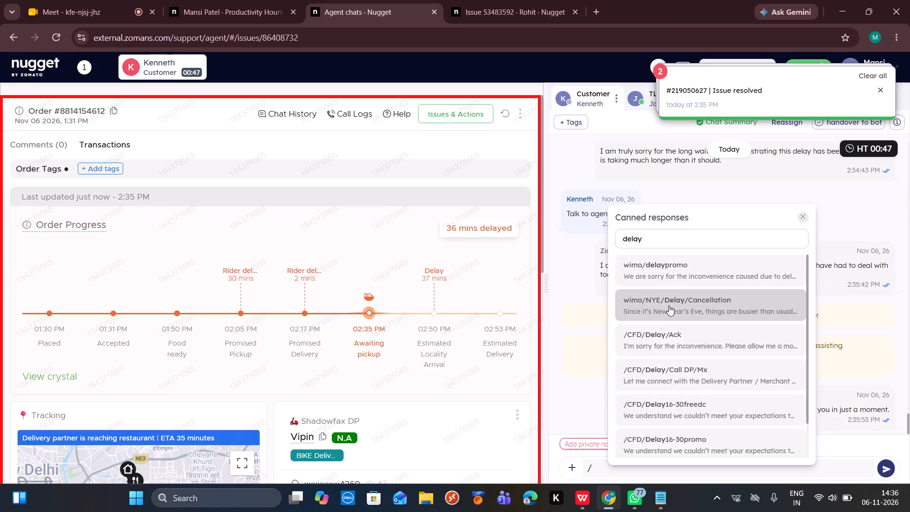
click(667, 326)
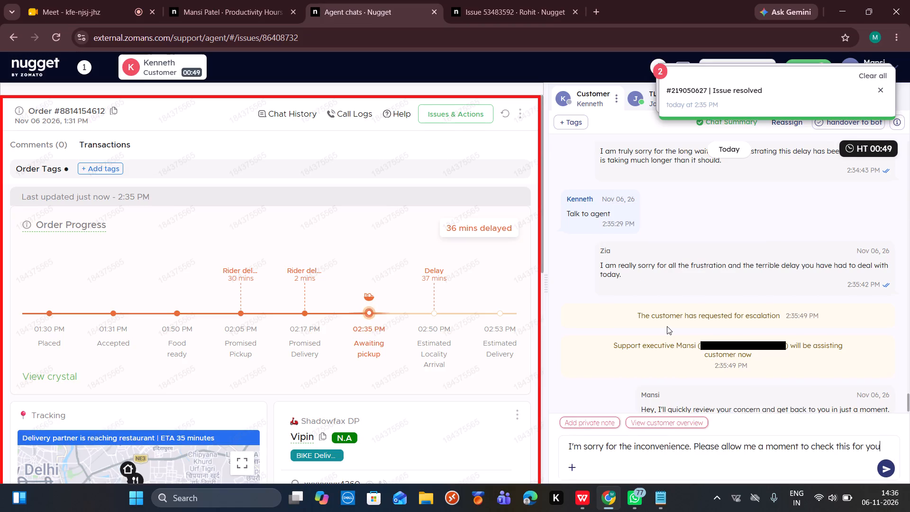
key(Return)
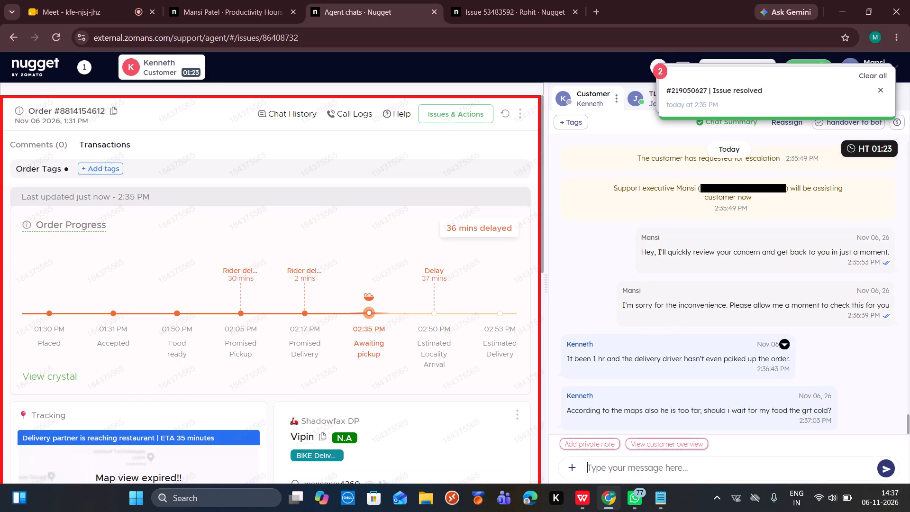
scroll(508, 400, down, 3)
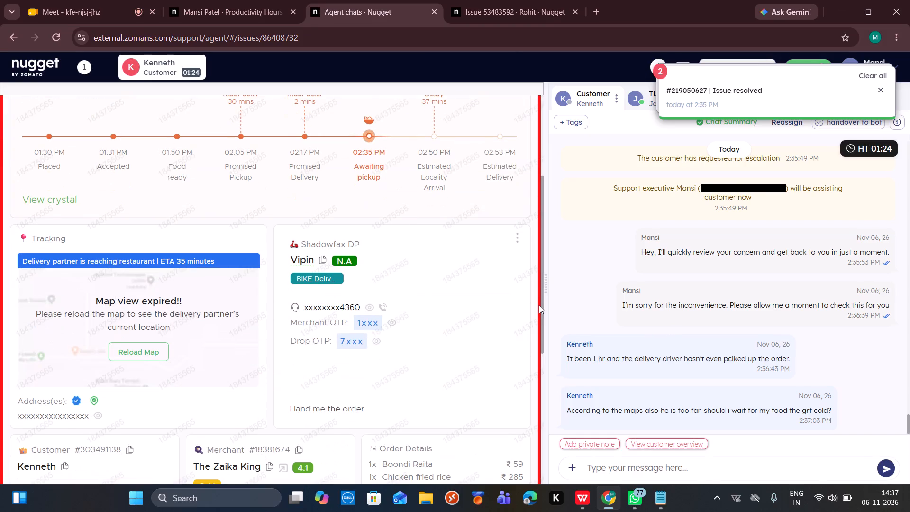
scroll(460, 277, up, 9)
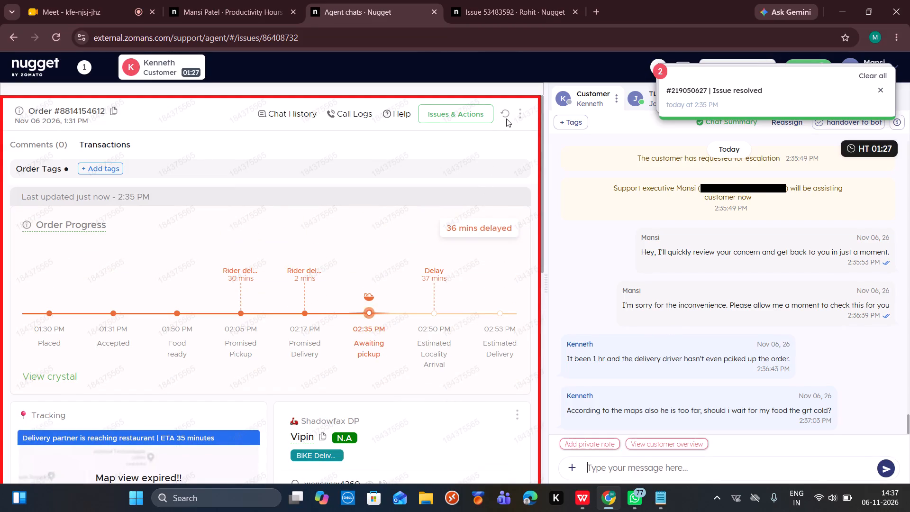
click(506, 118)
click(863, 74)
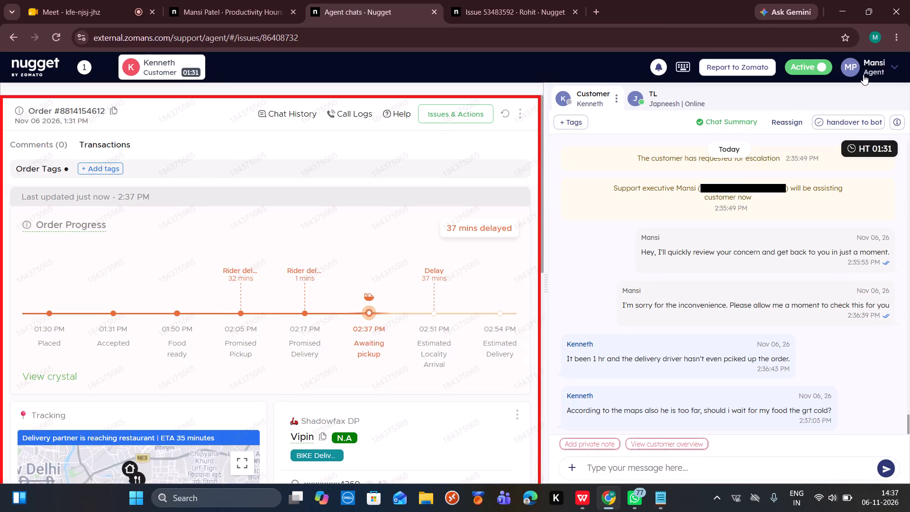
Check the delivery partner's assignment history for Kenneth's order, then close it.
scroll(455, 400, down, 1)
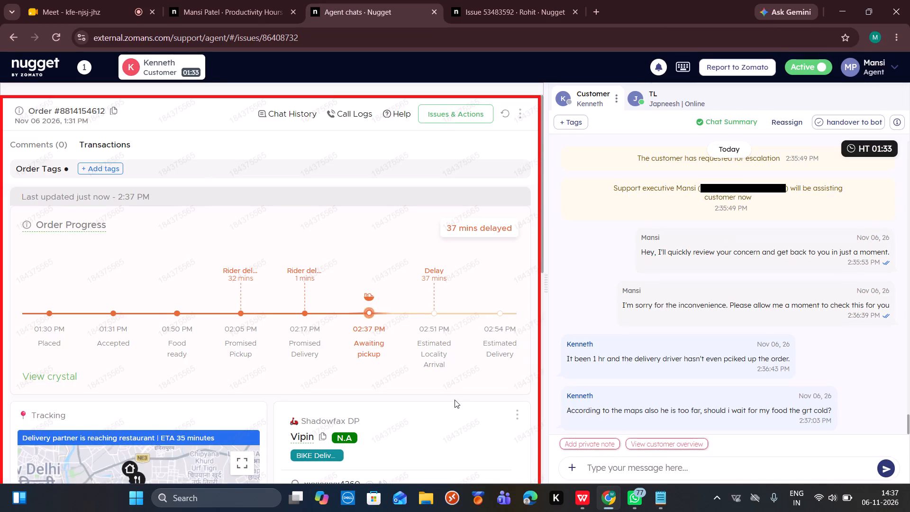
scroll(455, 400, down, 3)
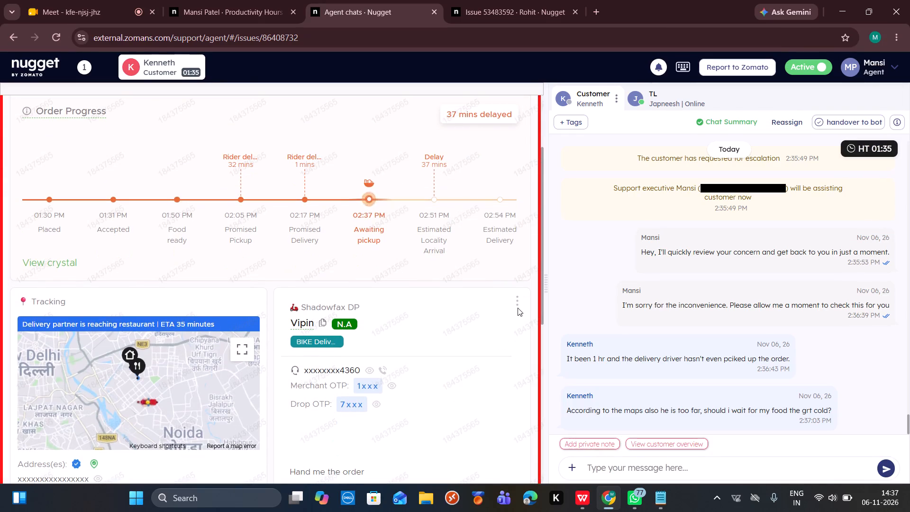
click(518, 307)
click(514, 306)
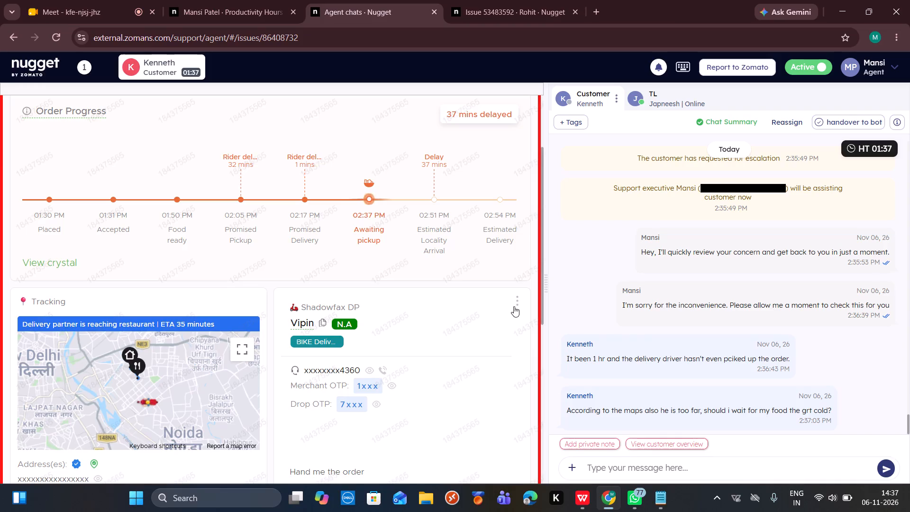
click(521, 301)
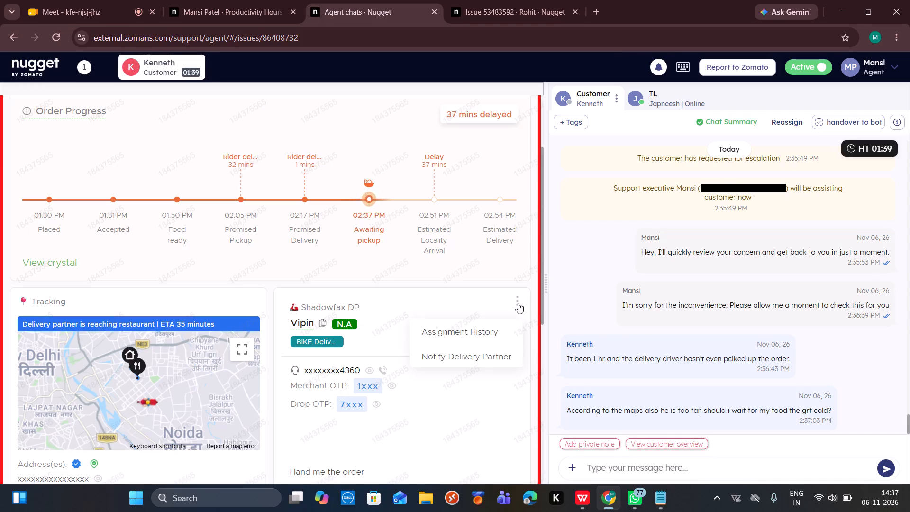
click(487, 336)
click(439, 420)
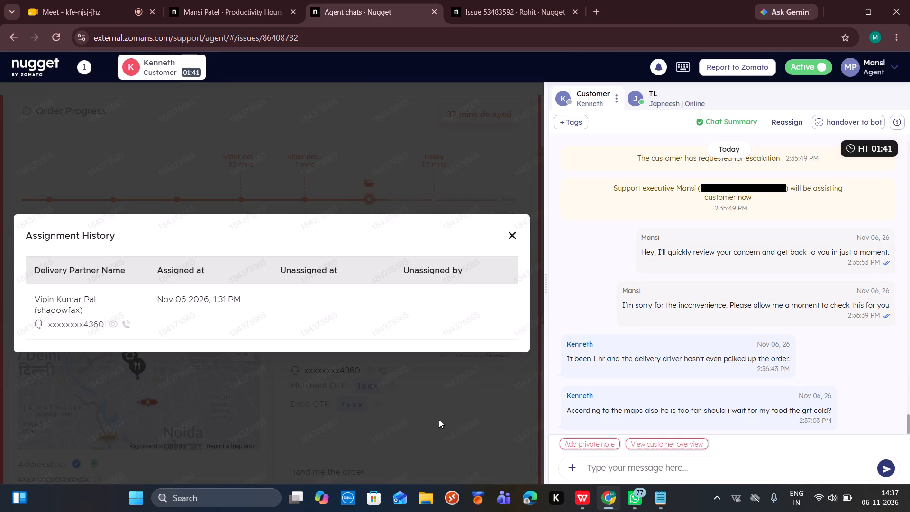
click(383, 365)
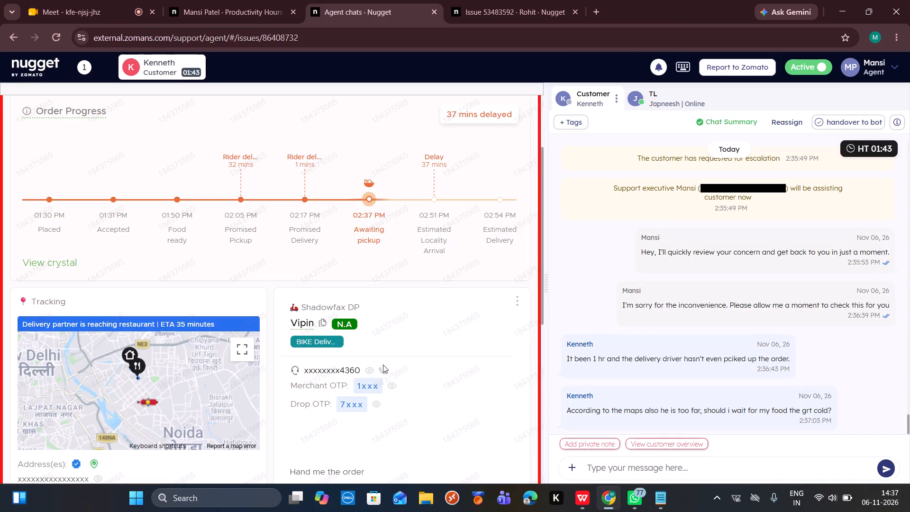
Request a call to the Shadowfax delivery partner through the callback option, choosing to call anyway.
click(384, 372)
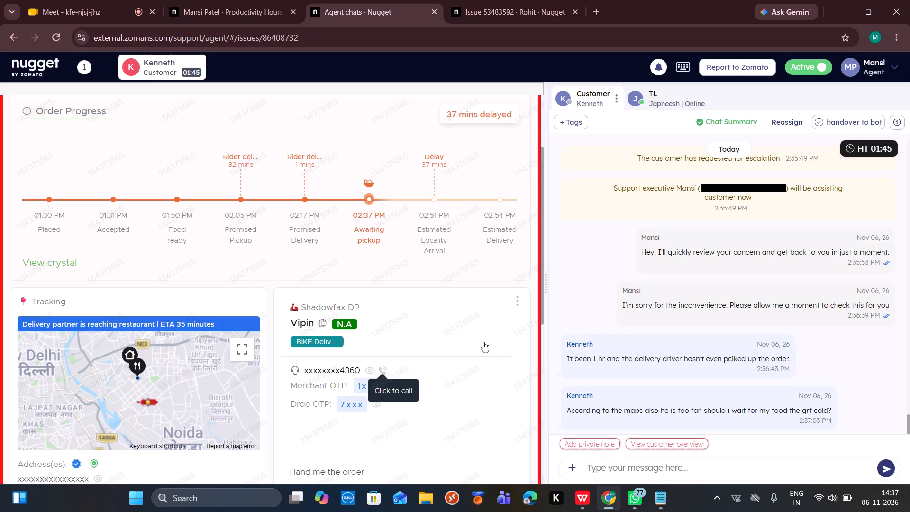
click(489, 342)
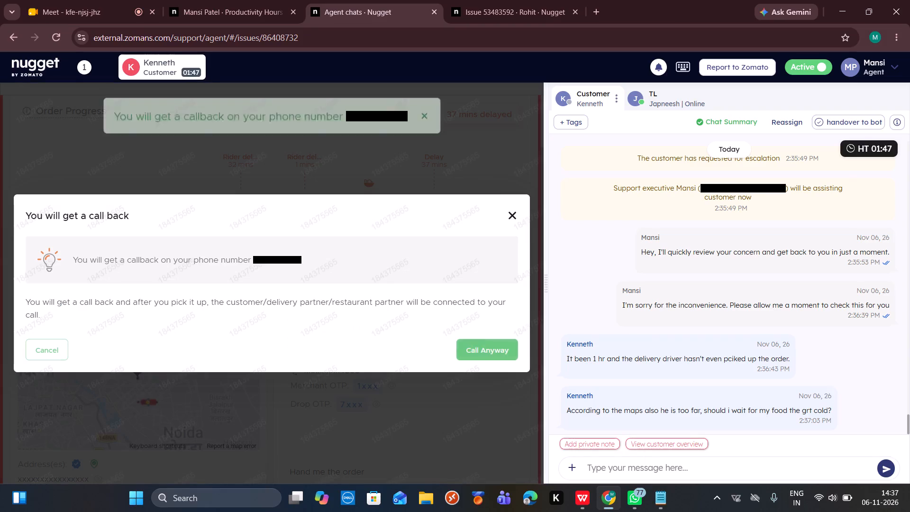
Copy the hold statement about calling the rider and the restaurant from the Notepad templates and send it to Kenneth.
click(655, 494)
key(ctrl+c)
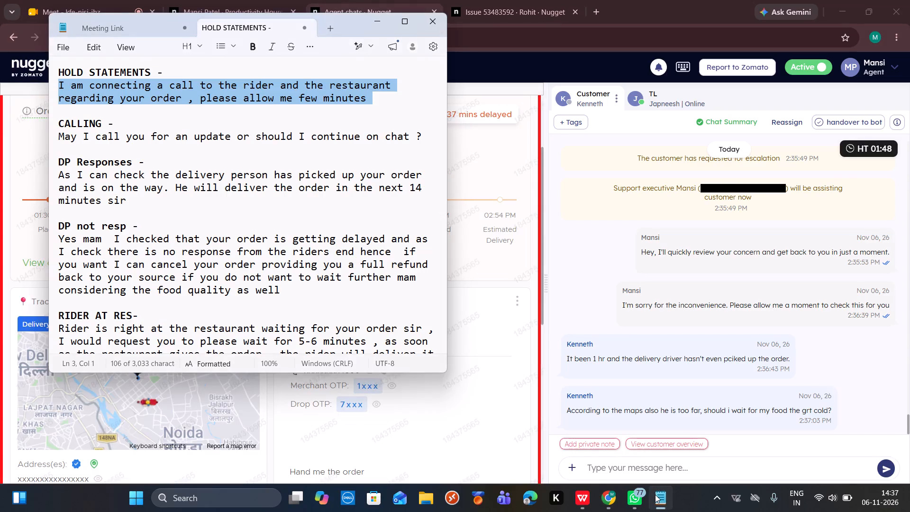
click(618, 461)
key(ctrl+v)
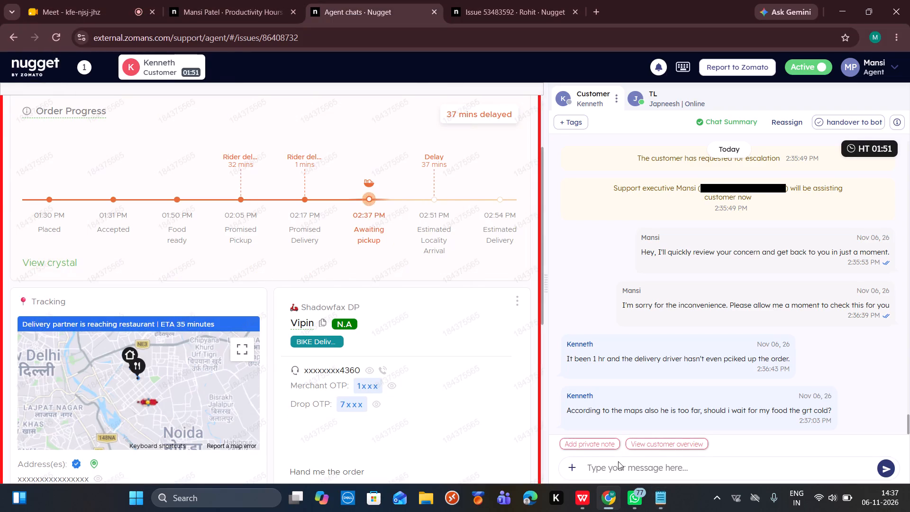
key(Return)
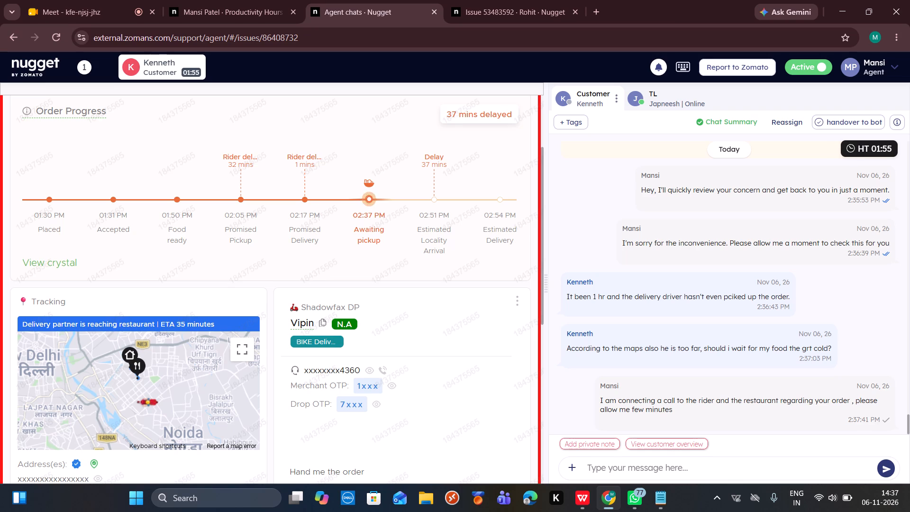
Refresh the order details twice, checking the order progress and the rider's tracking map in between.
scroll(506, 372, up, 11)
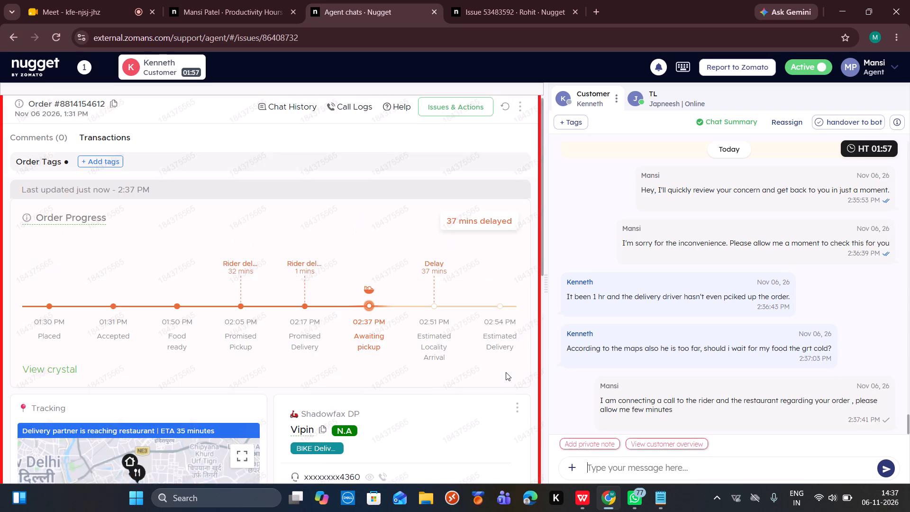
click(505, 114)
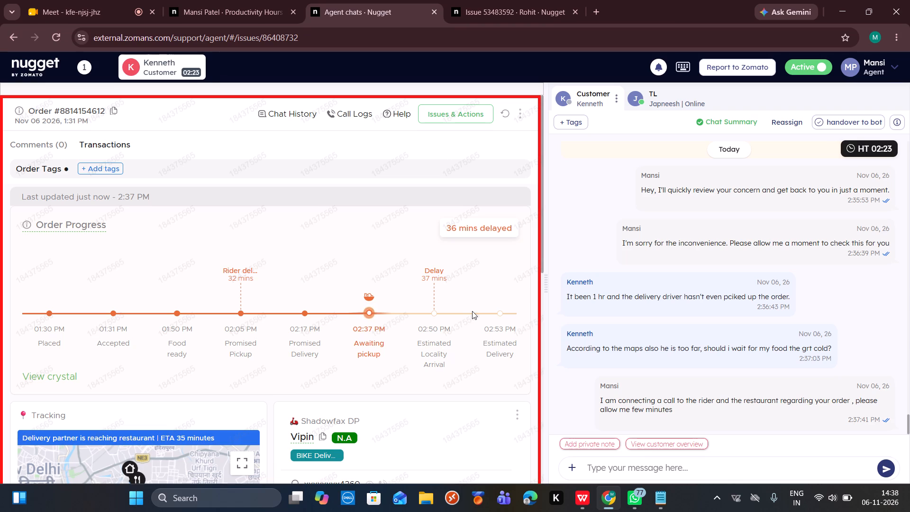
scroll(472, 311, down, 2)
scroll(472, 311, up, 5)
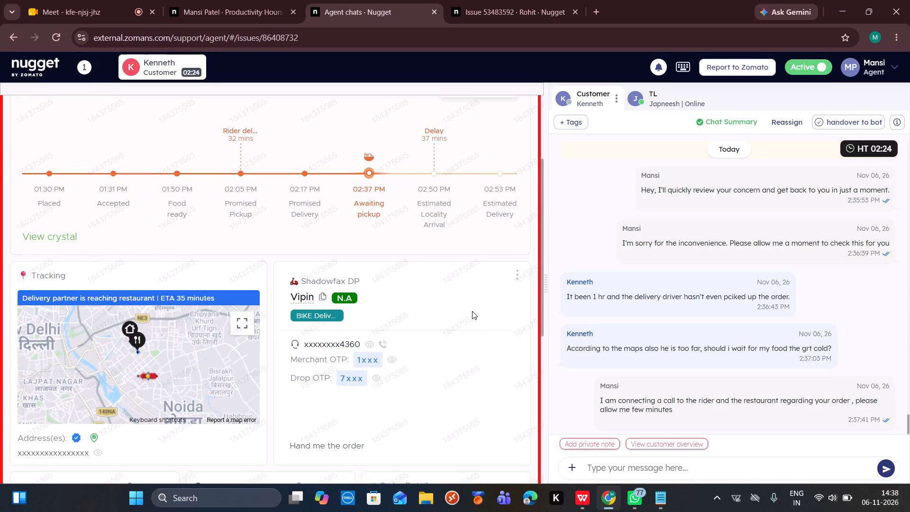
click(505, 115)
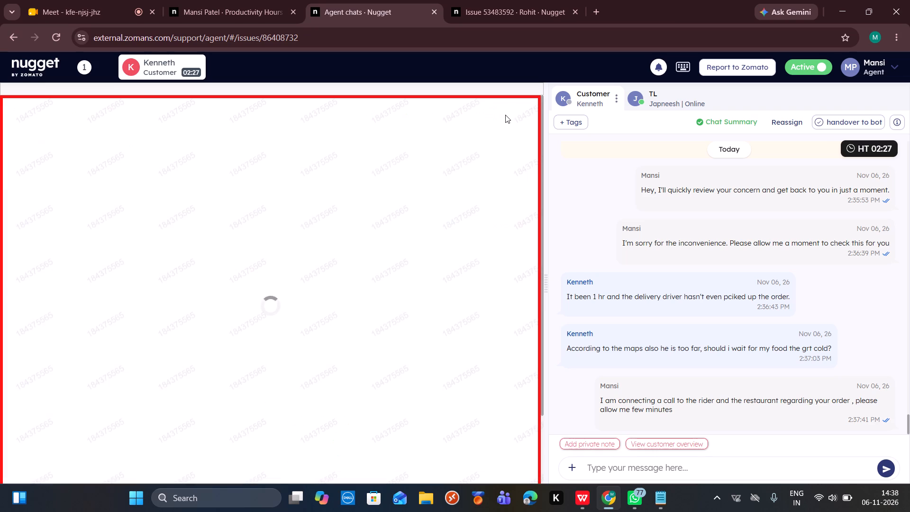
Check the order's assignment history again for any change of delivery partner, then close it.
scroll(488, 331, down, 1)
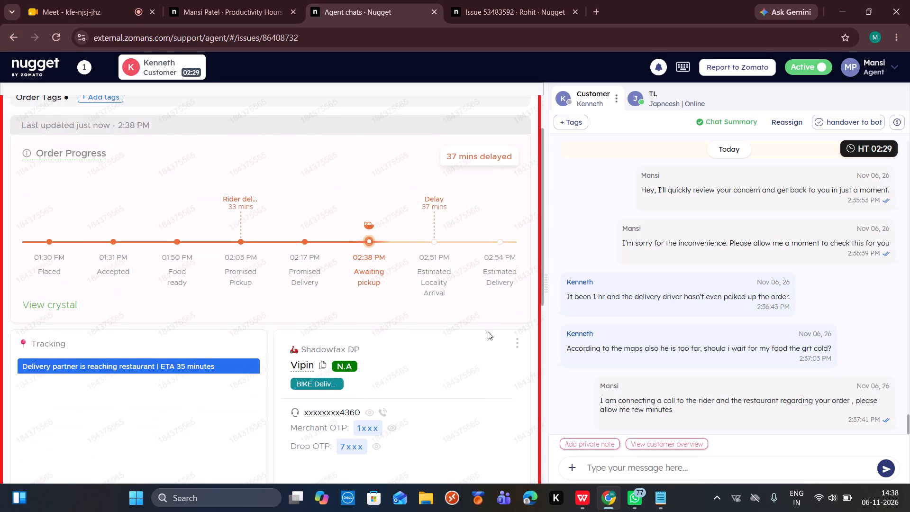
click(516, 344)
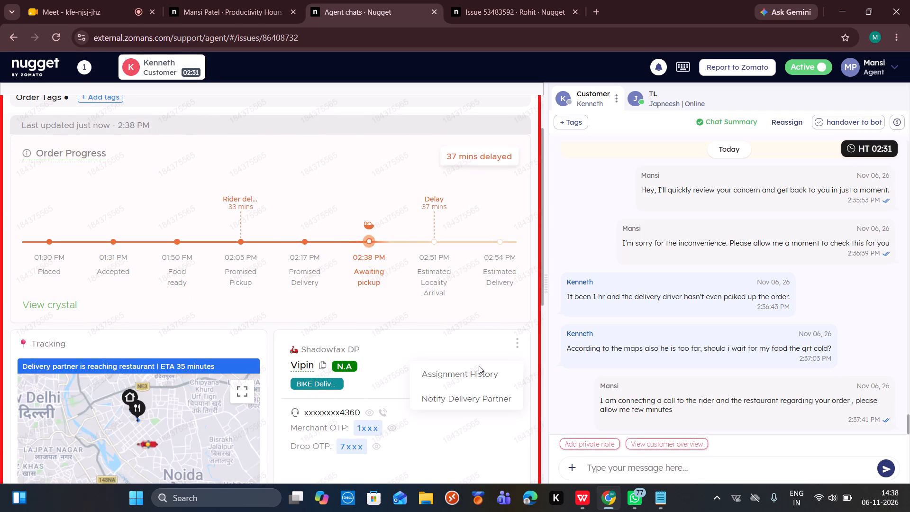
click(473, 375)
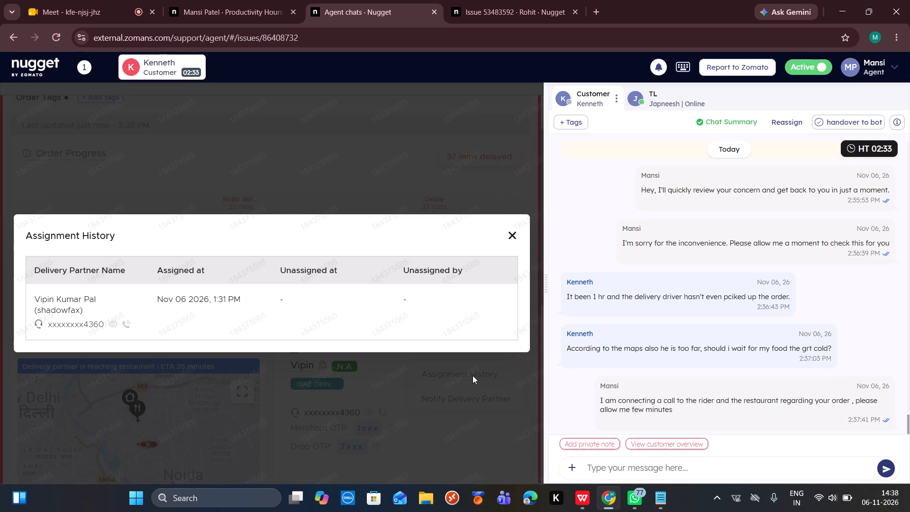
click(512, 235)
Examine the rider tracking, merchant and order details, and refresh the order repeatedly to monitor its pickup progress.
scroll(469, 340, down, 3)
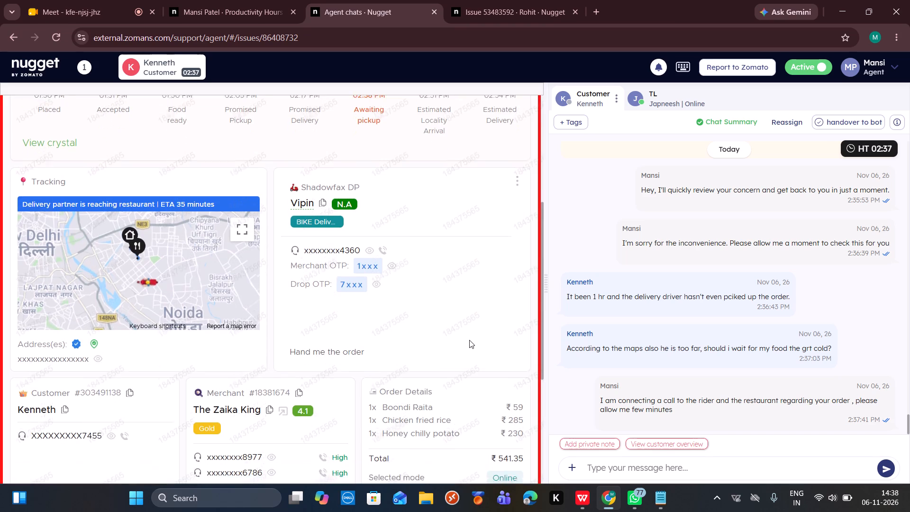
scroll(469, 340, down, 1)
scroll(469, 340, up, 8)
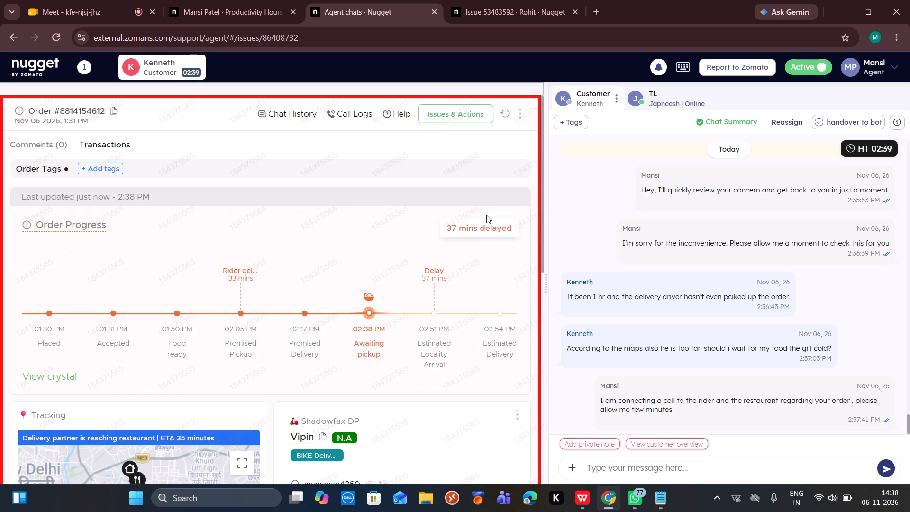
click(505, 110)
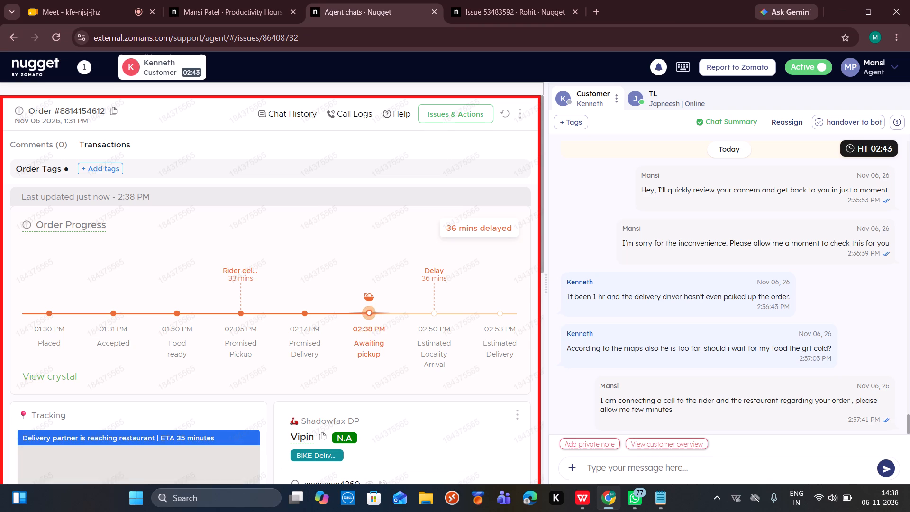
scroll(433, 340, down, 2)
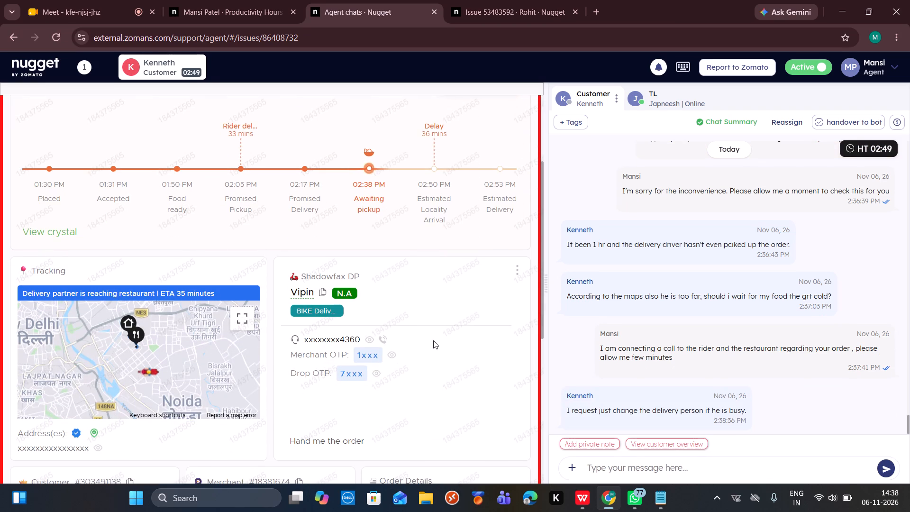
scroll(433, 340, up, 5)
click(504, 116)
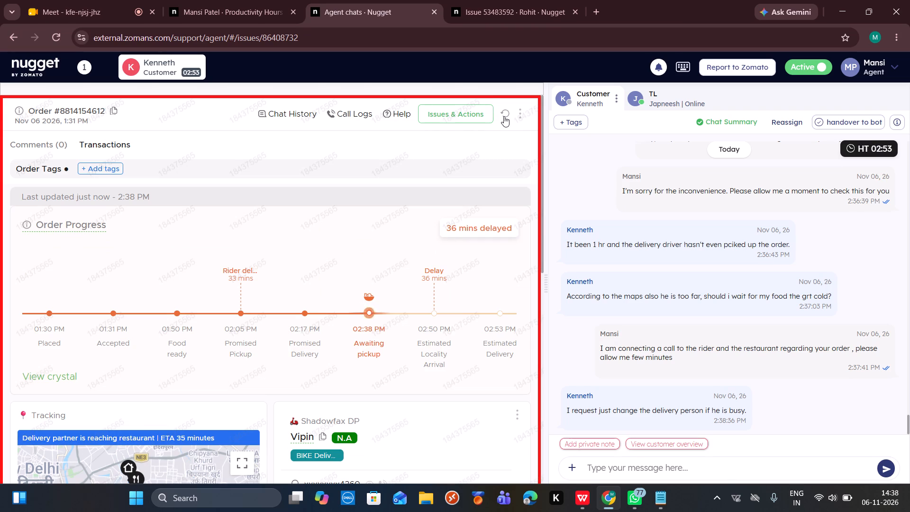
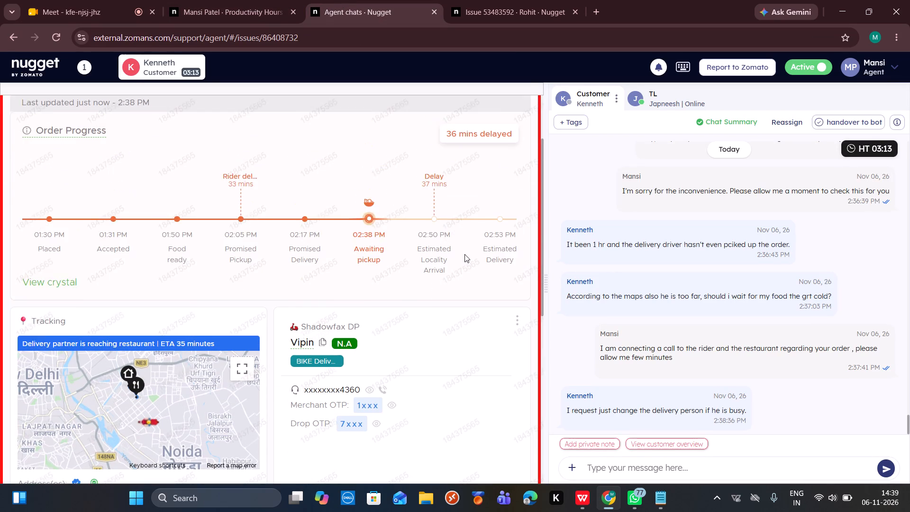
scroll(464, 254, up, 4)
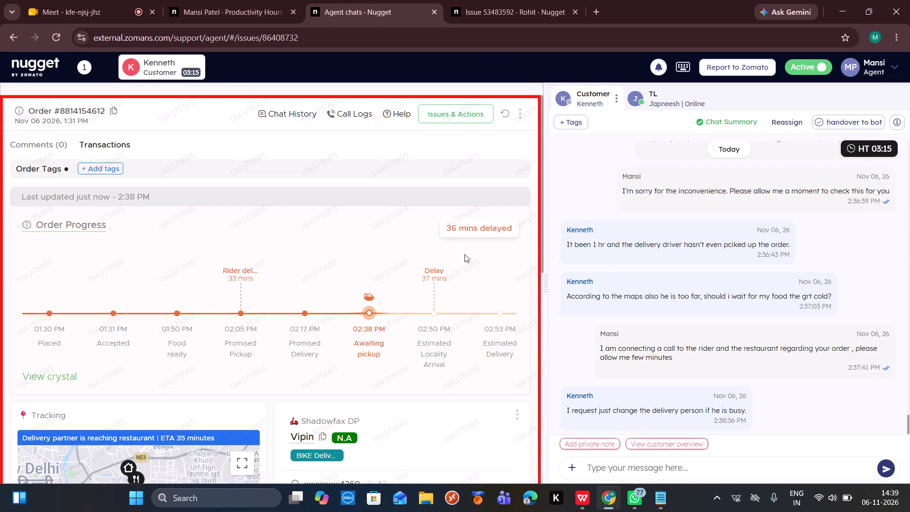
scroll(464, 254, down, 3)
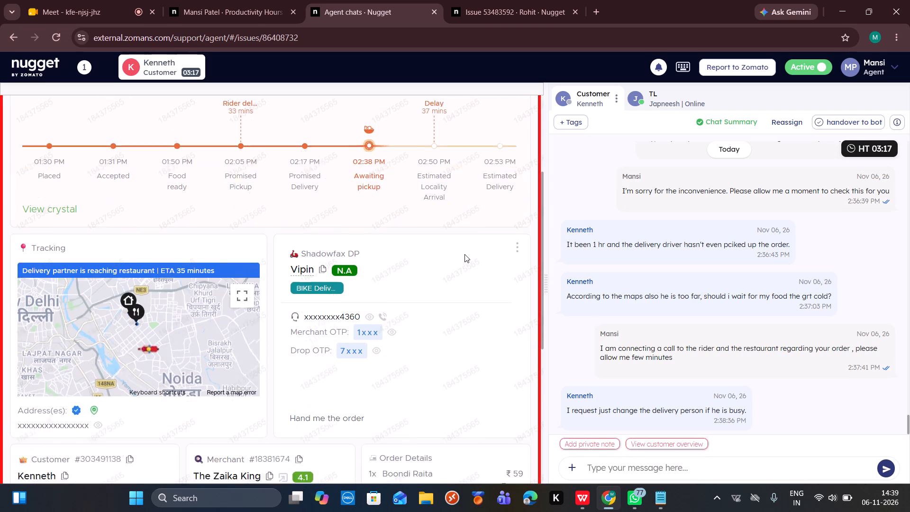
scroll(464, 254, down, 1)
scroll(464, 254, up, 3)
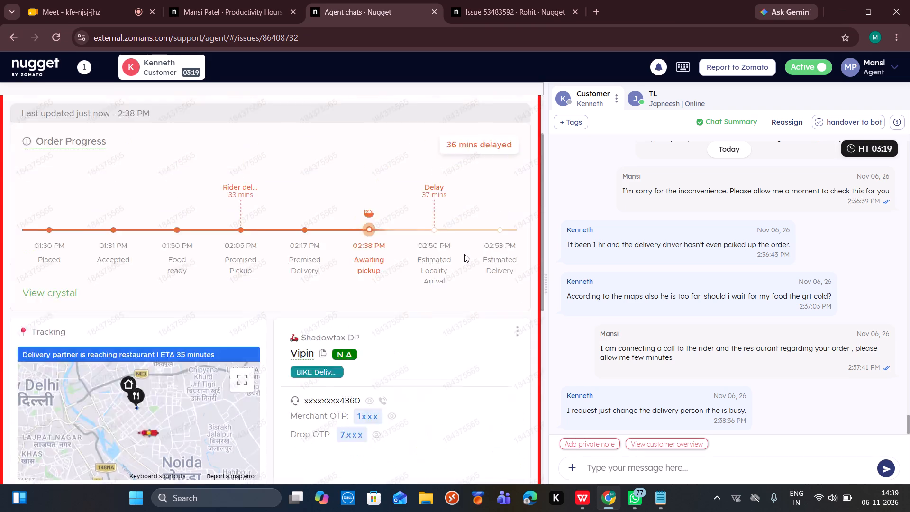
scroll(464, 254, up, 1)
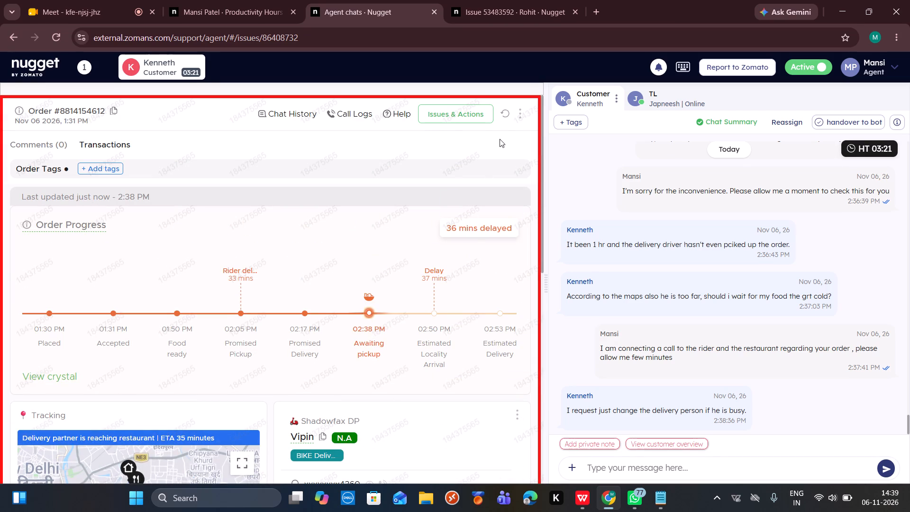
click(508, 114)
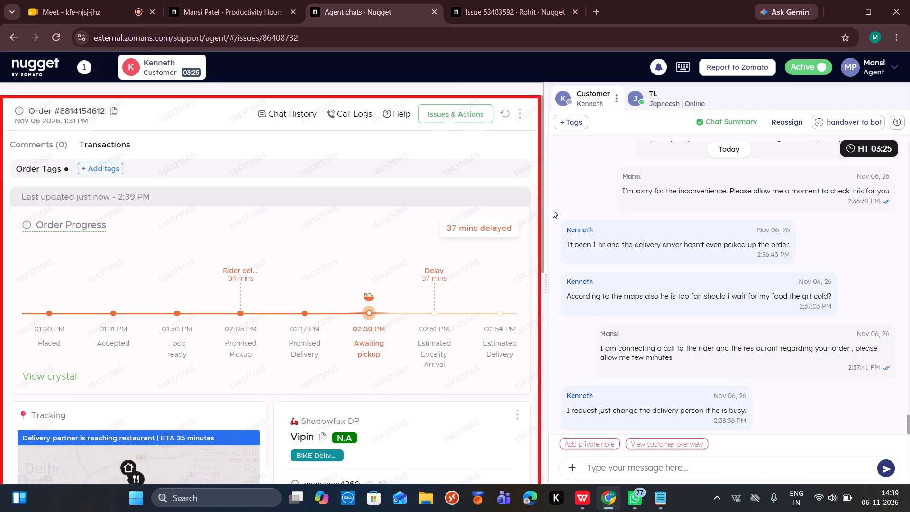
scroll(553, 210, down, 1)
scroll(500, 309, down, 1)
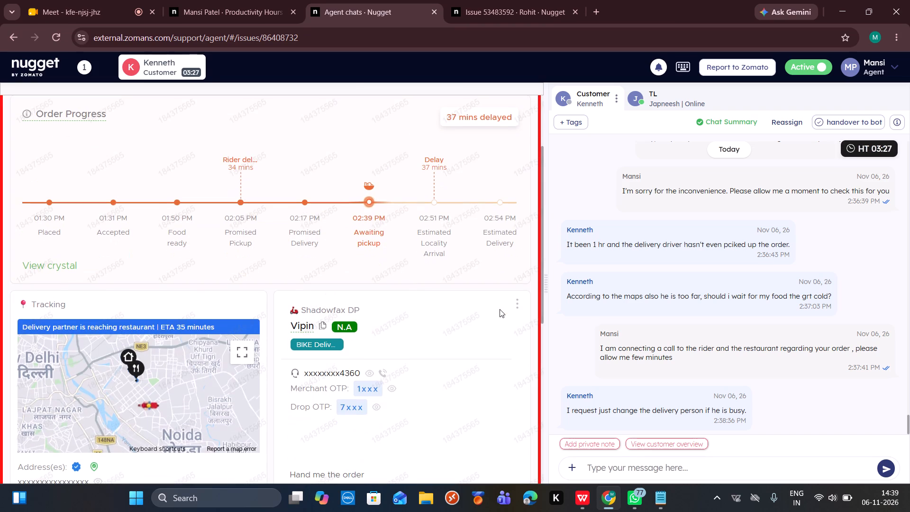
Send Kenneth the message "I am calling you for better assistance".
click(618, 470)
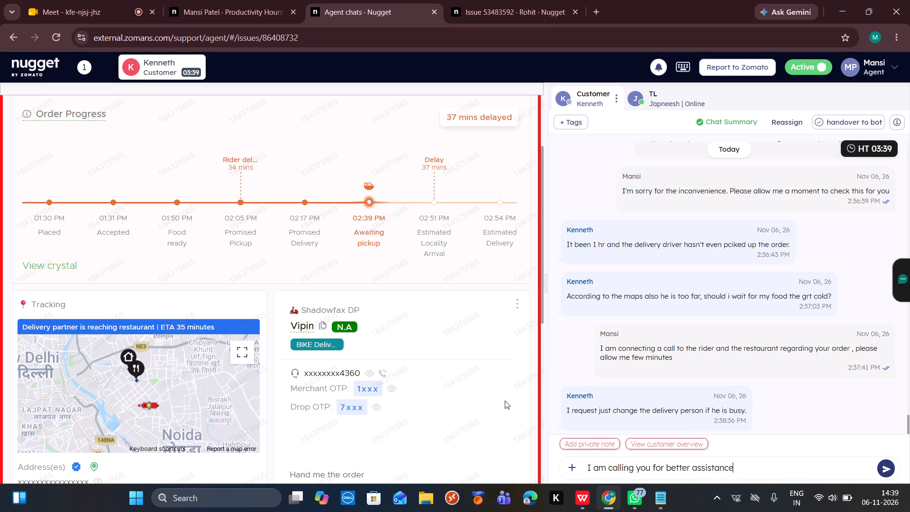
click(303, 322)
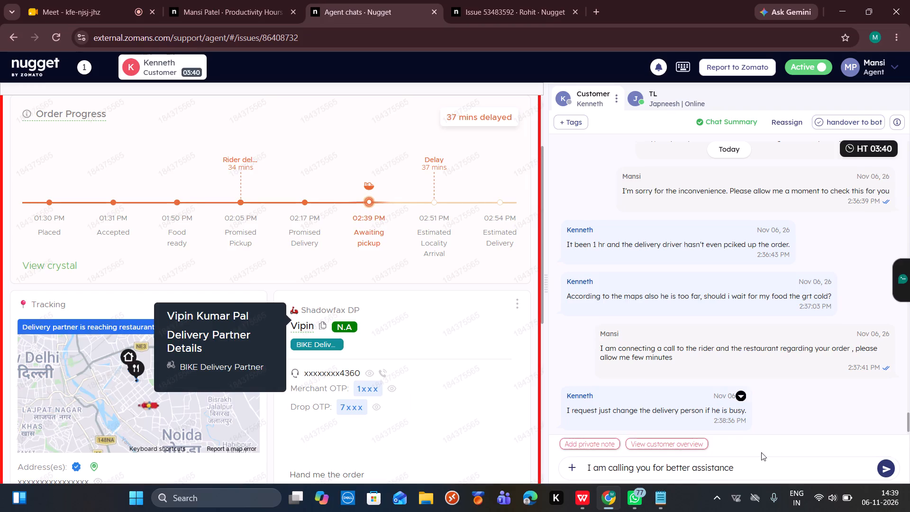
click(753, 461)
key(Return)
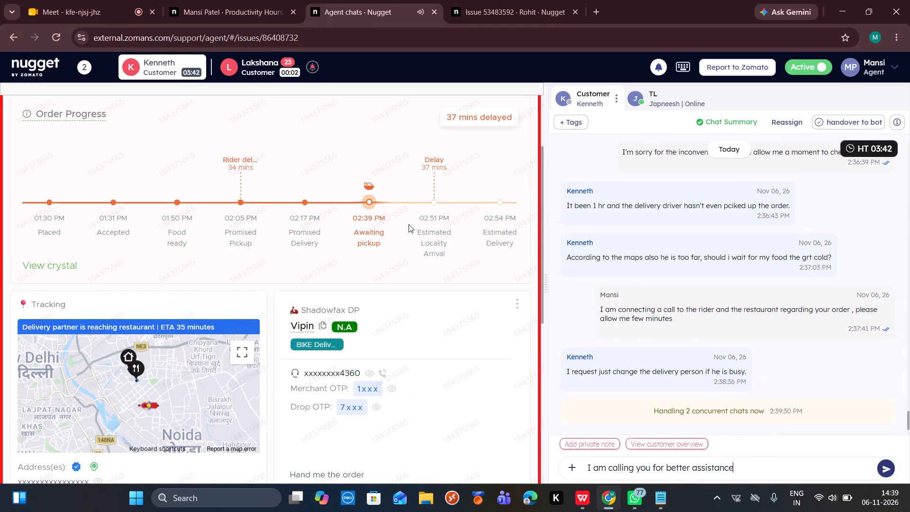
click(294, 67)
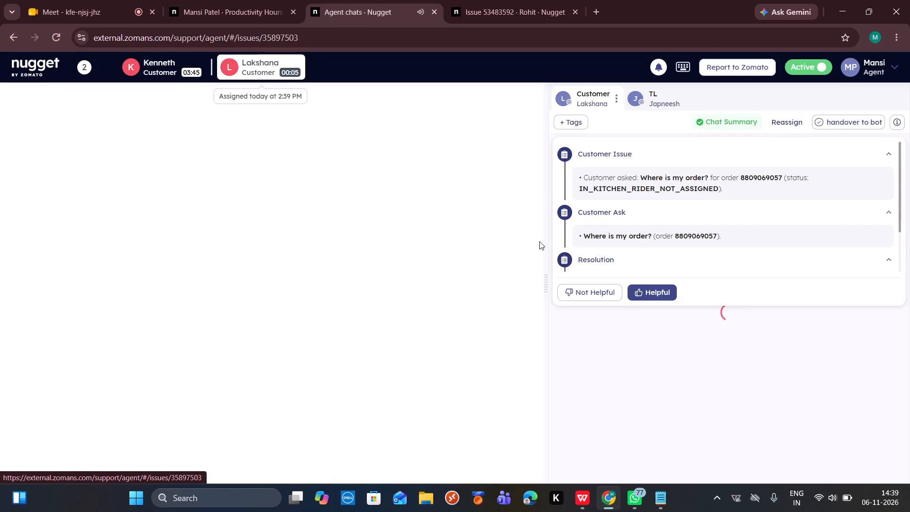
click(888, 416)
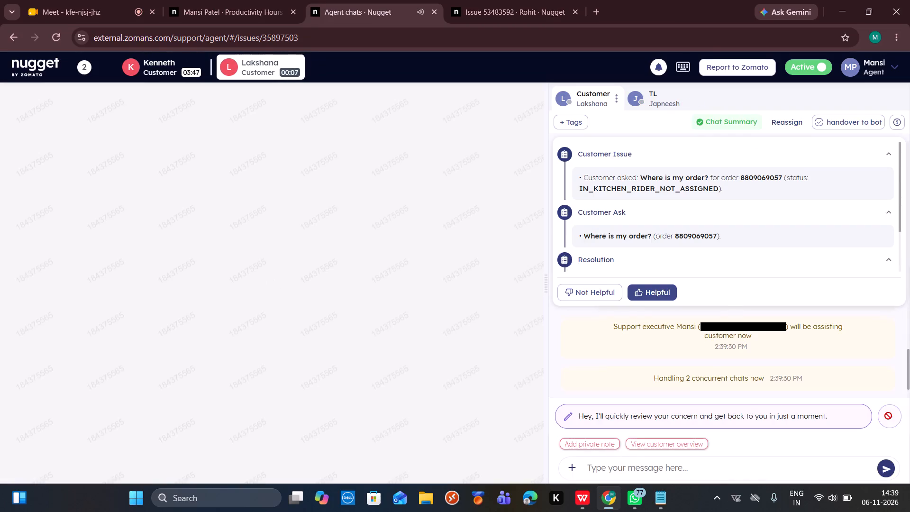
click(661, 293)
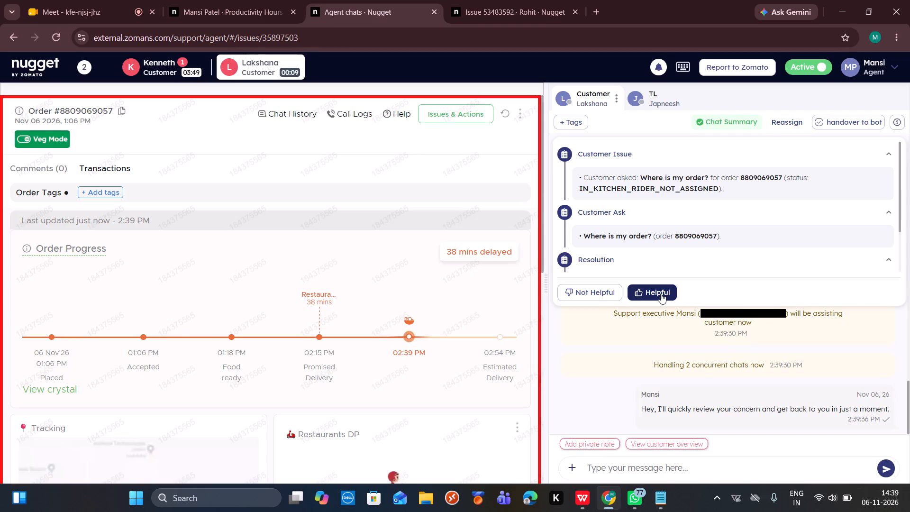
scroll(450, 299, down, 4)
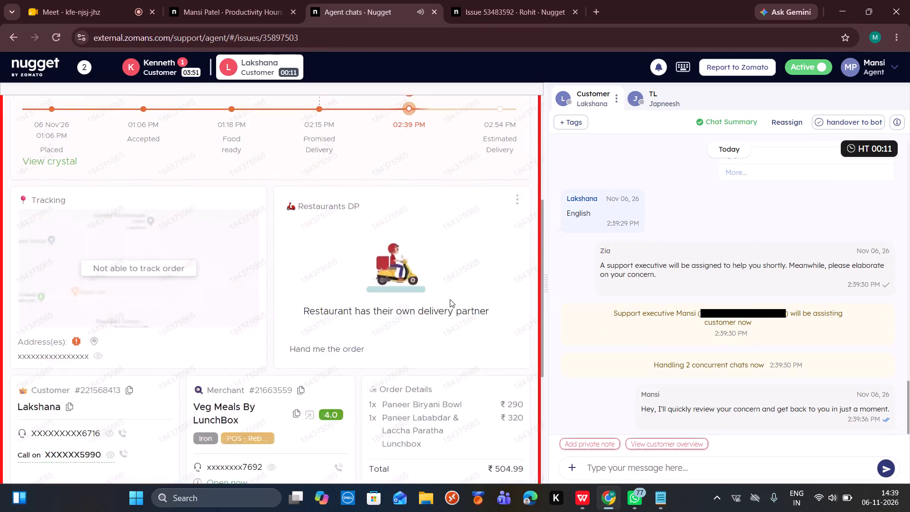
scroll(450, 299, up, 8)
Return to Kenneth's chat and request a callback that connects to the customer's phone number.
click(166, 64)
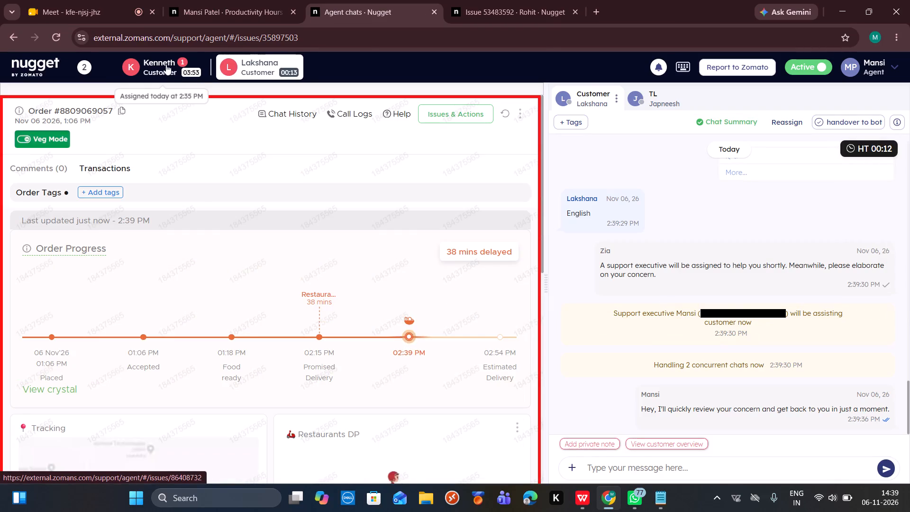
scroll(666, 311, down, 10)
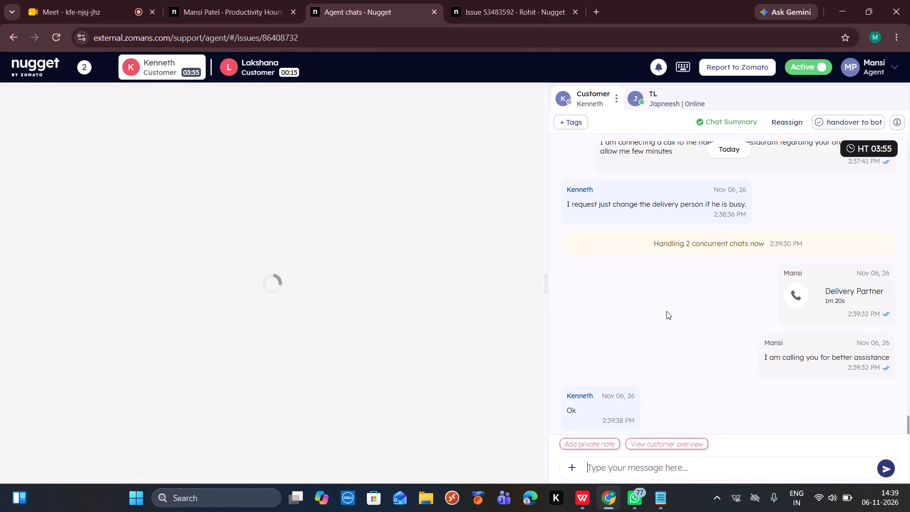
scroll(486, 396, down, 2)
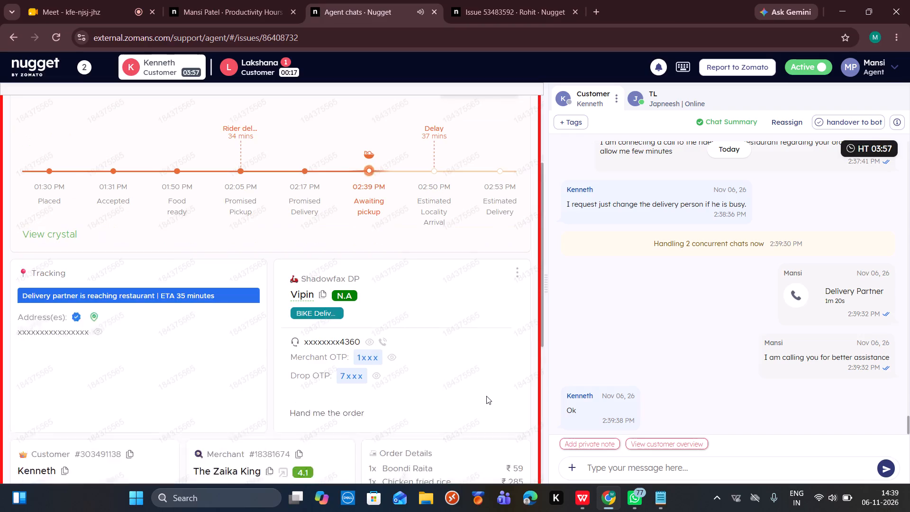
scroll(486, 396, down, 2)
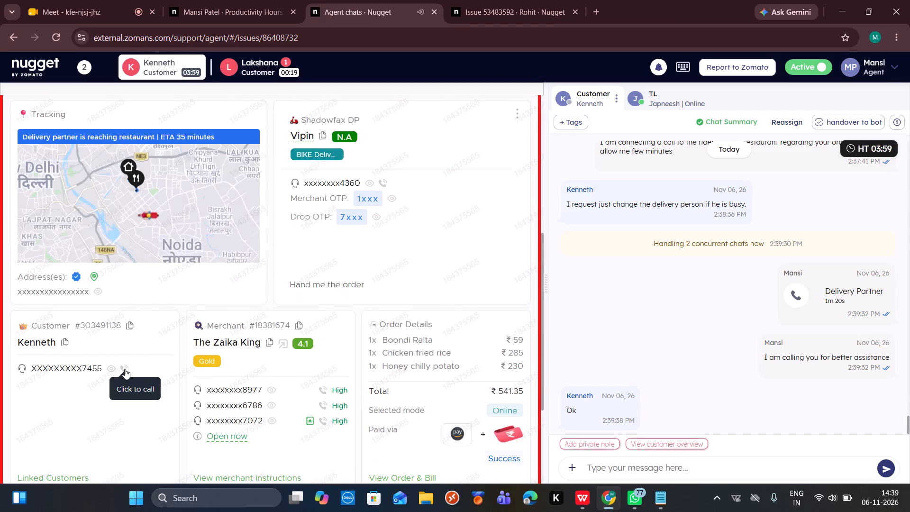
click(125, 369)
click(461, 353)
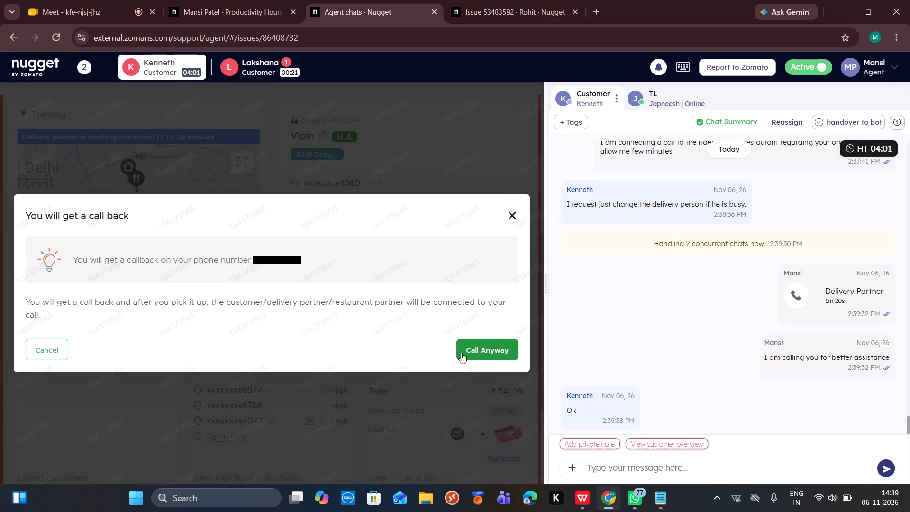
scroll(461, 353, up, 6)
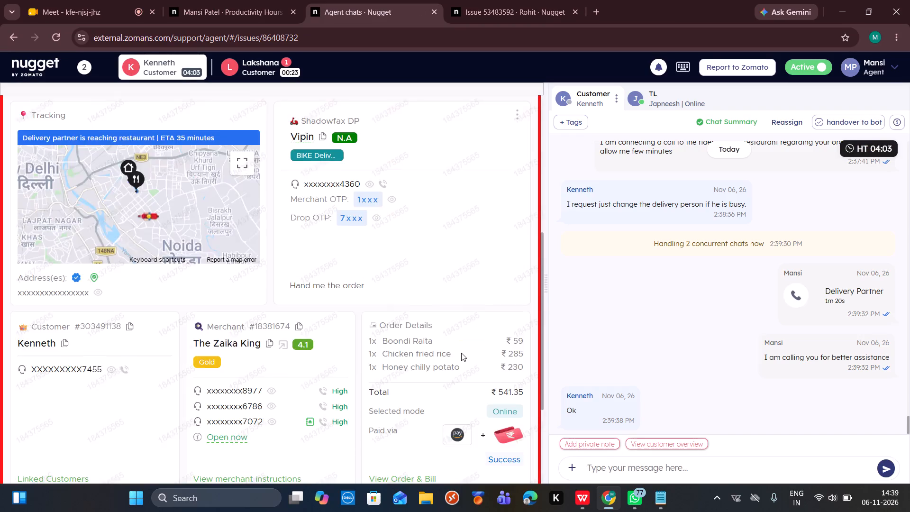
scroll(461, 353, up, 8)
In Lakshana's chat, find the delay canned responses and send the /CFD/Delay/Ack apology asking for a moment to check.
click(275, 60)
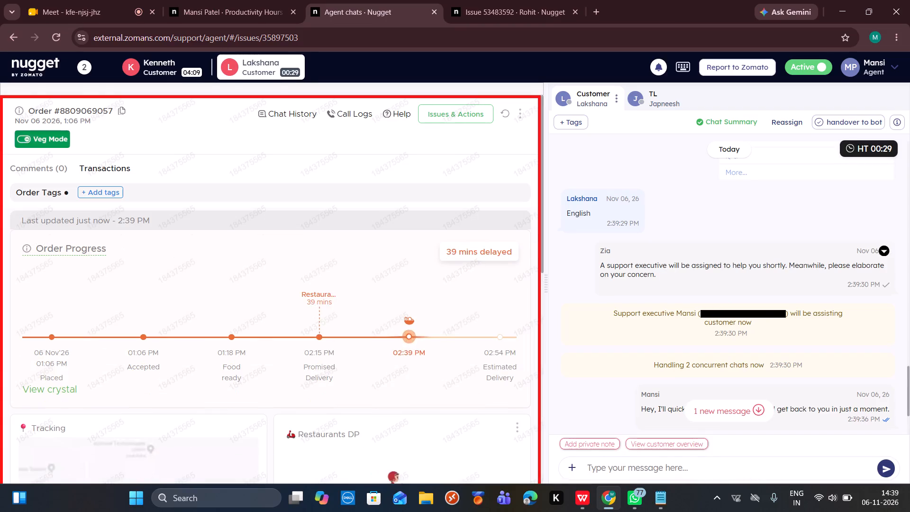
scroll(666, 267, down, 4)
click(614, 466)
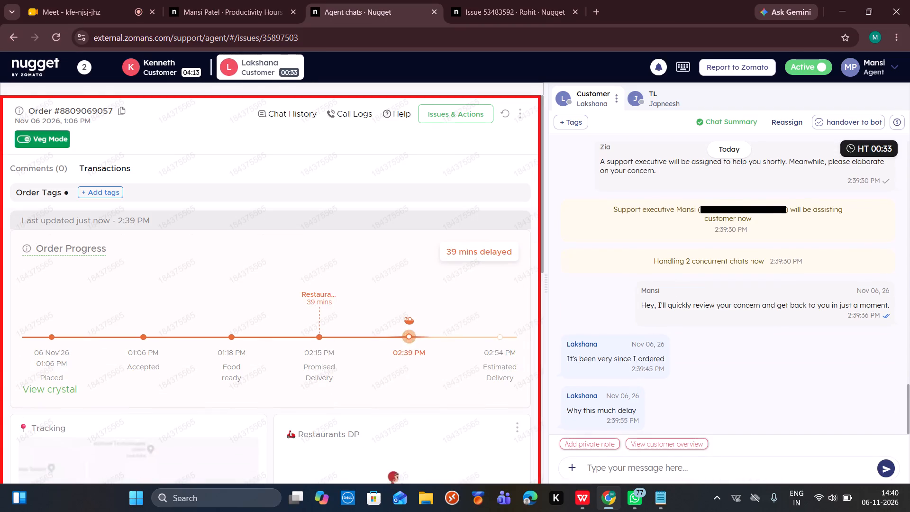
text(/delay)
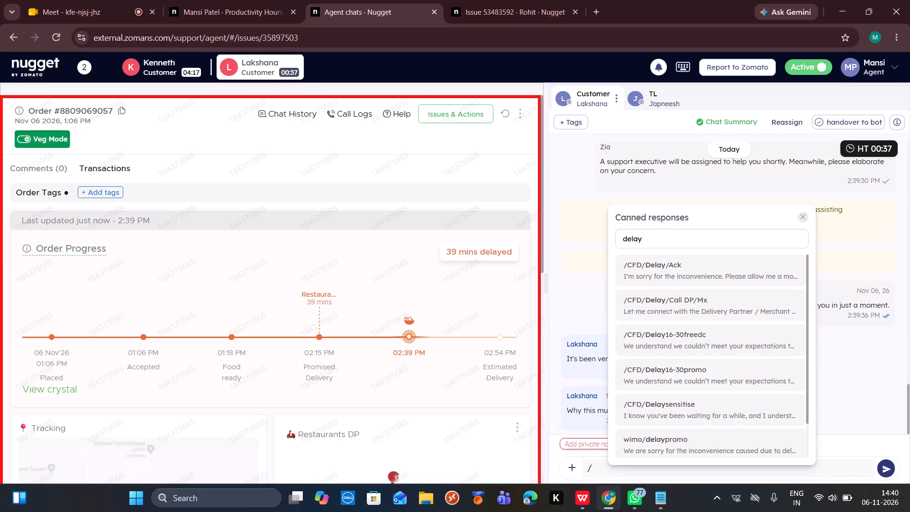
click(683, 278)
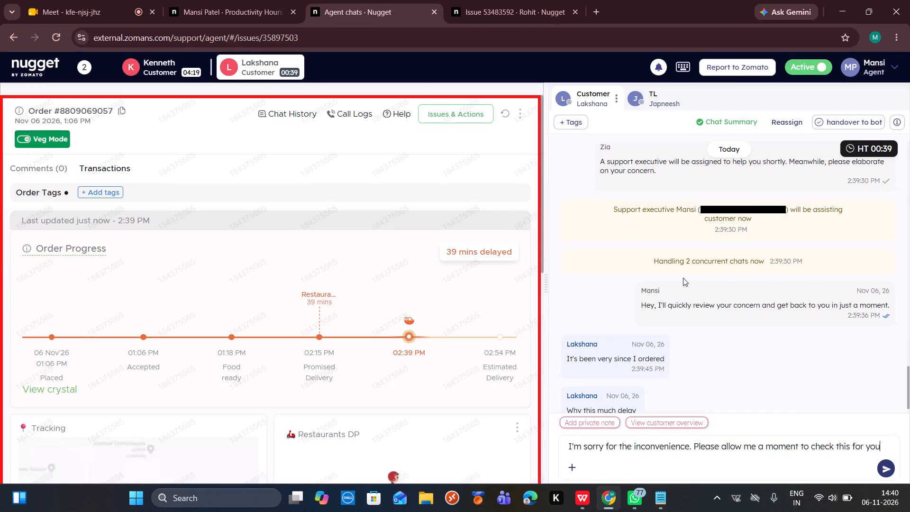
key(Return)
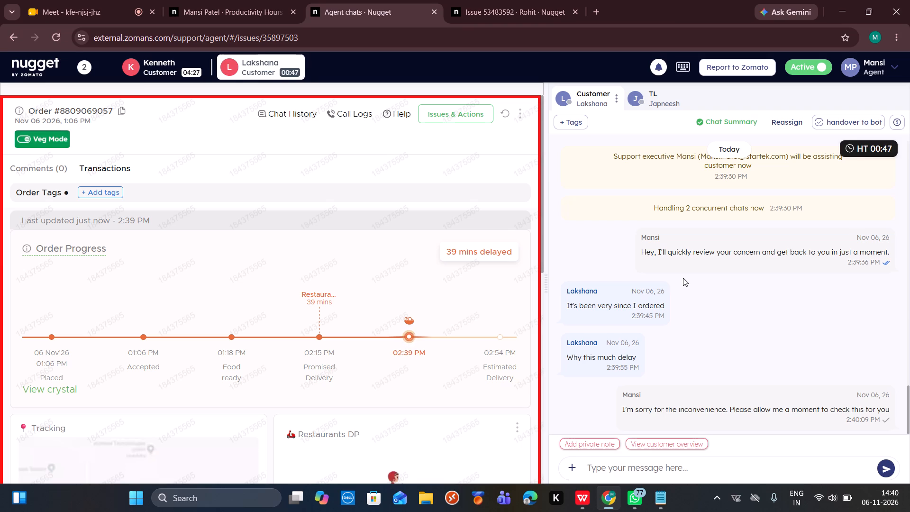
click(186, 65)
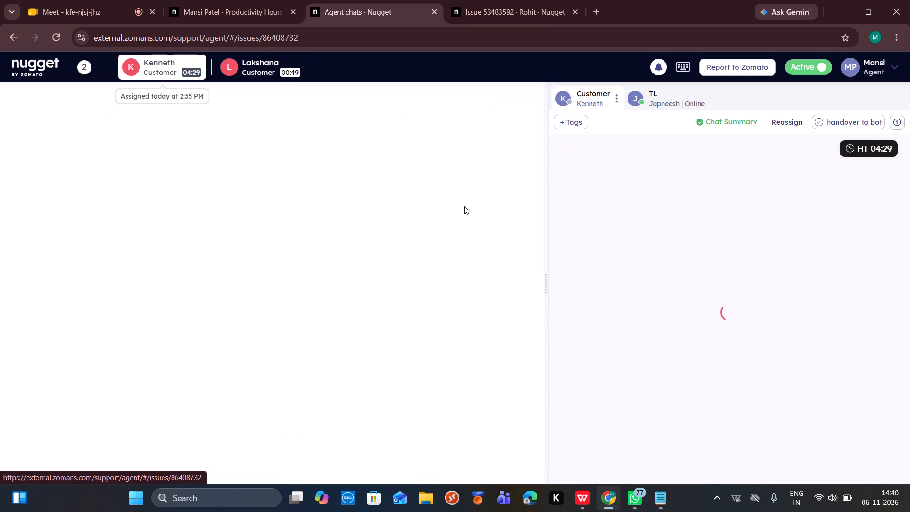
scroll(608, 343, down, 3)
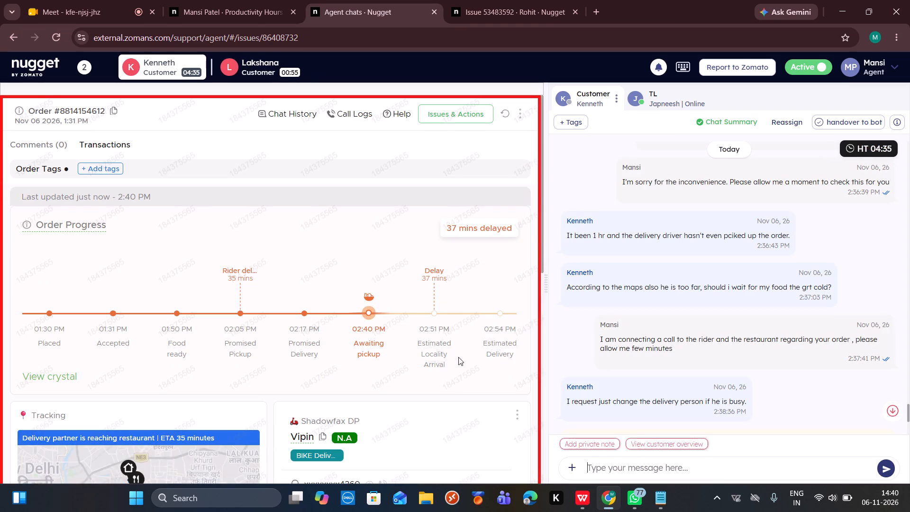
scroll(458, 357, down, 2)
scroll(458, 357, up, 5)
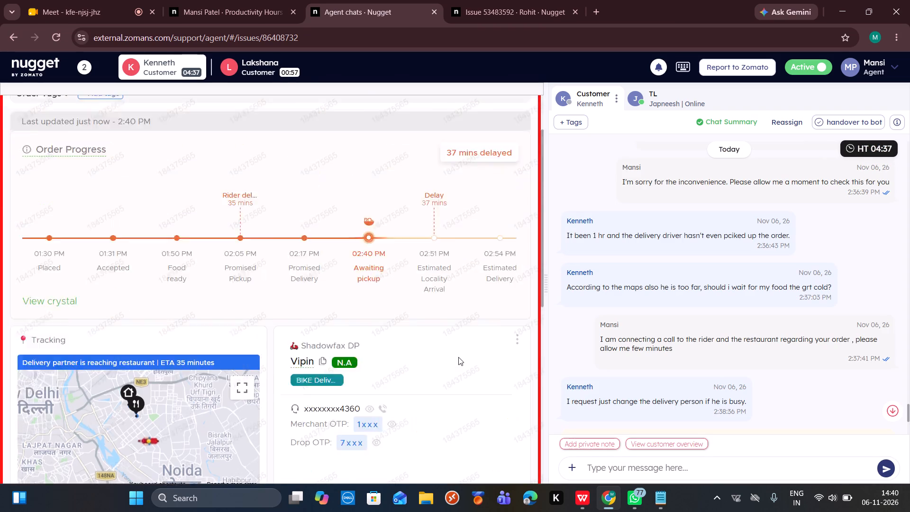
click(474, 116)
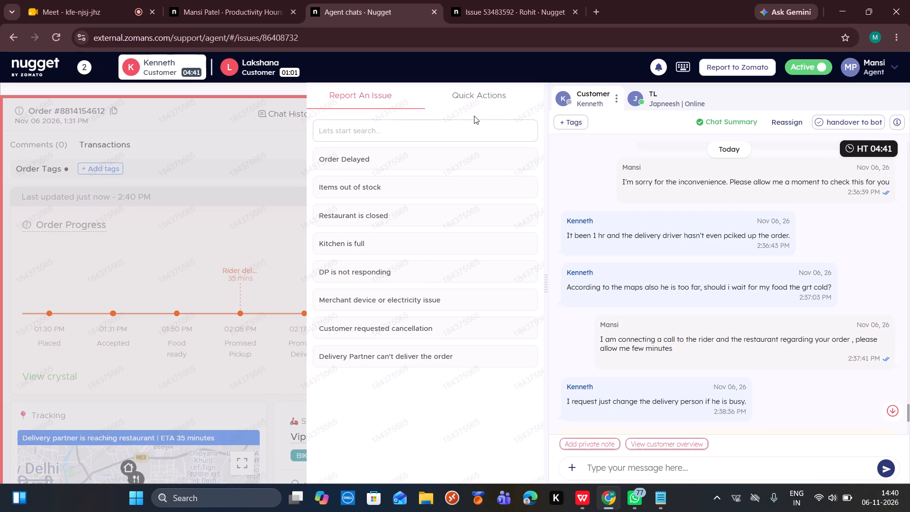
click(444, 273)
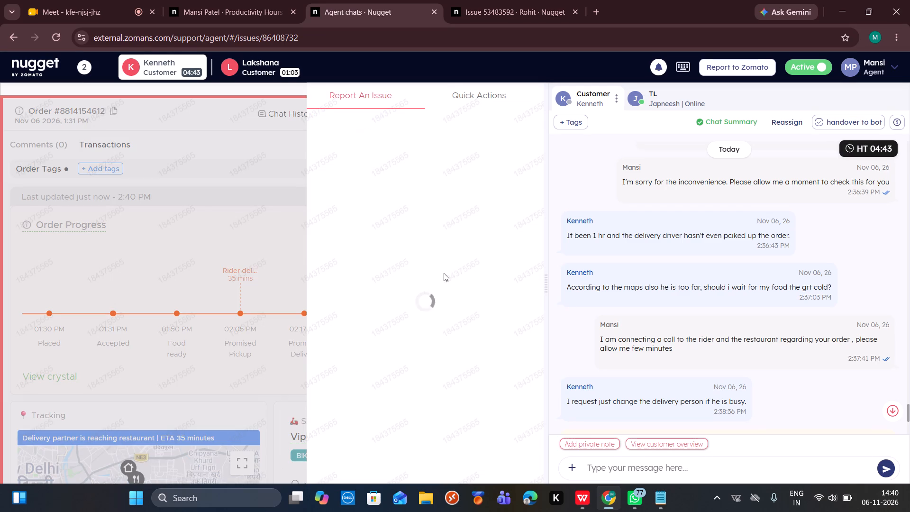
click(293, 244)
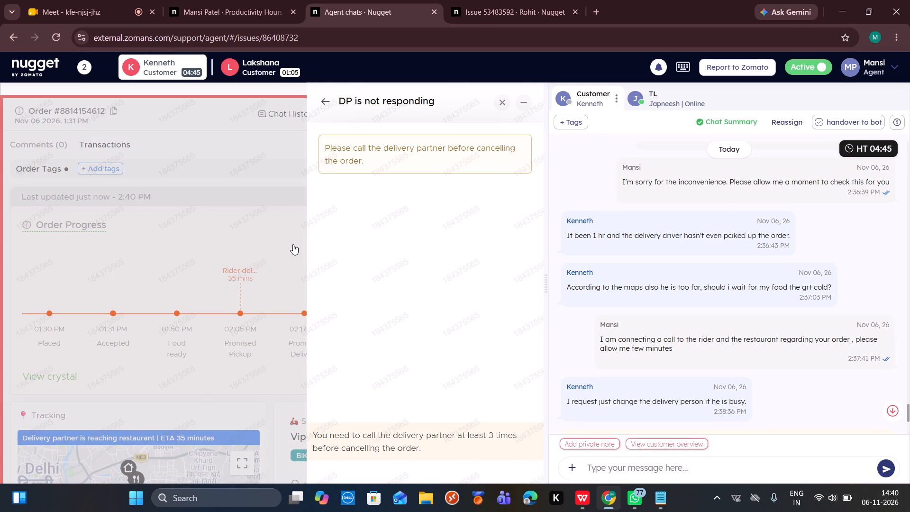
click(505, 115)
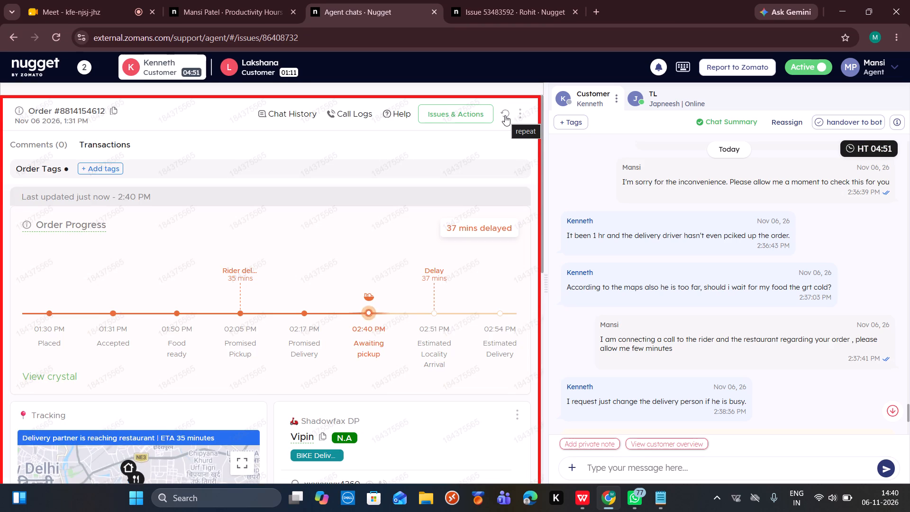
click(433, 112)
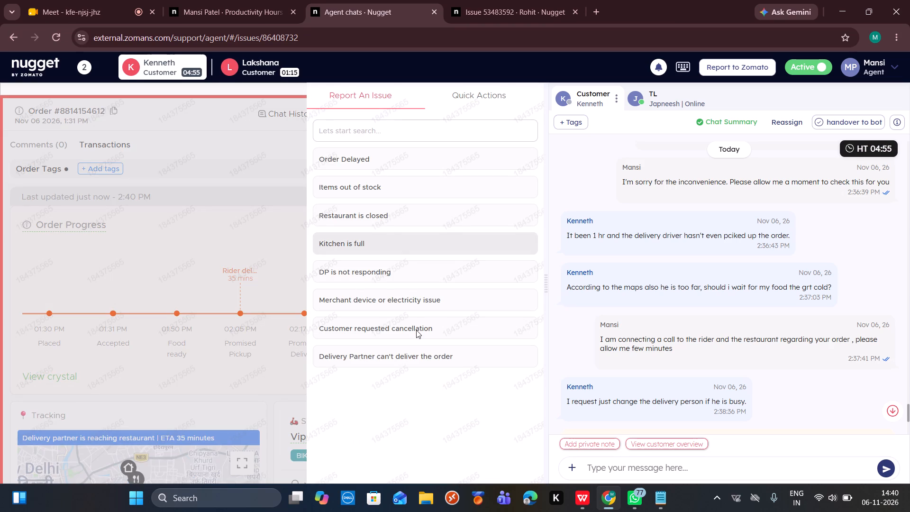
click(413, 362)
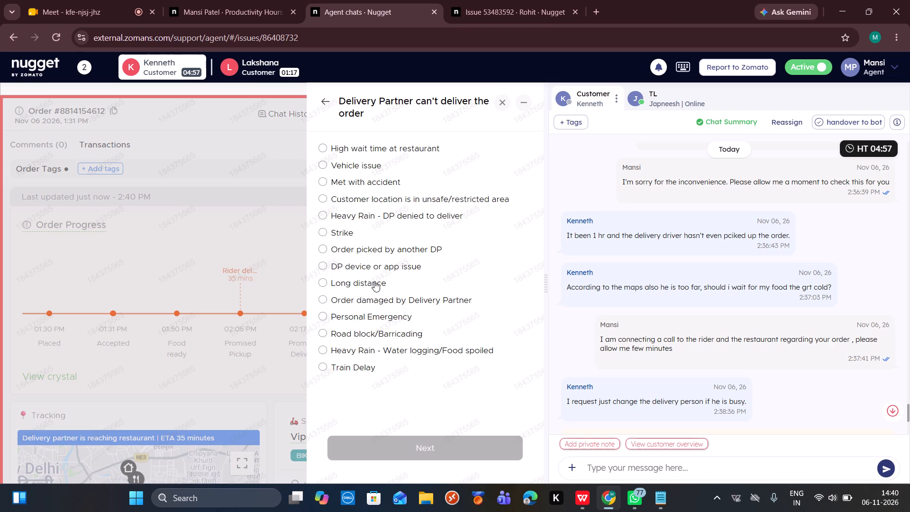
click(373, 282)
click(429, 452)
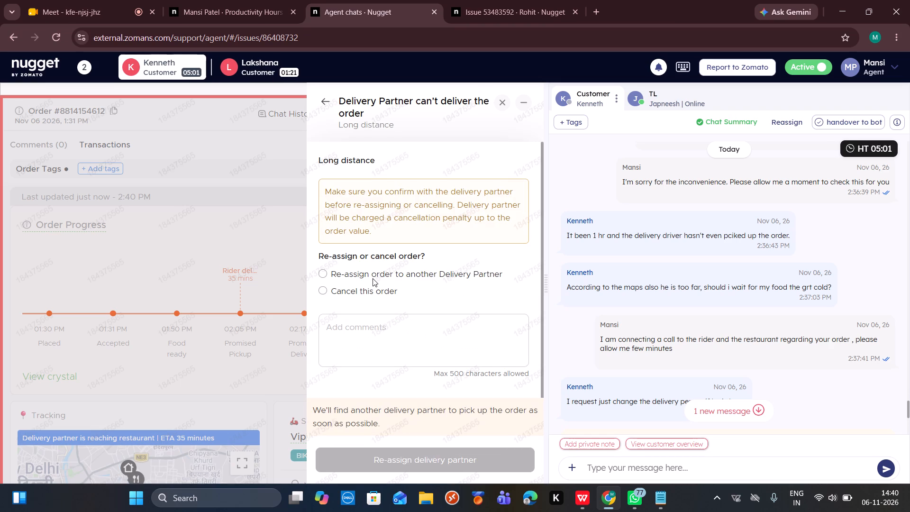
click(377, 276)
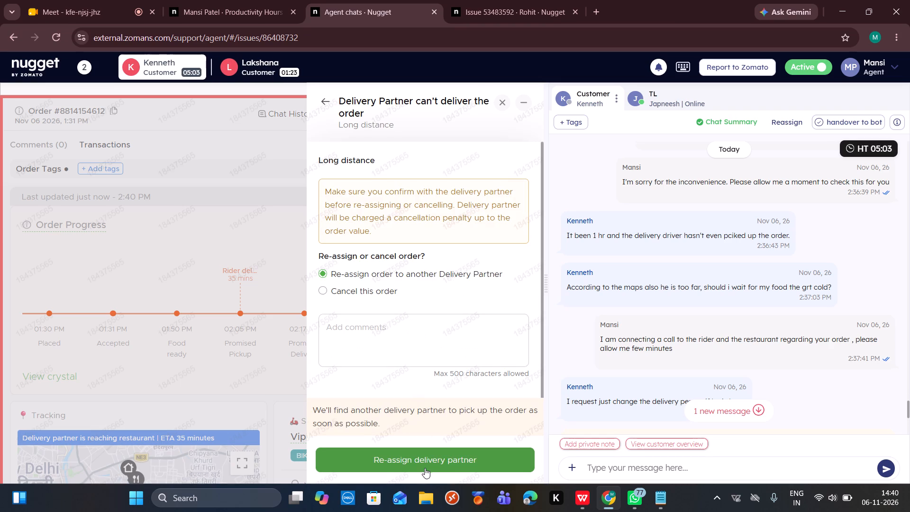
click(426, 465)
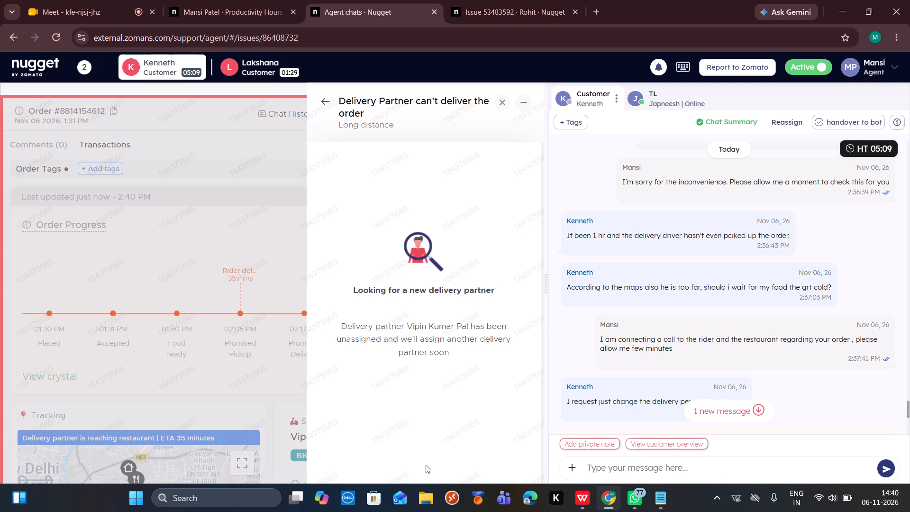
Switch to Lakshana's chat and request a callback that connects to the Veg Meals By LunchBox restaurant.
click(270, 71)
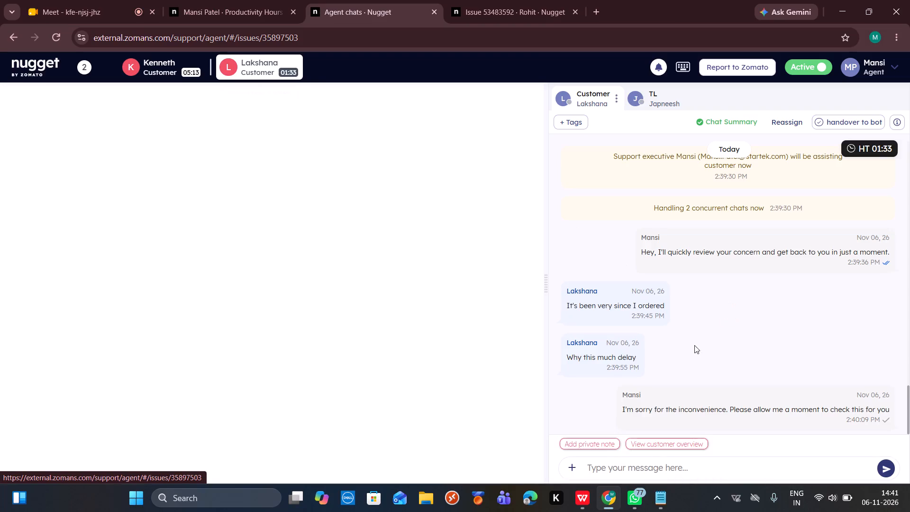
scroll(694, 345, down, 4)
scroll(443, 368, down, 4)
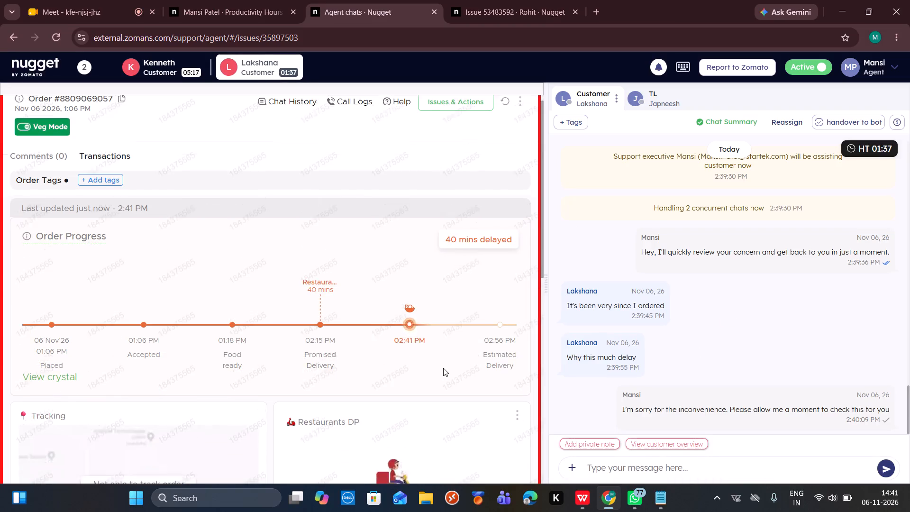
scroll(443, 368, down, 2)
click(337, 423)
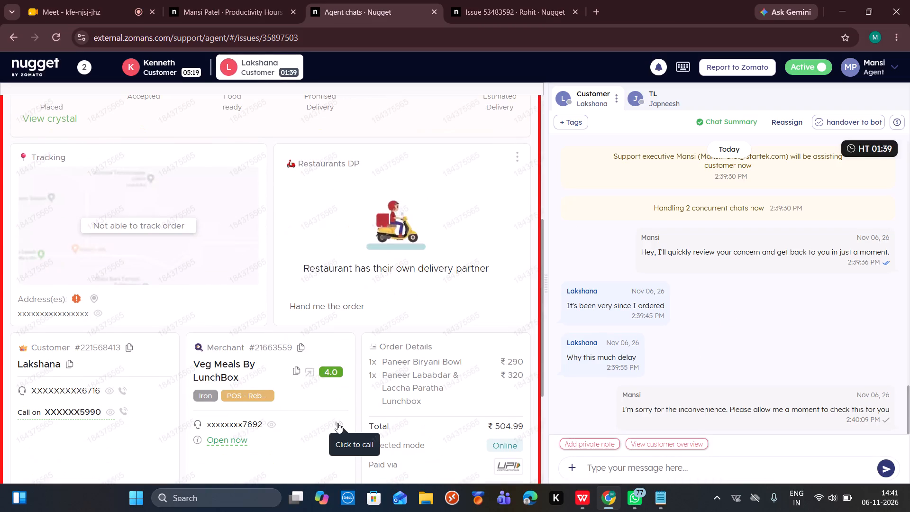
click(495, 355)
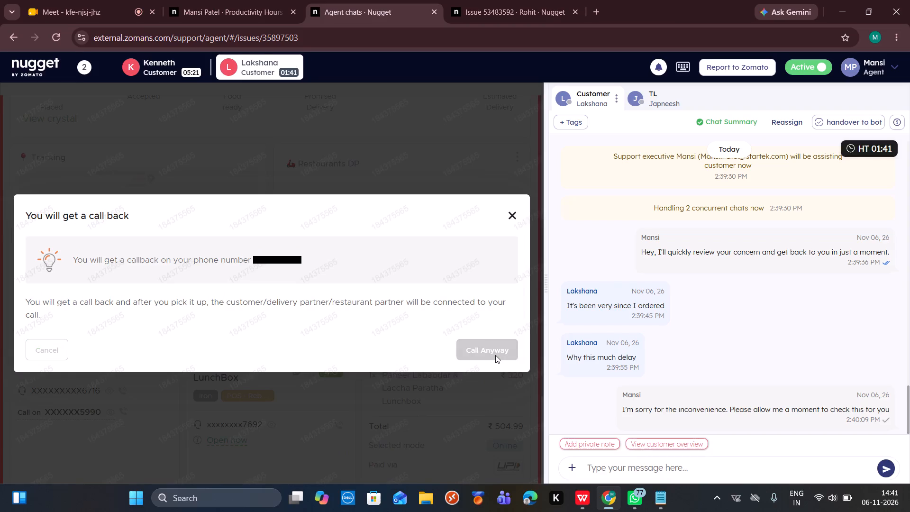
scroll(428, 325, up, 3)
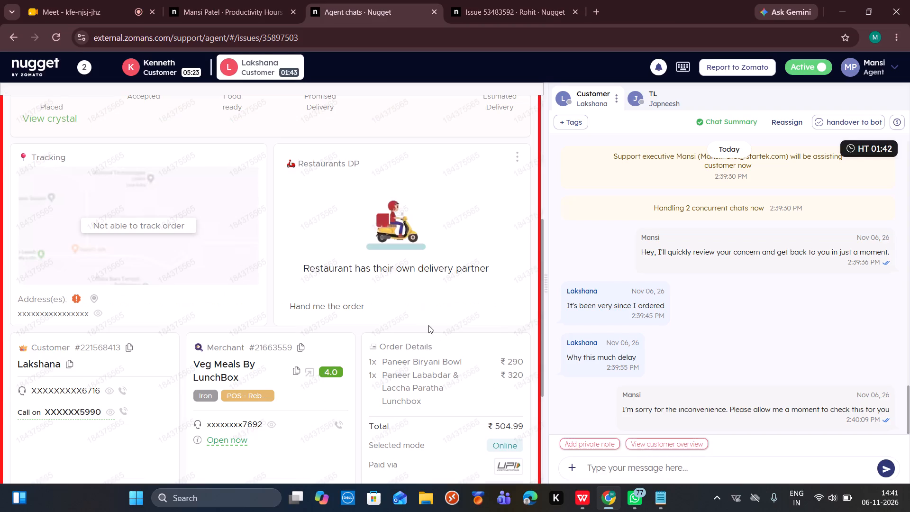
scroll(428, 325, up, 7)
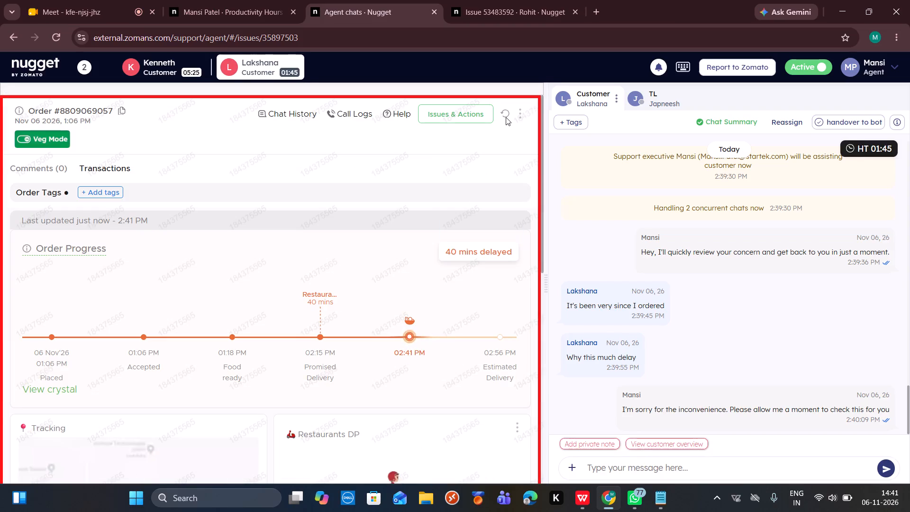
click(506, 117)
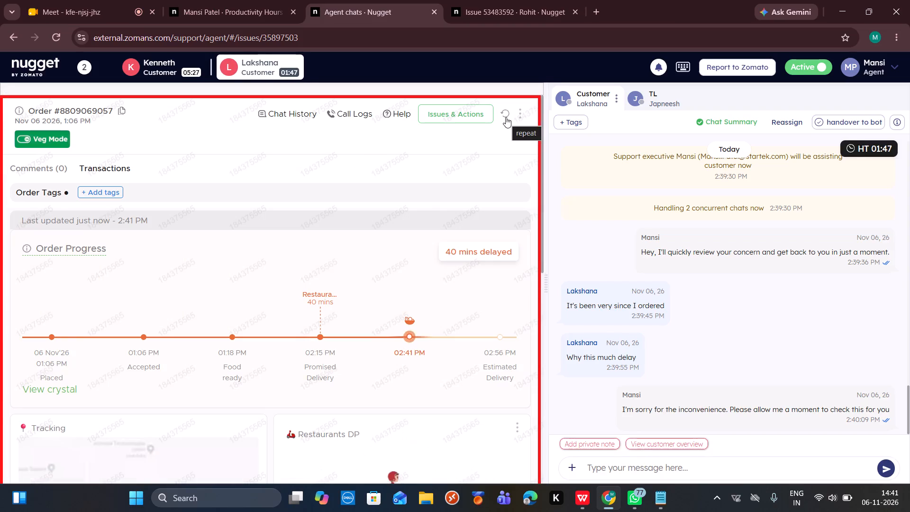
scroll(489, 277, down, 4)
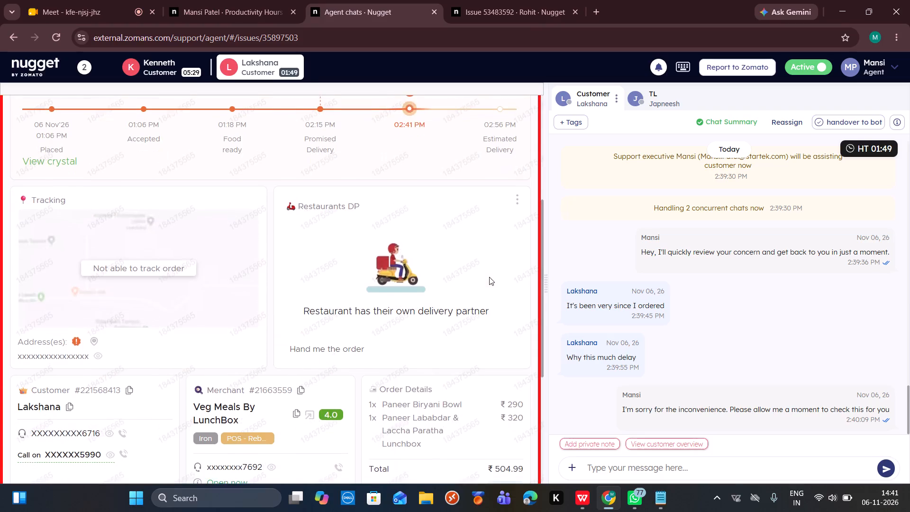
click(231, 403)
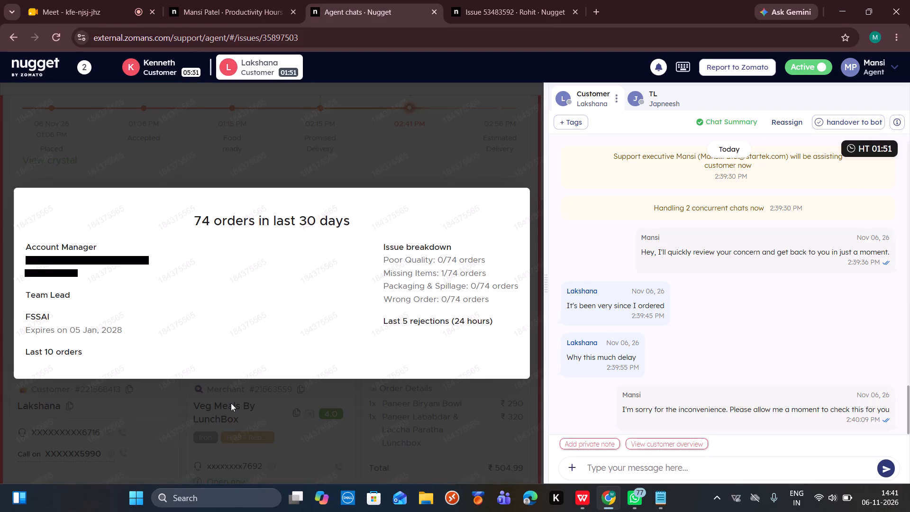
click(368, 439)
scroll(368, 439, up, 2)
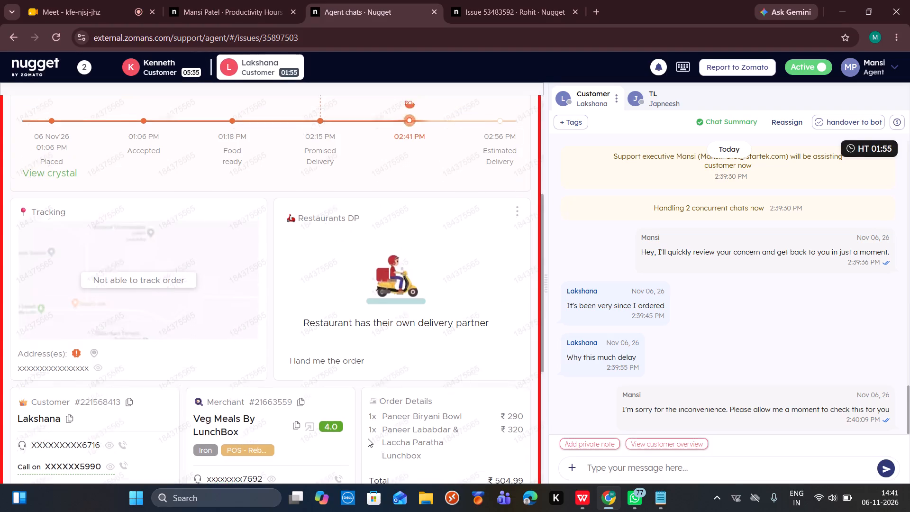
scroll(368, 439, up, 2)
scroll(384, 357, up, 5)
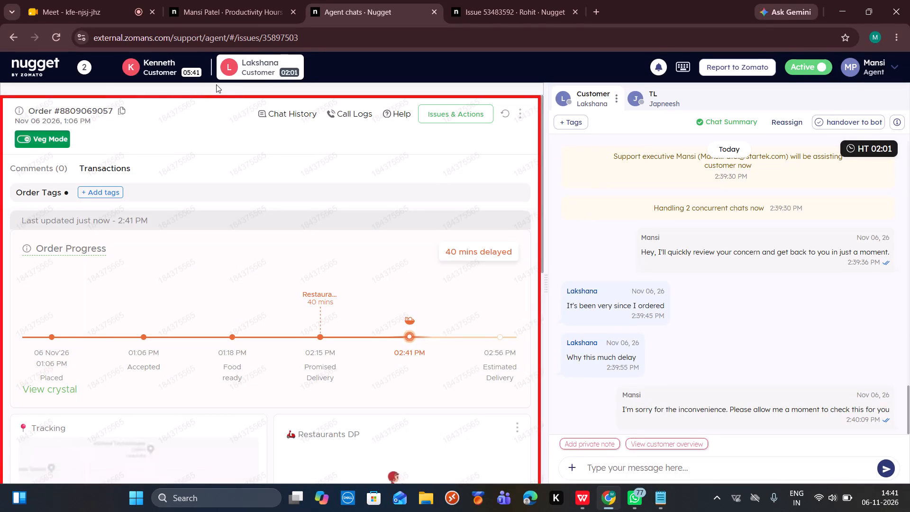
click(194, 68)
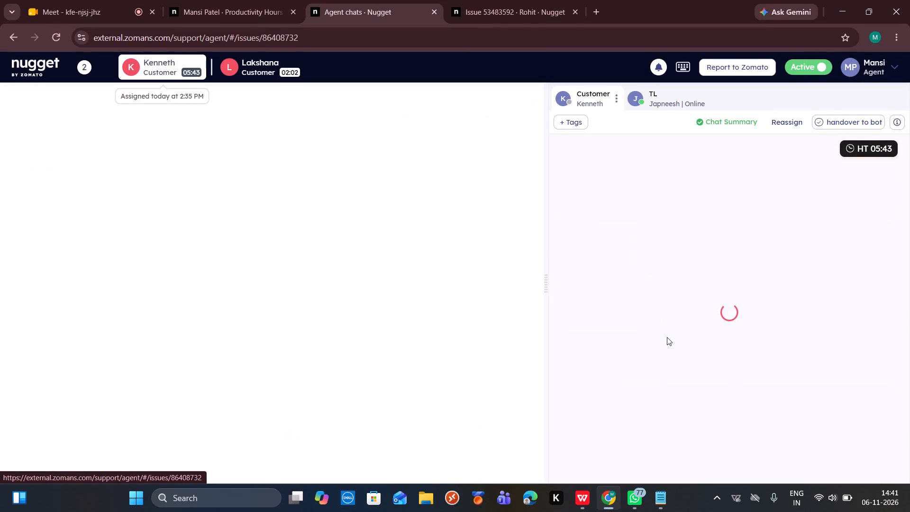
scroll(667, 337, down, 6)
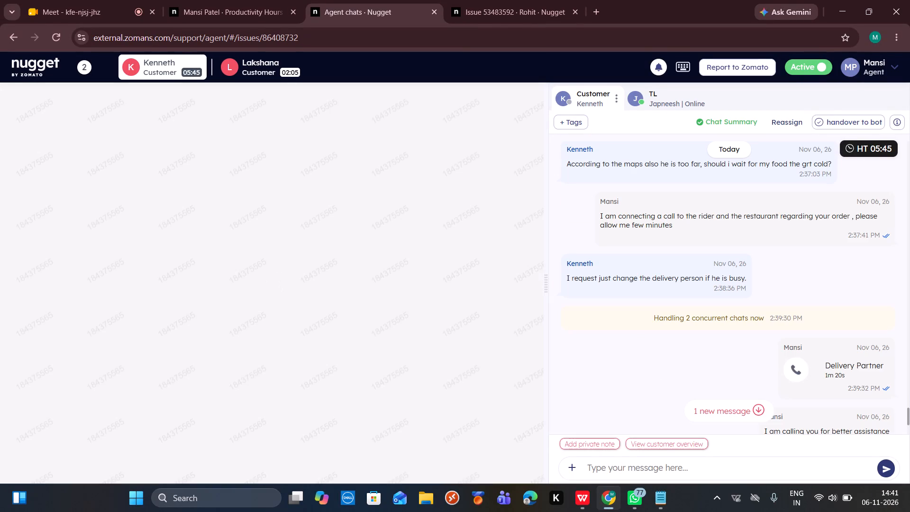
key(space)
text(ha)
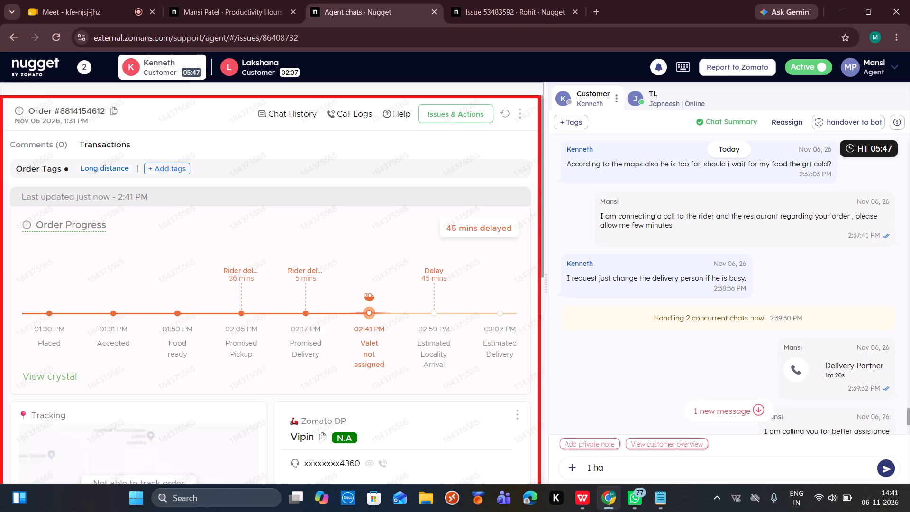
text(ve)
key(space)
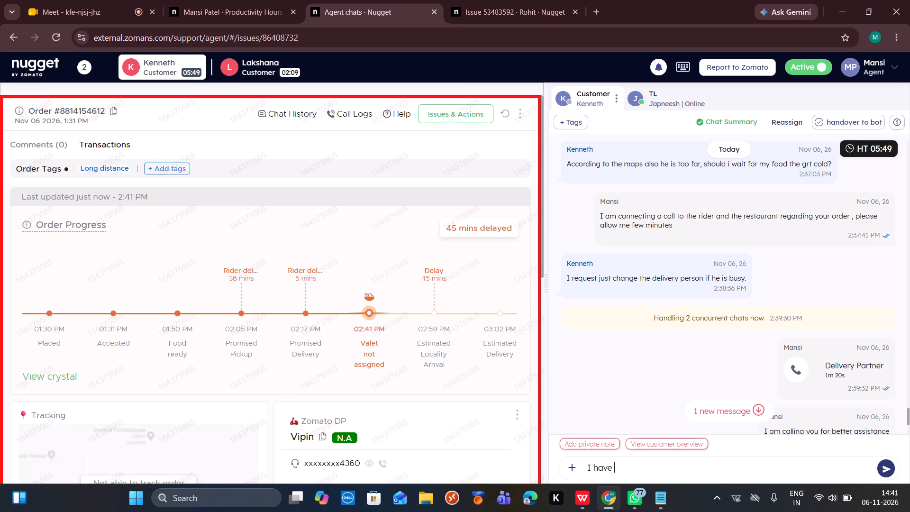
text(initiated assignment of new ride)
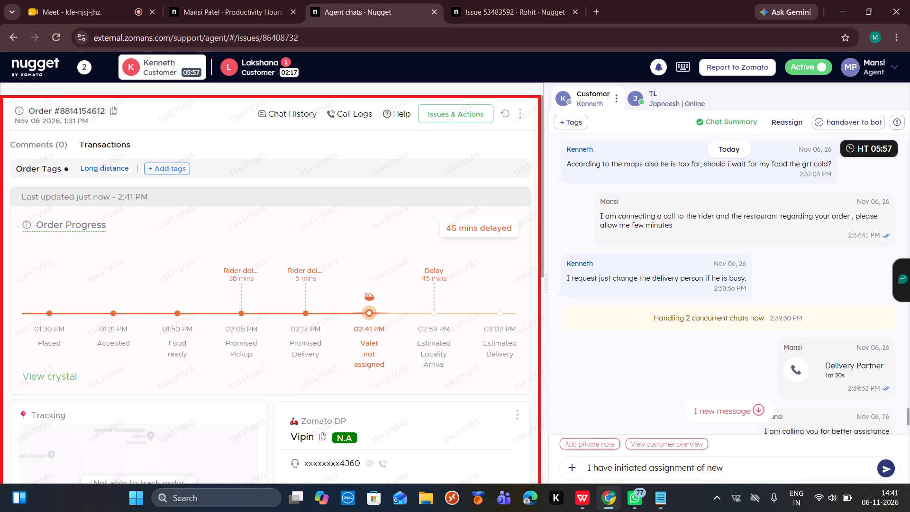
text(r for you)
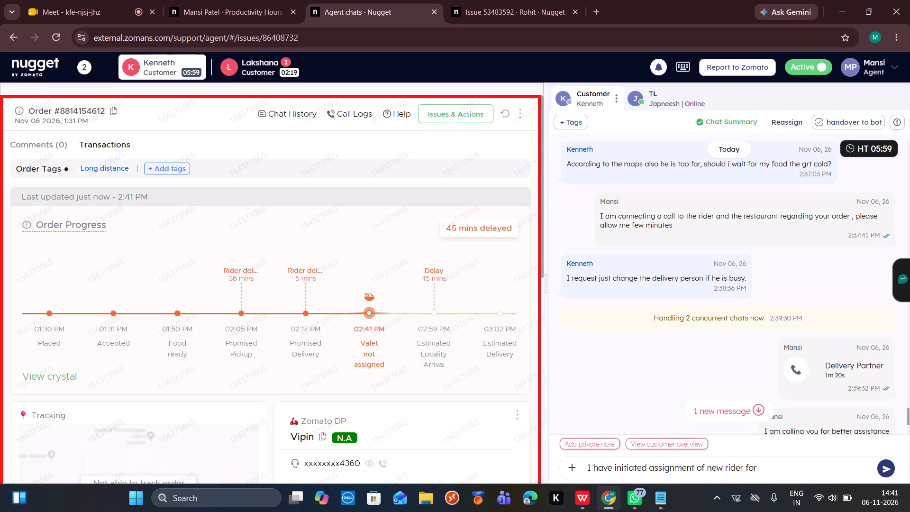
key(space)
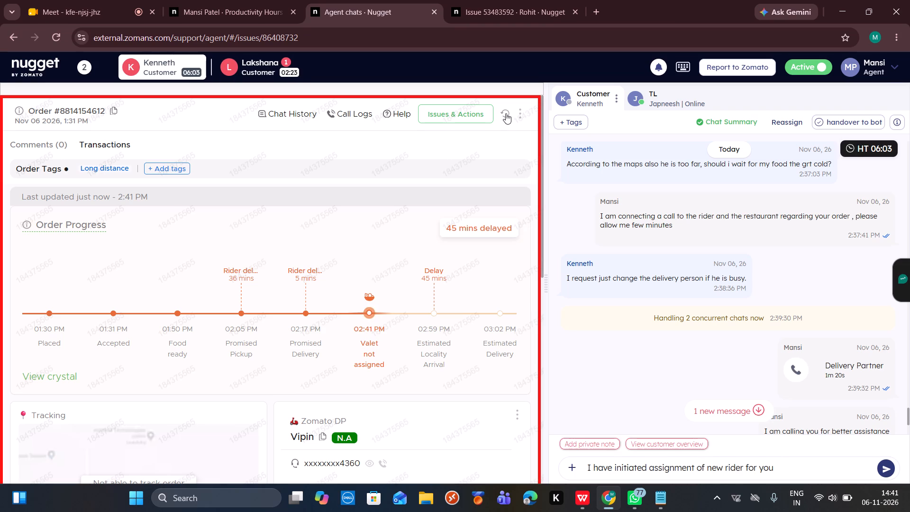
click(506, 113)
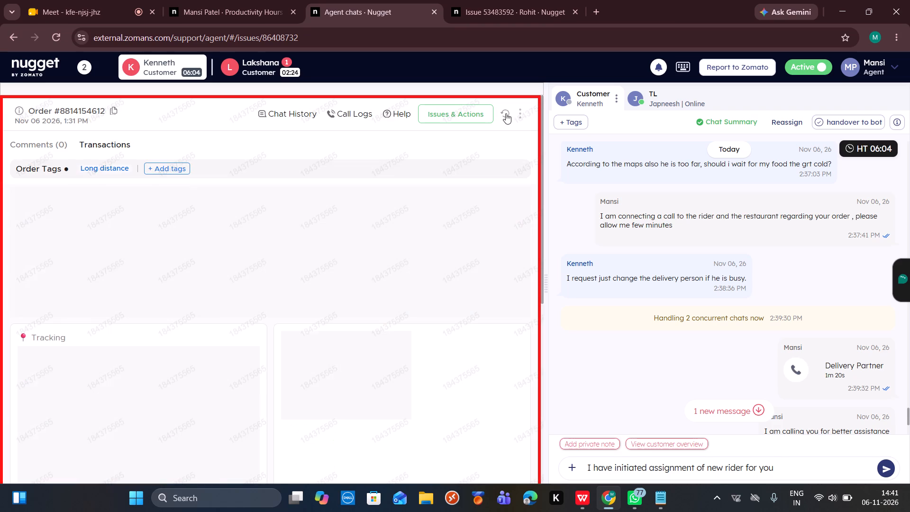
scroll(626, 291, down, 5)
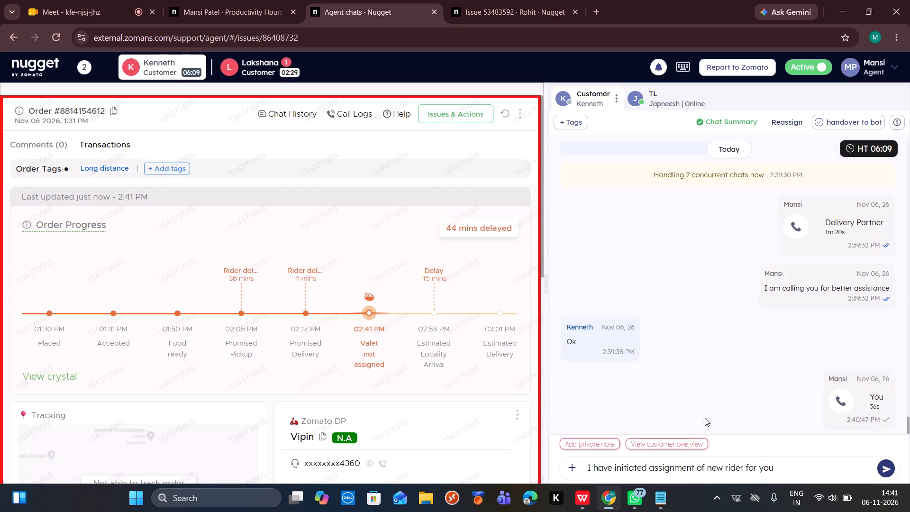
click(788, 469)
key(Return)
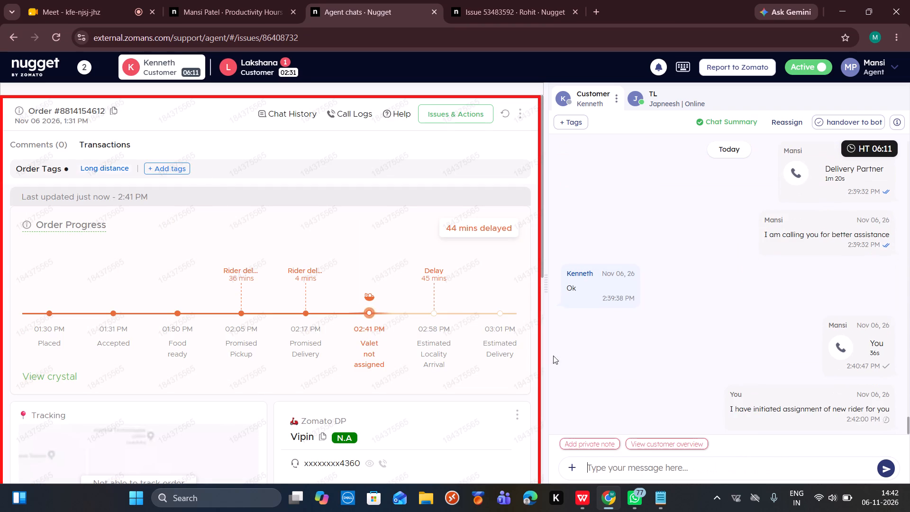
Go back to Lakshana's chat and request another callback to the Veg Meals By LunchBox restaurant.
click(271, 62)
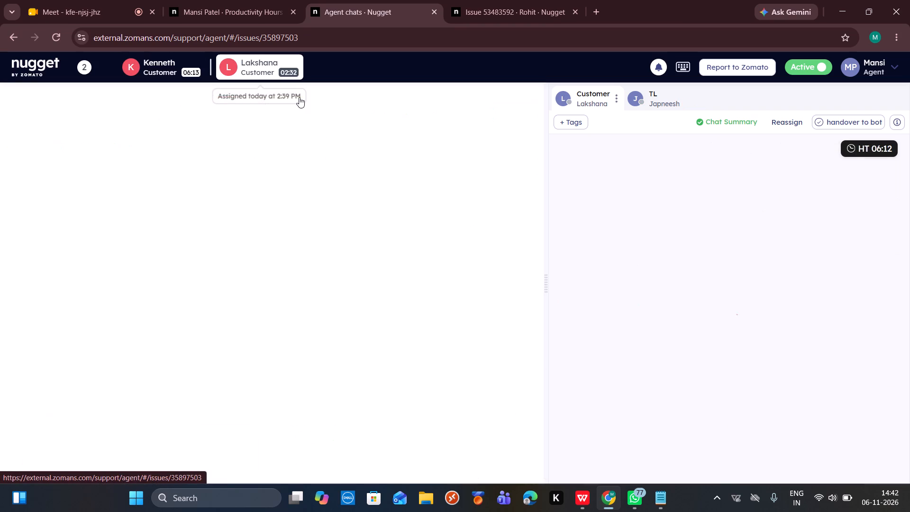
scroll(641, 275, down, 7)
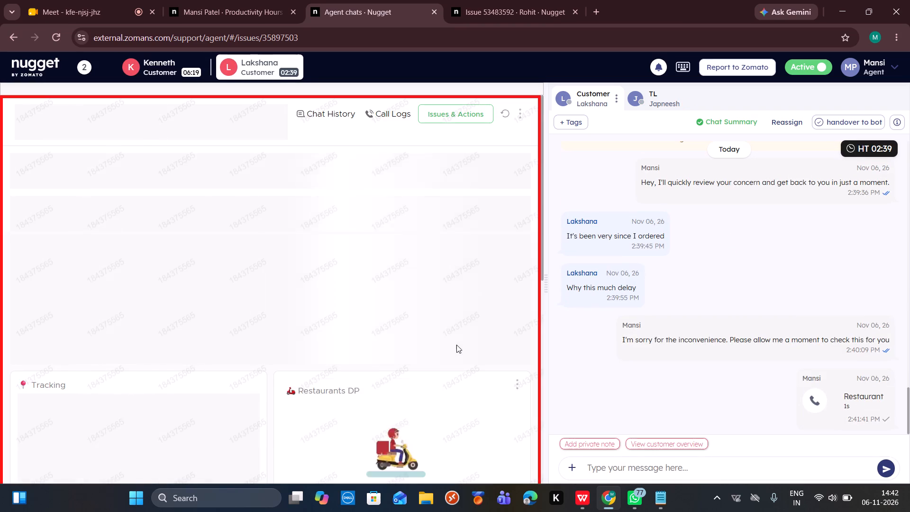
scroll(456, 345, down, 4)
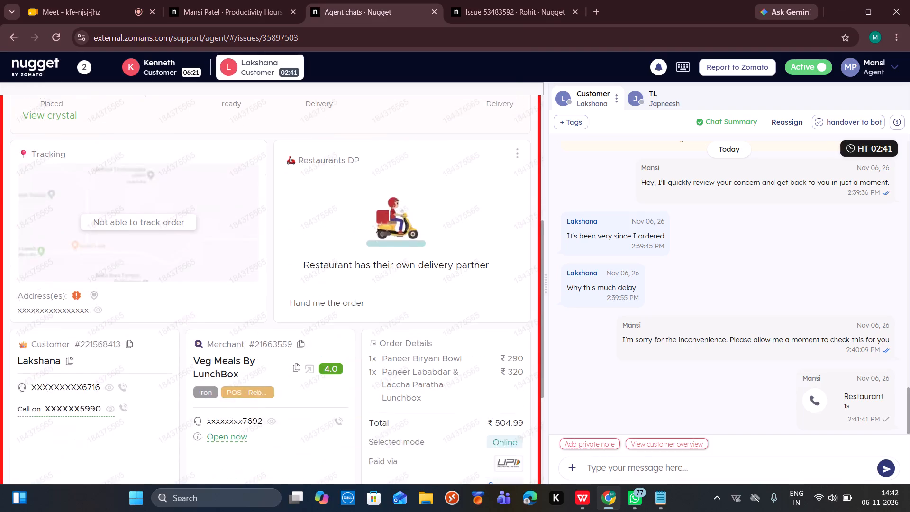
click(336, 406)
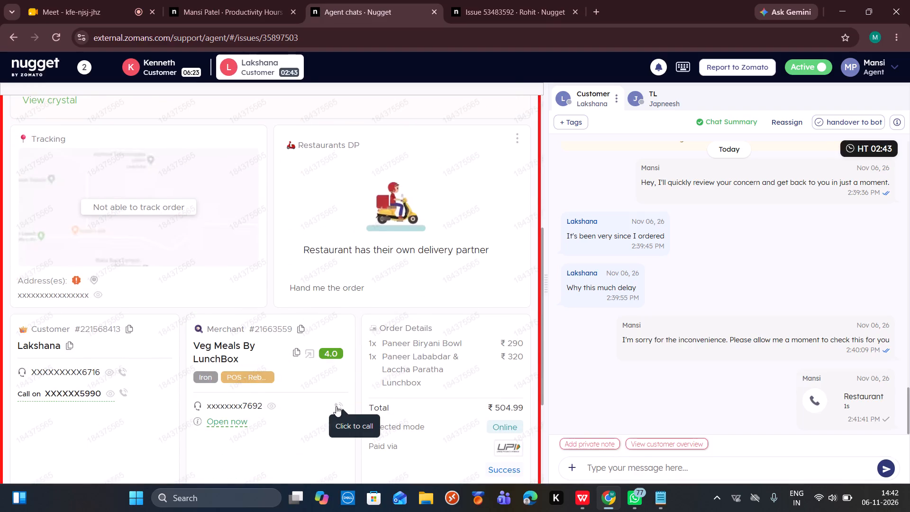
click(508, 355)
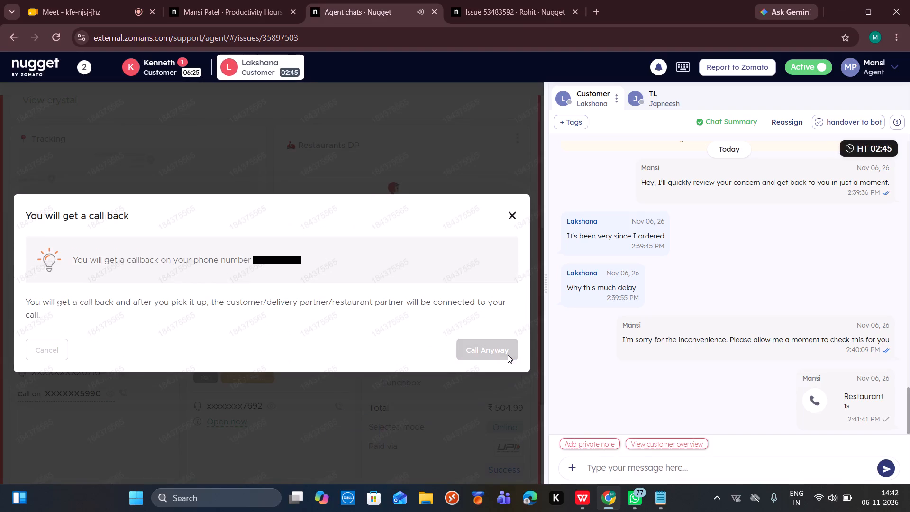
In Kenneth's chat, send the canned response /Further assistance2 asking whether there is anything else to help with.
click(173, 62)
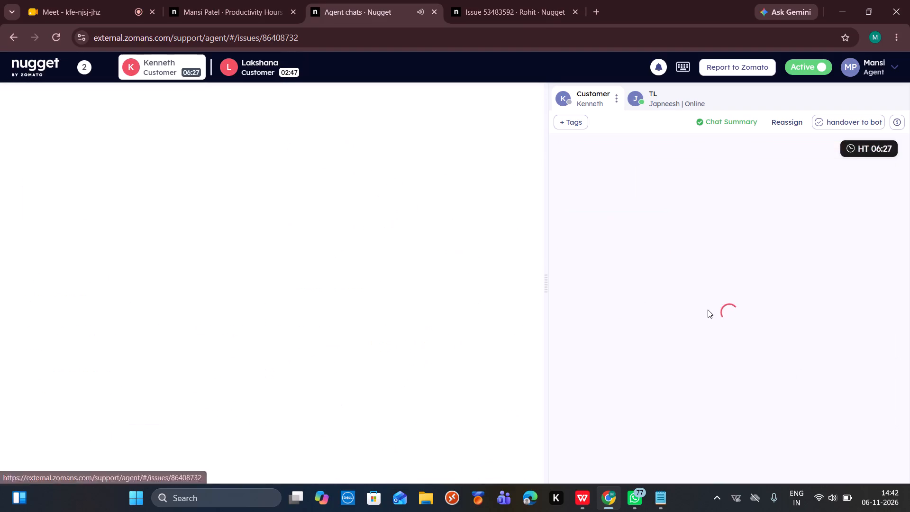
scroll(708, 310, down, 9)
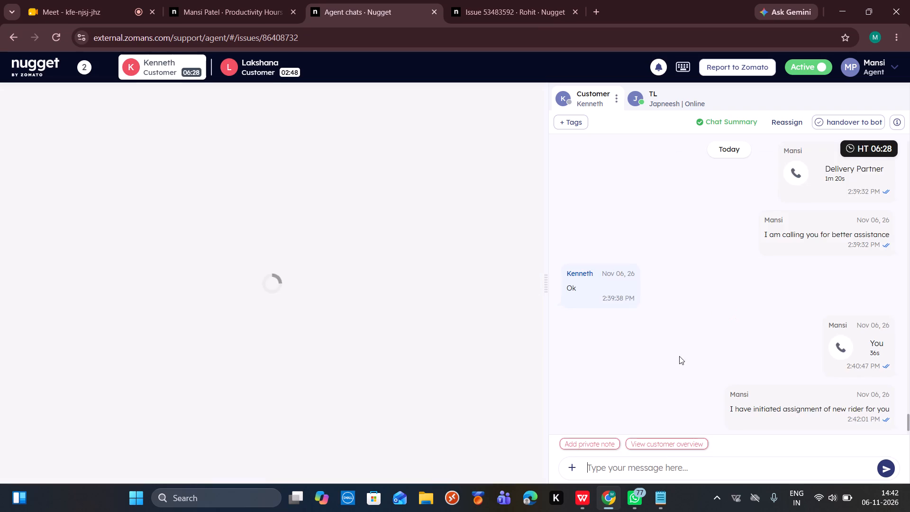
click(601, 467)
text(/fur)
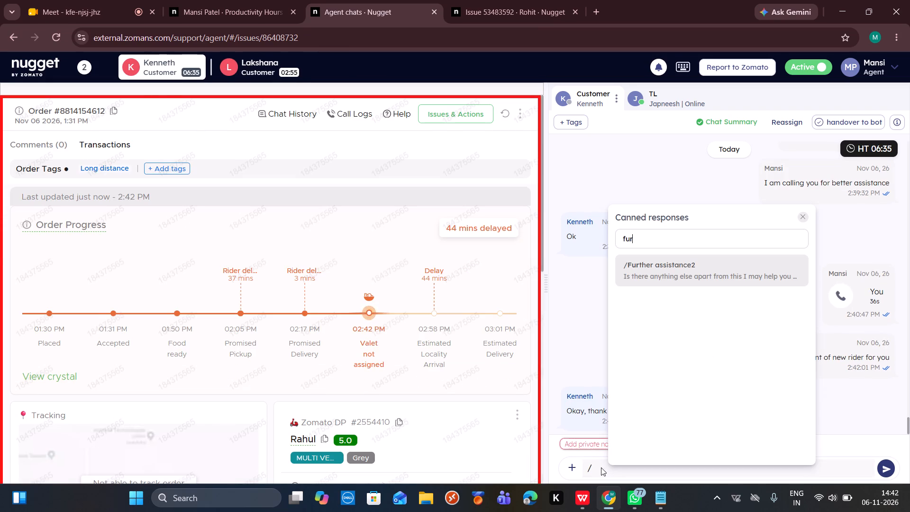
click(717, 283)
key(Return)
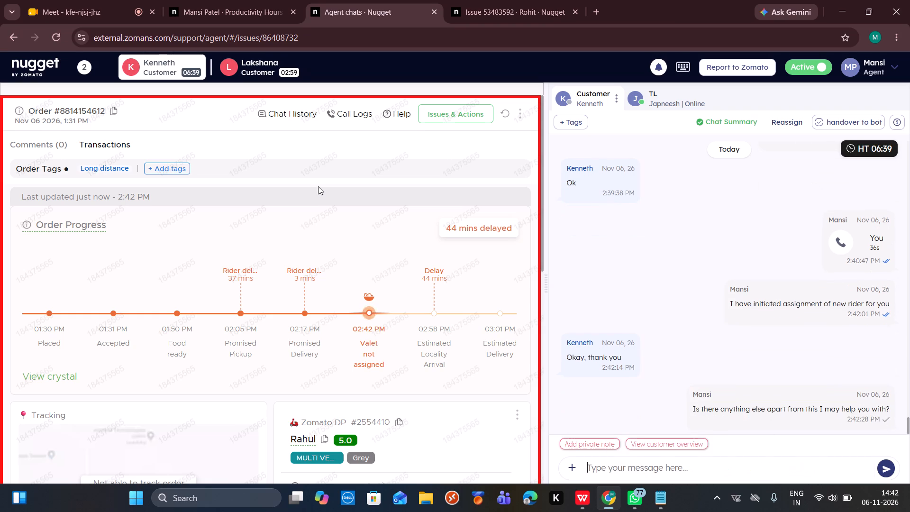
click(255, 74)
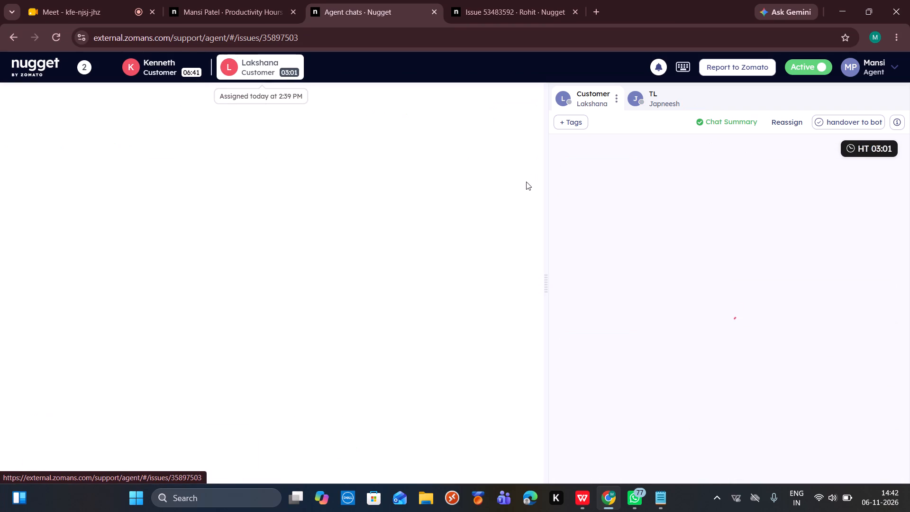
scroll(664, 311, down, 10)
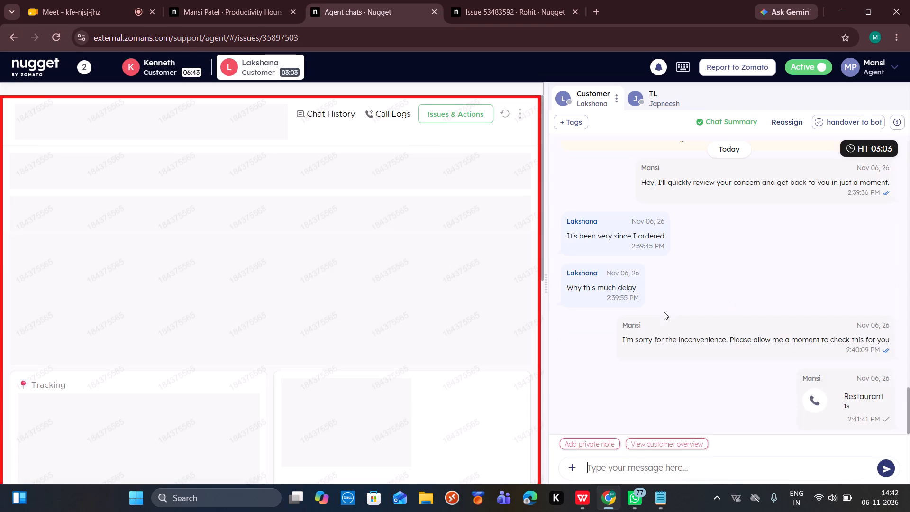
scroll(483, 381, up, 1)
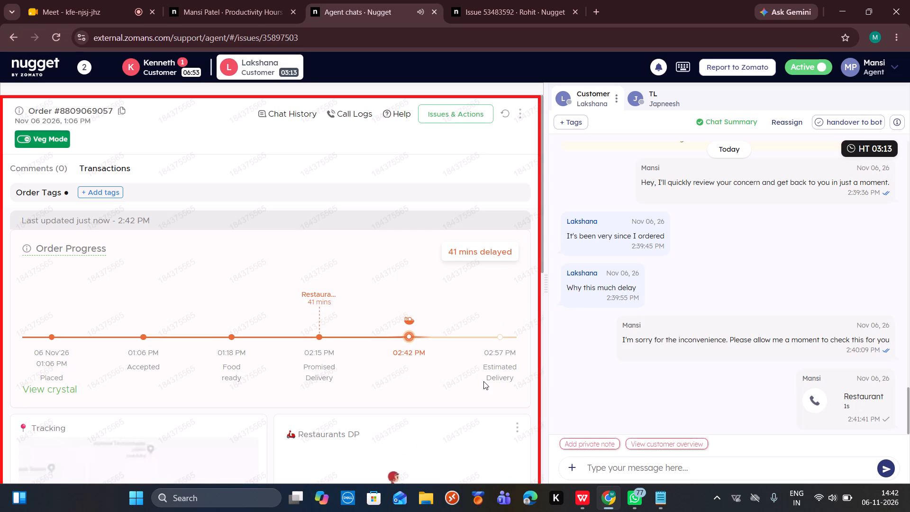
Return to Kenneth's chat, read the latest reply, and submit the Delay tag for the conversation.
click(169, 68)
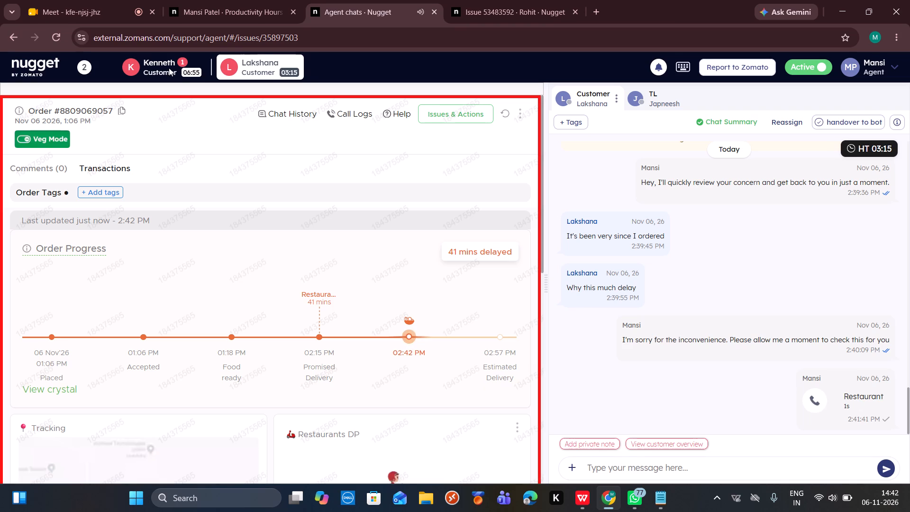
scroll(706, 293, down, 5)
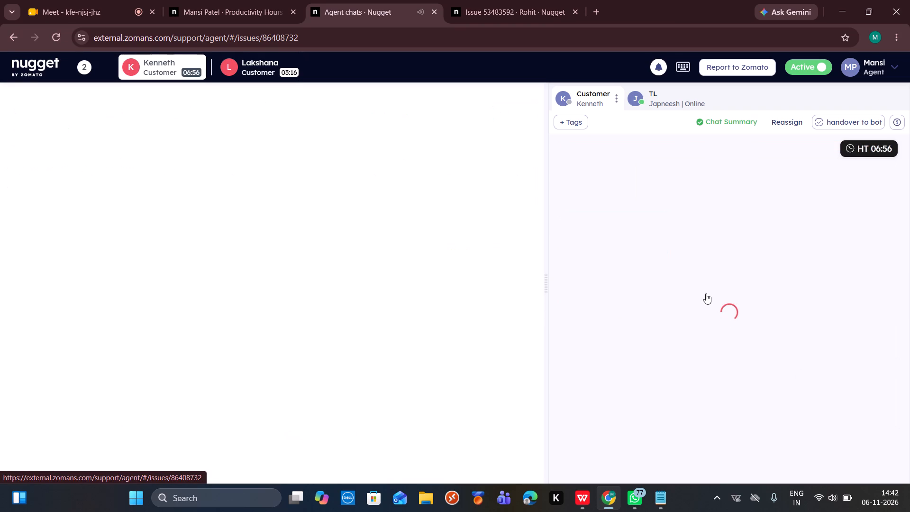
scroll(706, 293, down, 8)
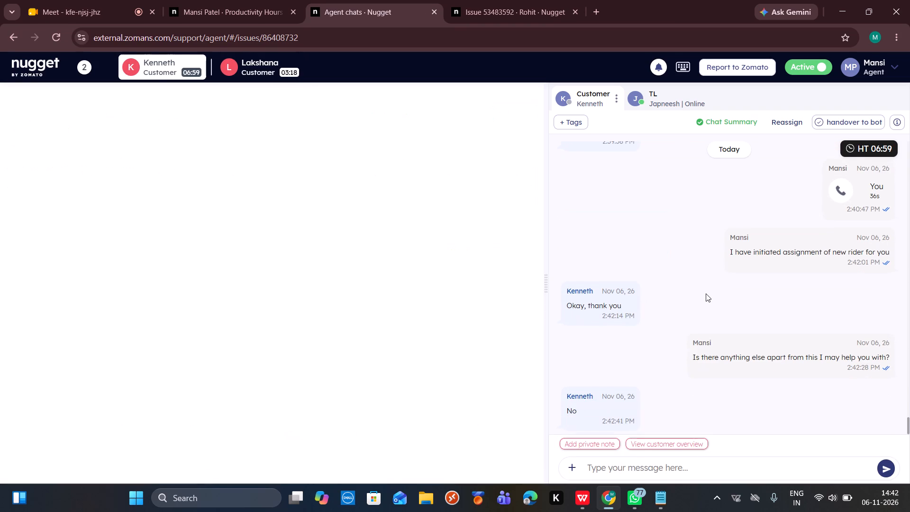
click(578, 125)
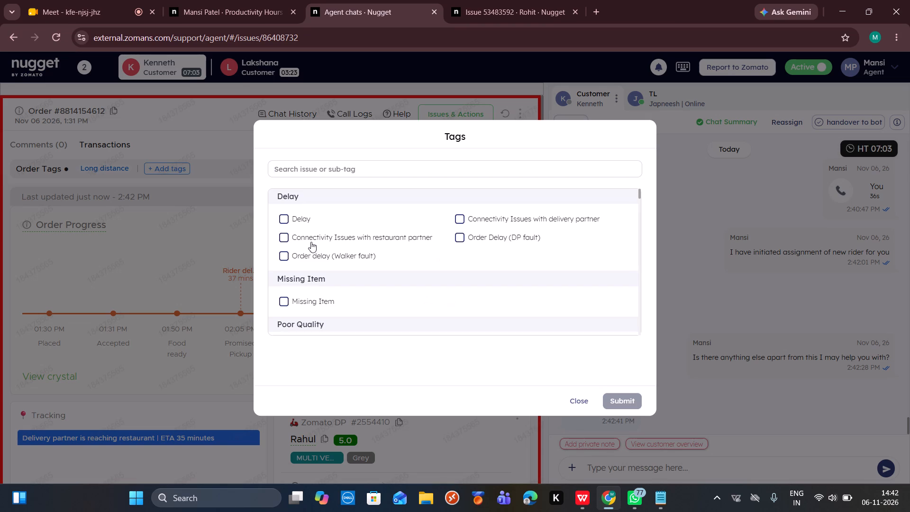
click(287, 222)
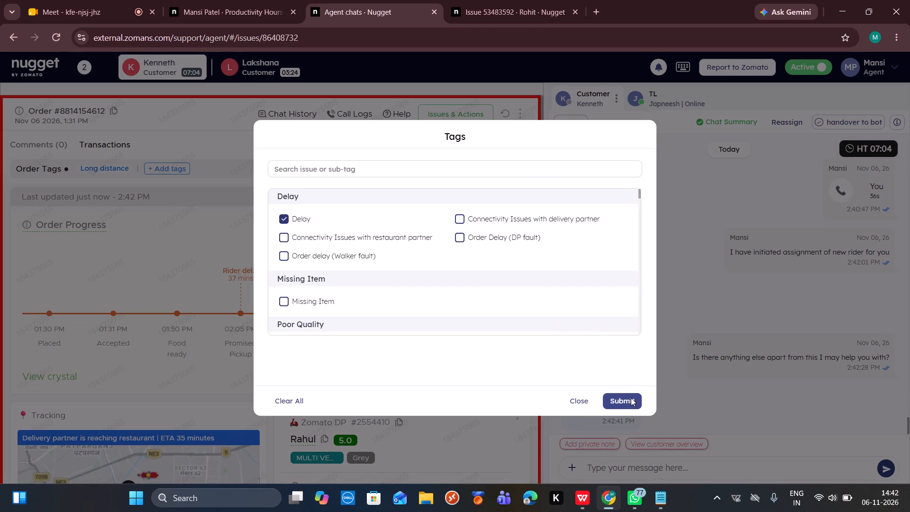
click(630, 402)
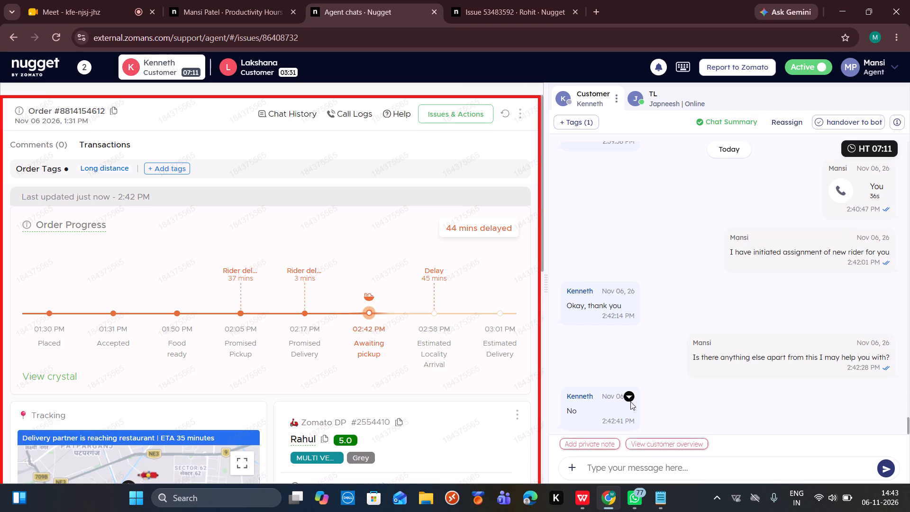
Hand Kenneth's chat over to the bot and resolve the conversation.
click(849, 126)
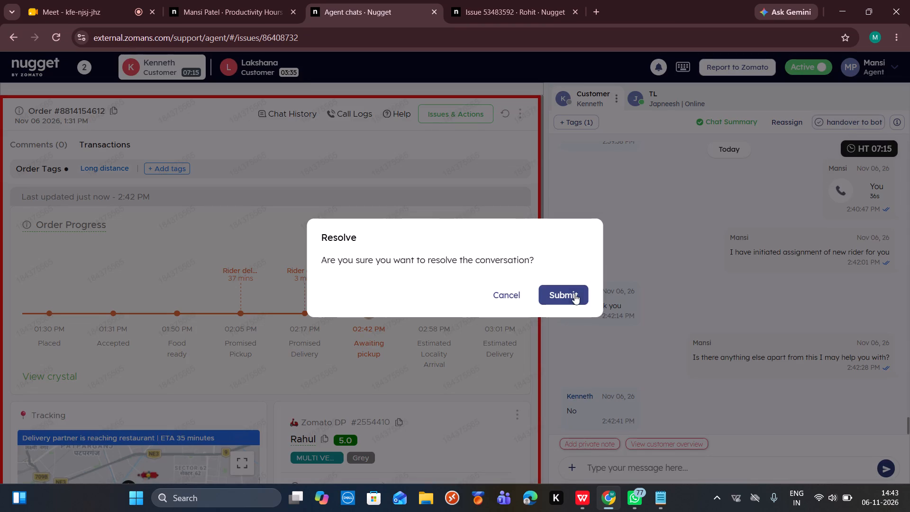
click(574, 294)
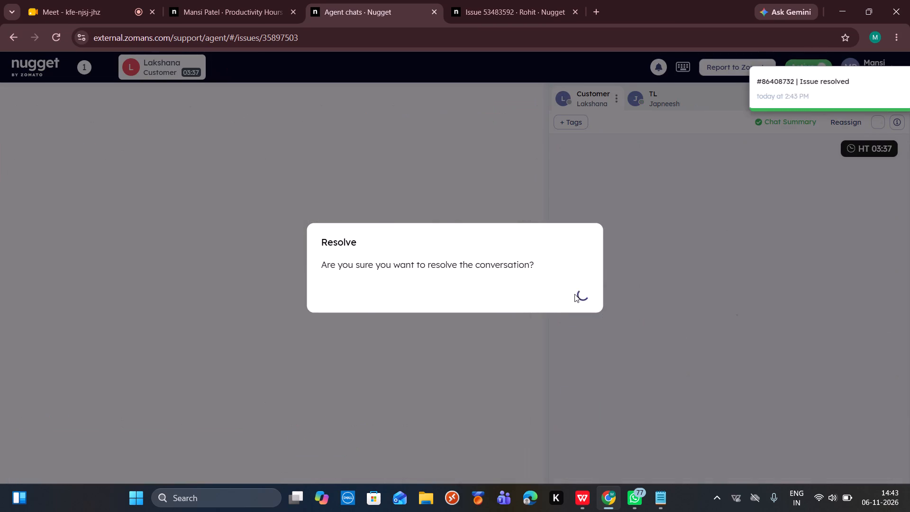
scroll(655, 328, down, 3)
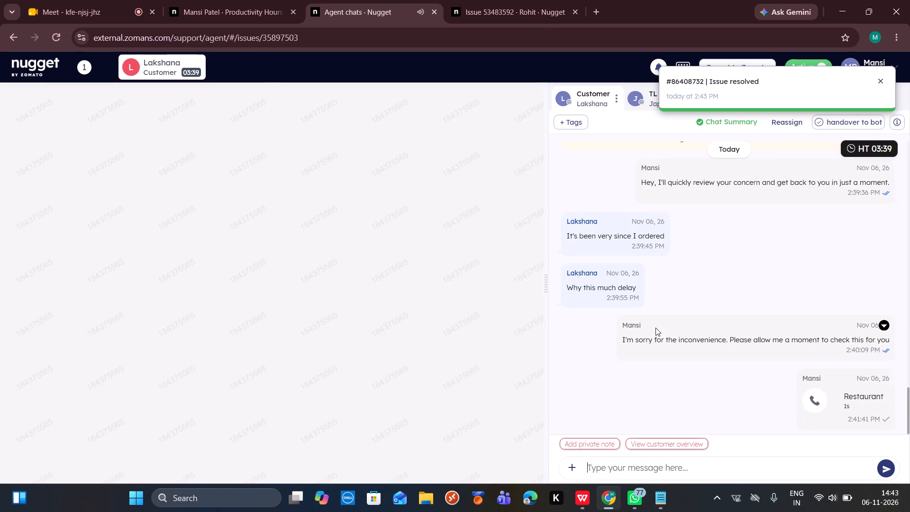
scroll(655, 328, down, 3)
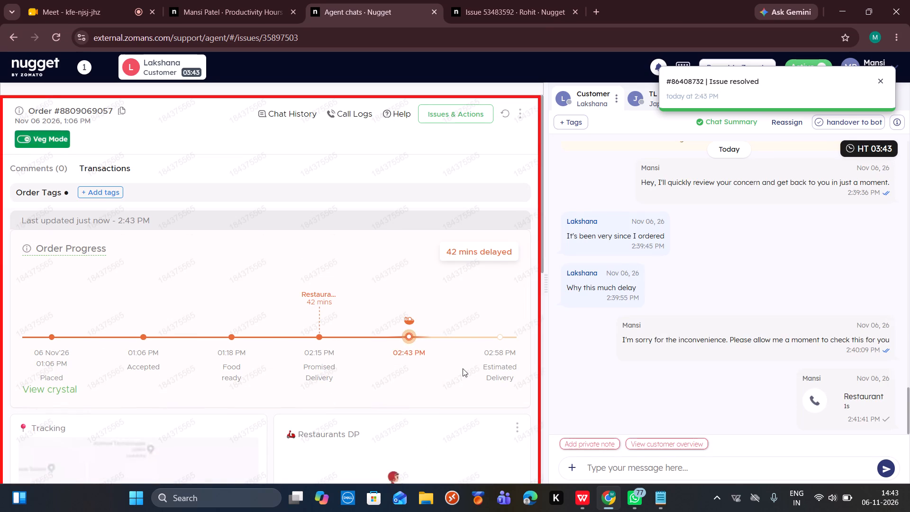
scroll(463, 368, down, 1)
scroll(463, 368, up, 5)
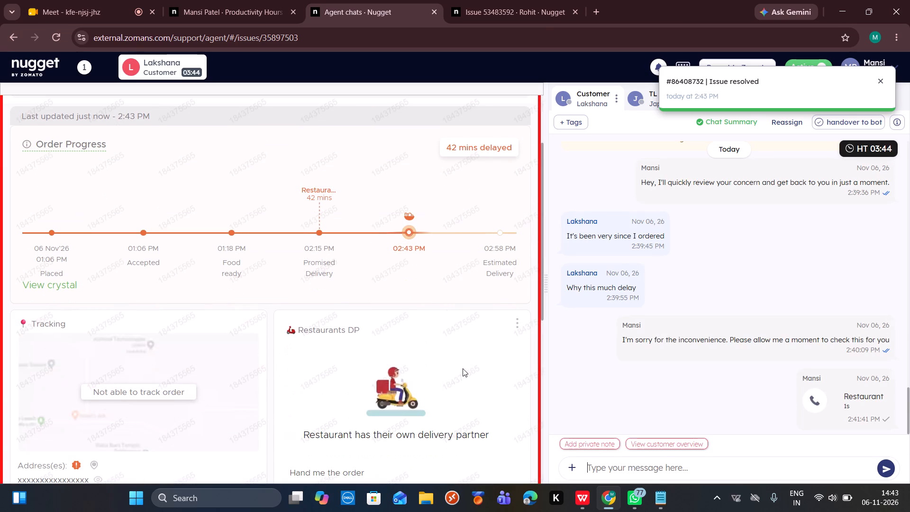
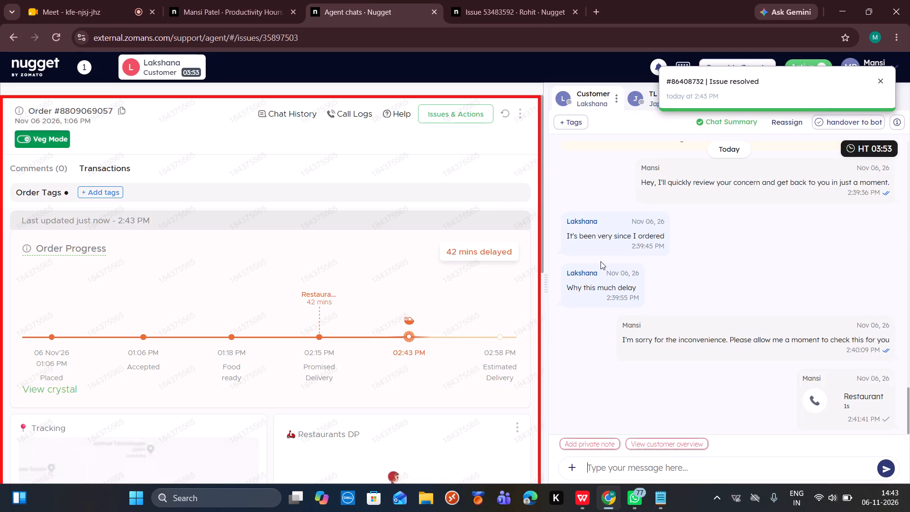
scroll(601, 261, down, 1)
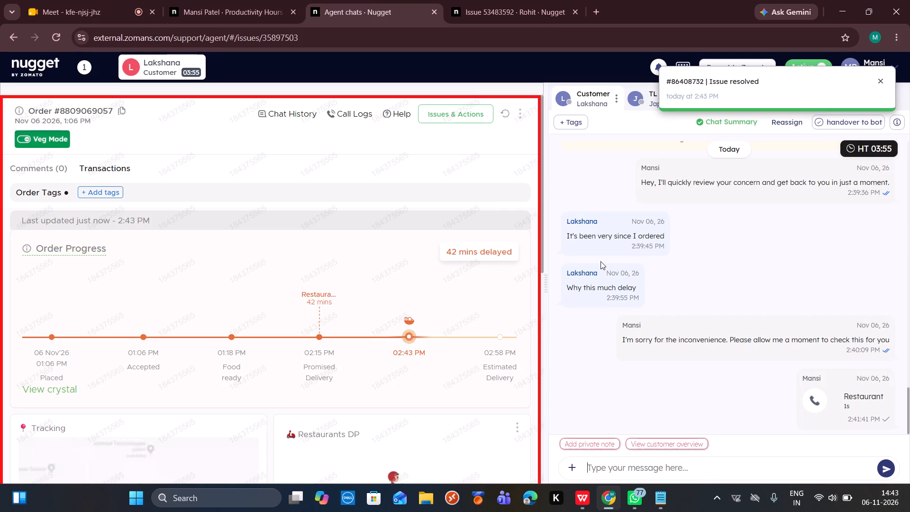
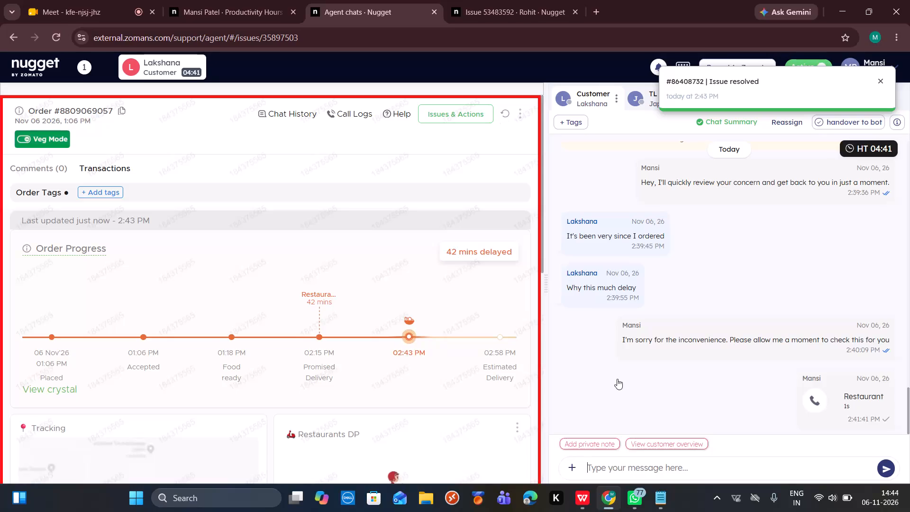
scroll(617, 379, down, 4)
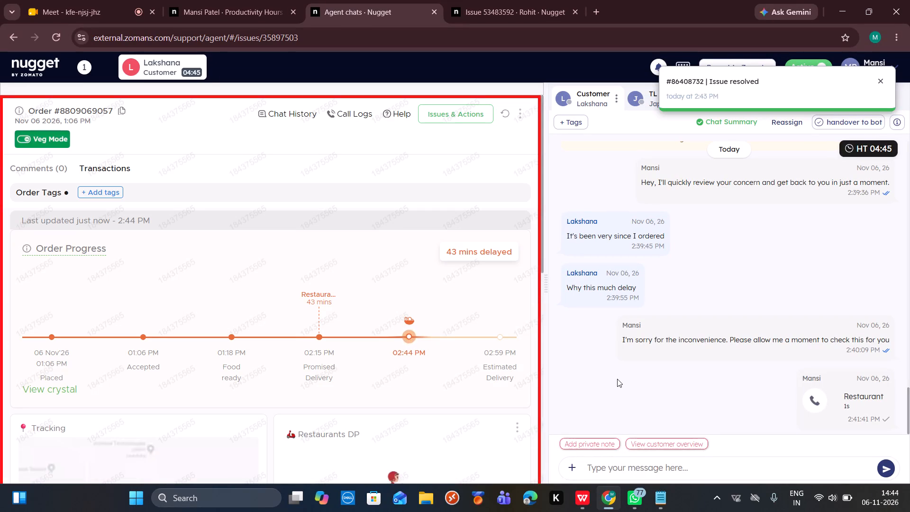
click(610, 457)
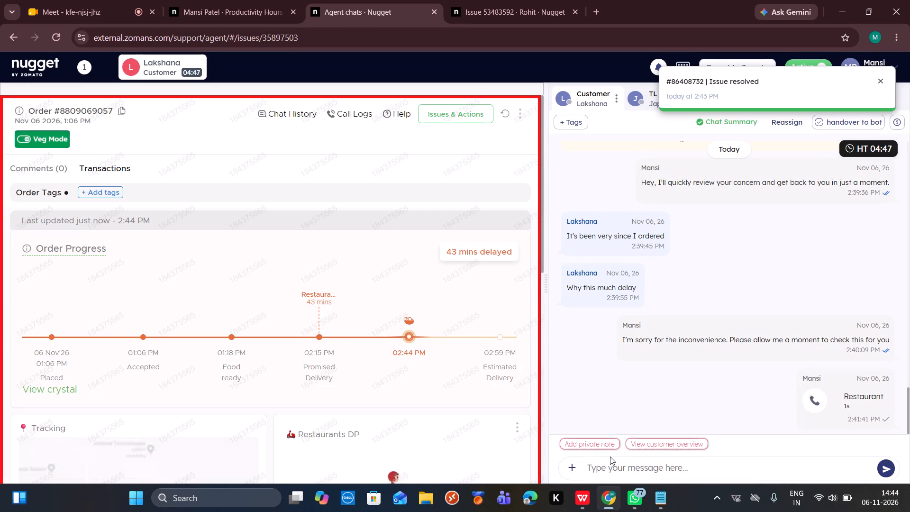
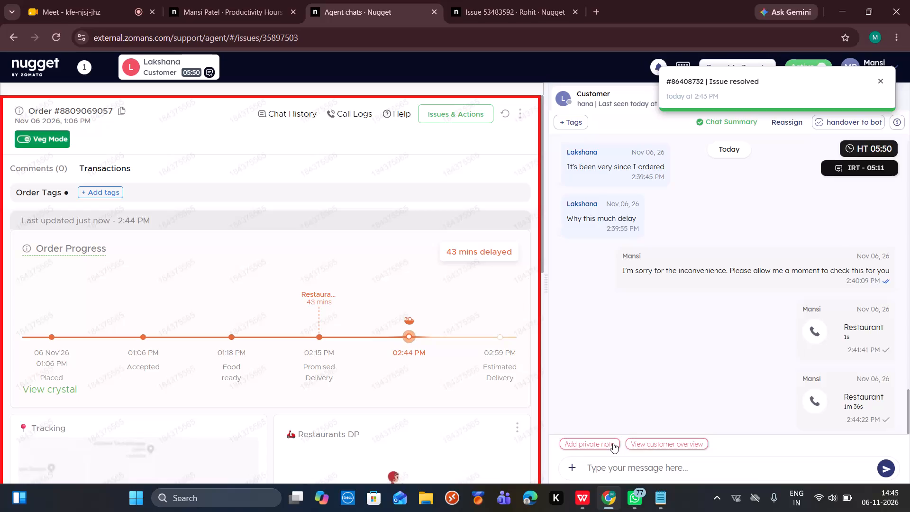
Add the private note "irt" to Lakshana's chat.
text(irt)
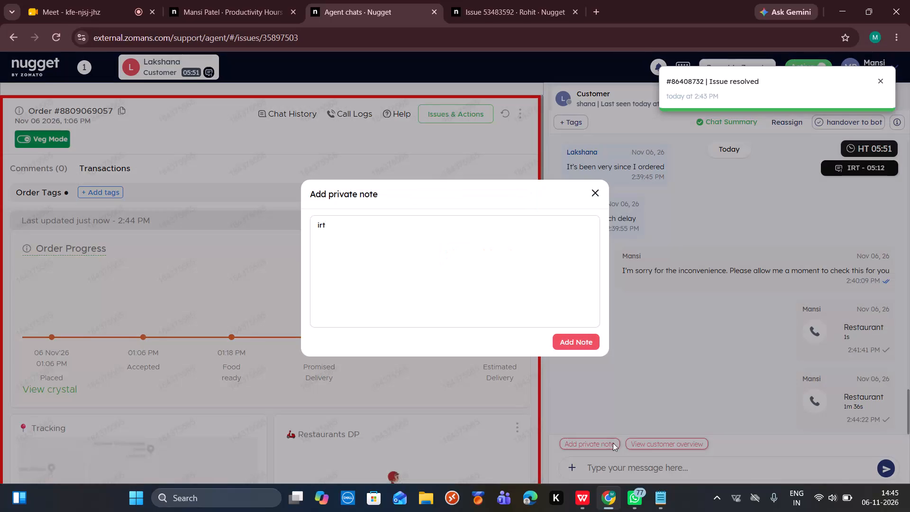
click(579, 342)
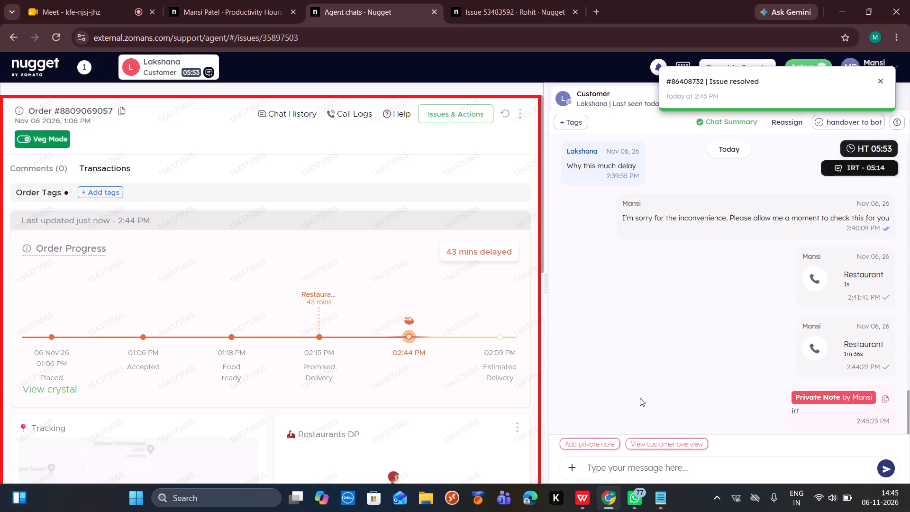
Send Lakshana the message "I am calling you for better assistance".
click(605, 466)
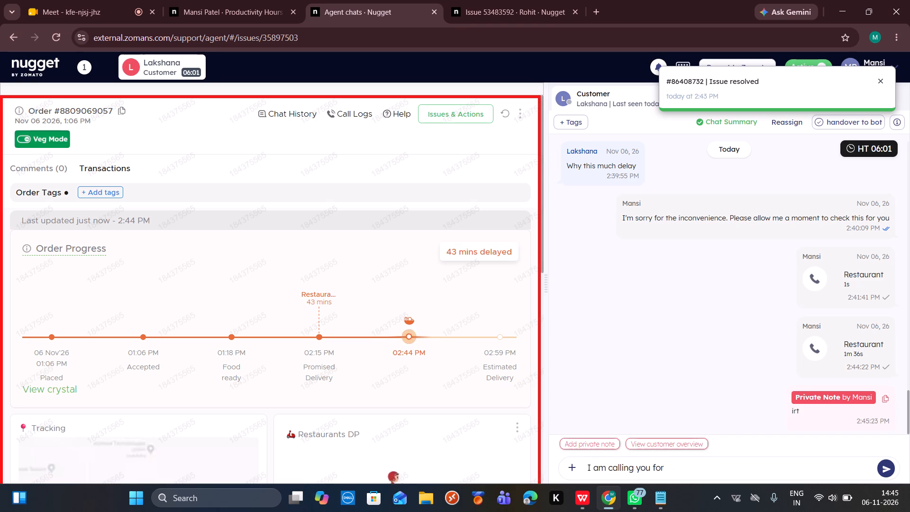
key(BackSpace)
text(er assistance)
key(Return)
Place a callback call to Lakshana on the "Call on" number in the order's customer details.
scroll(433, 358, down, 4)
scroll(144, 429, down, 1)
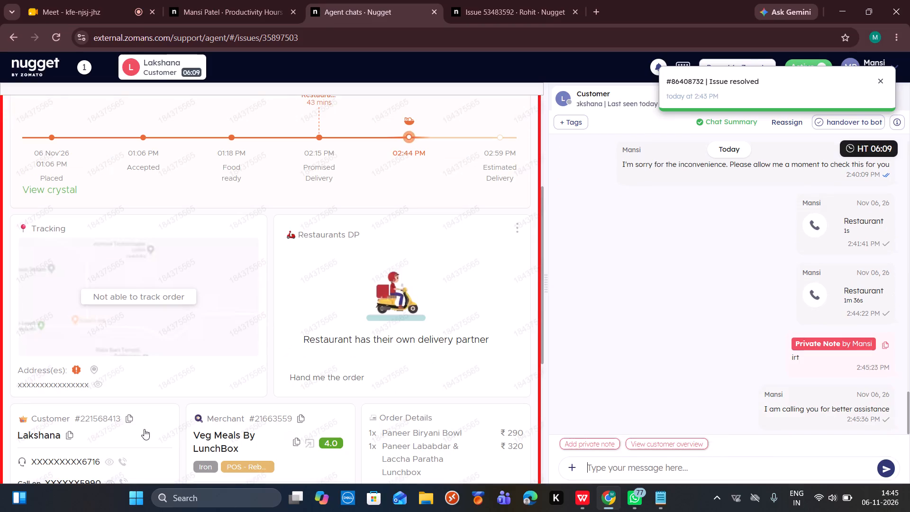
scroll(144, 429, down, 1)
click(121, 430)
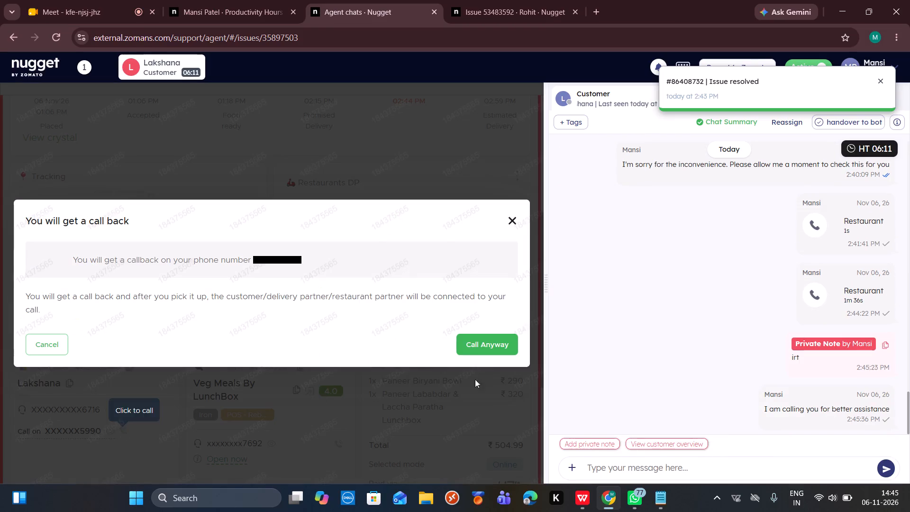
click(497, 355)
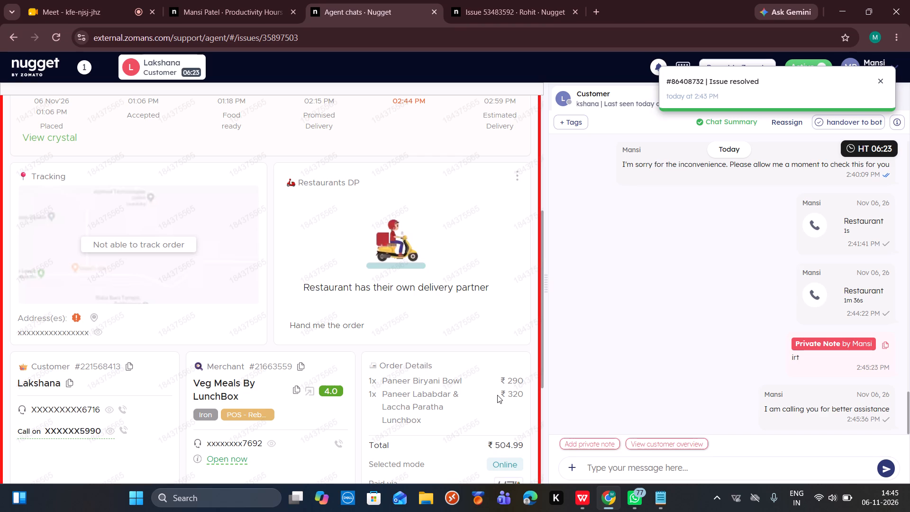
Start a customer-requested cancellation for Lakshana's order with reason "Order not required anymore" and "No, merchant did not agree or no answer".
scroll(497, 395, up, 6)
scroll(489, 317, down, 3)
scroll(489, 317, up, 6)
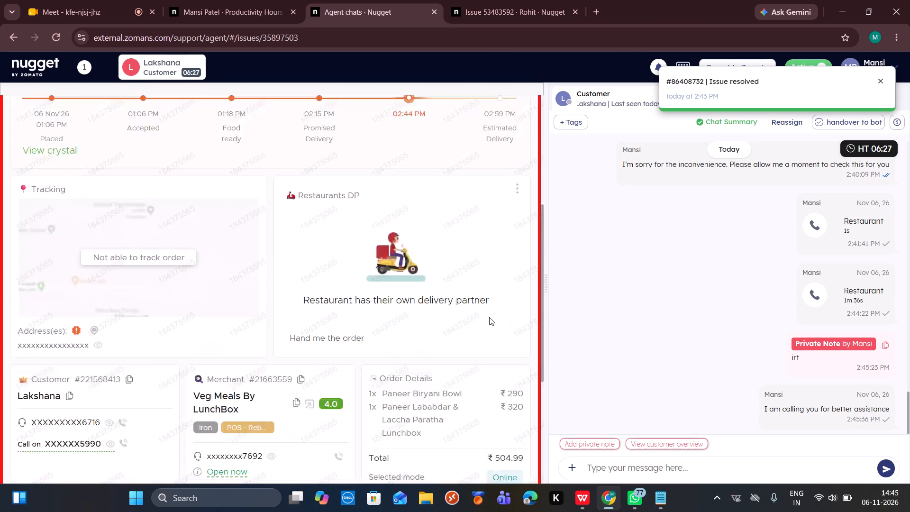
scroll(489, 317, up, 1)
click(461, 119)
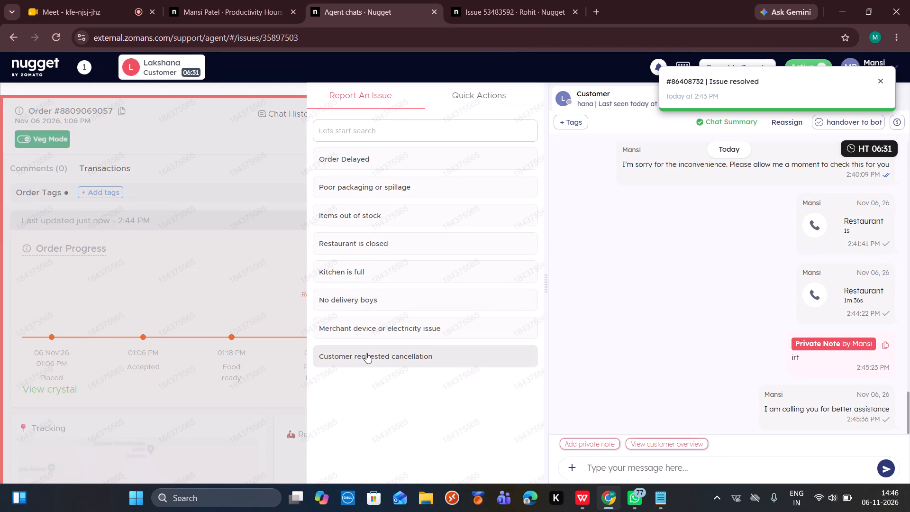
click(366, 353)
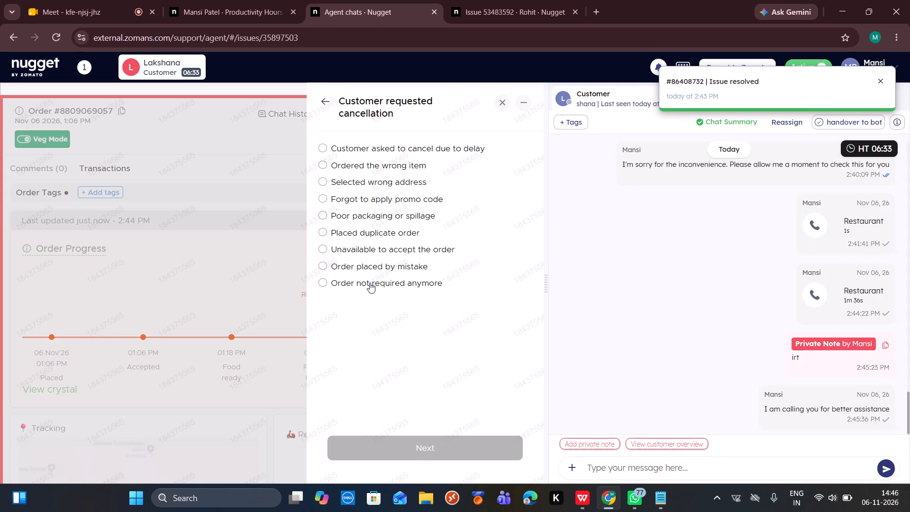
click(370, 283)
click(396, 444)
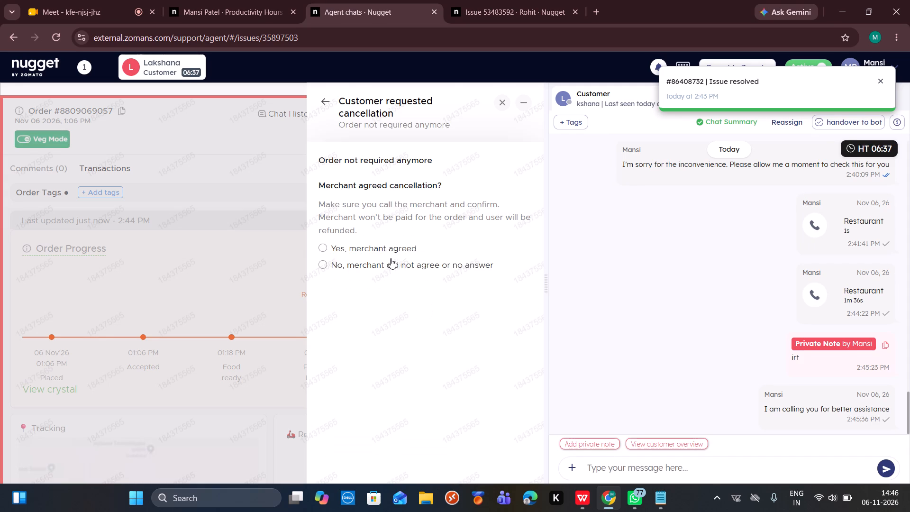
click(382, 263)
Message Lakshana: "I just had a word with the restaurant sir , your order is ready . as soon as their rider comes your order will be delivered to you at the earliest".
click(620, 466)
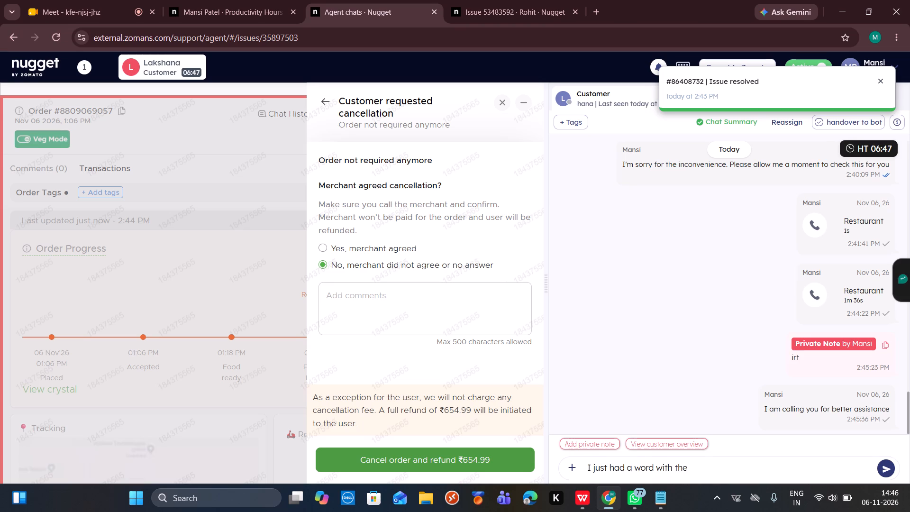
text(sir , your order i)
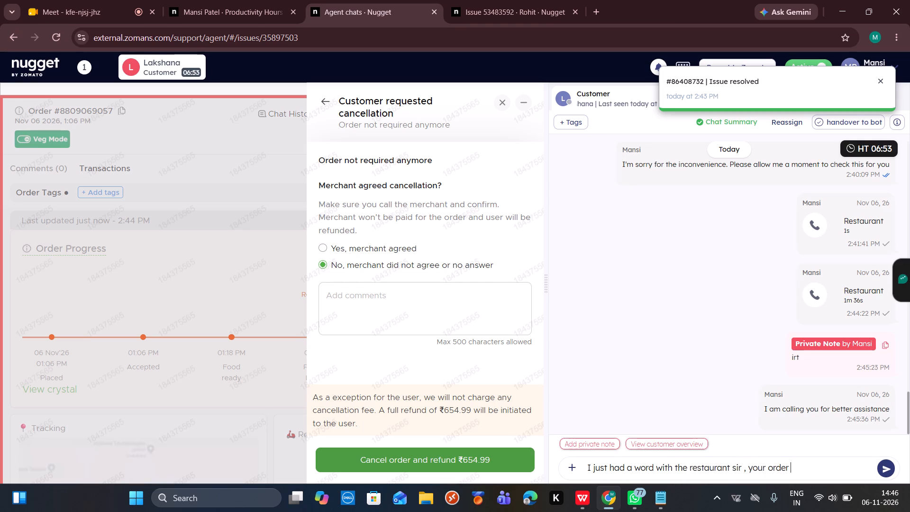
key(space)
key(BackSpace)
text(s ready . as soon as their rider comes y)
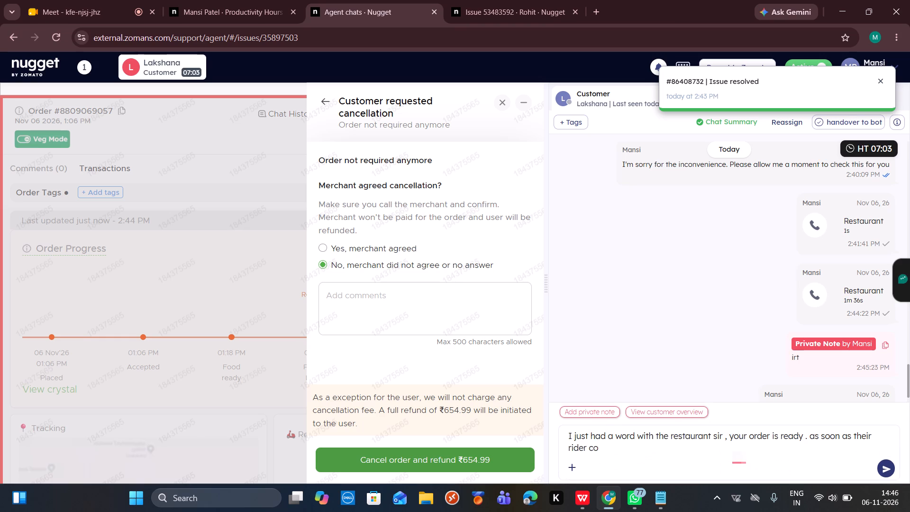
text(our)
key(space)
text(order will be delivered to you at the earli)
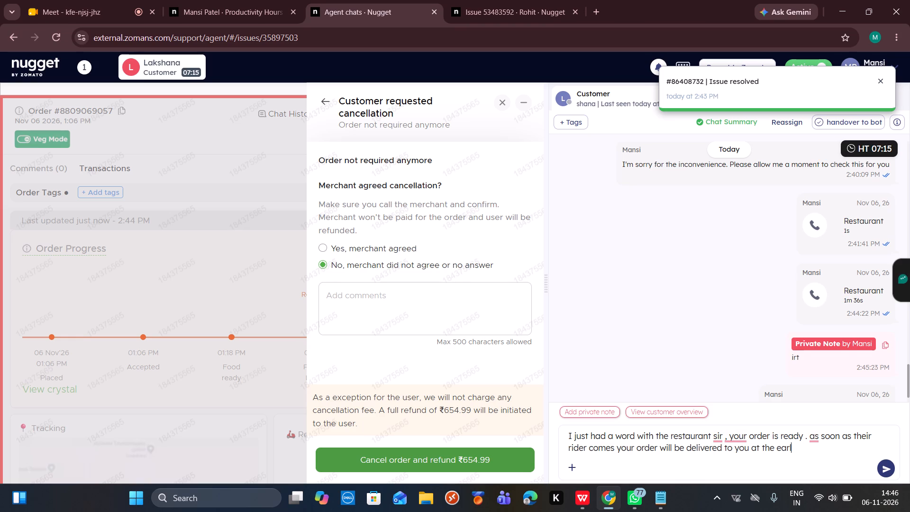
text(est)
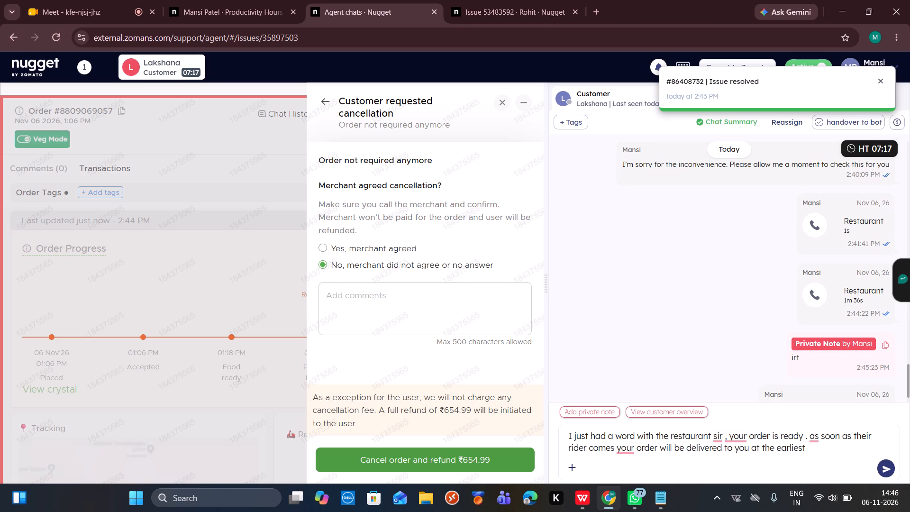
key(Return)
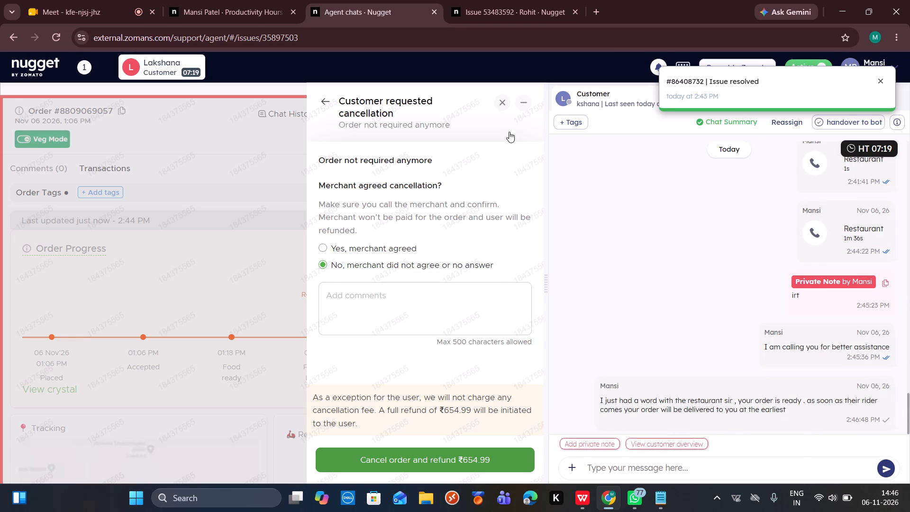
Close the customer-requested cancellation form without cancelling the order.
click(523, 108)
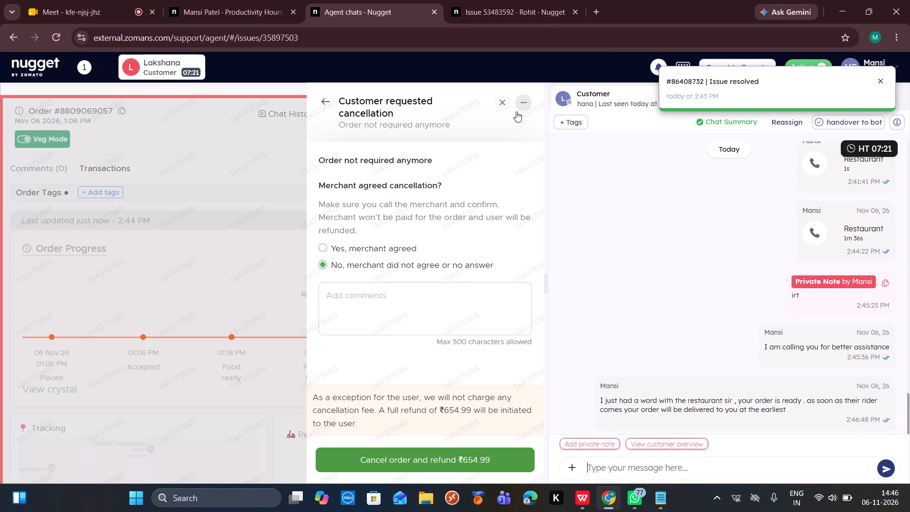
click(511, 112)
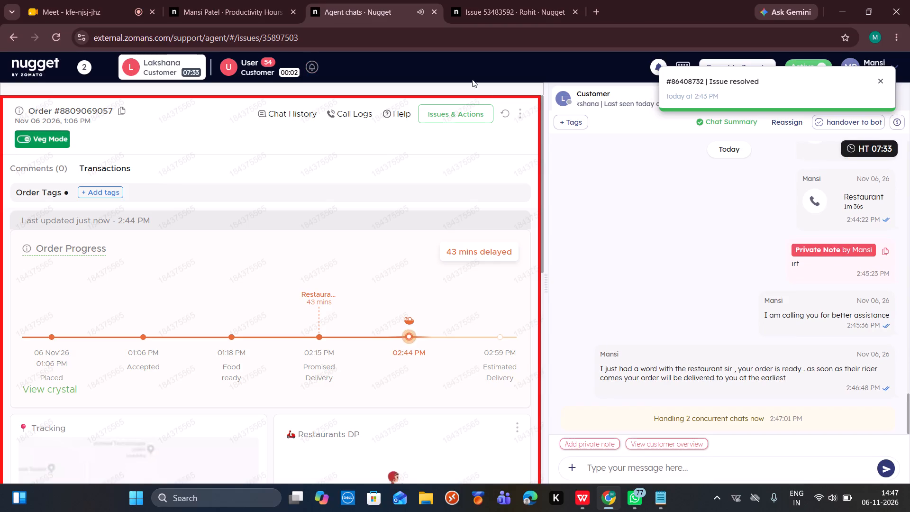
Open the newly assigned User chat and send the greeting "Hey, I'll quickly review your concern and get back to you in just a moment.".
click(282, 70)
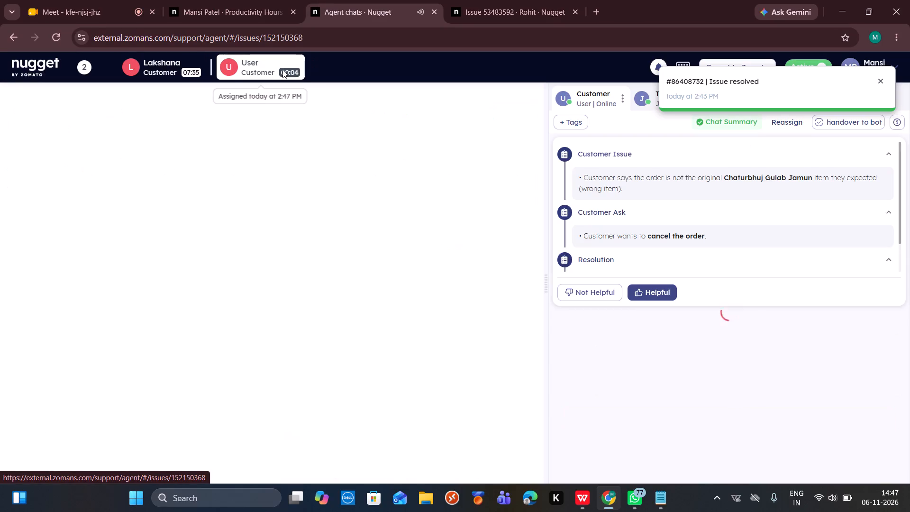
click(885, 420)
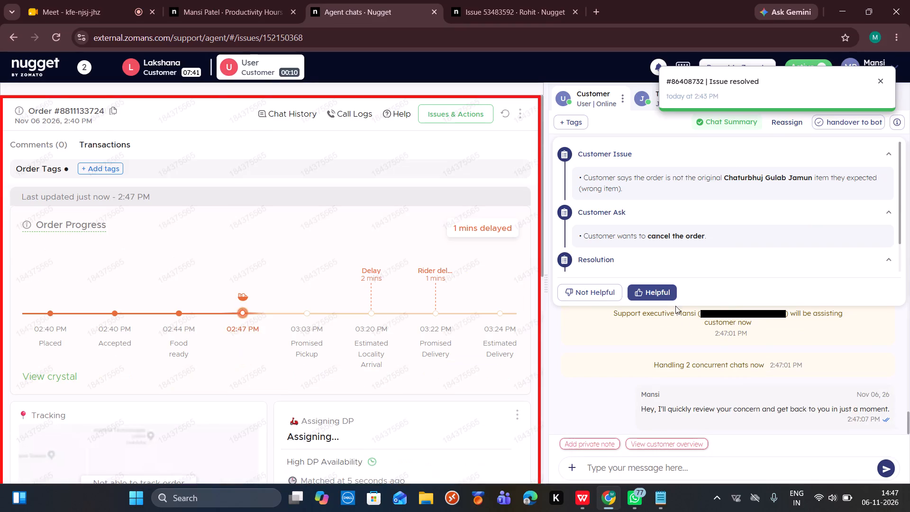
Rate the new chat's summary as Helpful.
click(665, 297)
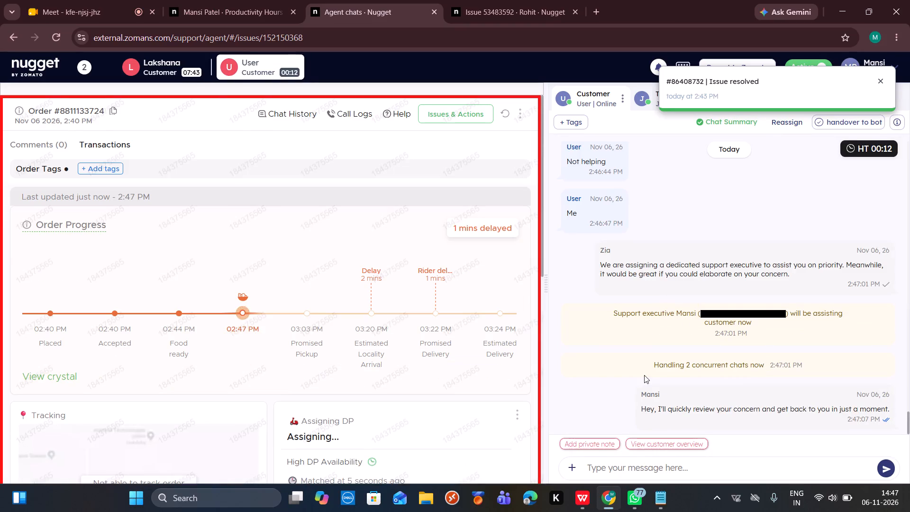
scroll(644, 388, down, 1)
scroll(643, 353, up, 3)
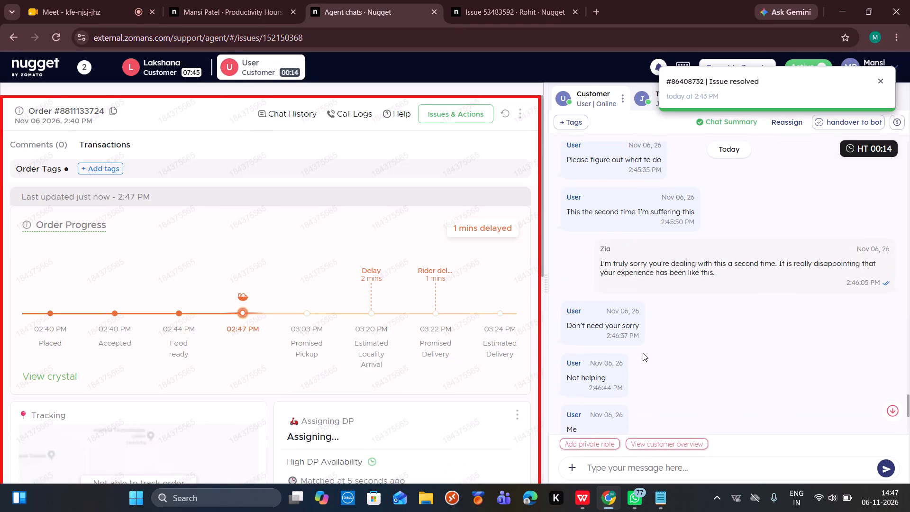
scroll(643, 353, up, 4)
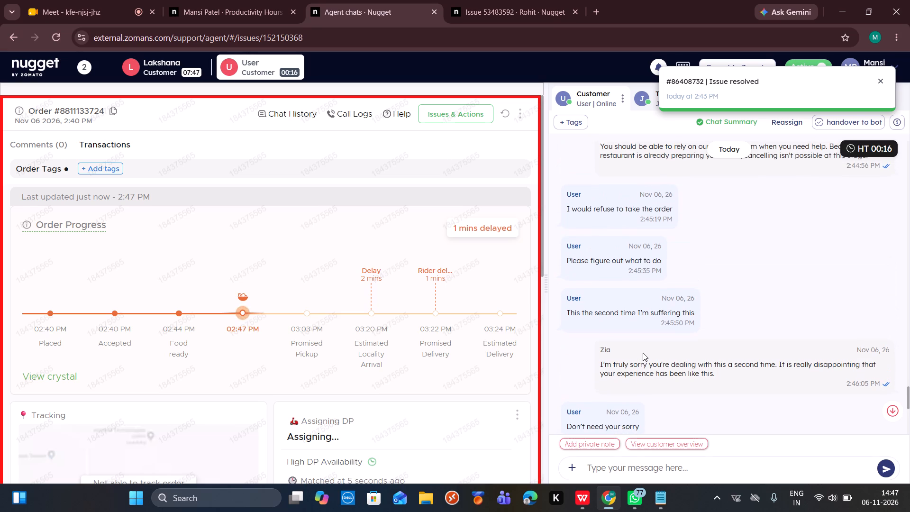
scroll(643, 353, up, 8)
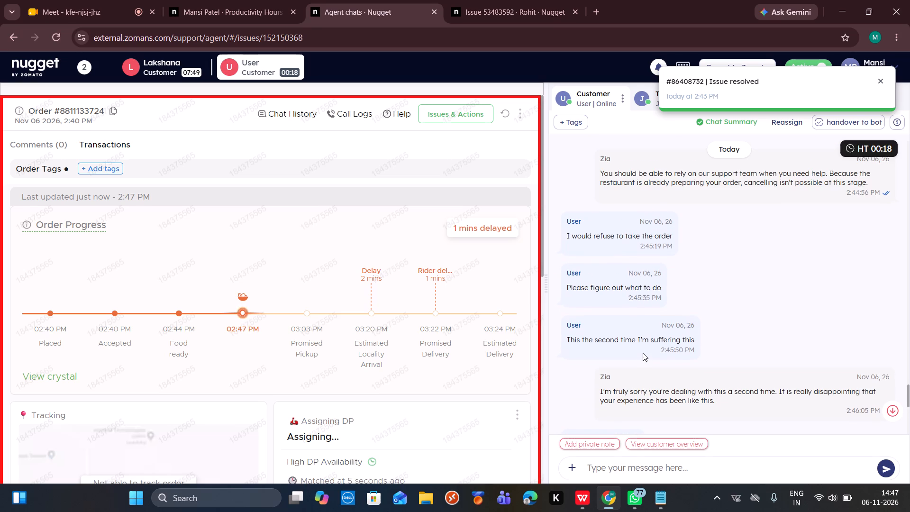
scroll(643, 353, up, 2)
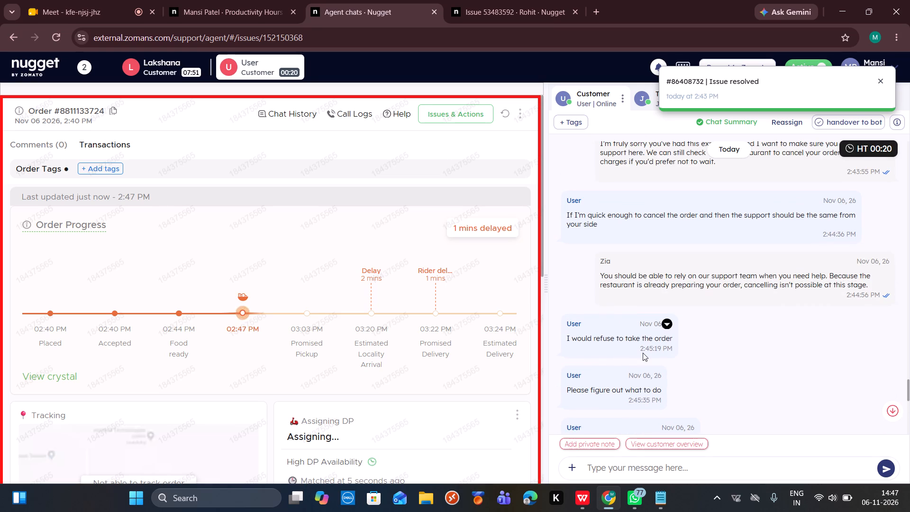
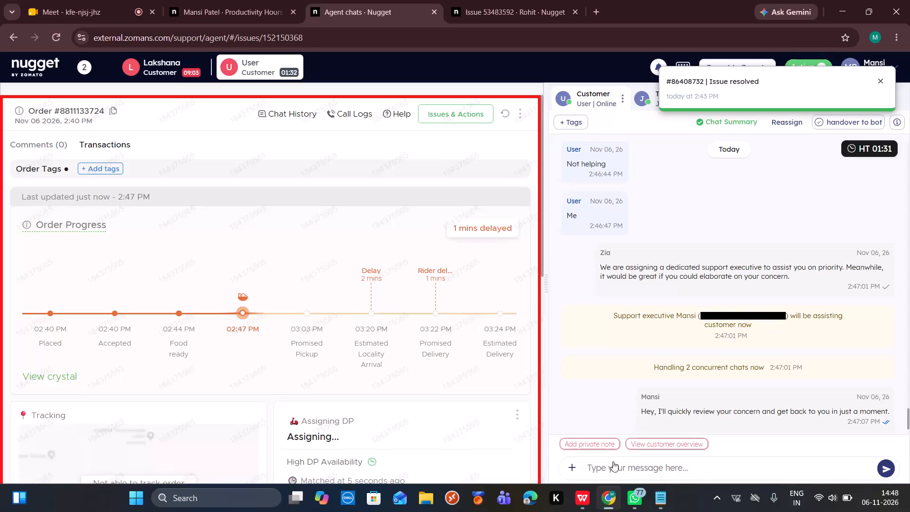
Send the new customer the canned response /CFD/Delay/Ack, "I'm sorry for the inconvenience. Please allow me a moment to check this for you".
click(606, 471)
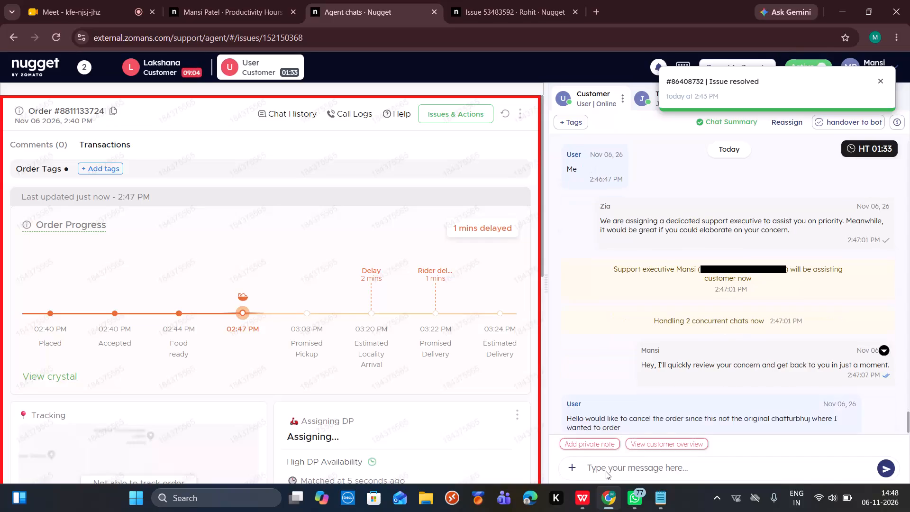
text(/delay)
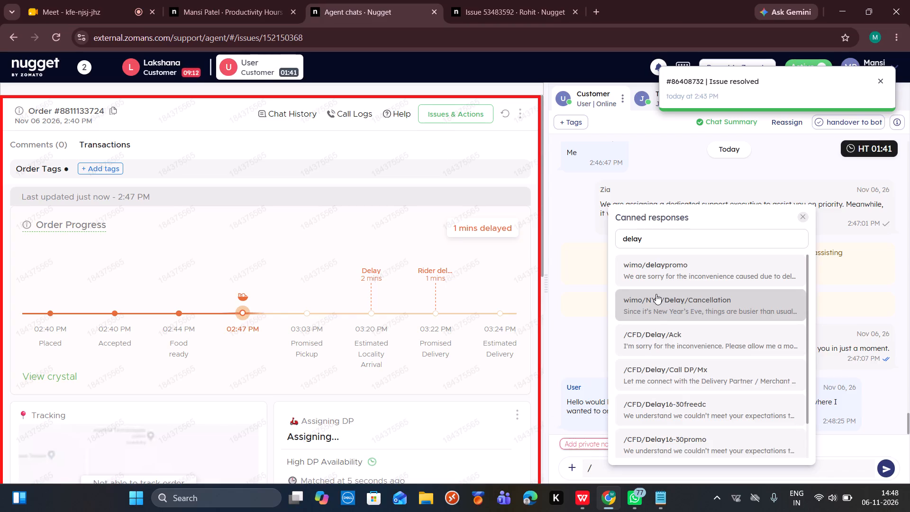
click(657, 323)
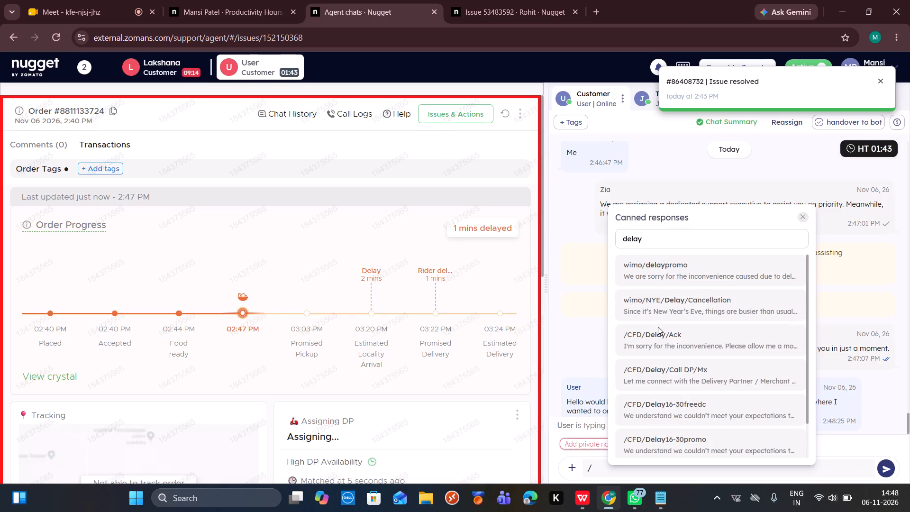
click(658, 327)
key(Return)
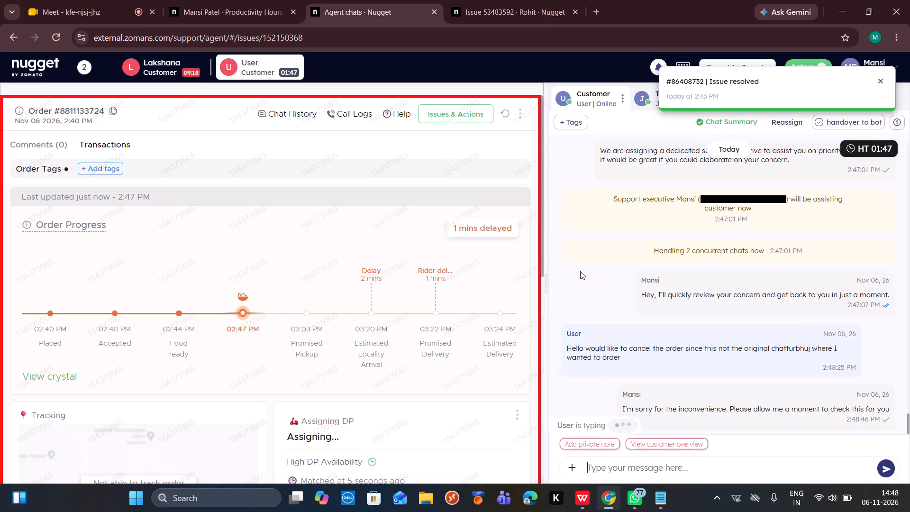
click(506, 116)
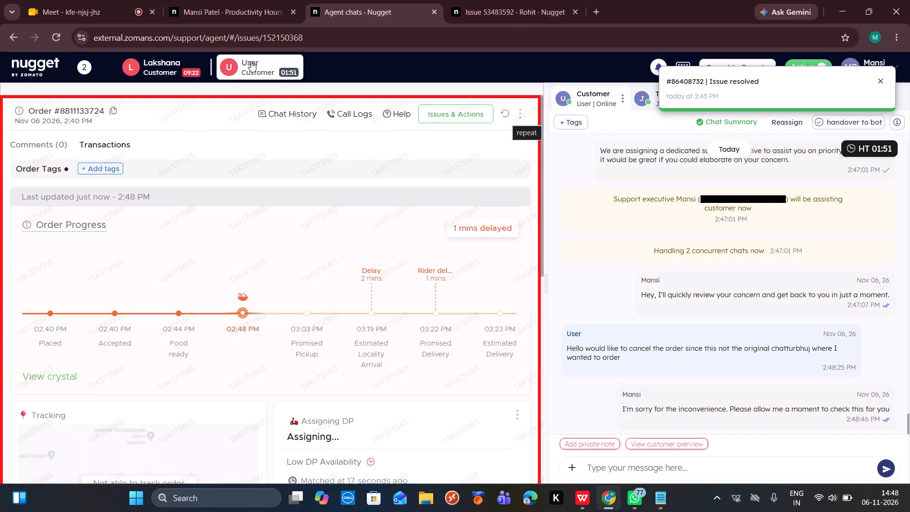
Switch to Lakshana's chat and send the canned response /Further assistance2, asking if there is anything else to help with.
click(170, 64)
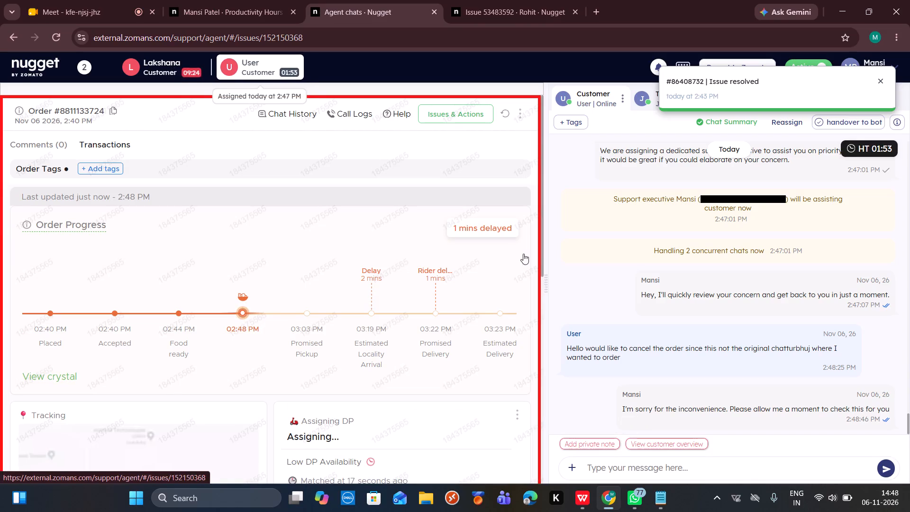
scroll(523, 254, down, 5)
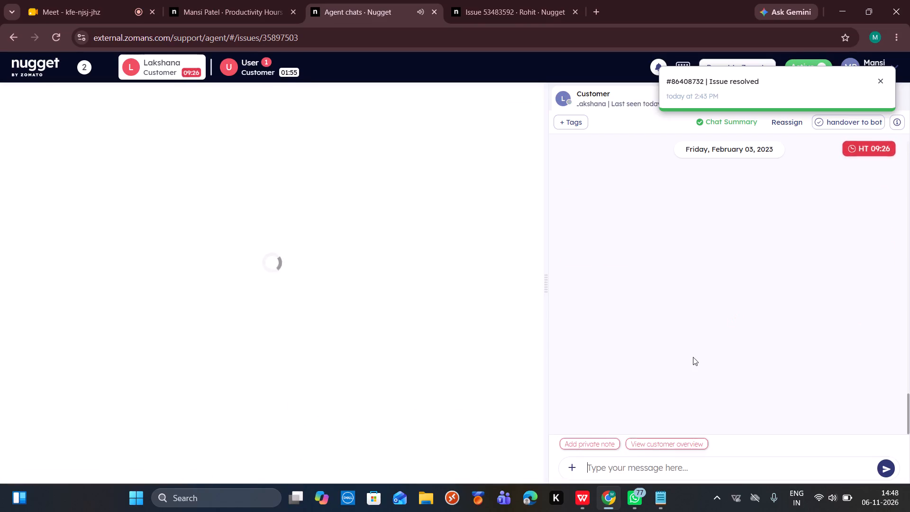
text(/fur)
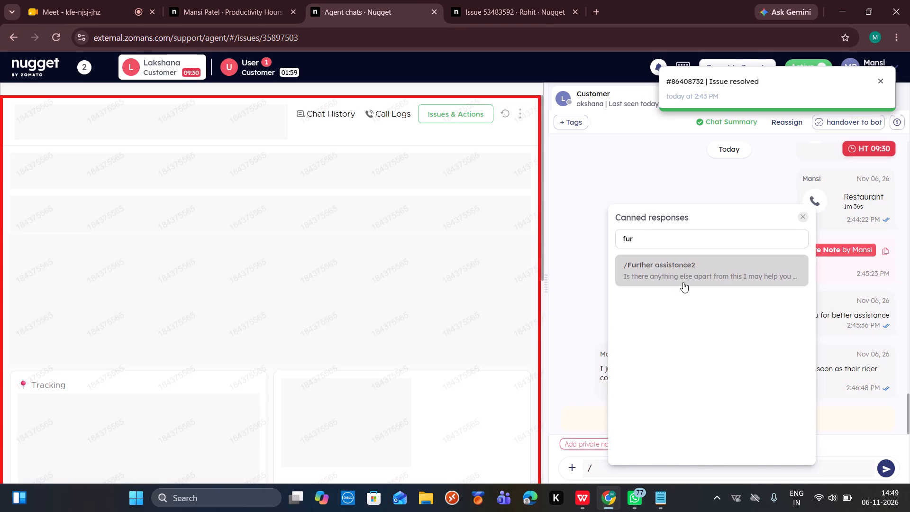
click(683, 282)
key(Return)
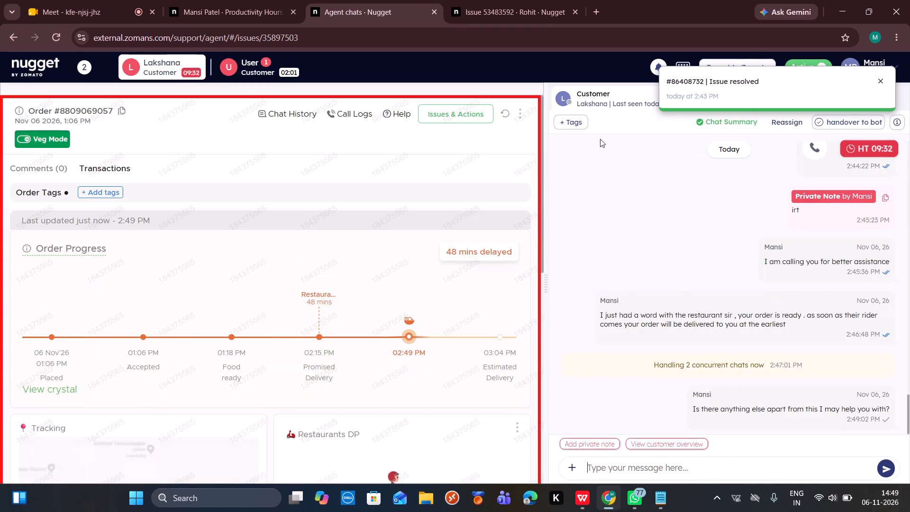
Tag Lakshana's chat with the Delay tag in the Delay category and submit it.
click(581, 125)
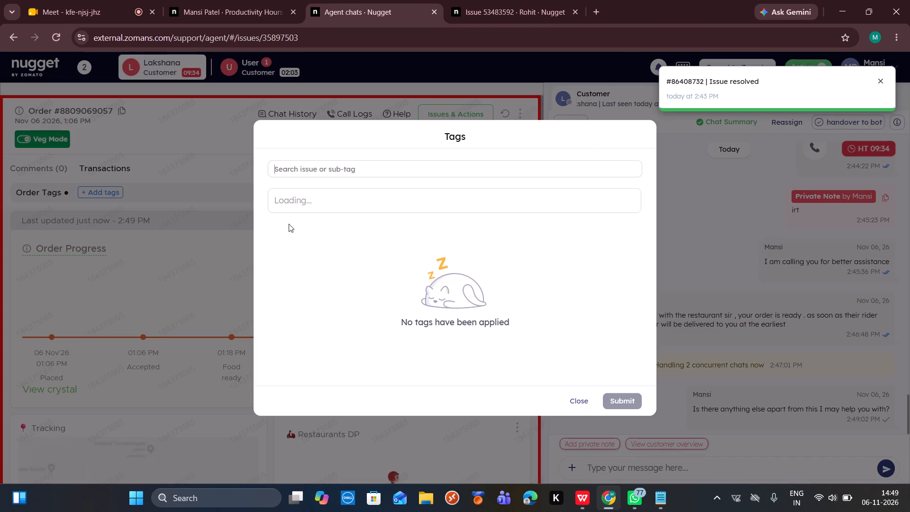
click(287, 223)
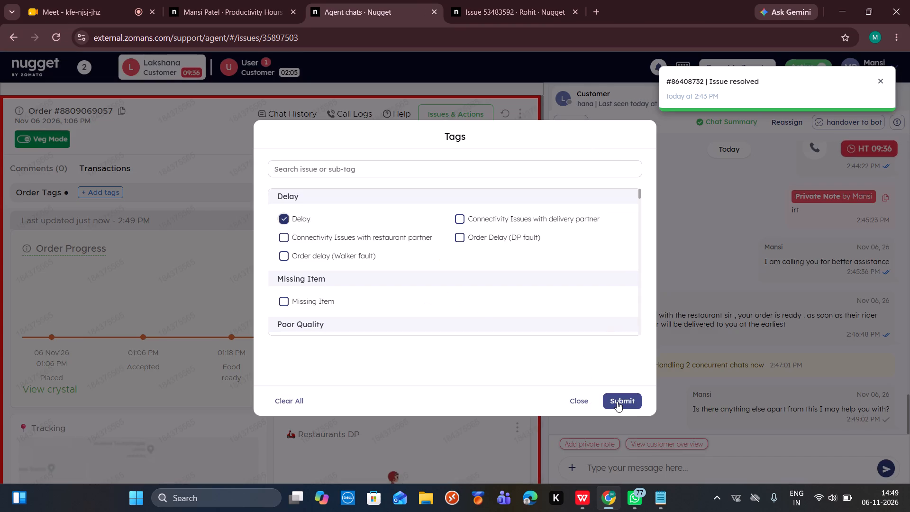
click(621, 403)
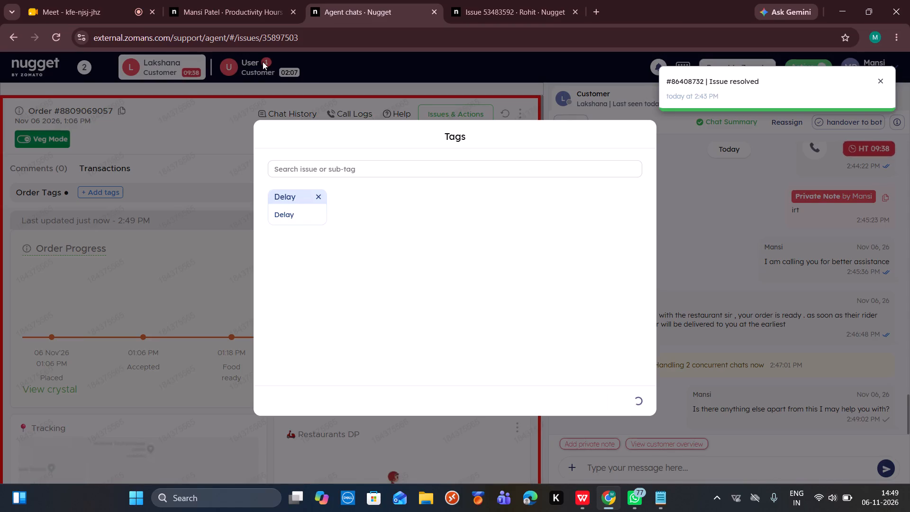
Return to the User chat, check the order's delivery status, and send "I am calling you for better assistance".
click(263, 62)
scroll(655, 288, down, 3)
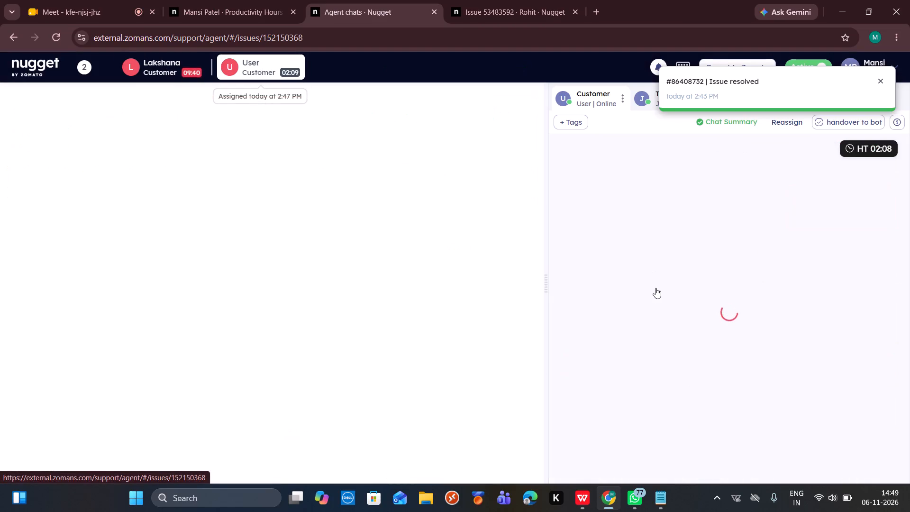
scroll(655, 288, down, 5)
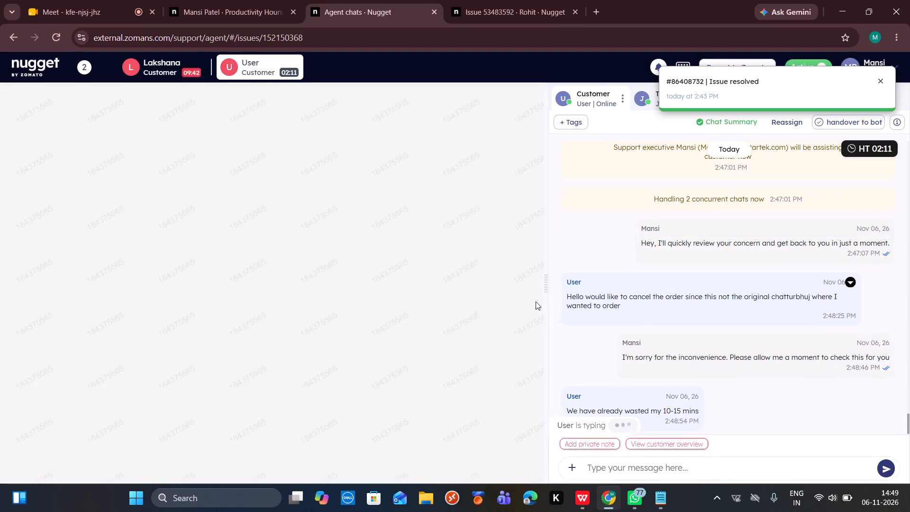
scroll(487, 400, down, 3)
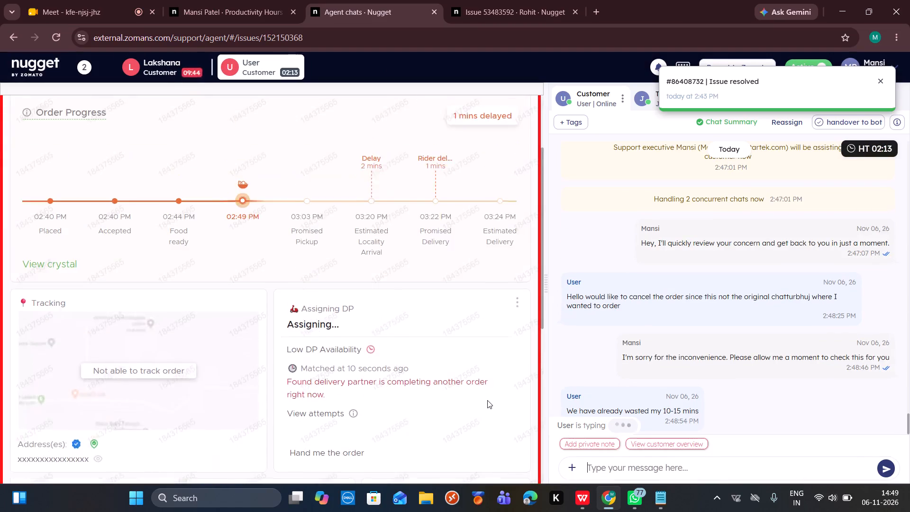
scroll(487, 400, down, 1)
scroll(487, 400, up, 7)
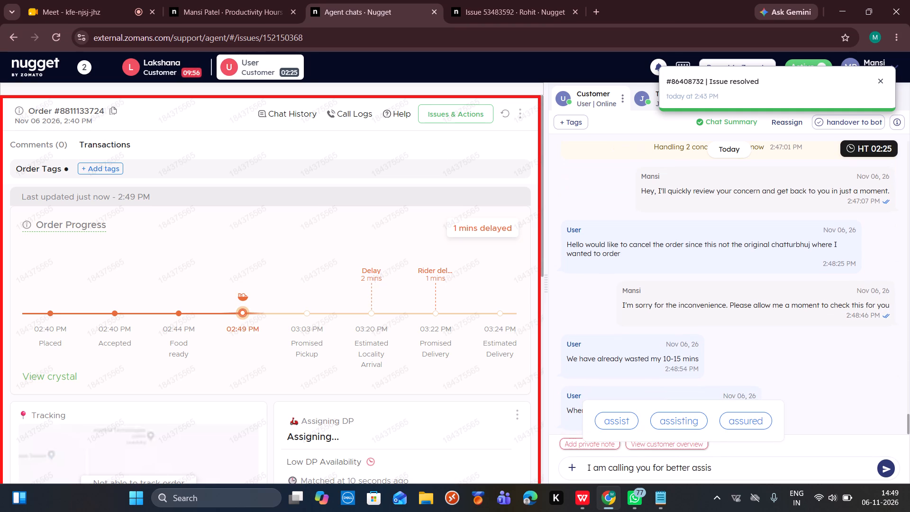
key(Return)
scroll(459, 392, down, 2)
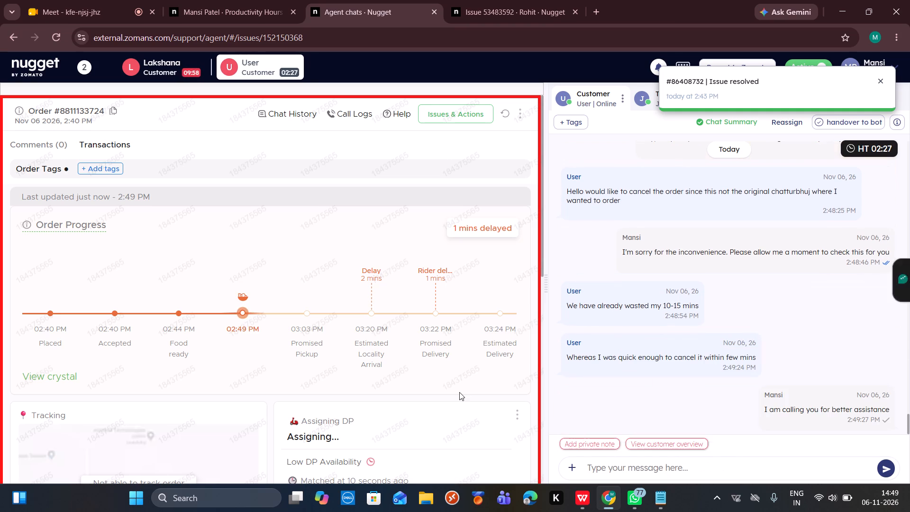
scroll(459, 392, down, 7)
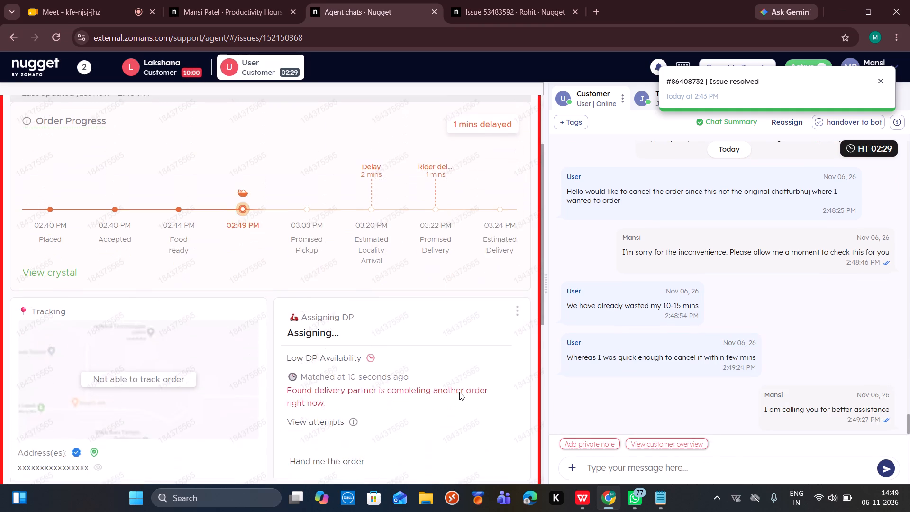
scroll(459, 392, down, 3)
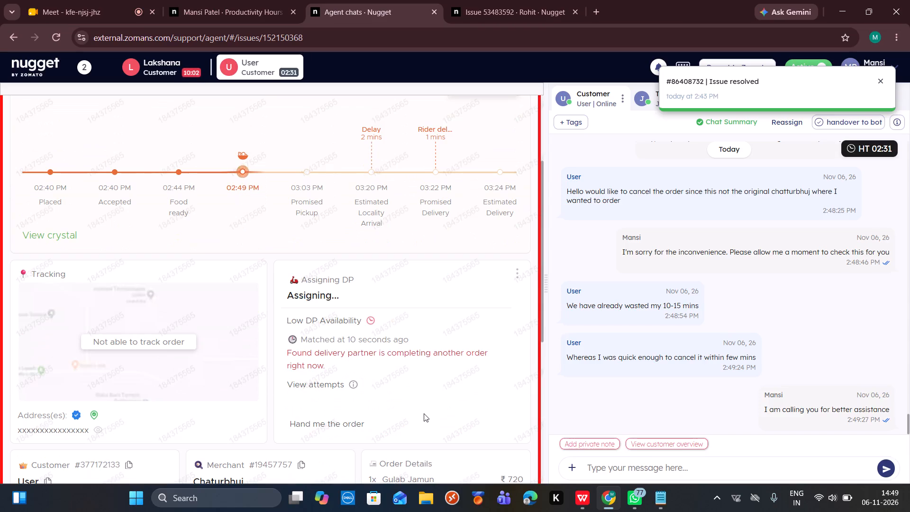
scroll(424, 413, down, 1)
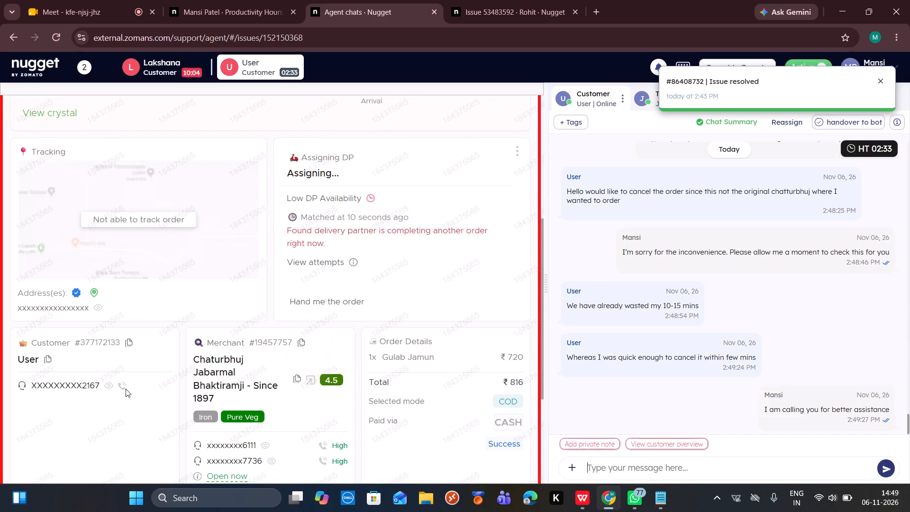
click(126, 389)
double_click(464, 341)
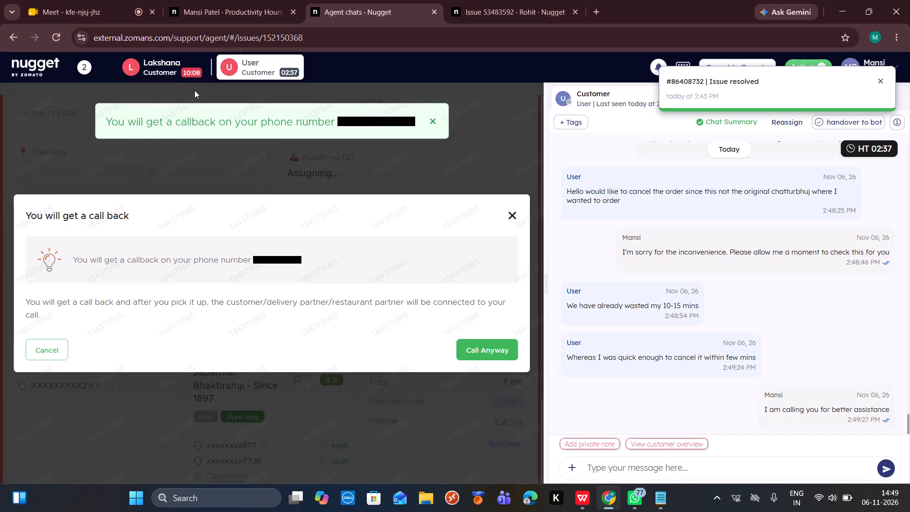
click(182, 70)
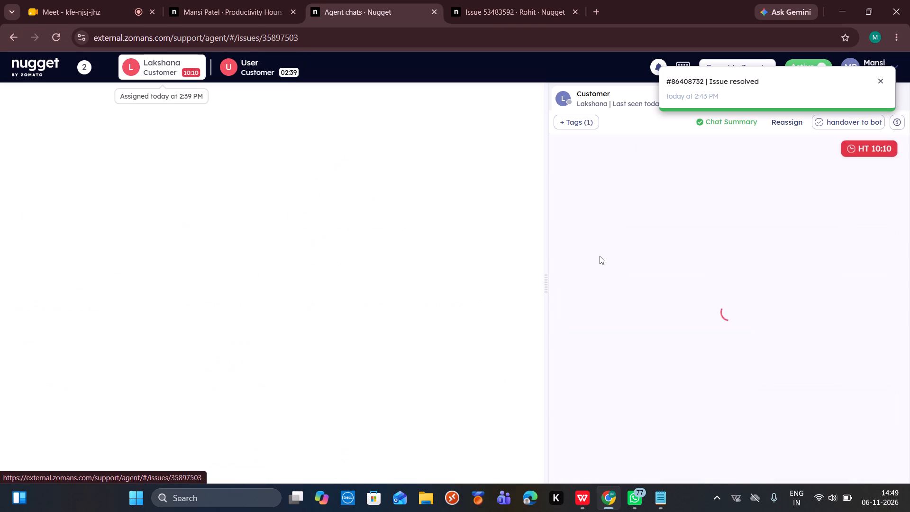
scroll(600, 256, down, 3)
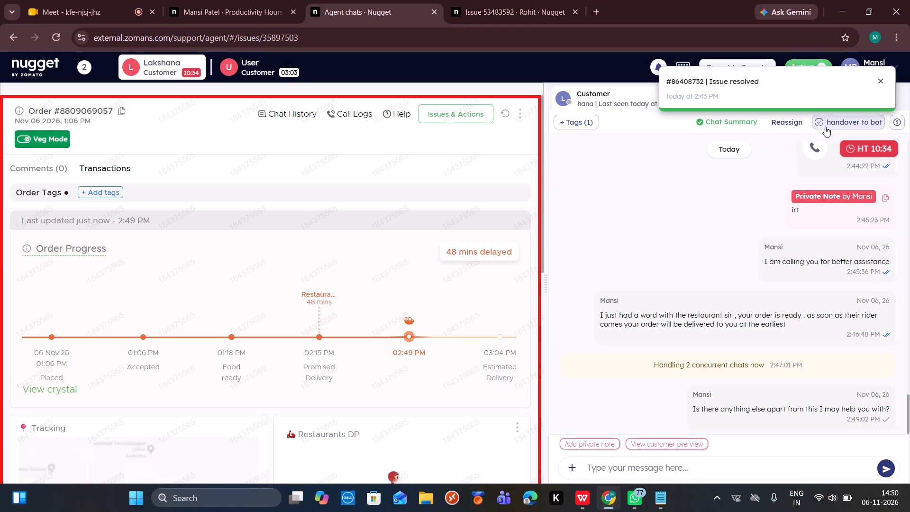
click(825, 127)
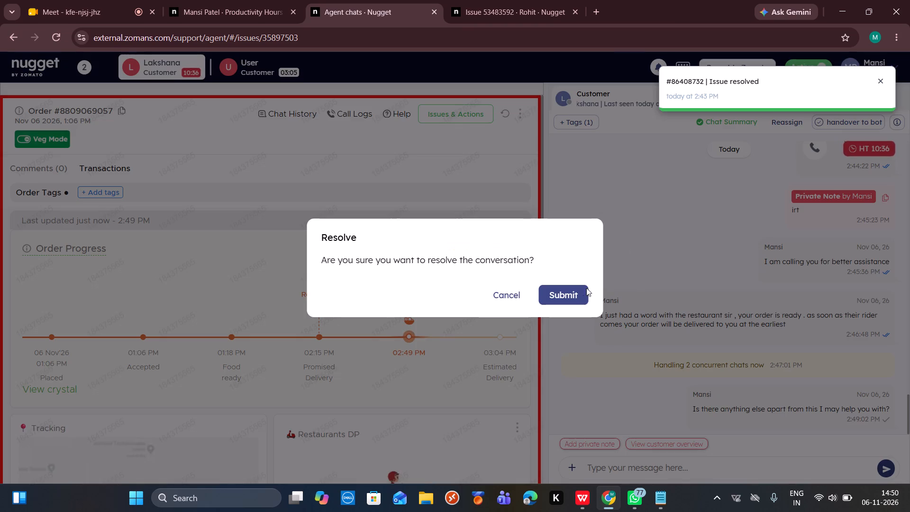
click(585, 290)
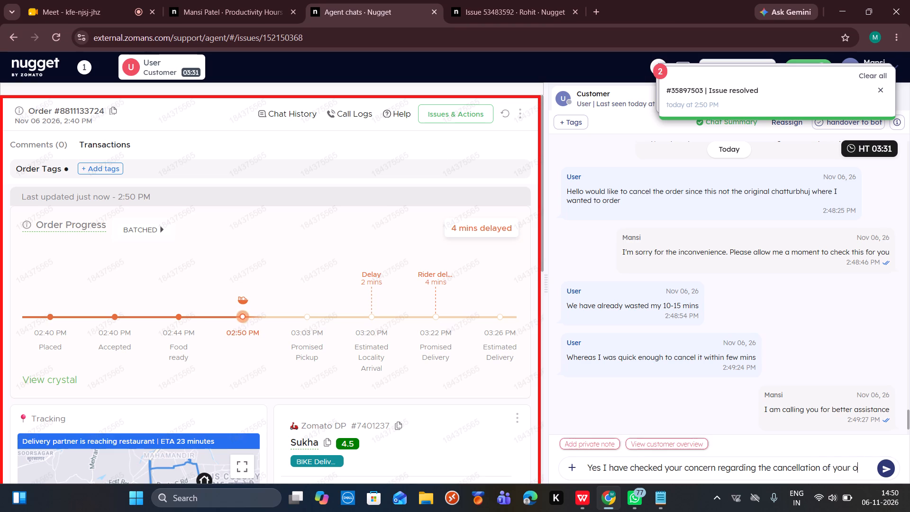
Send the User customer "Yes I have checked your concern regarding the cancellation of your order".
key(Return)
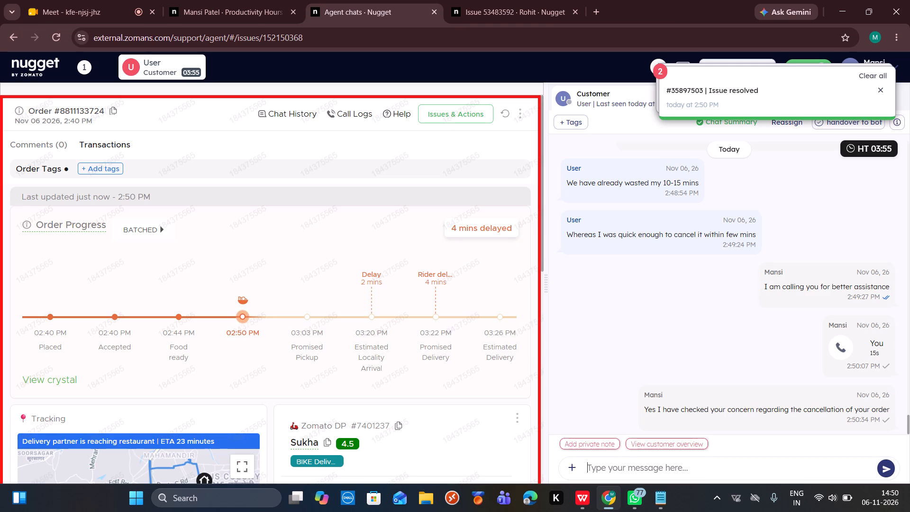
Ask the customer for confirmation with the message "Should I cancel your order then".
scroll(649, 367, down, 3)
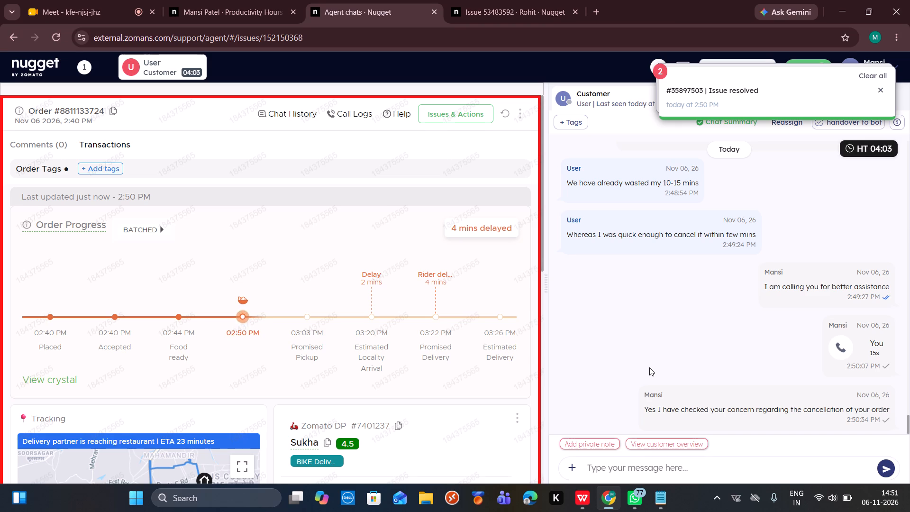
key(s)
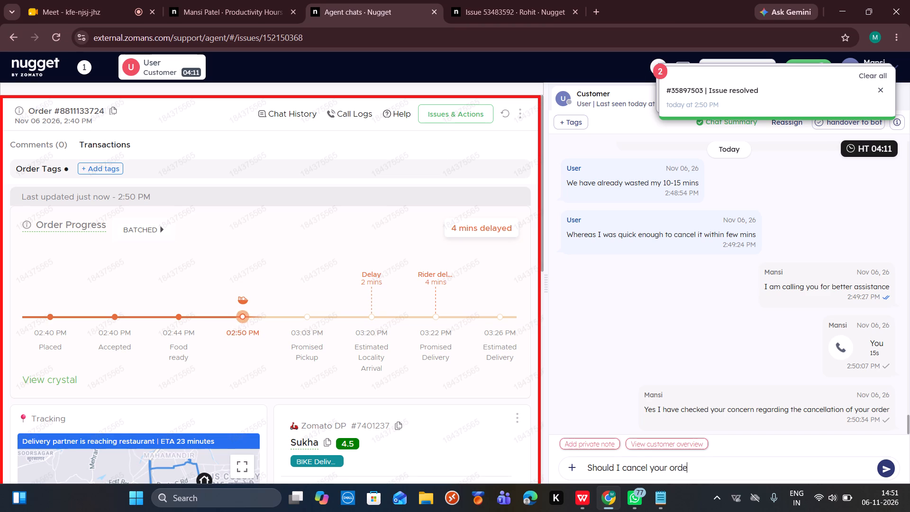
key(Return)
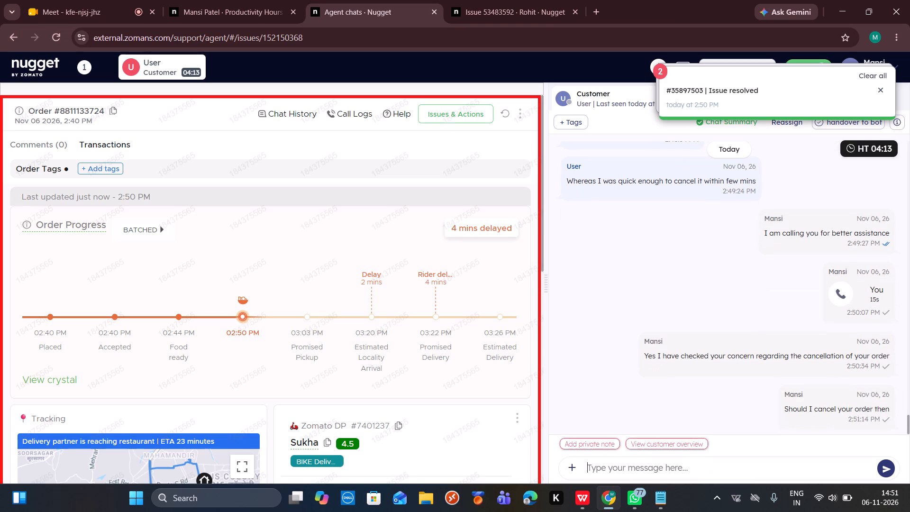
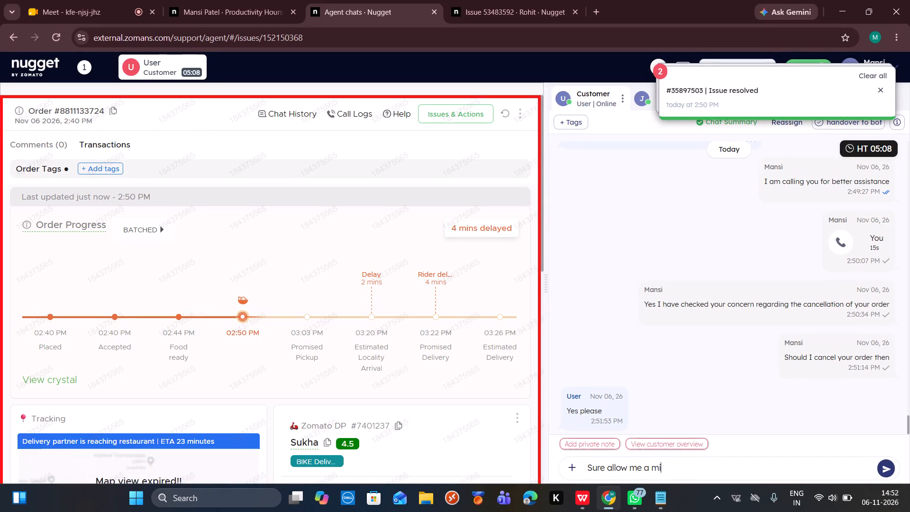
Send the customer the message "Sure allow me a minute please".
text(please)
key(Return)
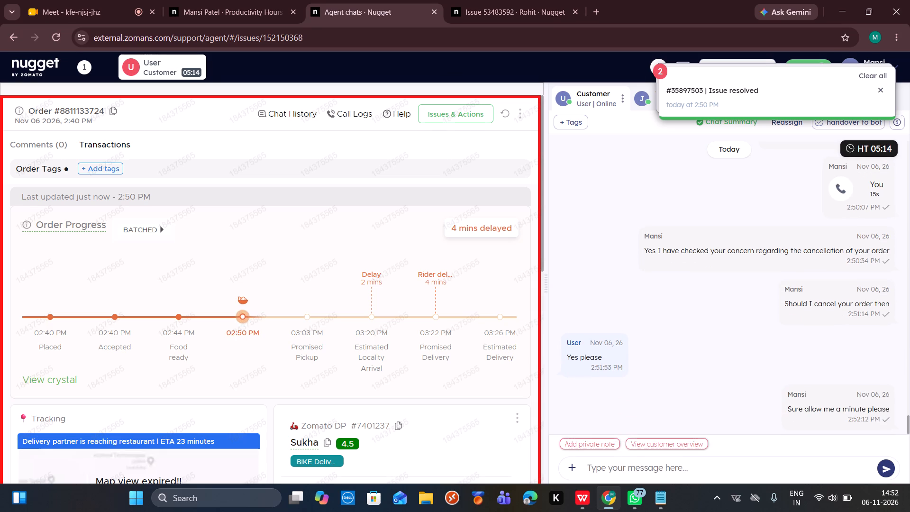
click(466, 106)
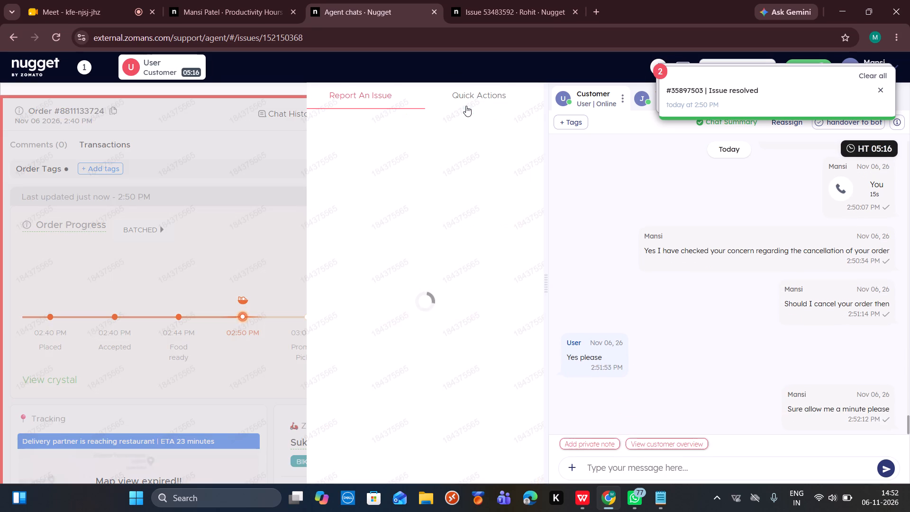
click(370, 352)
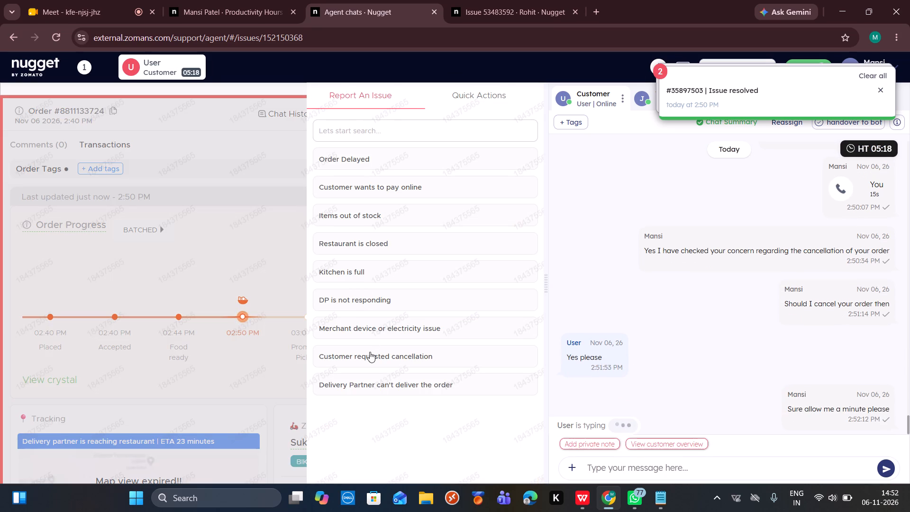
click(382, 285)
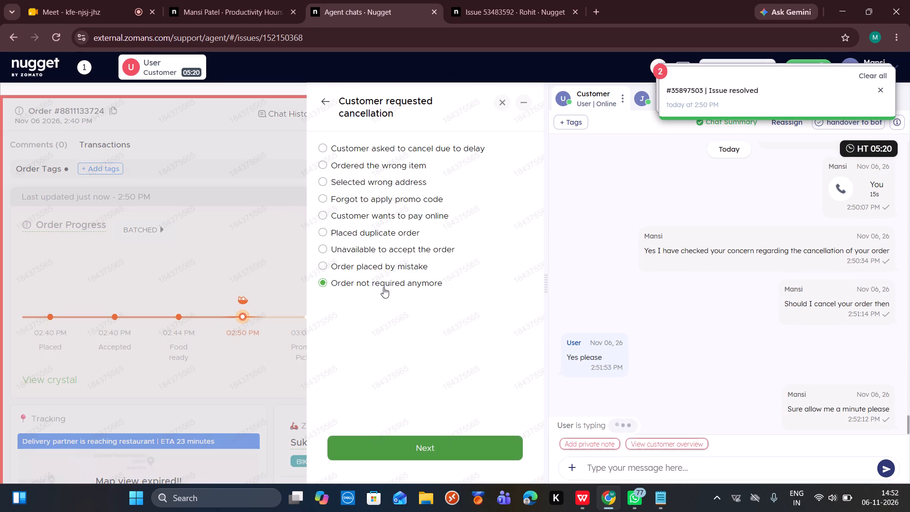
click(366, 440)
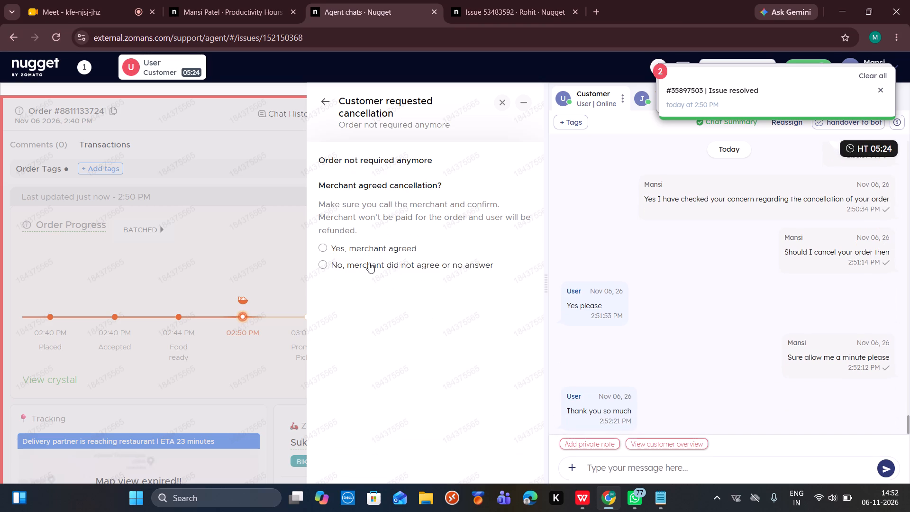
click(369, 263)
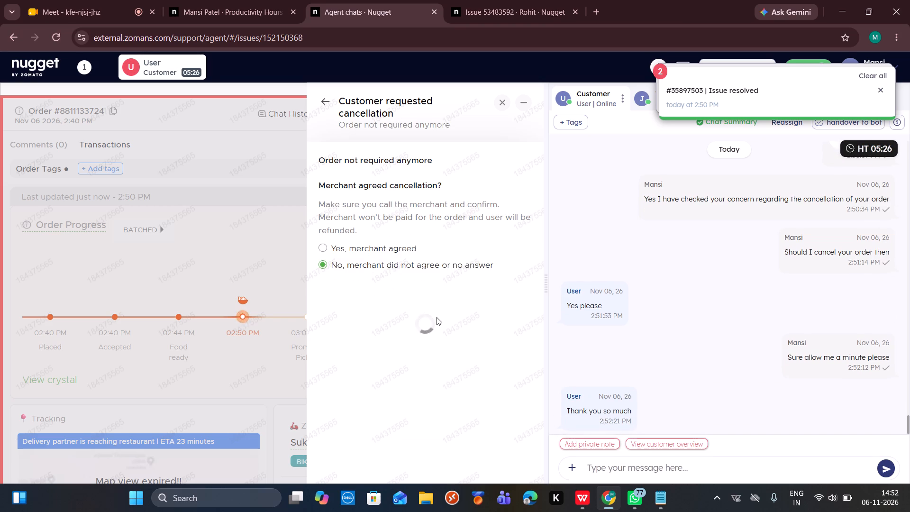
scroll(437, 317, down, 5)
click(400, 302)
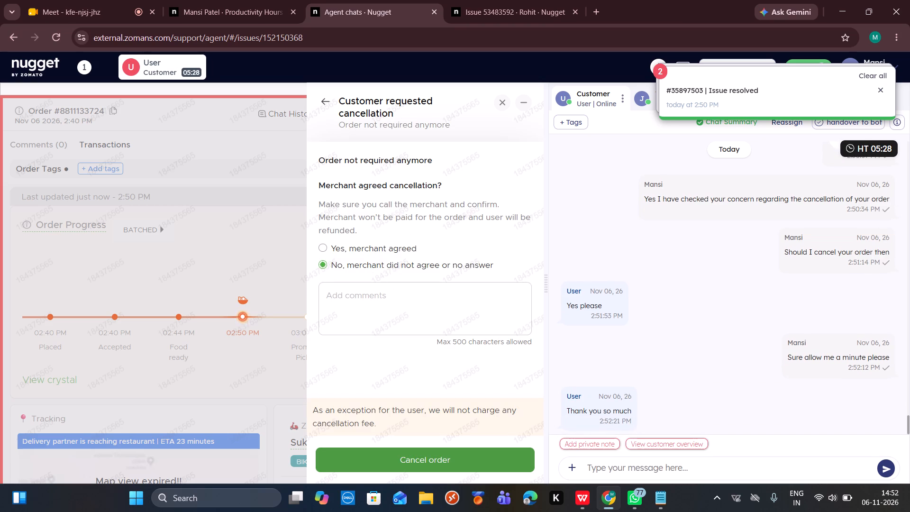
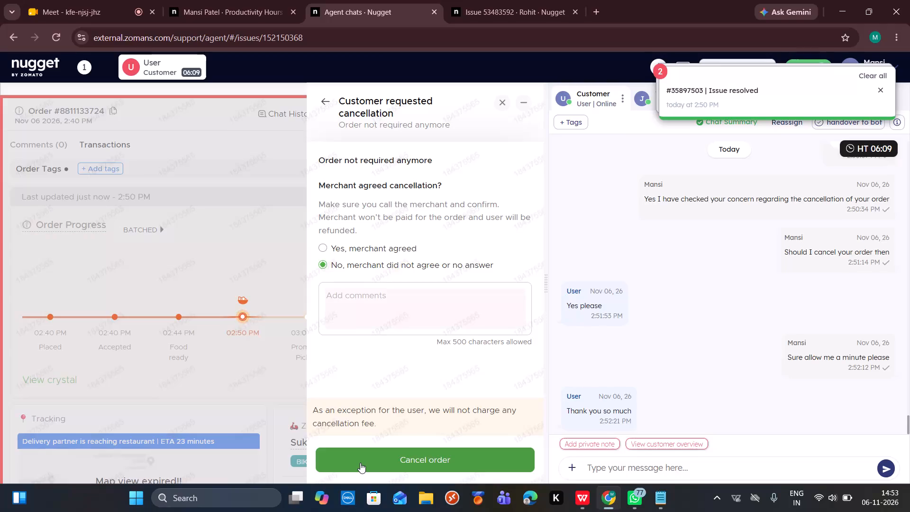
click(348, 293)
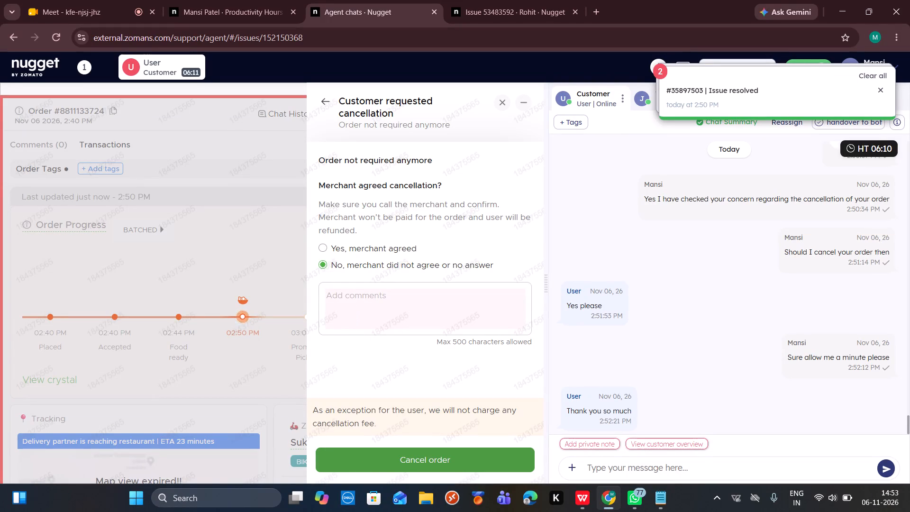
text(cx adment)
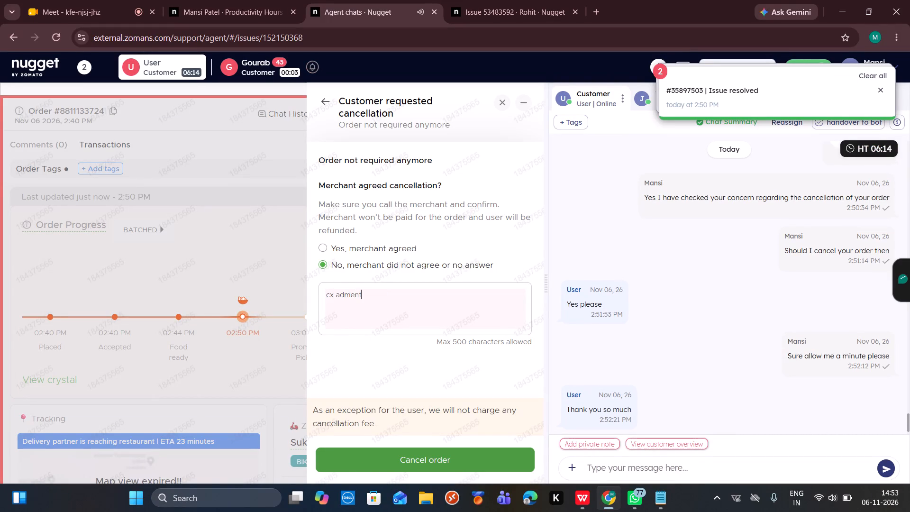
click(404, 460)
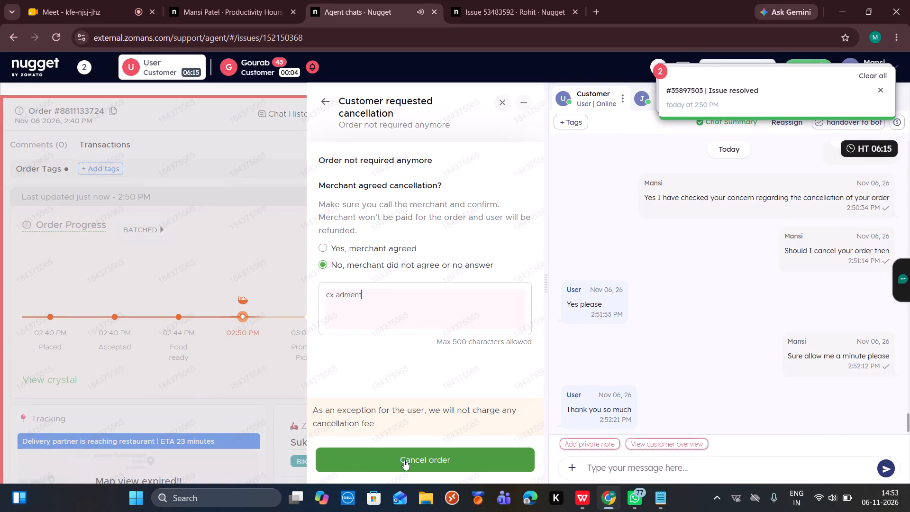
In Gourab's chat, send the suggested "Hey, I'll quickly review your concern and get back to you in just a moment." and rate the summary helpful.
click(251, 73)
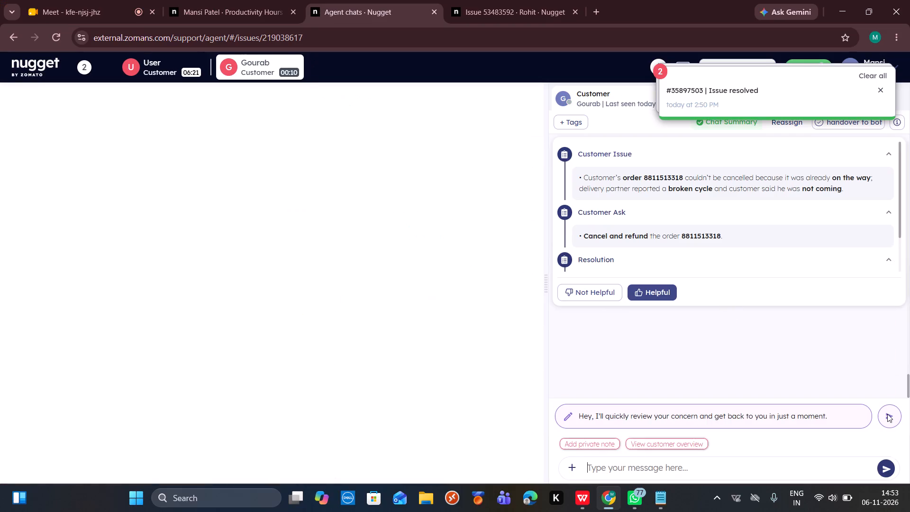
click(887, 414)
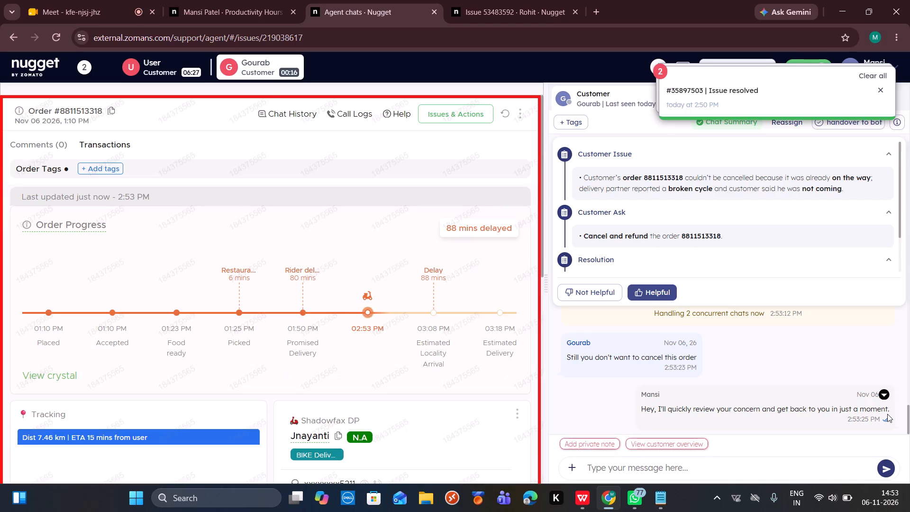
click(655, 294)
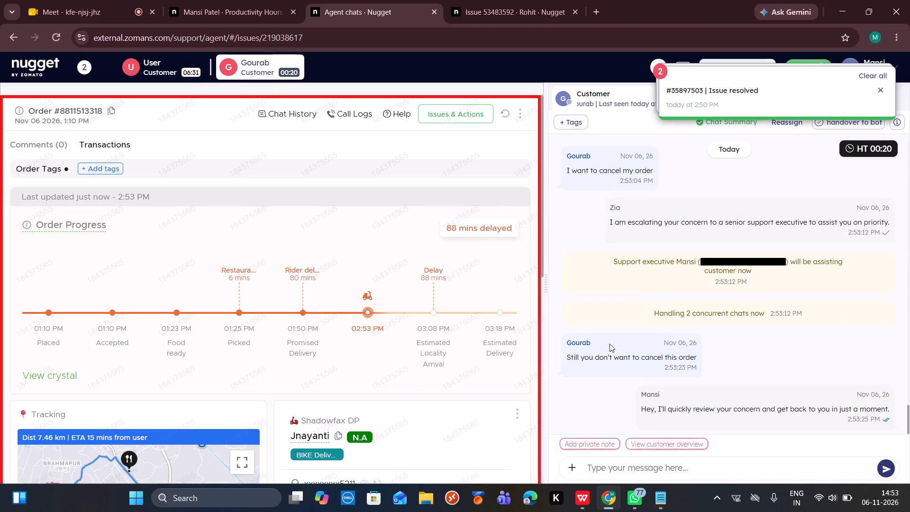
scroll(451, 412, down, 3)
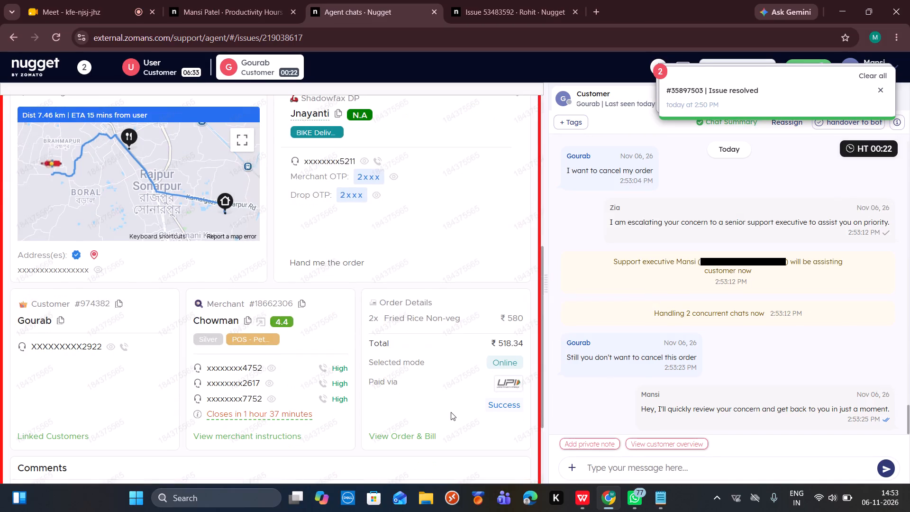
scroll(451, 412, up, 9)
scroll(451, 412, down, 2)
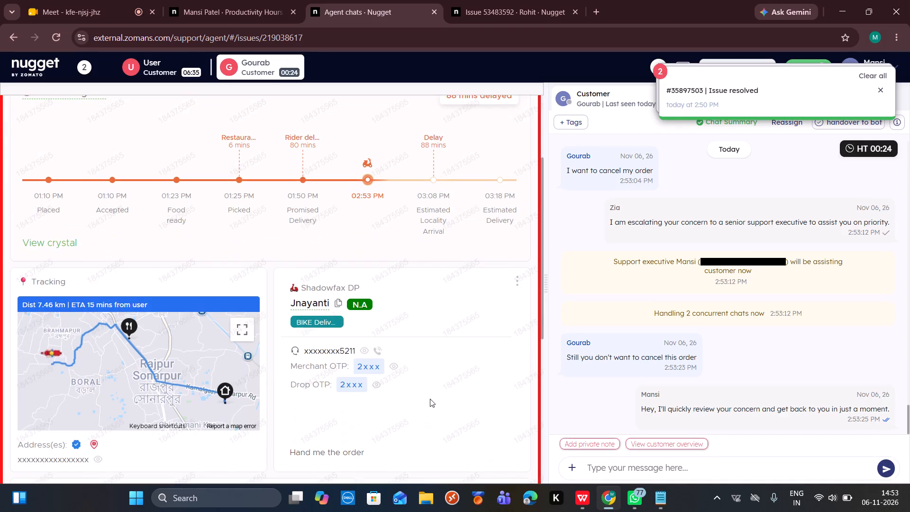
click(379, 353)
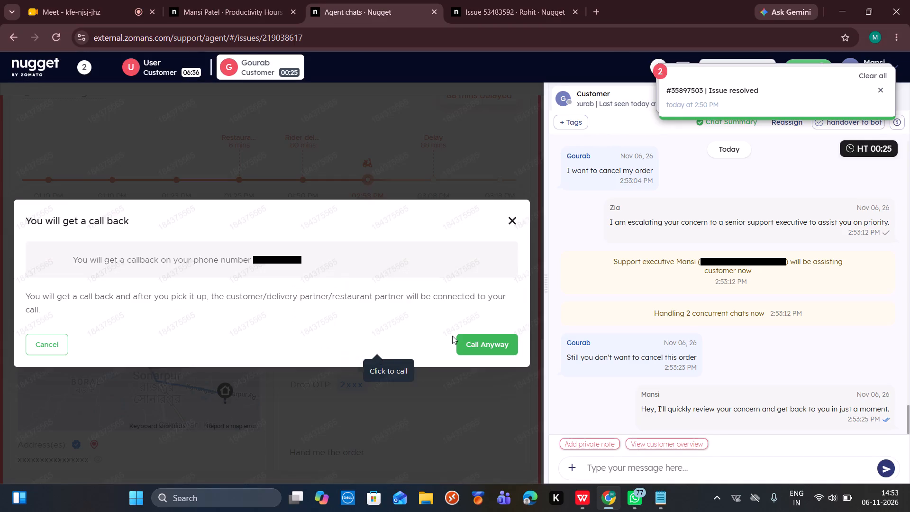
click(476, 350)
Send Gourab the canned response /CFD/Delay/Ack, apologising and asking for a moment to check.
click(598, 466)
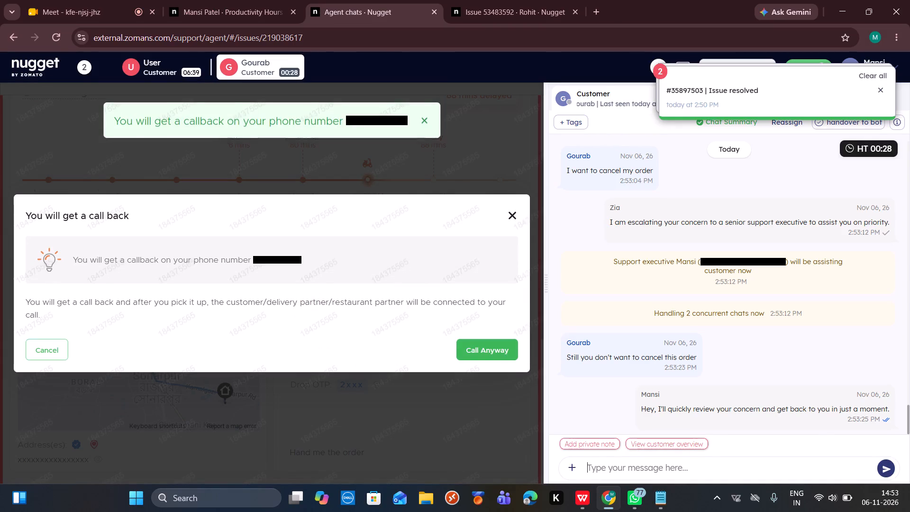
text(/delay)
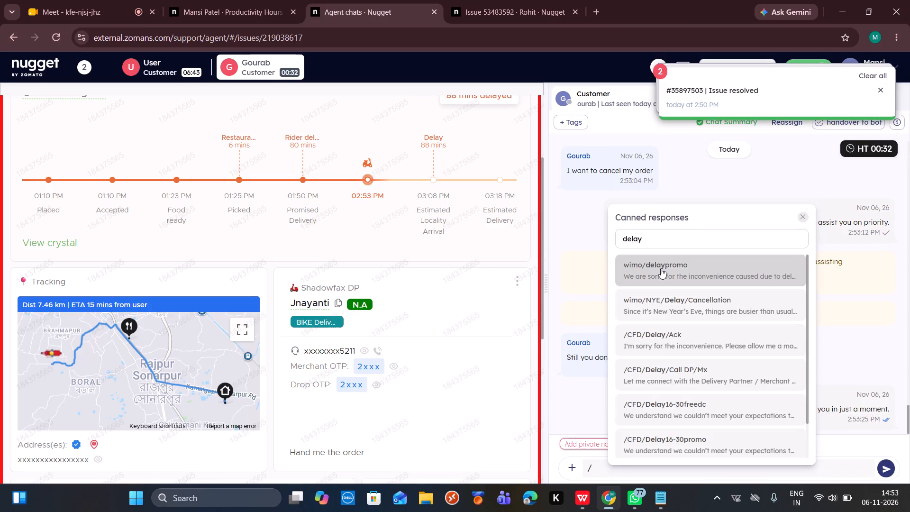
click(662, 345)
key(Return)
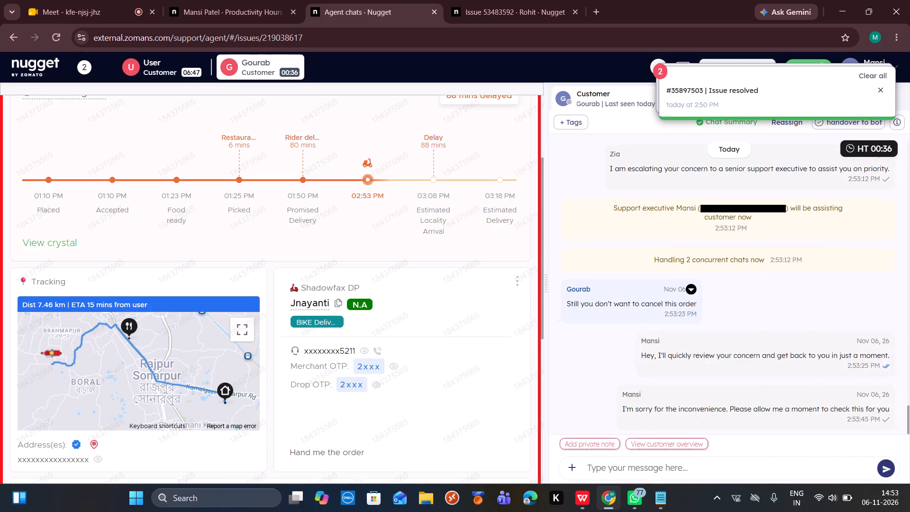
click(182, 63)
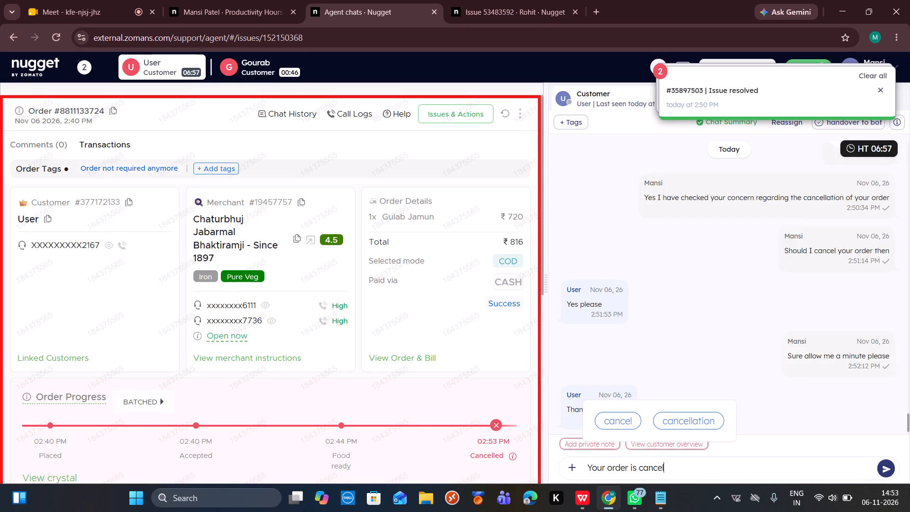
key(Return)
text(/fur)
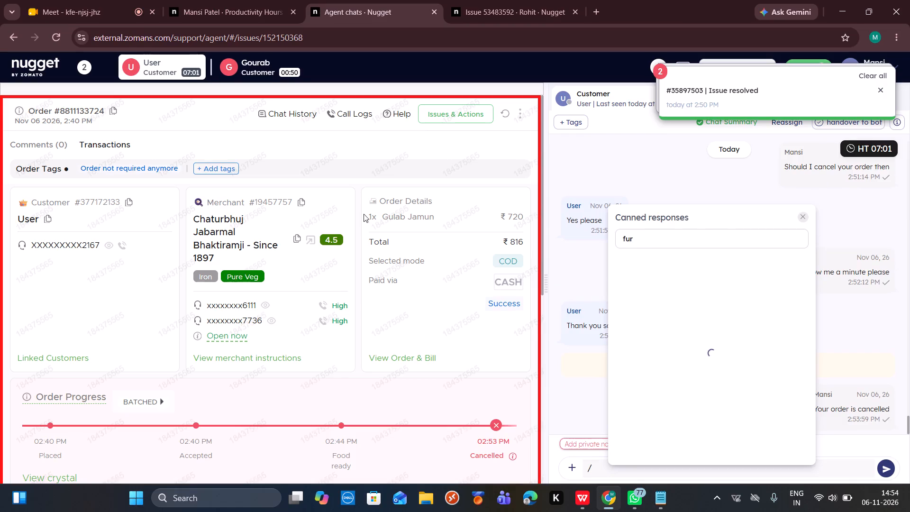
click(279, 72)
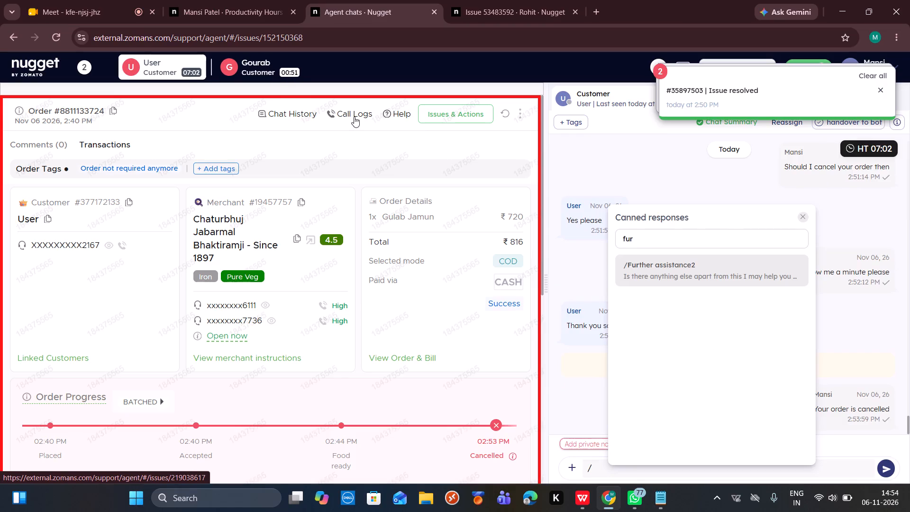
scroll(575, 270, down, 4)
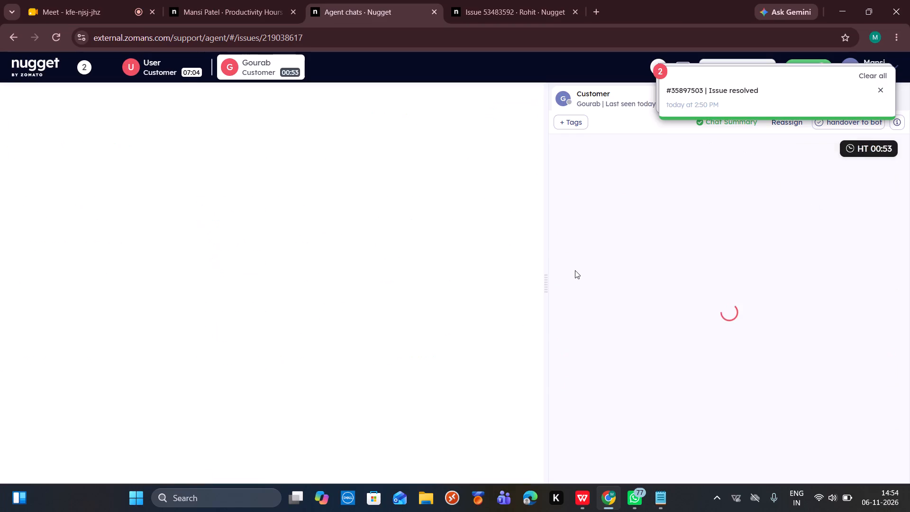
scroll(575, 270, down, 4)
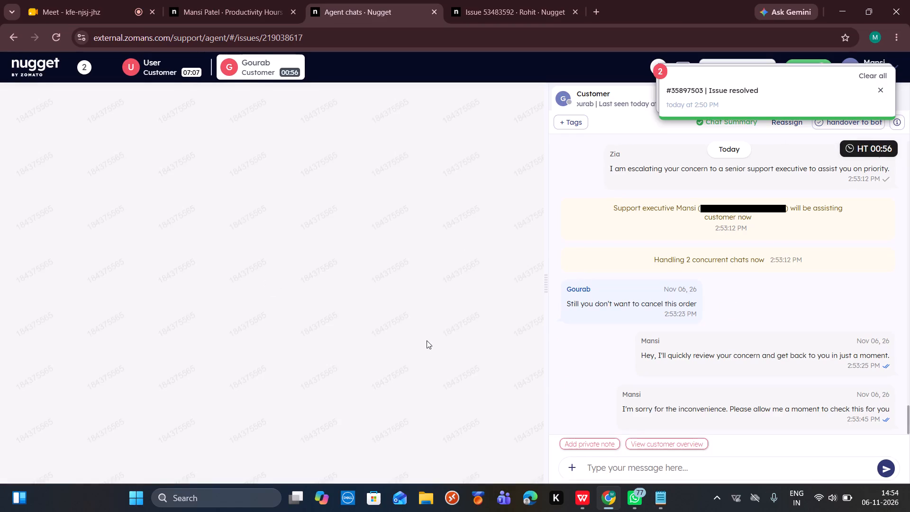
scroll(427, 340, down, 2)
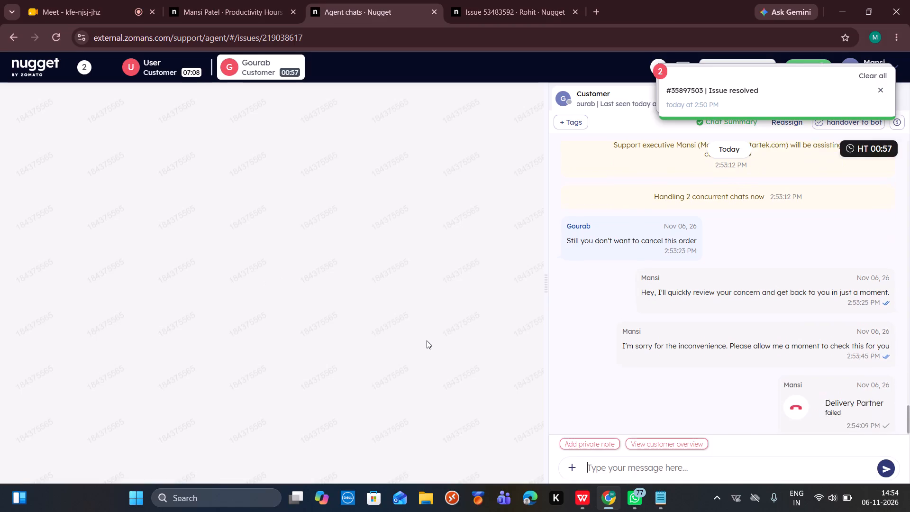
scroll(427, 340, down, 2)
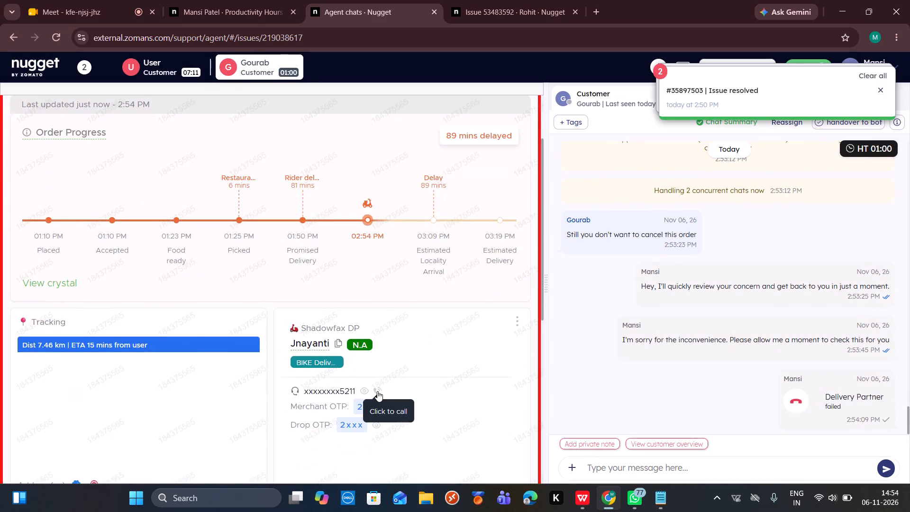
click(377, 391)
click(476, 347)
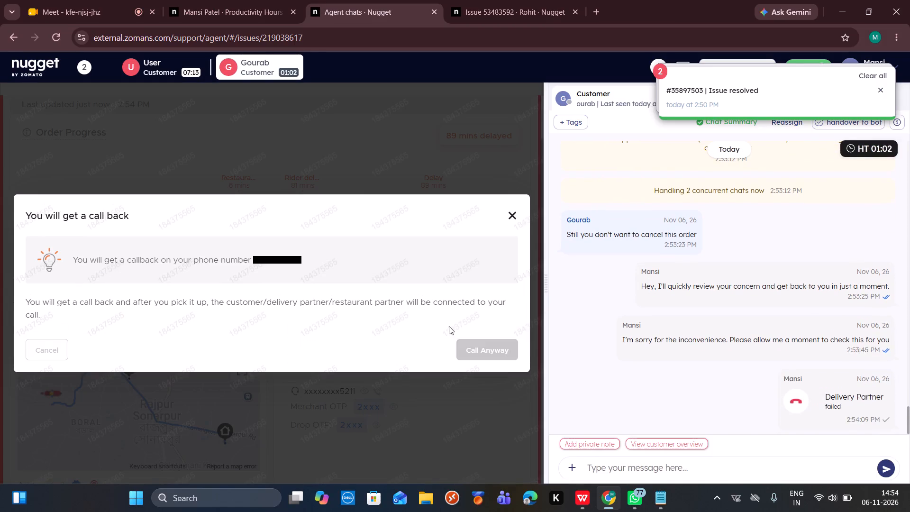
click(193, 73)
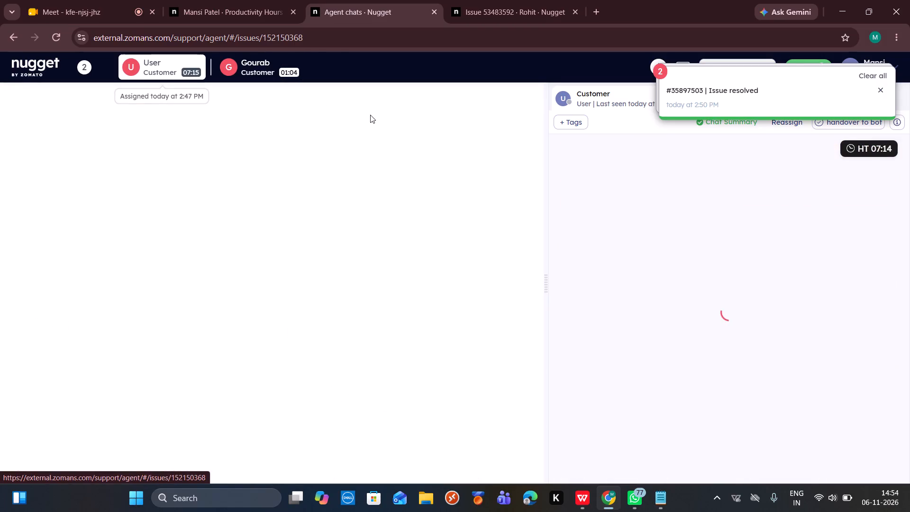
scroll(637, 351, down, 3)
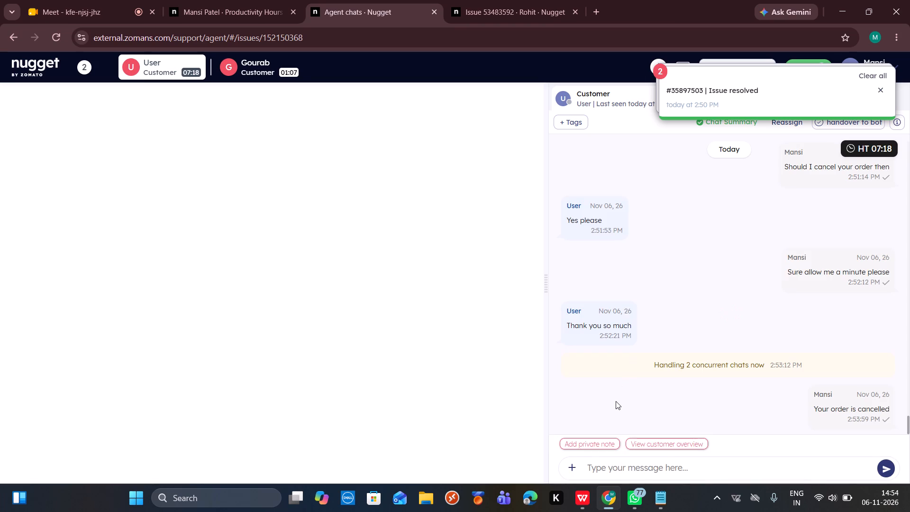
text(our welcome , sorry for the inco)
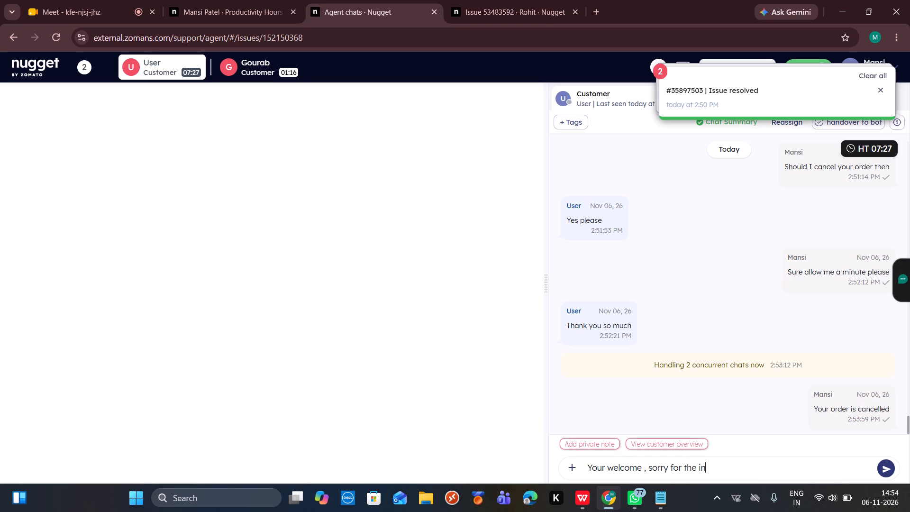
text(nvinience caused)
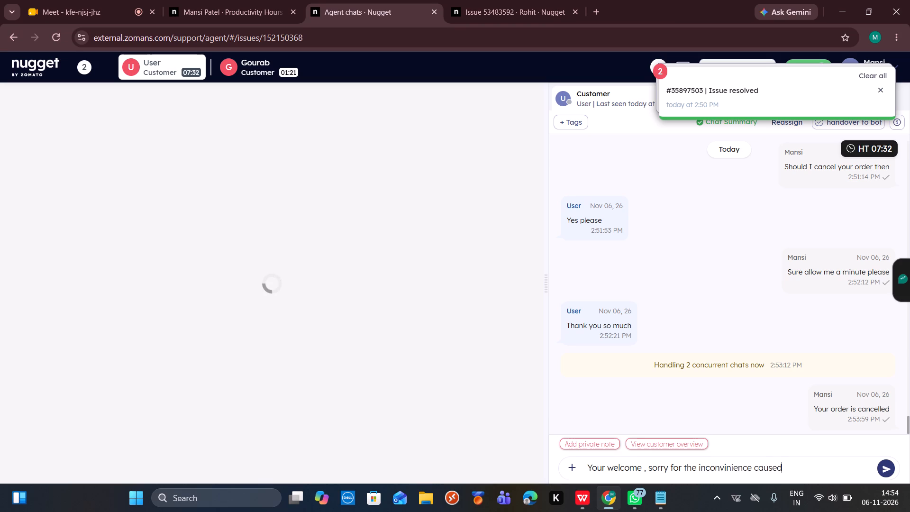
key(Return)
Send the same customer the canned response /Further assistance2, asking whether anything else is needed.
text(/fur)
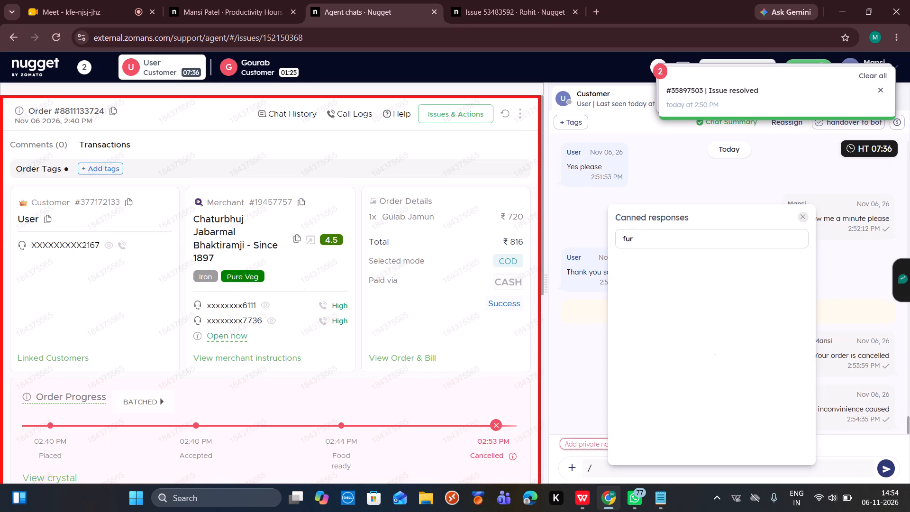
click(657, 265)
key(Return)
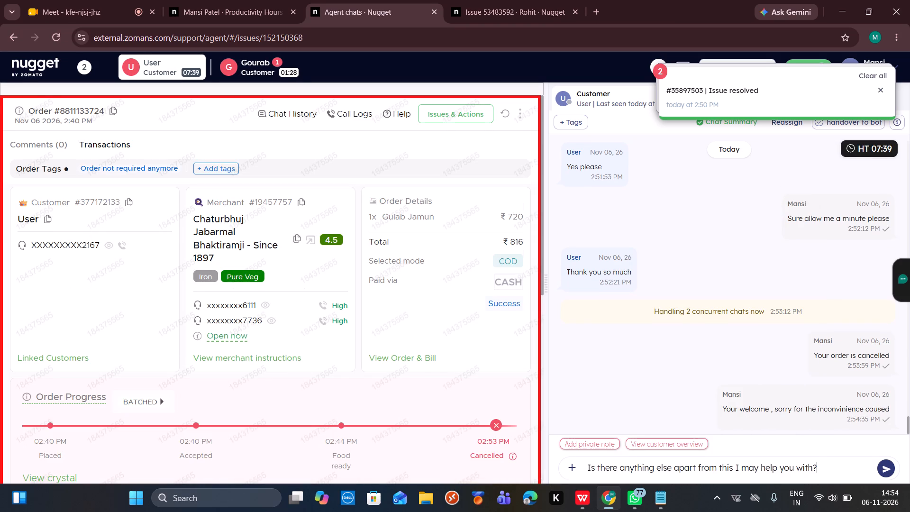
Read through Gourab's chat, from the earlier bot conversation to the latest messages.
click(242, 63)
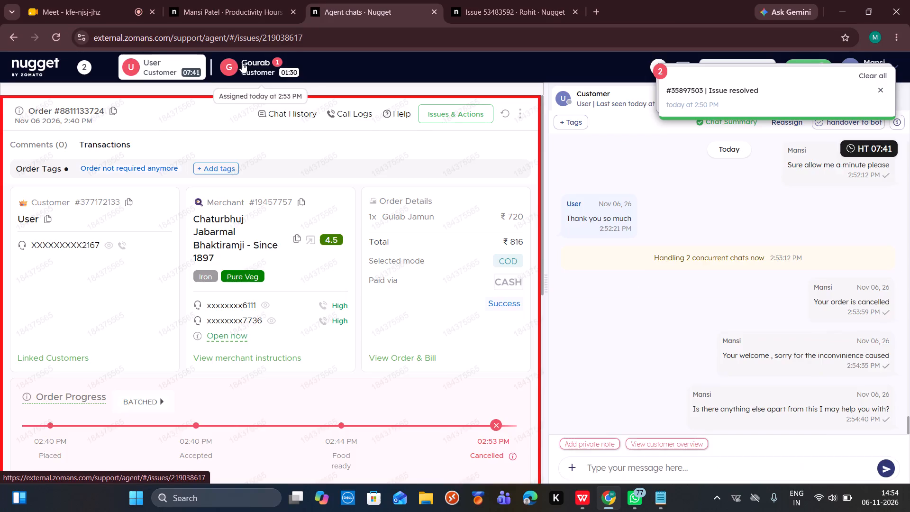
scroll(669, 296, down, 6)
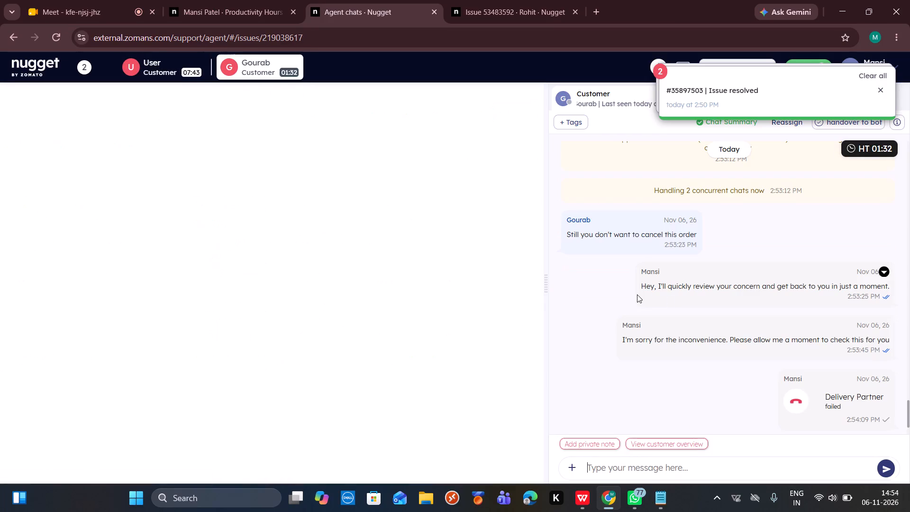
scroll(620, 293, up, 6)
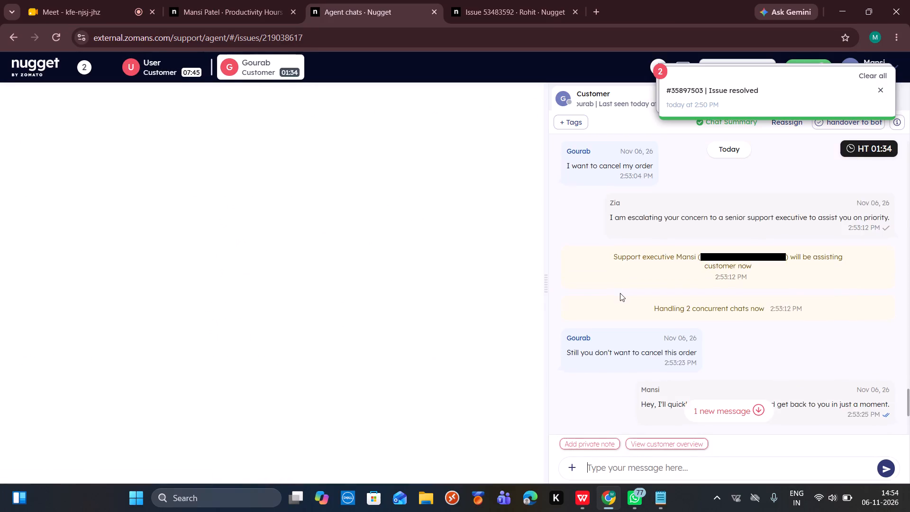
scroll(620, 293, up, 6)
scroll(620, 293, down, 6)
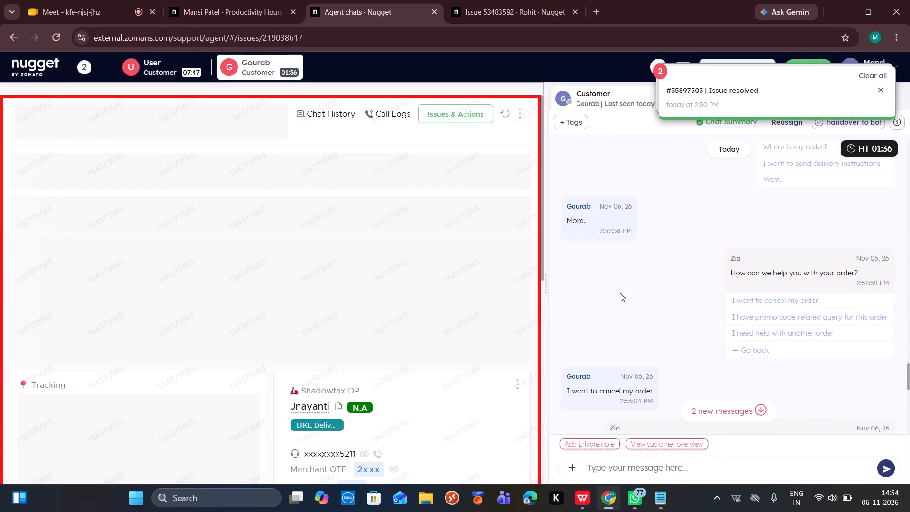
scroll(620, 293, down, 18)
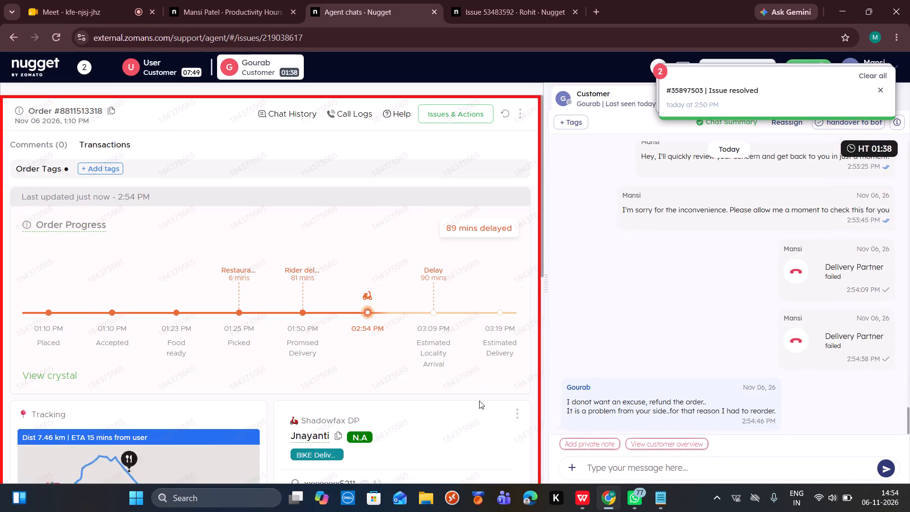
scroll(479, 401, down, 2)
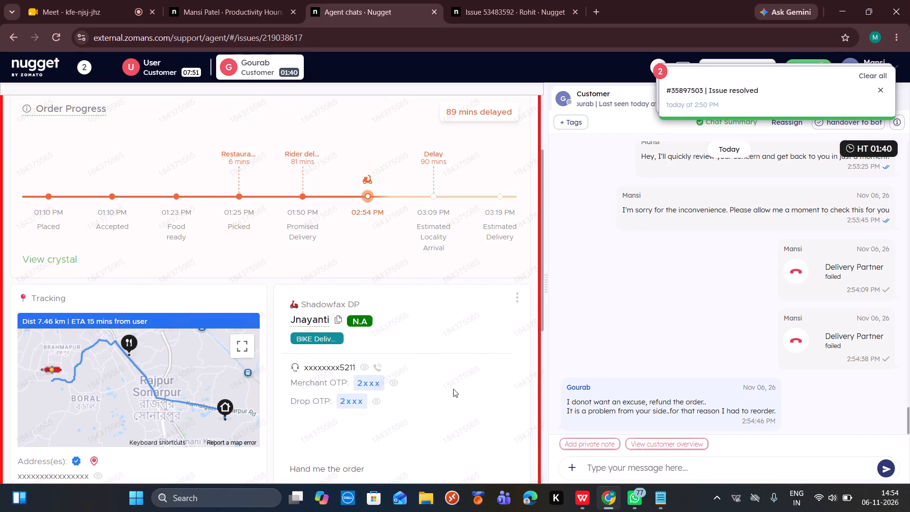
click(378, 372)
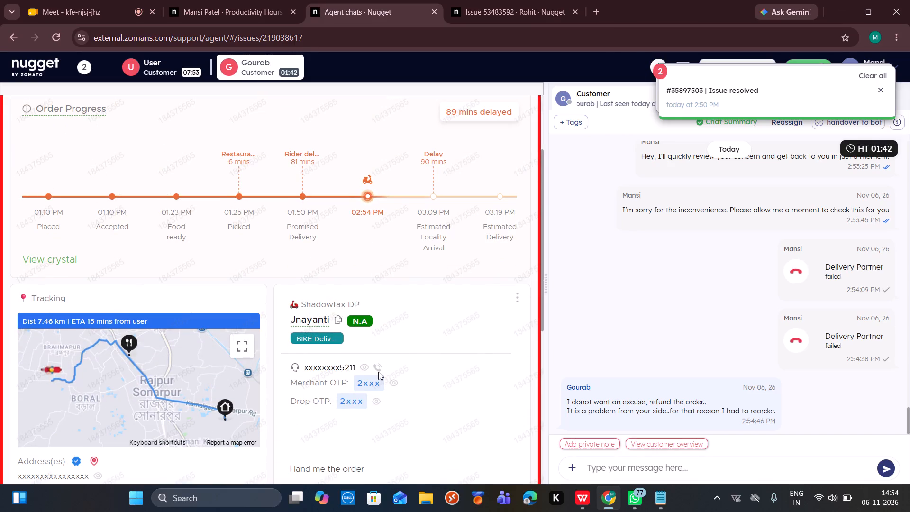
click(376, 366)
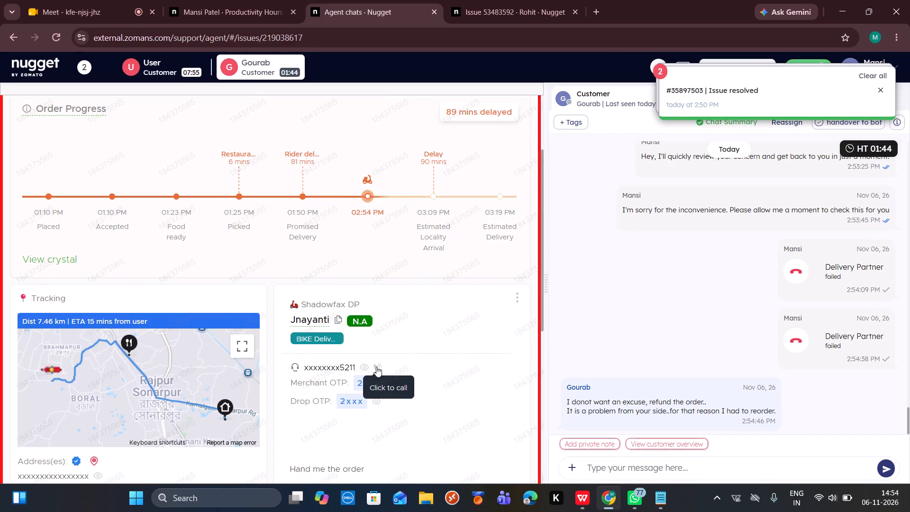
click(467, 352)
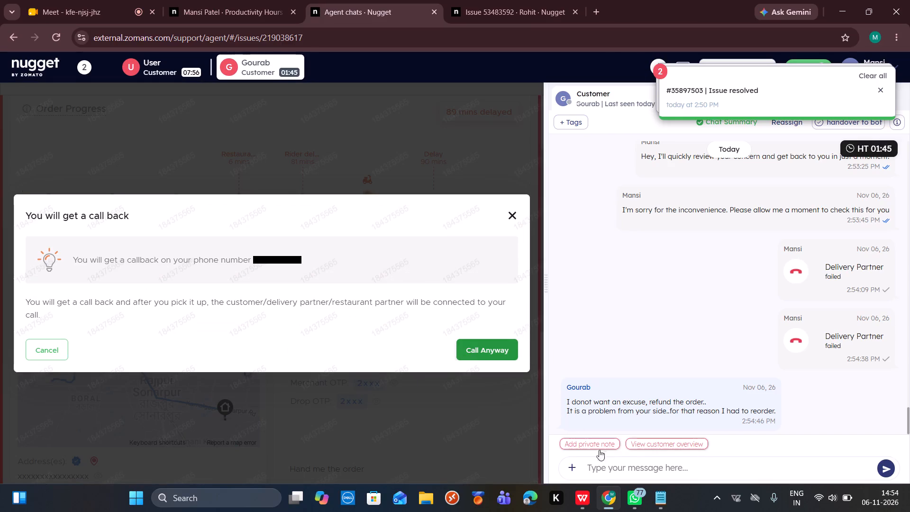
Draft a reply to Gourab reading "Sure no issues , allow me a minute to cancel the order and issue your refund".
click(607, 471)
key(s)
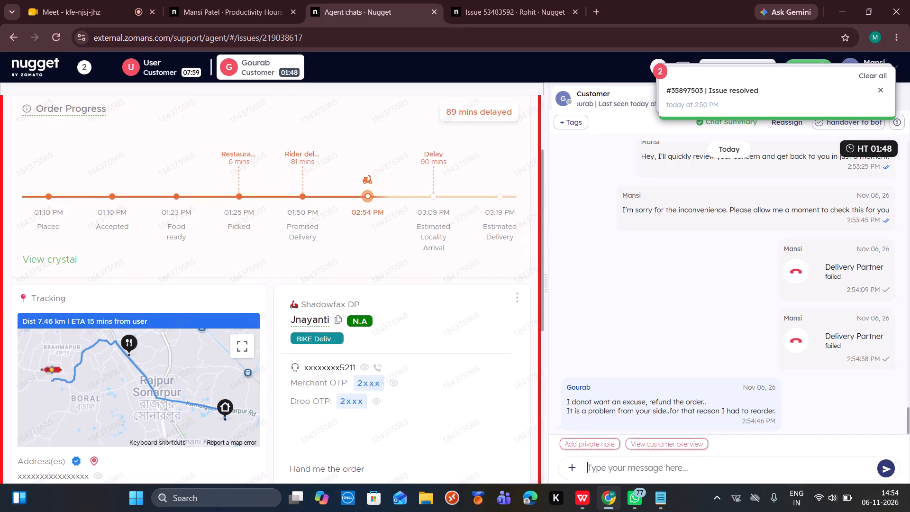
text(ure no issues)
key(space)
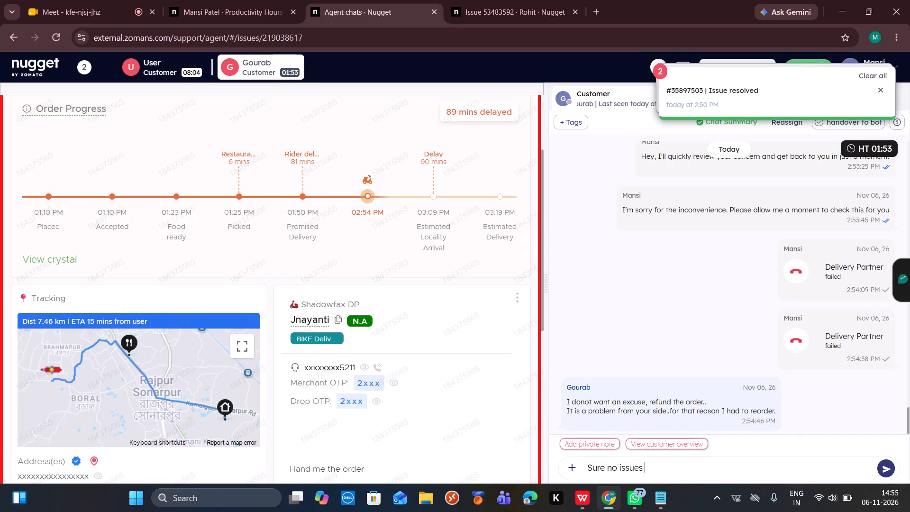
text(, allow me a minute t)
text(o cancel)
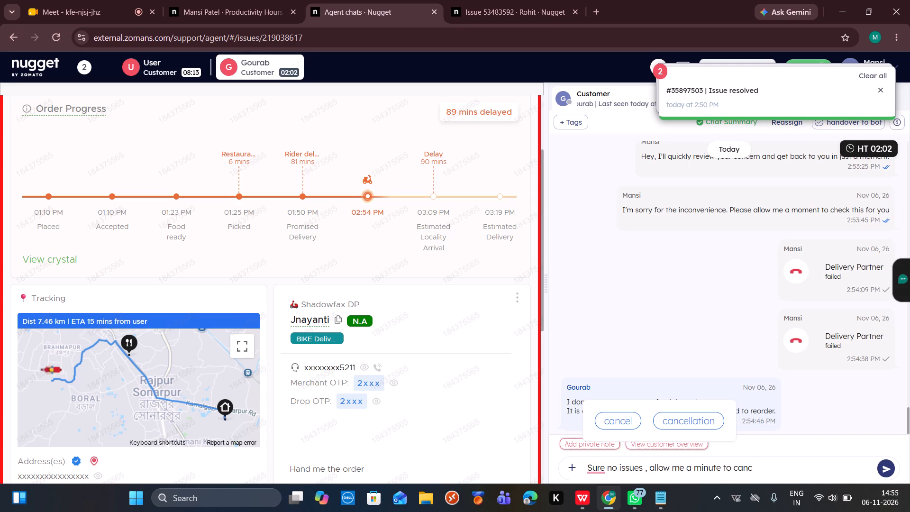
key(space)
text(the order and issue your refund)
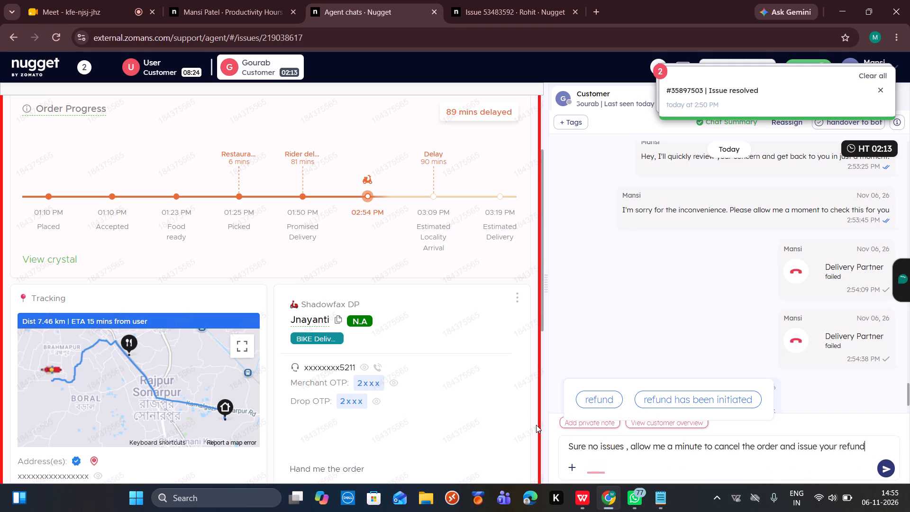
click(599, 399)
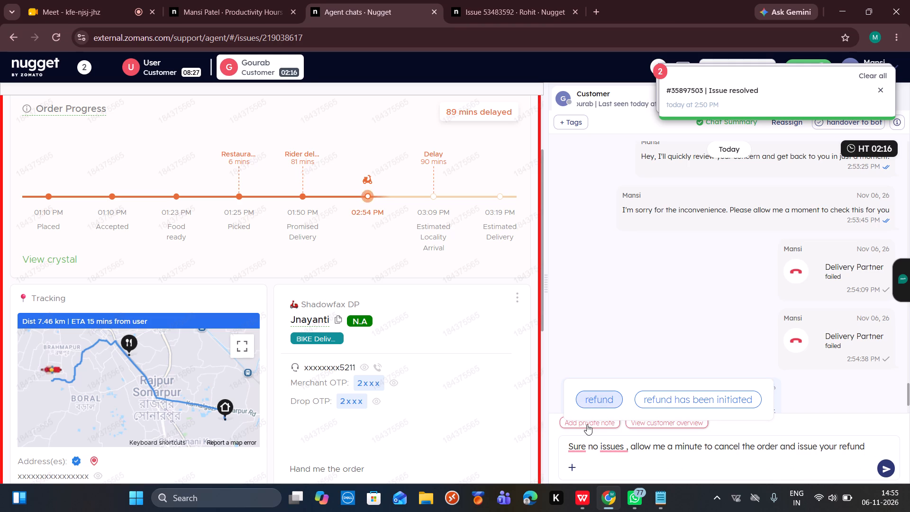
Add the private note "rider no switch off" to Gourab's chat.
click(587, 424)
text(rider no switch off)
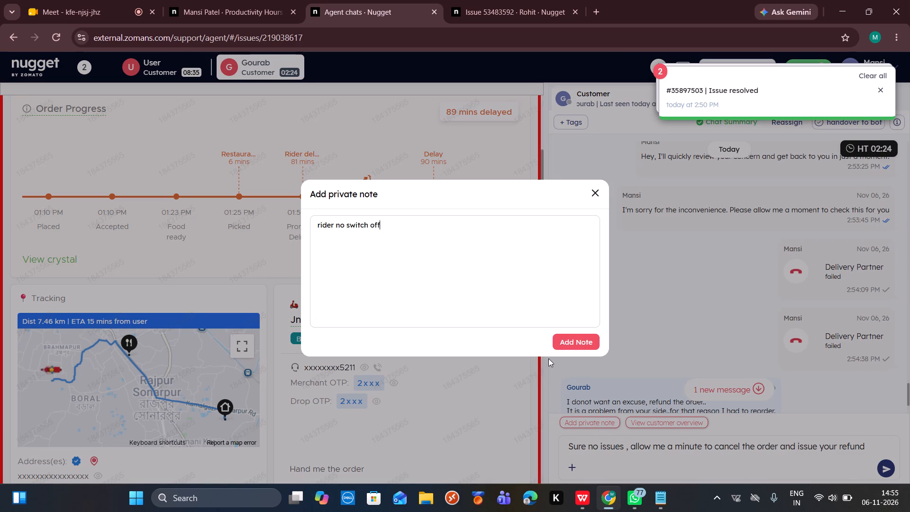
click(580, 346)
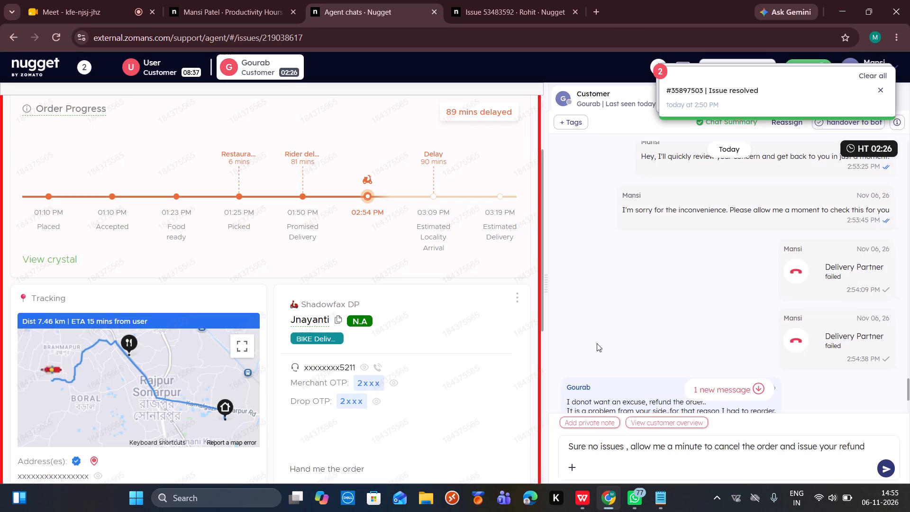
Send Gourab the drafted reply about cancelling the order and issuing the refund.
click(883, 469)
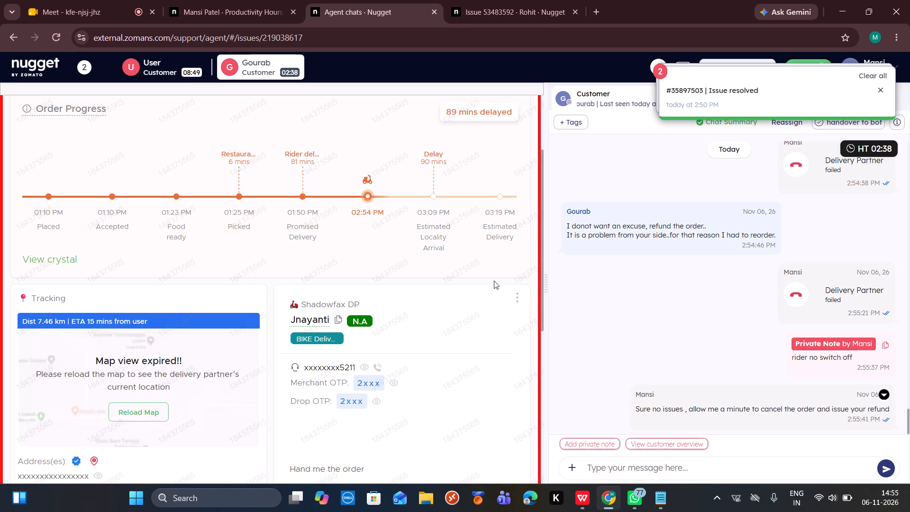
scroll(517, 166, up, 11)
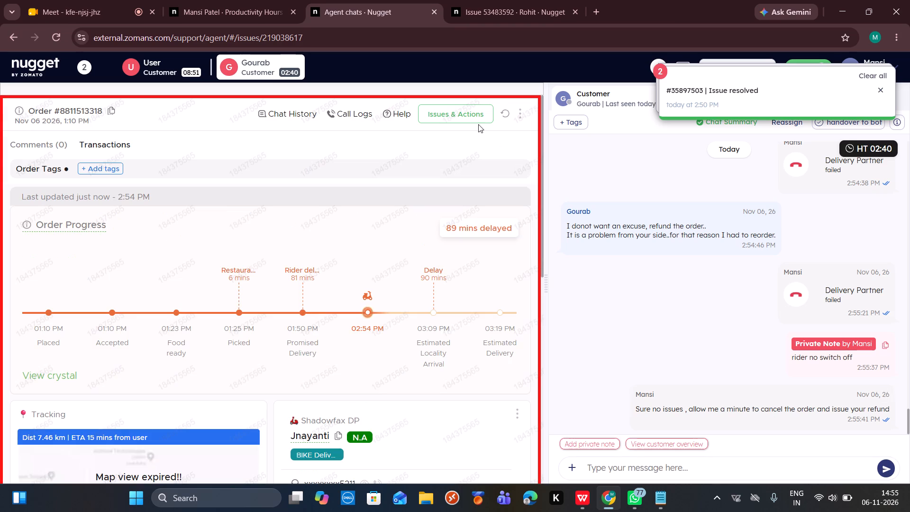
click(474, 118)
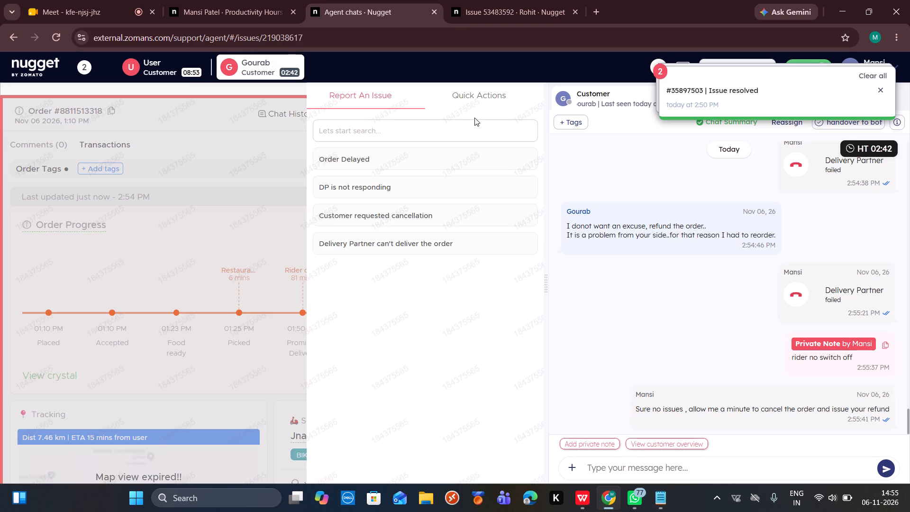
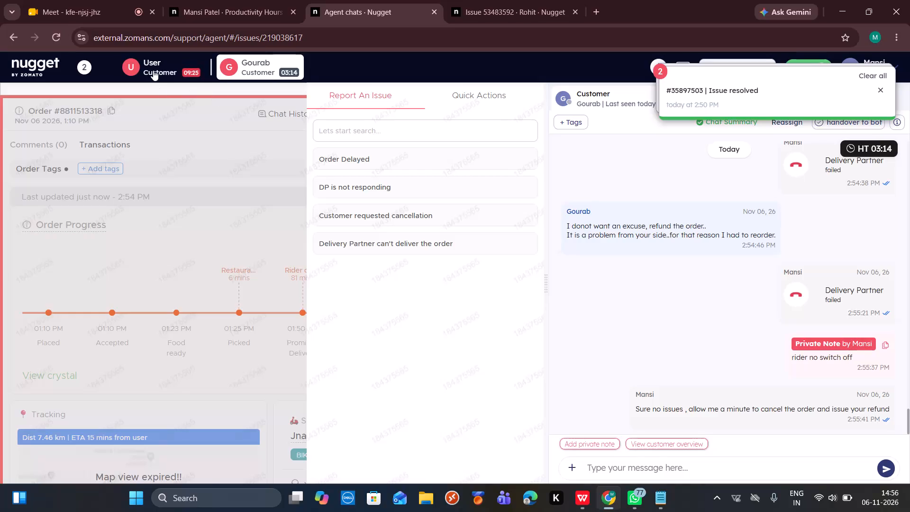
click(153, 70)
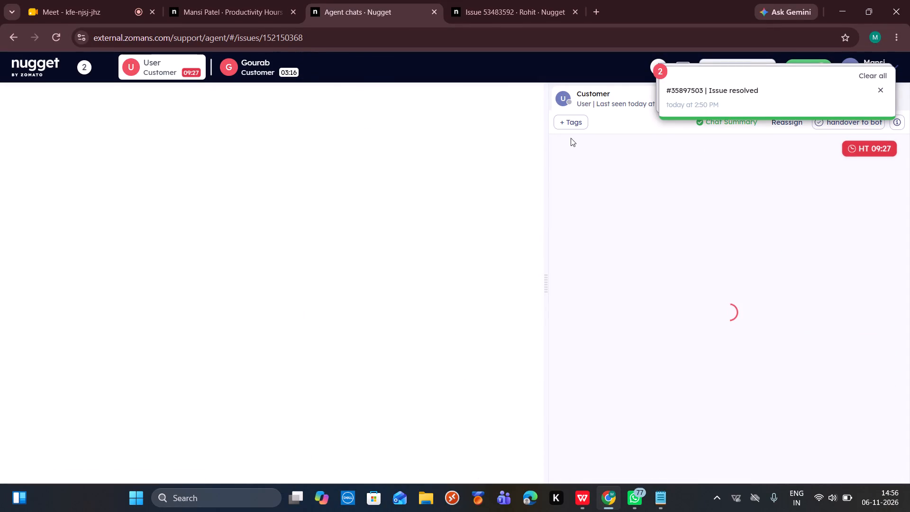
click(567, 127)
text(ca)
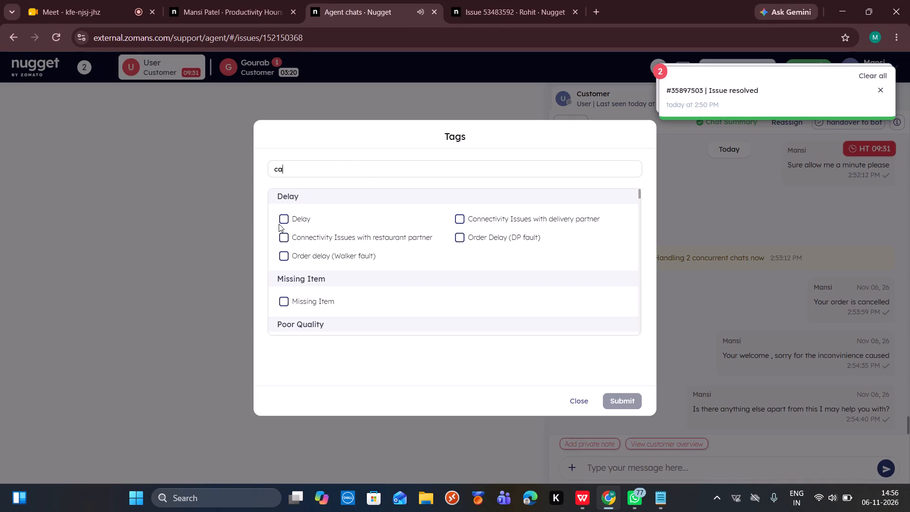
click(279, 224)
click(343, 222)
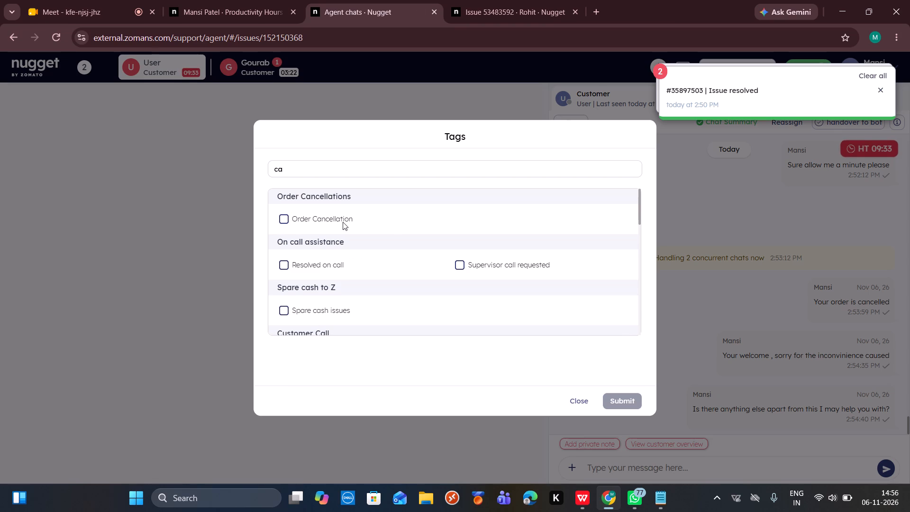
drag(613, 389, 618, 401)
click(618, 401)
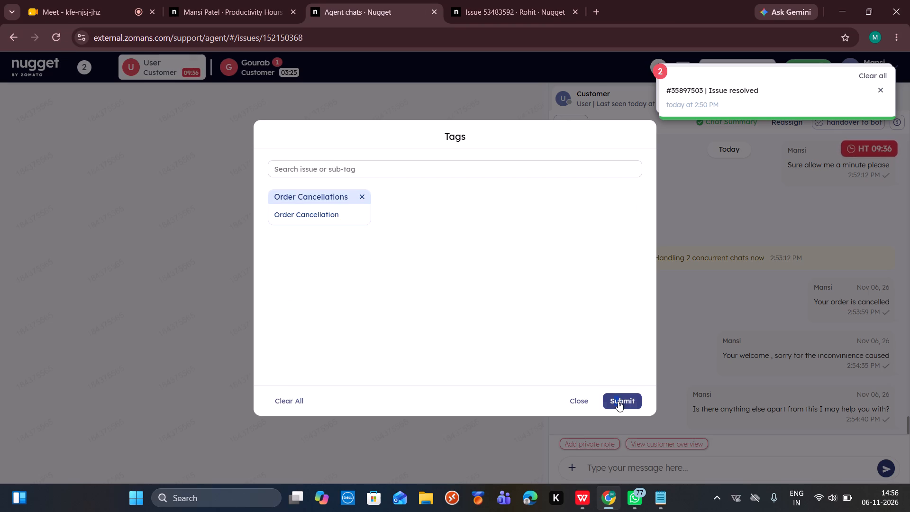
click(873, 80)
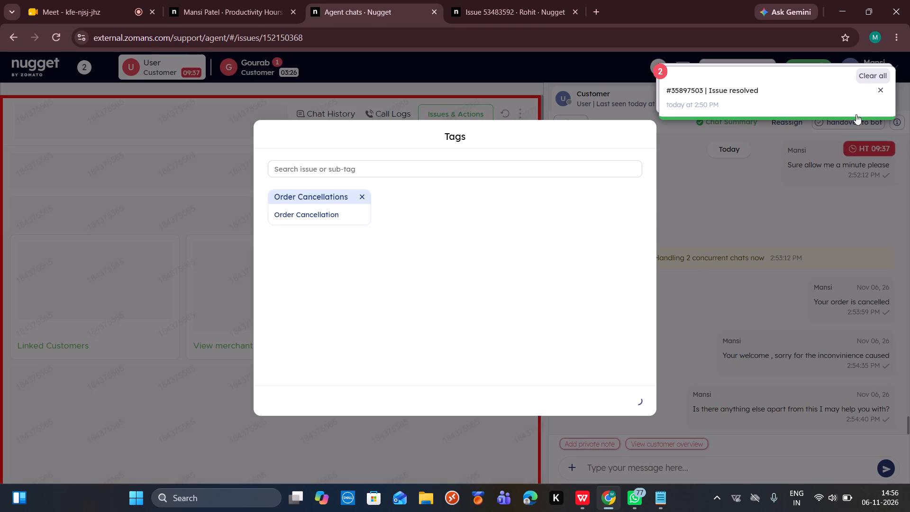
click(850, 125)
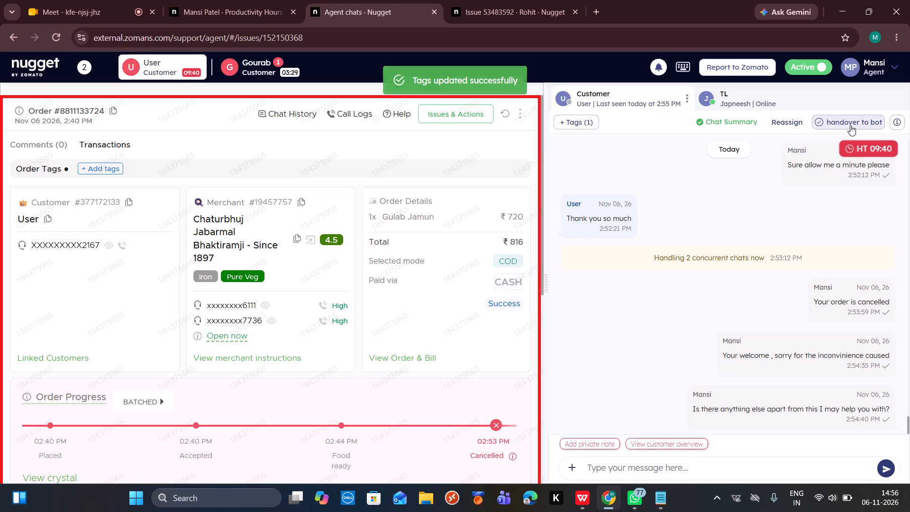
click(850, 125)
click(579, 300)
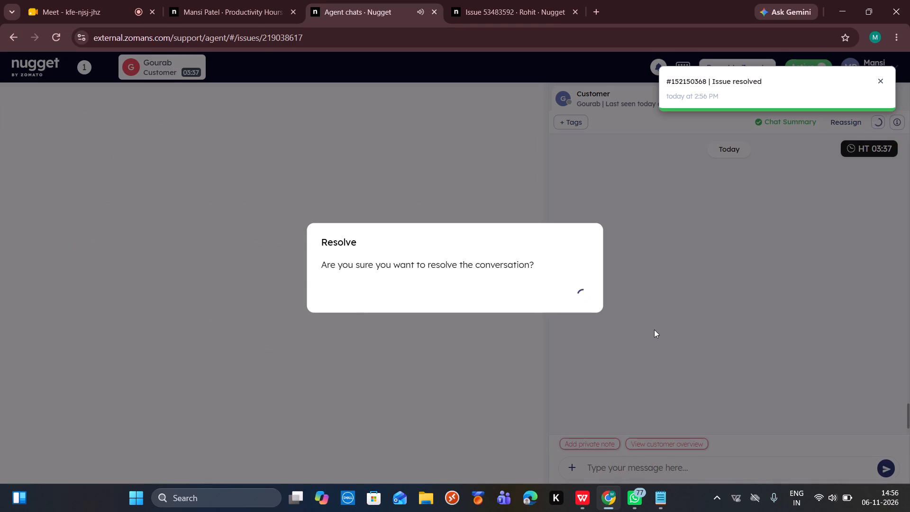
scroll(654, 329, down, 5)
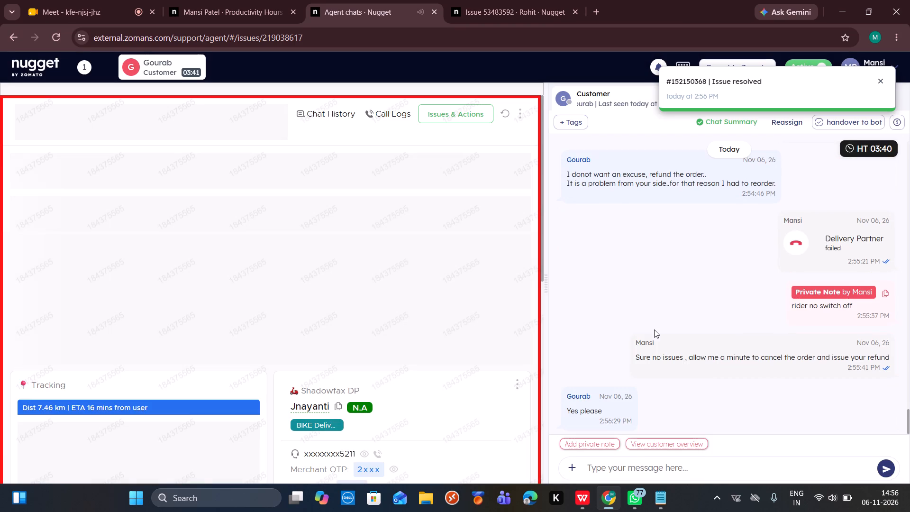
scroll(654, 329, down, 2)
click(440, 119)
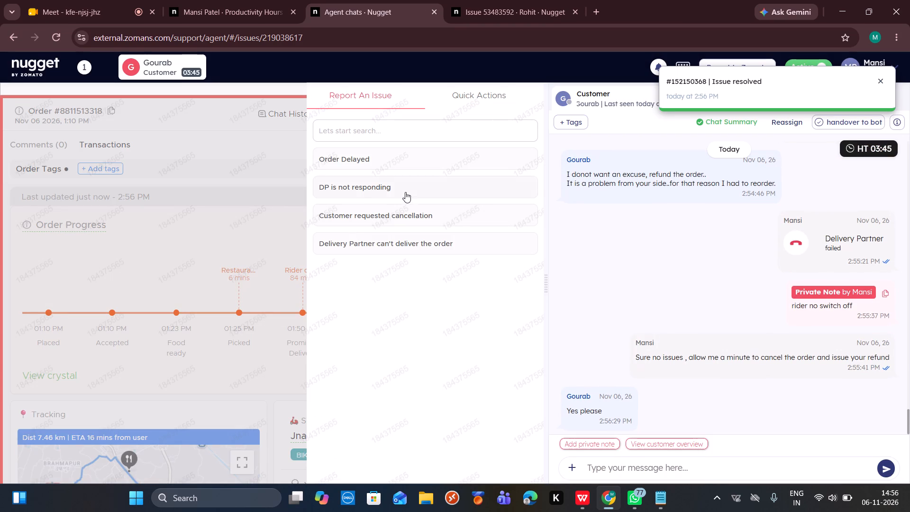
click(405, 192)
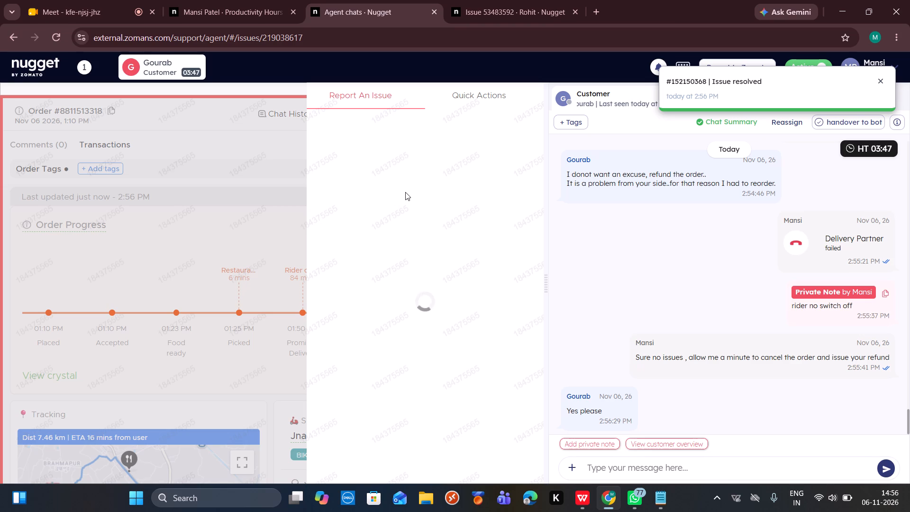
click(396, 453)
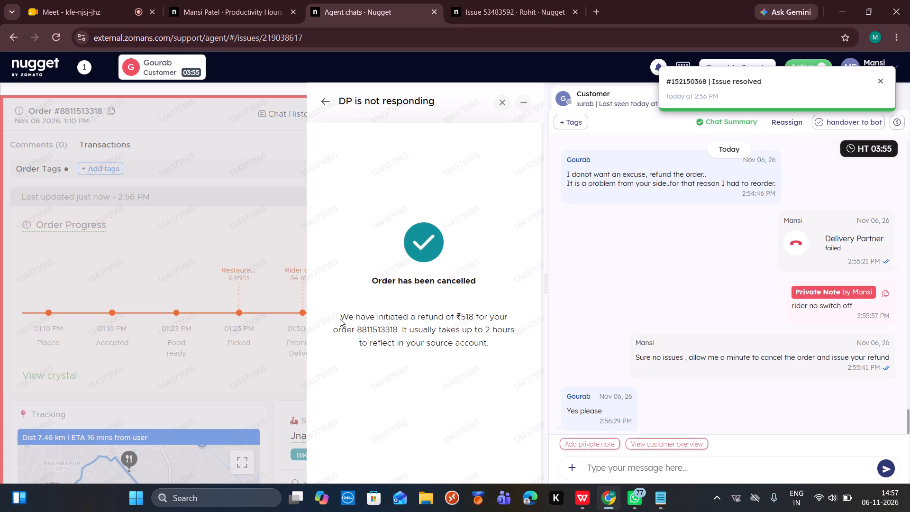
Send Gourab the refund statement copied from the cancellation result, covering the ₹518 refund and the 2-hour timeline.
drag(340, 319, 495, 350)
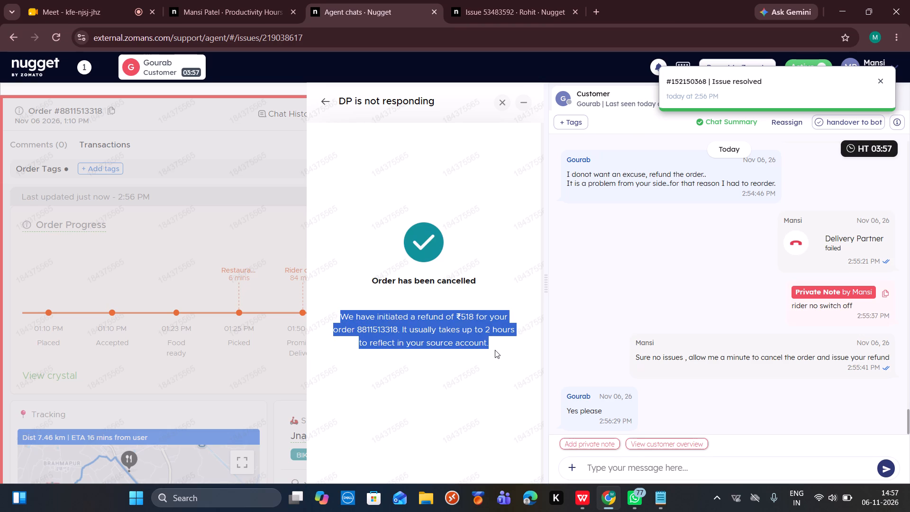
key(ctrl+c)
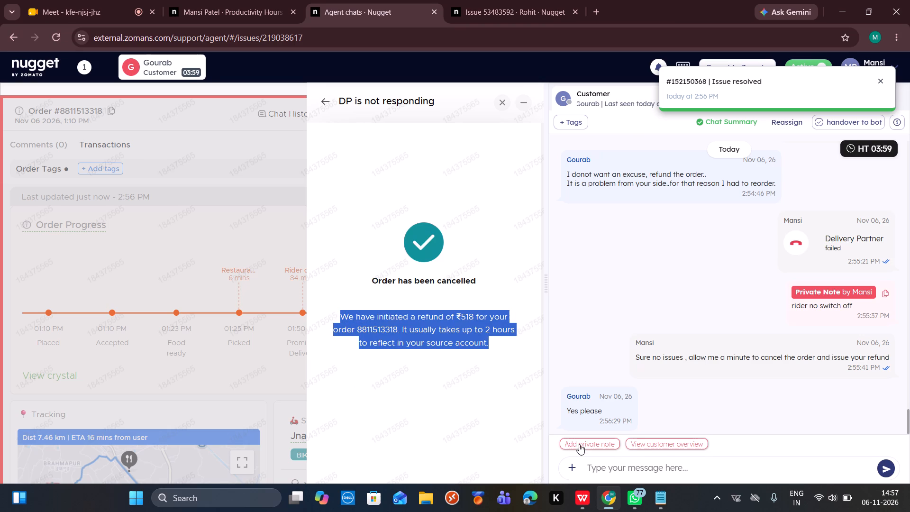
click(600, 469)
key(ctrl+v)
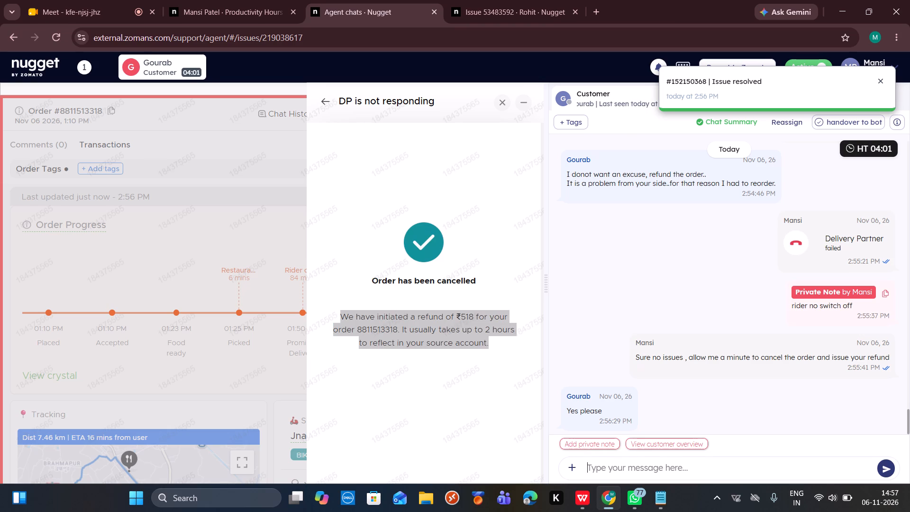
key(Return)
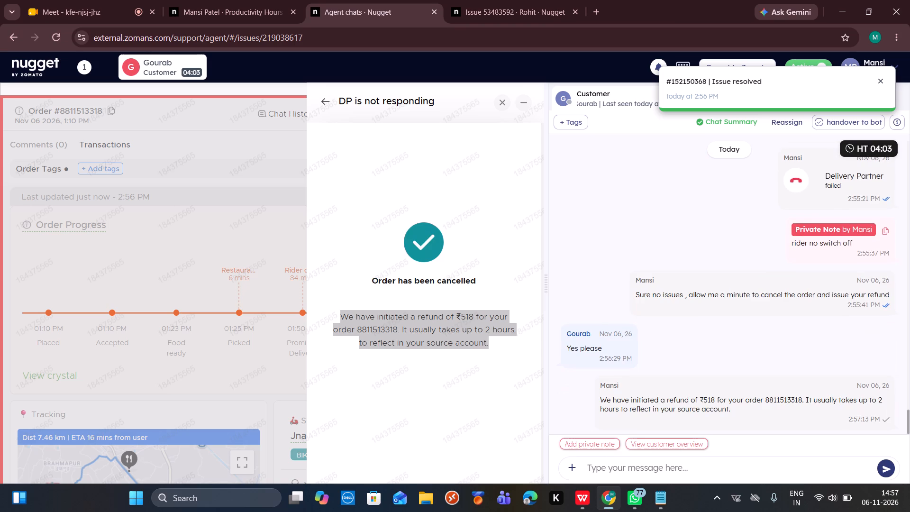
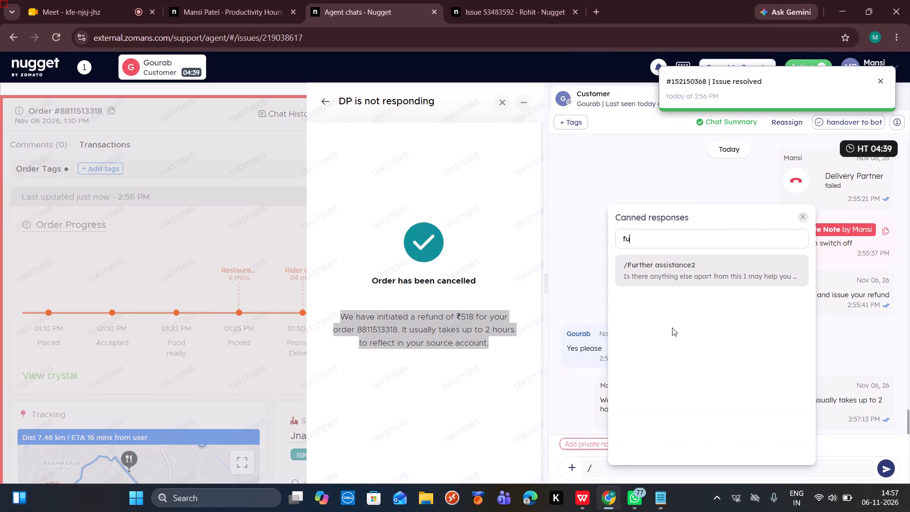
Send Gourab the "Further assistance2" canned response asking whether there is anything else to help with.
click(725, 266)
key(Return)
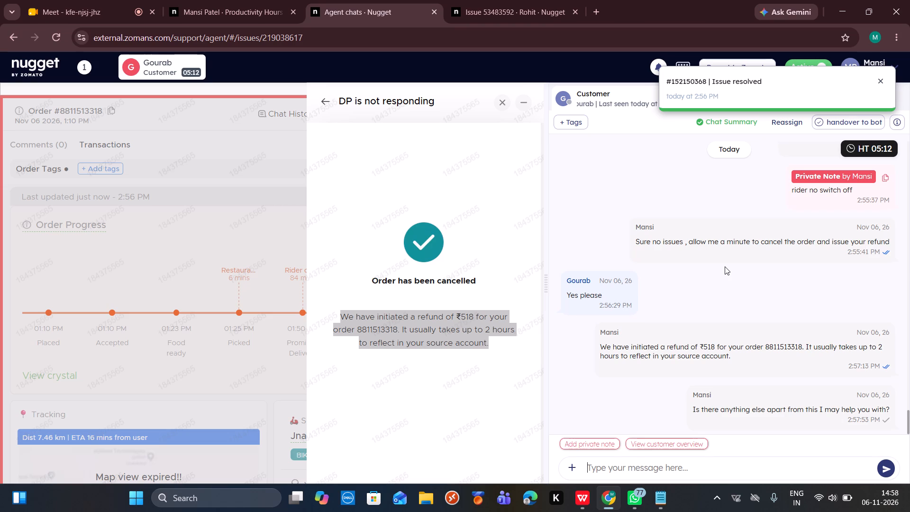
click(501, 101)
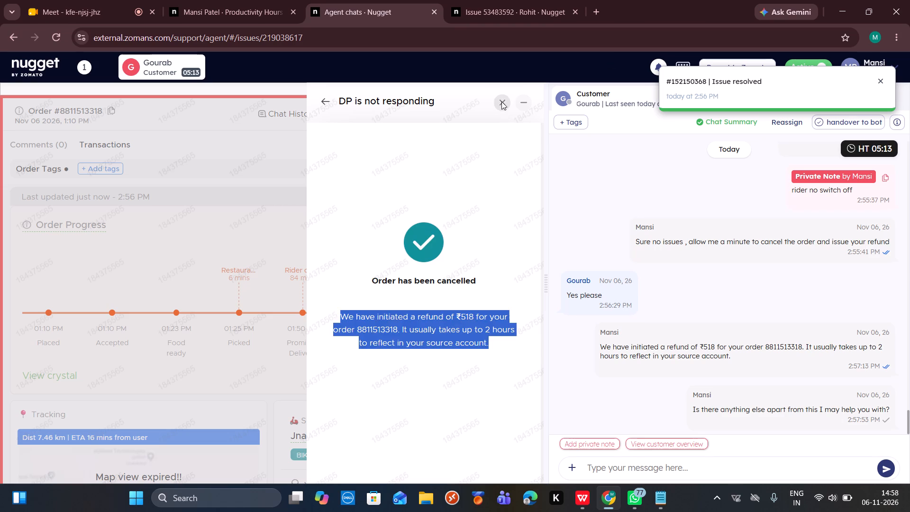
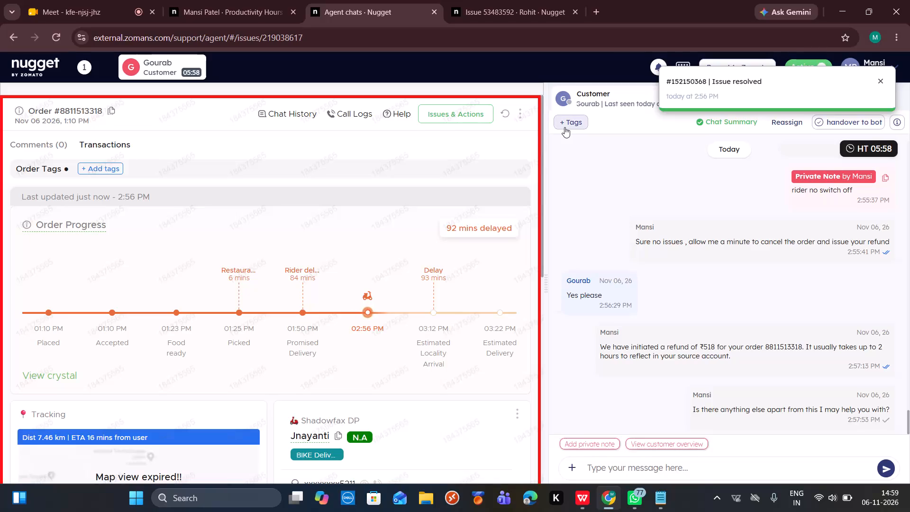
Tag Gourab's chat with the Order Cancellation sub-tag under Order Cancellations and submit it.
text(ca)
click(302, 216)
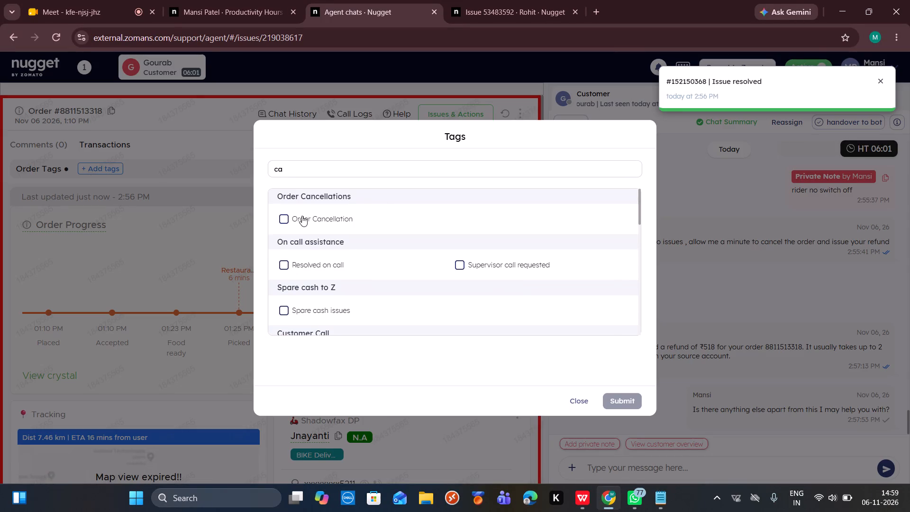
click(629, 403)
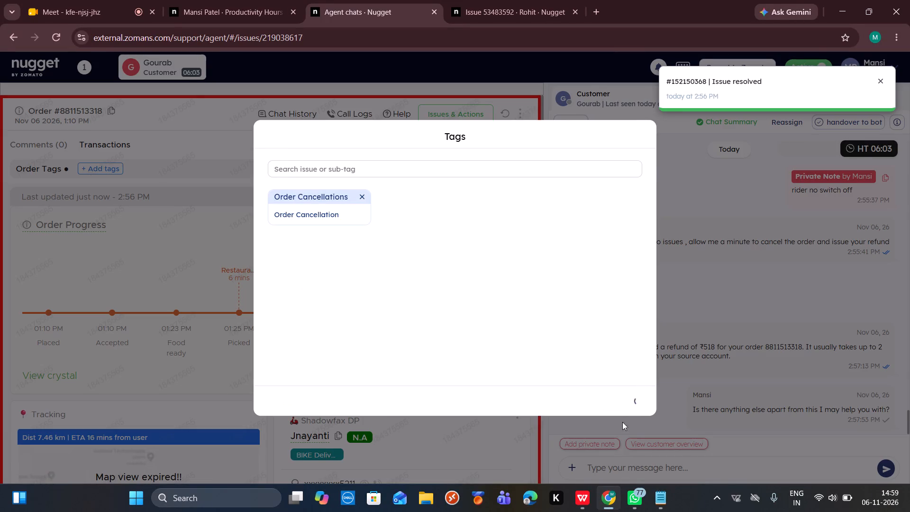
Resolve Gourab's conversation and confirm the resolution.
click(859, 119)
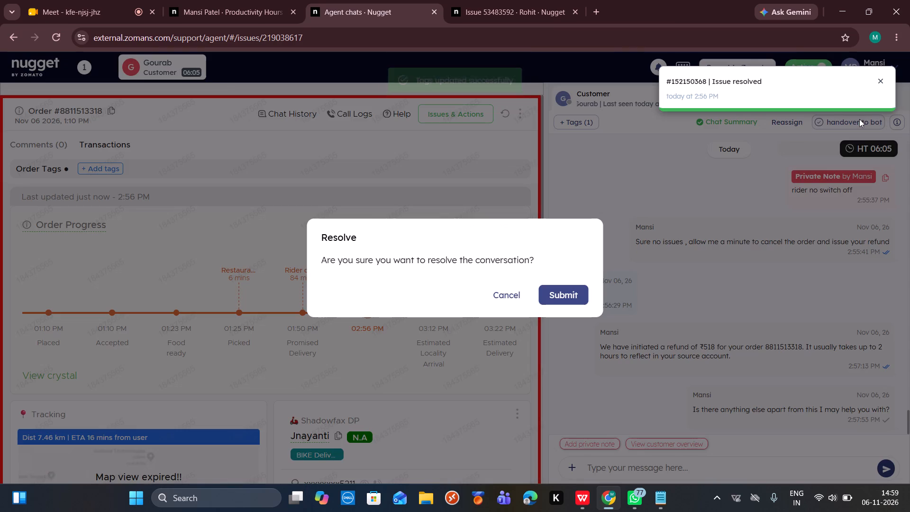
click(566, 300)
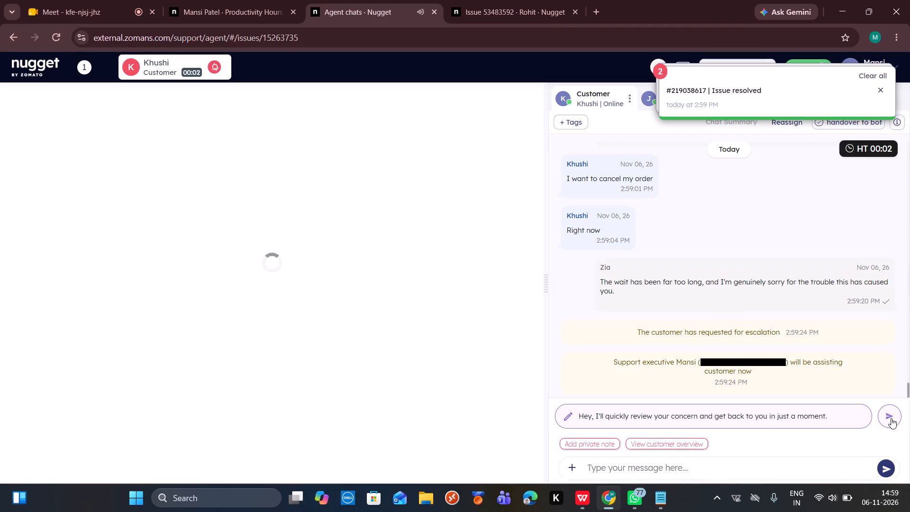
Send Khushi the suggested reply "Hey, I'll quickly review your concern and get back to you in just a moment.".
click(891, 418)
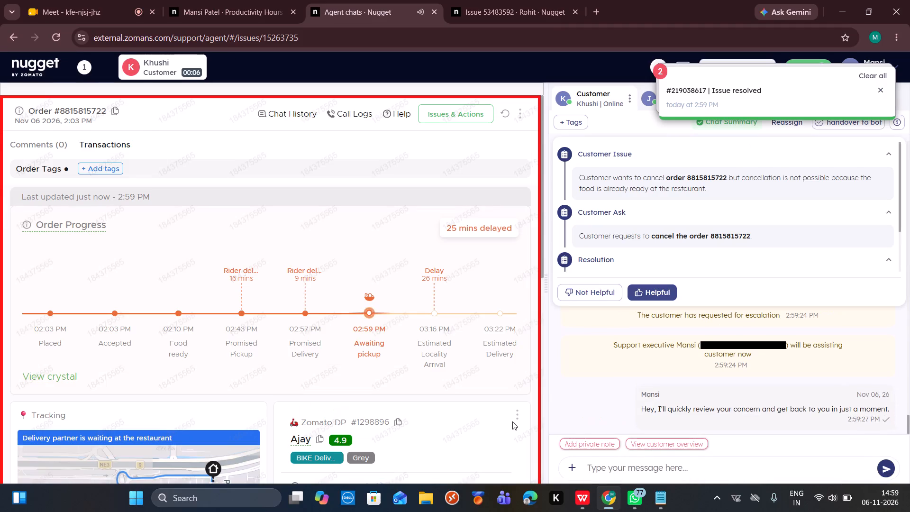
scroll(455, 400, down, 4)
scroll(455, 400, up, 6)
scroll(455, 400, down, 3)
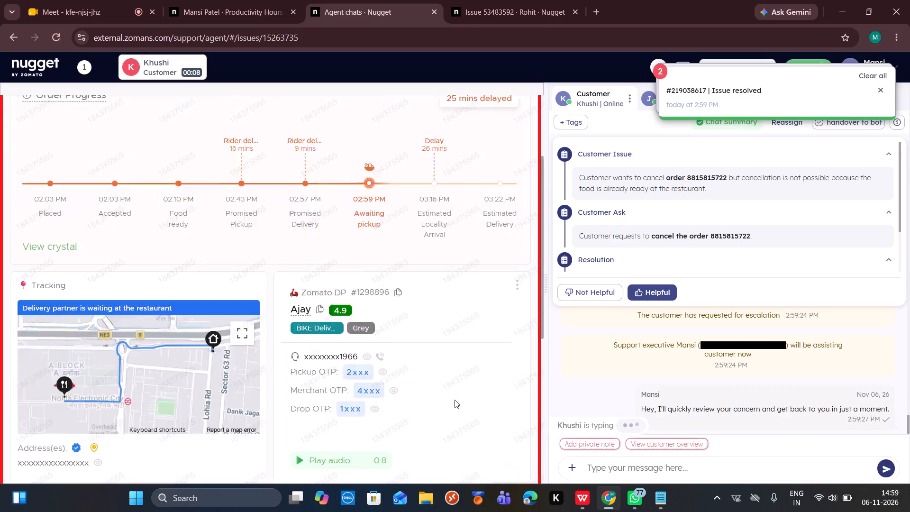
scroll(455, 400, down, 1)
scroll(455, 400, up, 6)
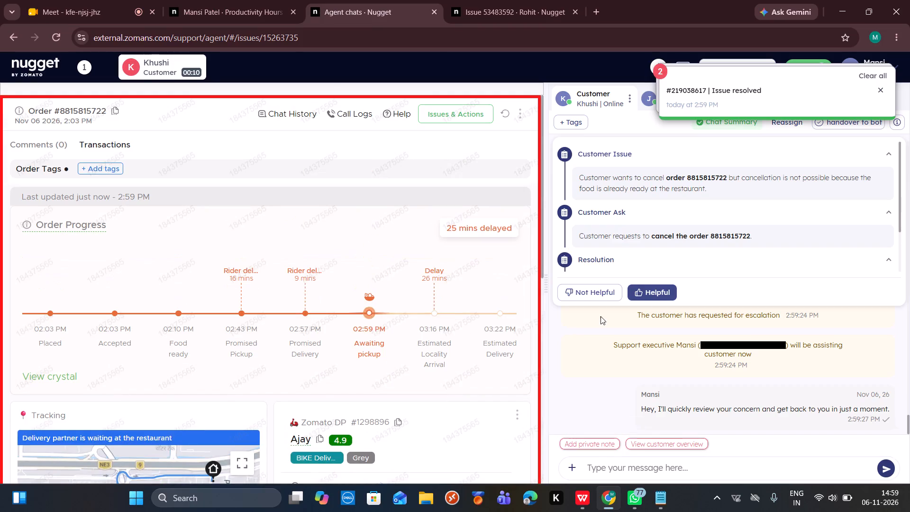
click(650, 293)
Reply to Khushi's call request with "Sure, allow me a minute".
scroll(431, 433, down, 1)
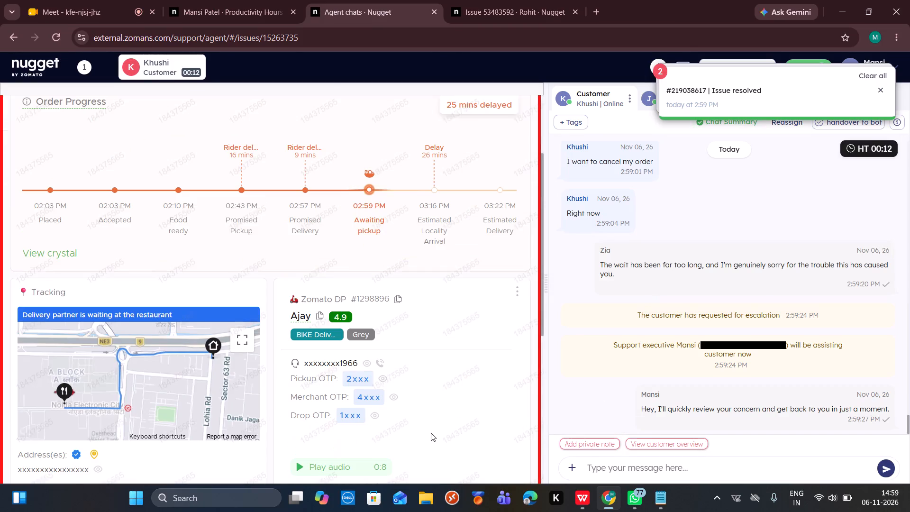
scroll(431, 433, down, 1)
scroll(431, 433, up, 4)
click(609, 473)
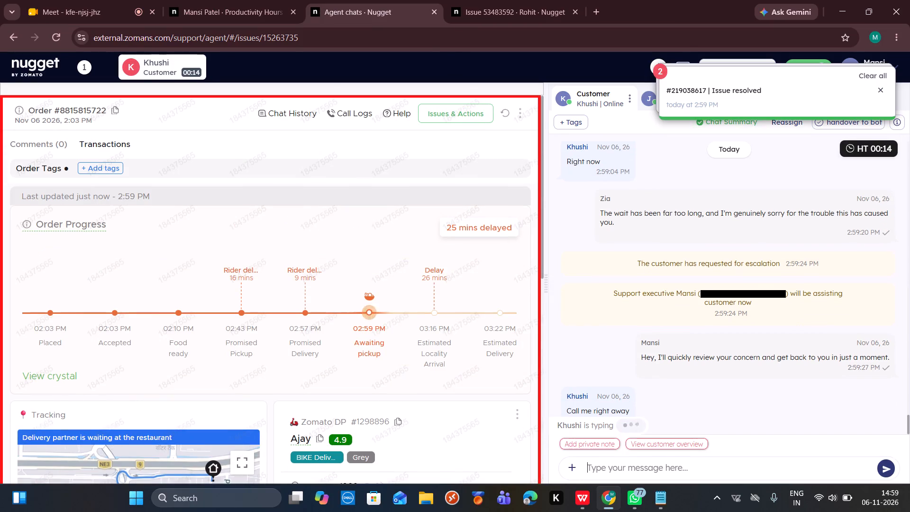
key(s)
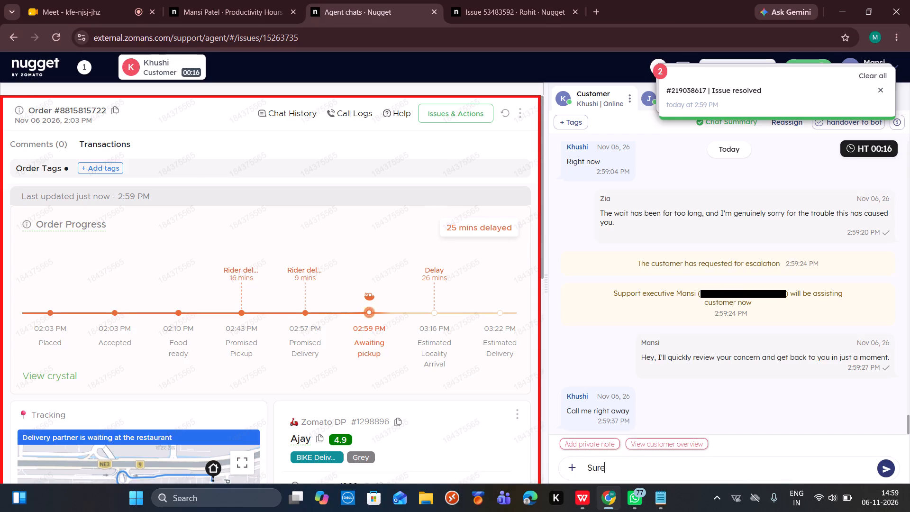
text(, allow me a minute)
key(Return)
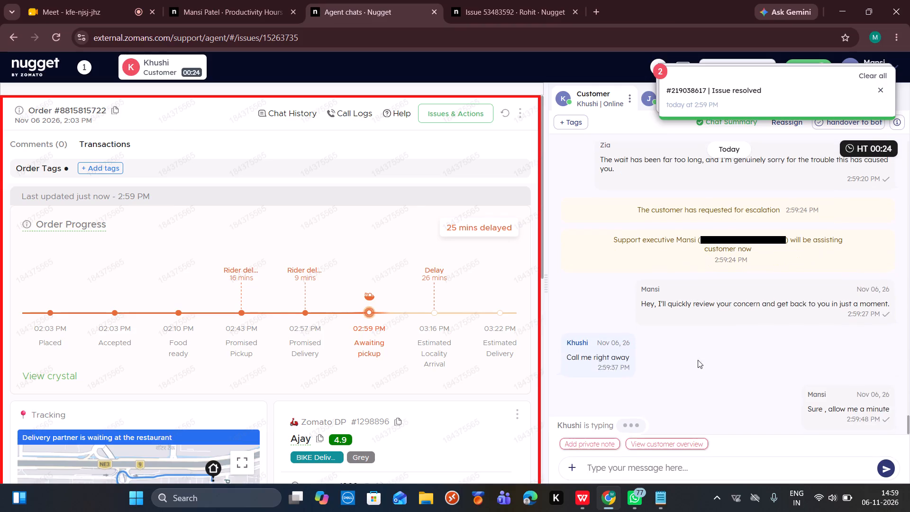
Read back through Khushi's earlier chat messages about the order cancellation request.
scroll(664, 334, up, 13)
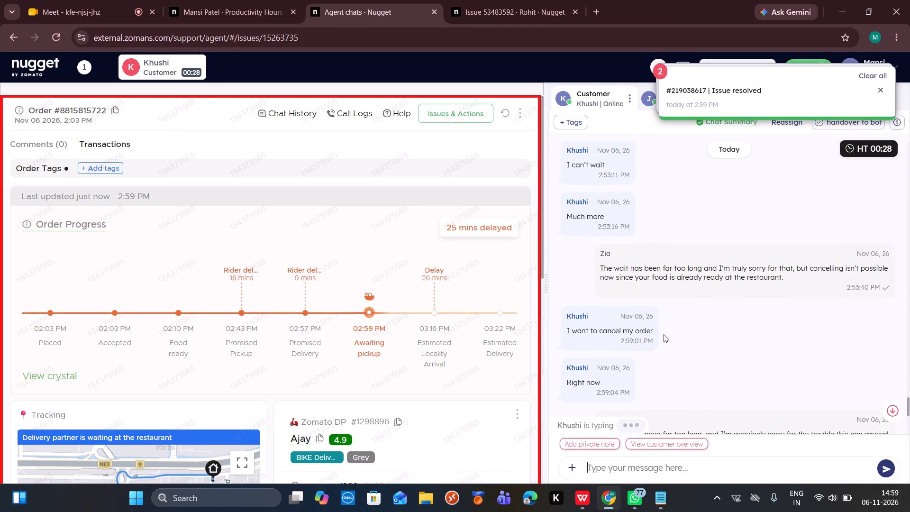
scroll(664, 334, up, 8)
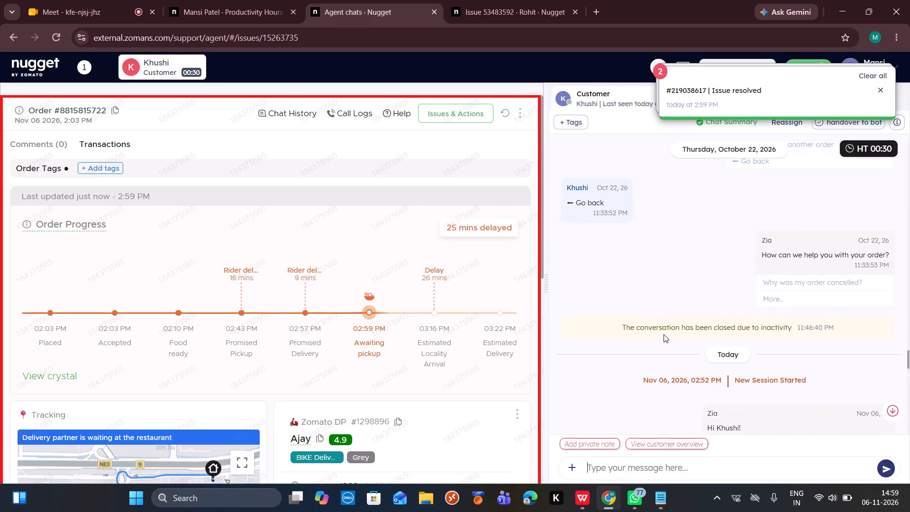
scroll(664, 334, down, 20)
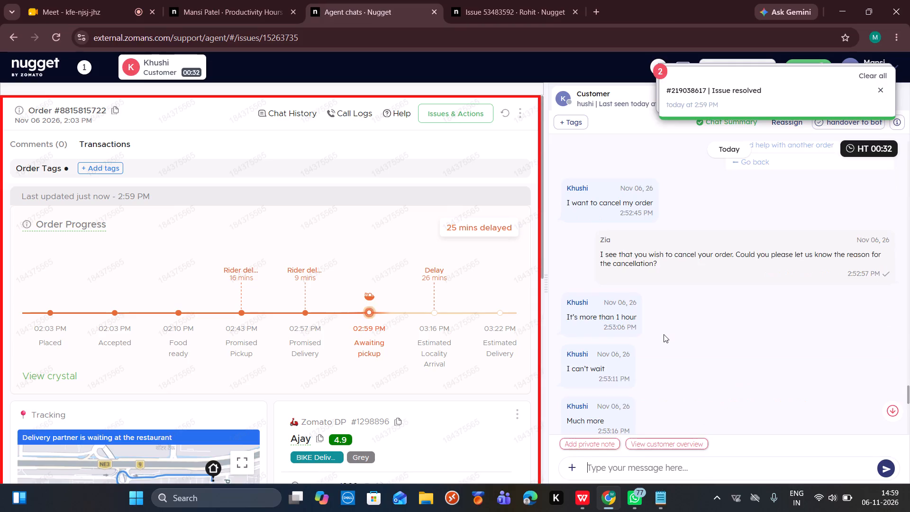
scroll(664, 334, down, 16)
scroll(448, 347, down, 5)
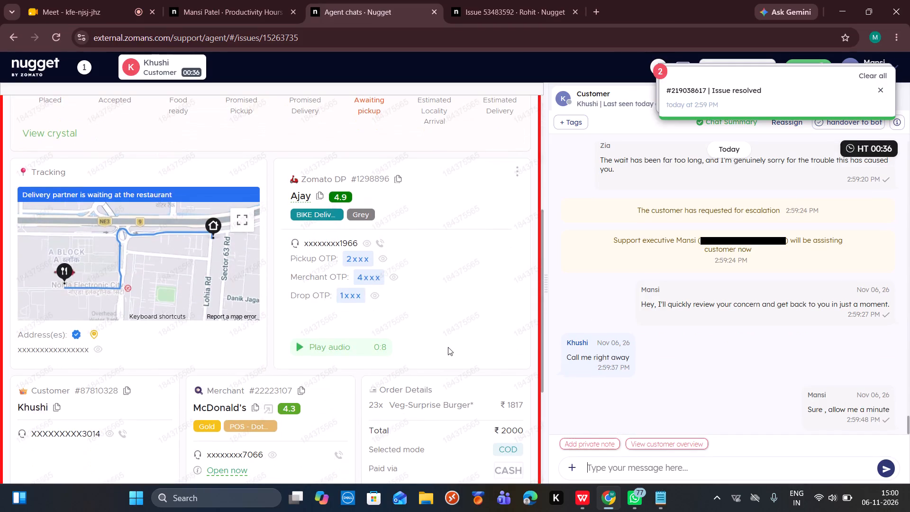
click(26, 405)
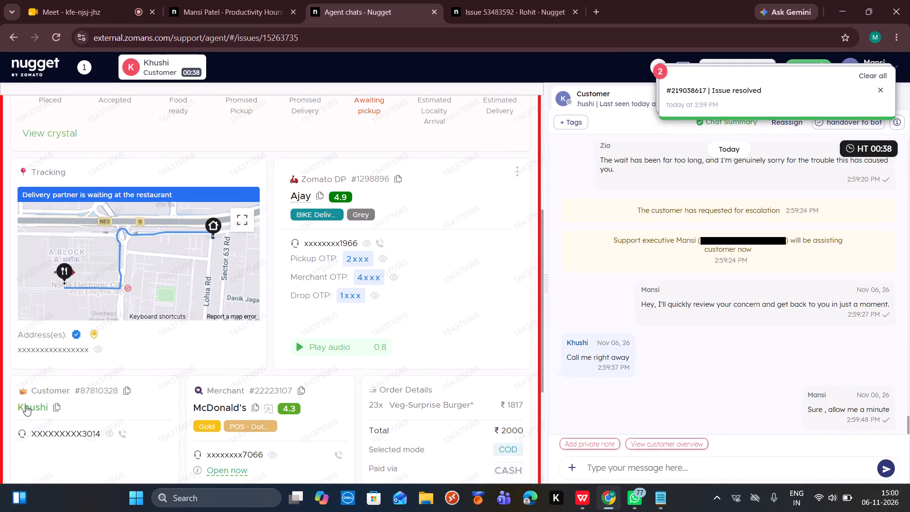
click(315, 401)
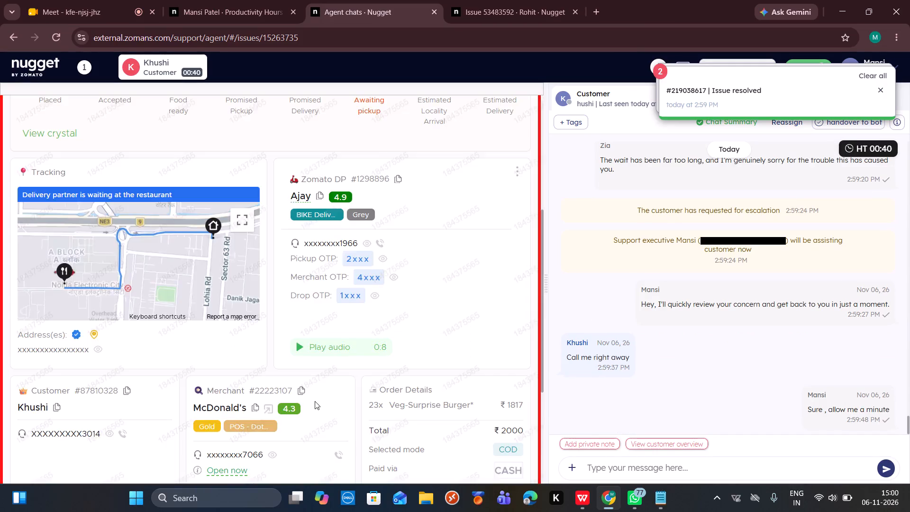
click(124, 431)
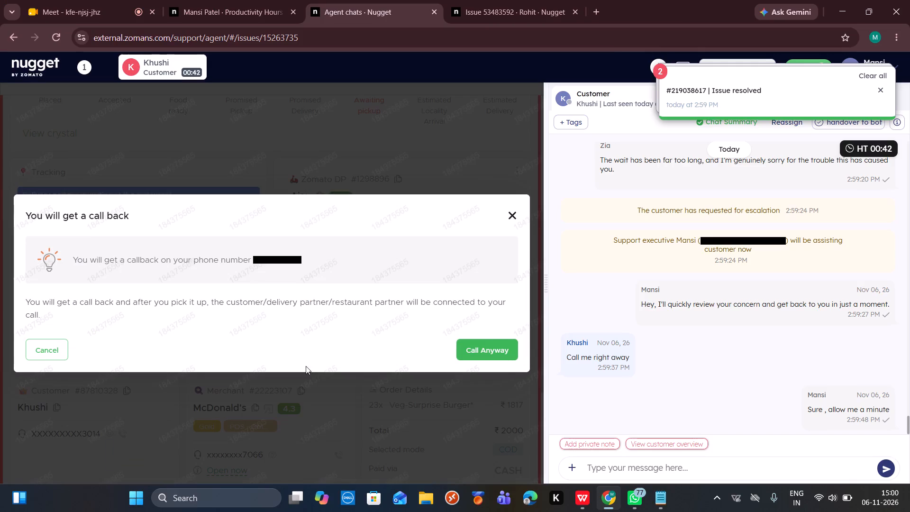
click(485, 345)
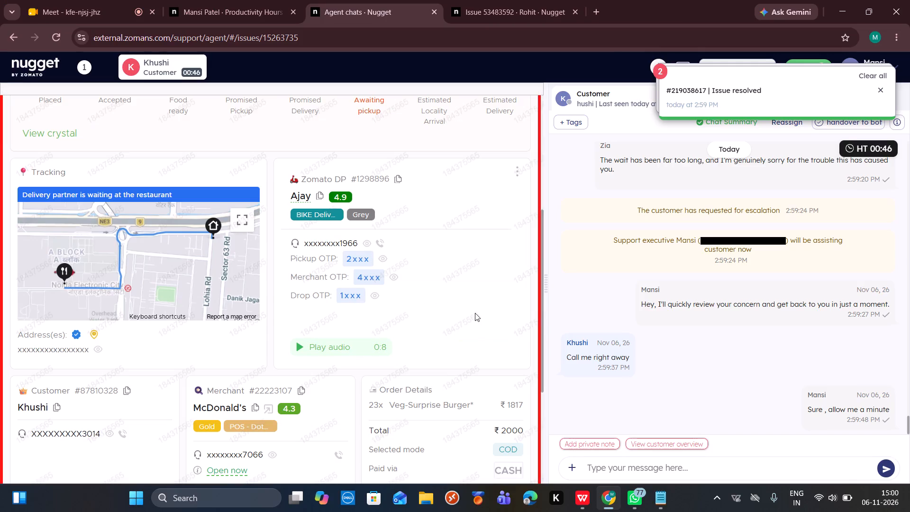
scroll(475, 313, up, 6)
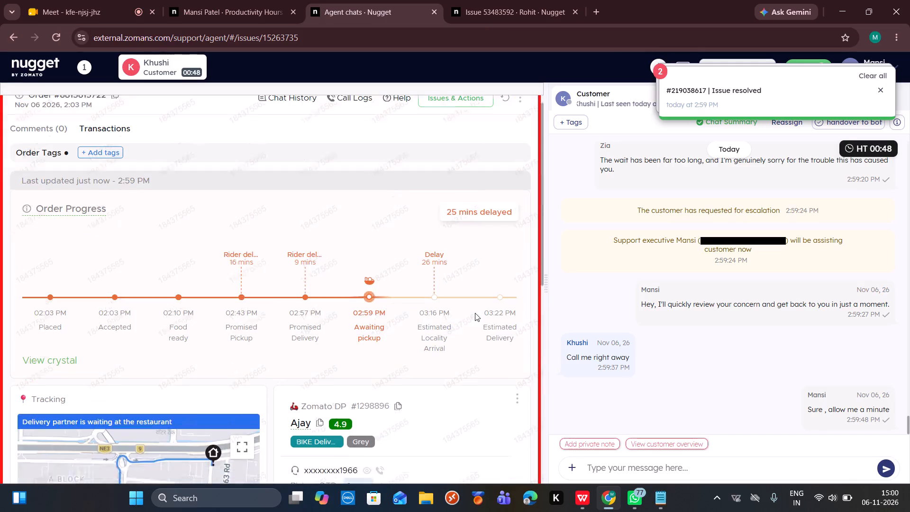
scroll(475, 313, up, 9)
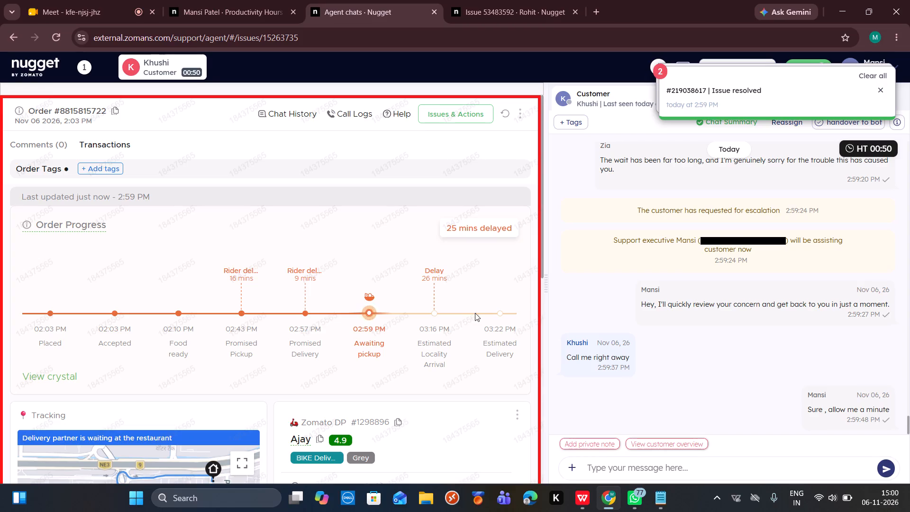
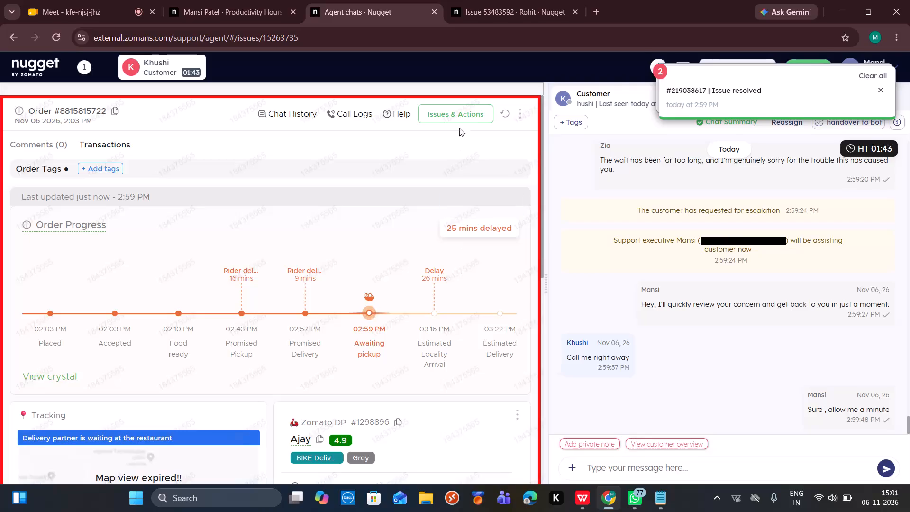
click(461, 115)
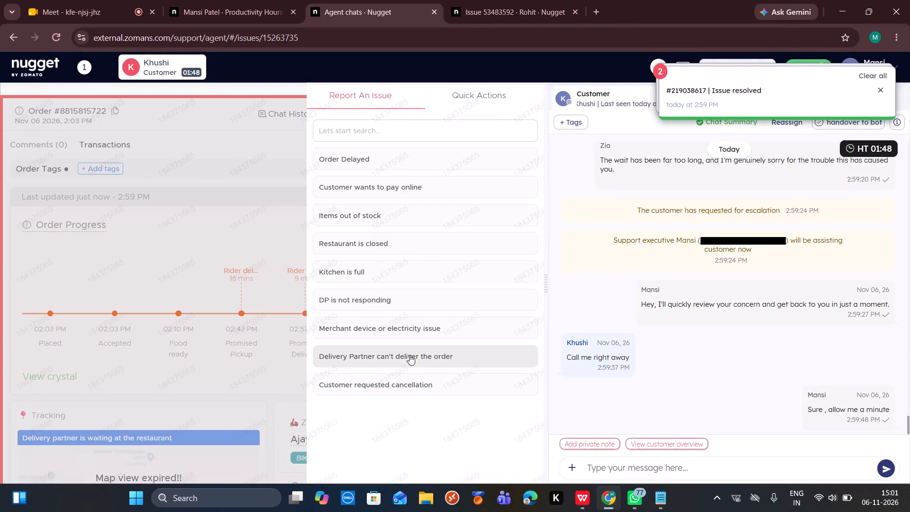
click(421, 381)
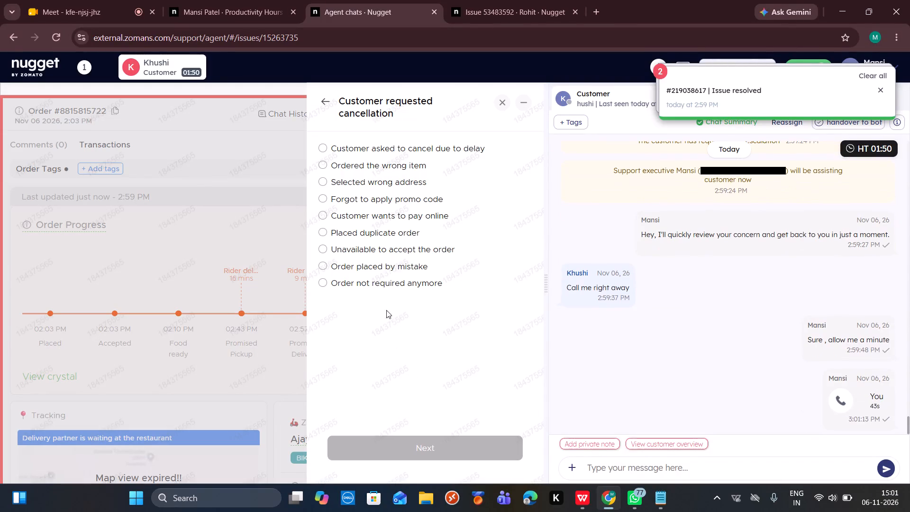
click(382, 283)
click(403, 440)
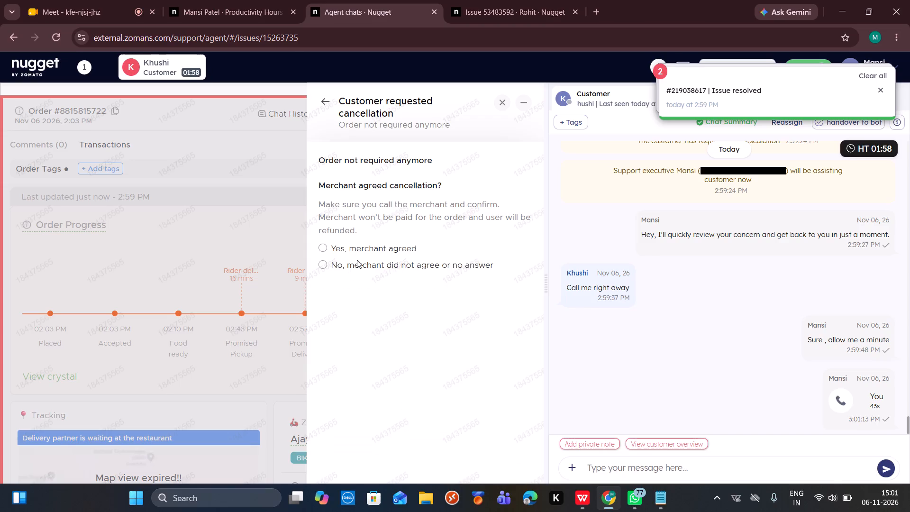
click(357, 260)
scroll(409, 316, down, 3)
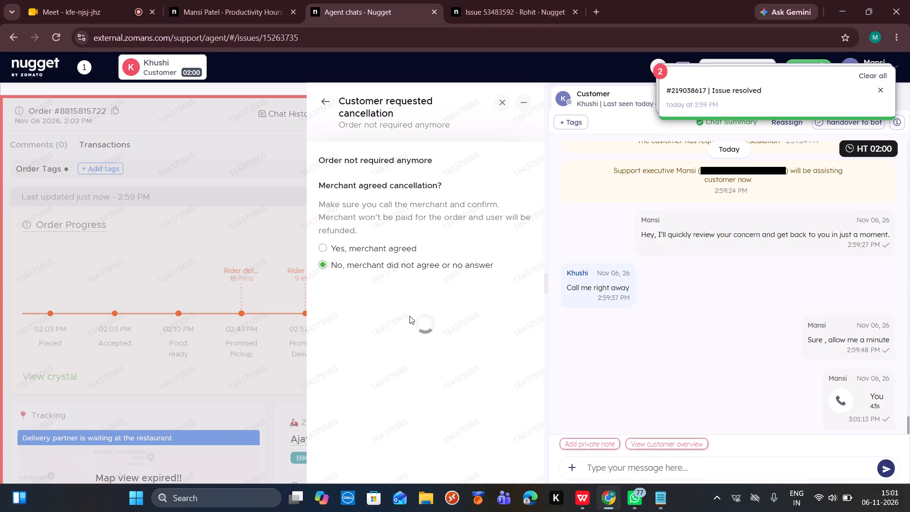
scroll(409, 316, down, 5)
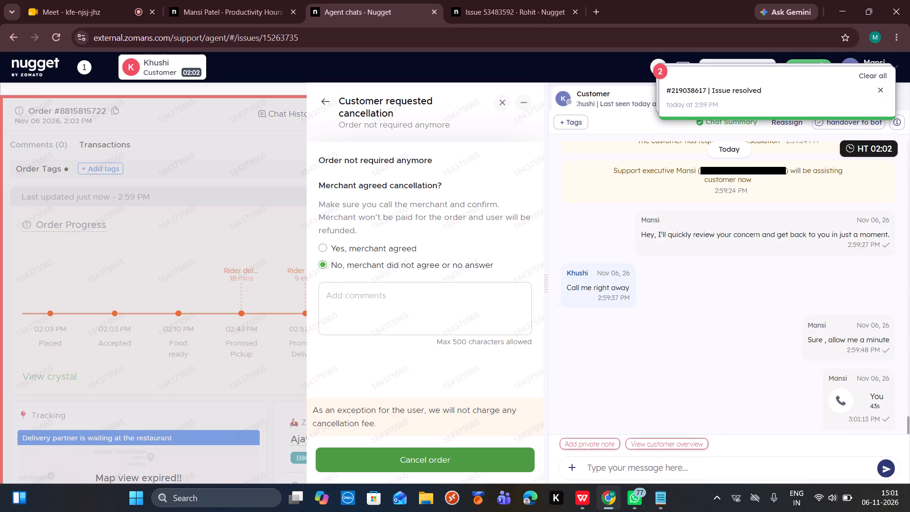
click(385, 304)
text(cx adment)
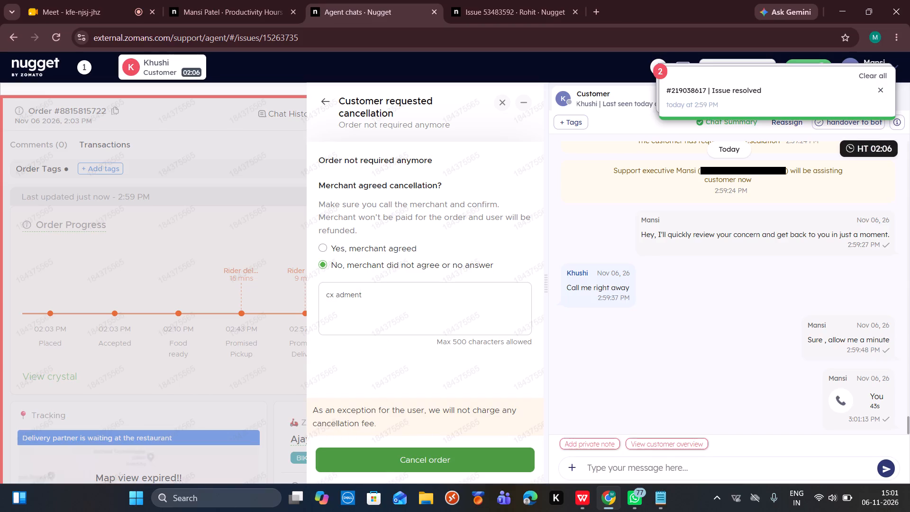
click(432, 457)
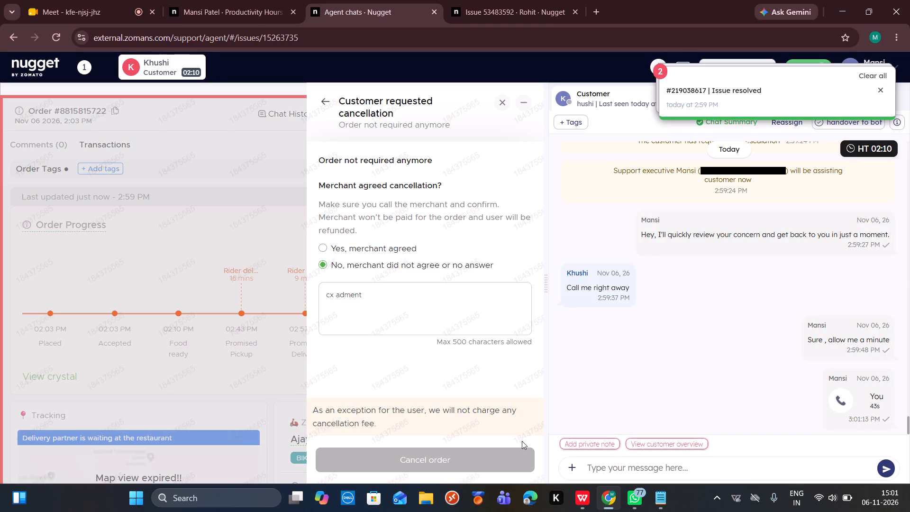
Send Khushi the chat message "I have cancelled your order".
click(606, 463)
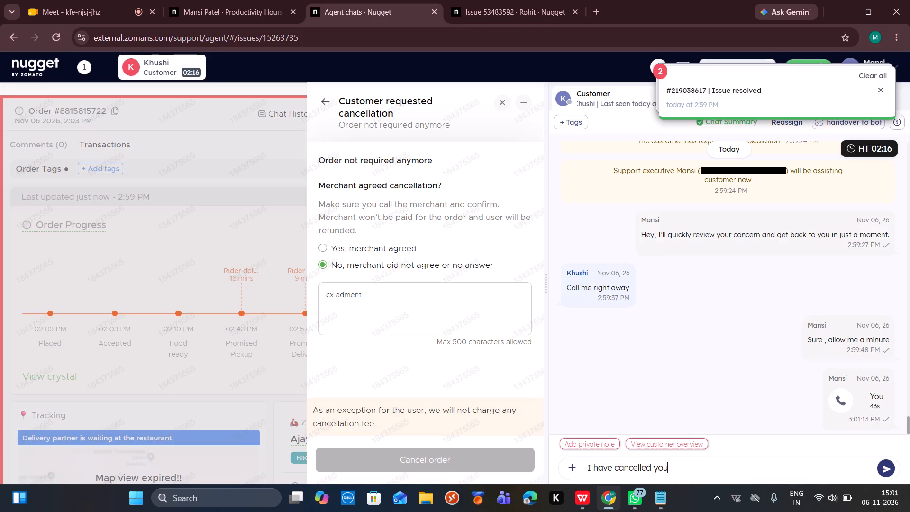
key(space)
text(order)
key(space)
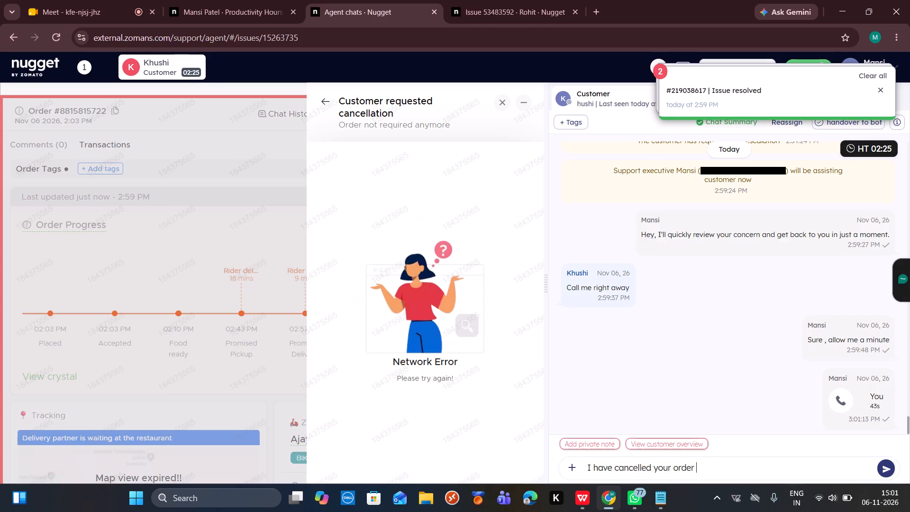
key(Return)
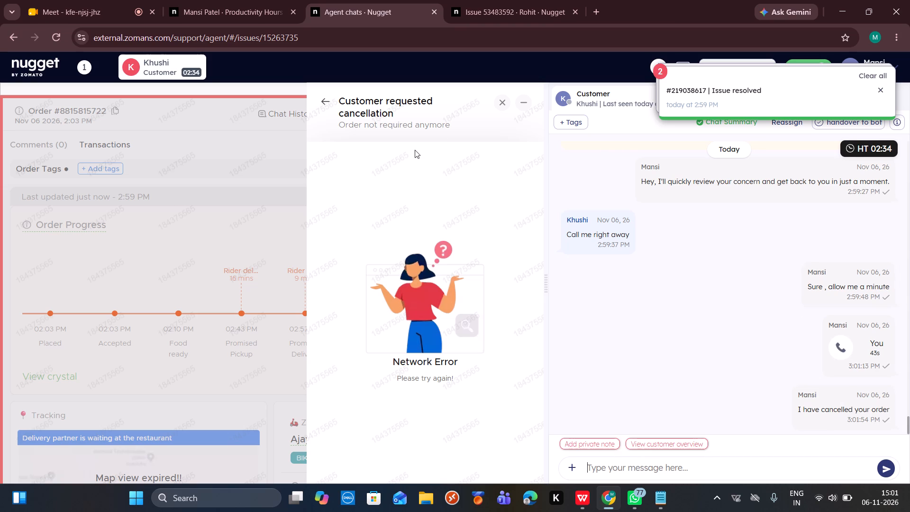
click(506, 99)
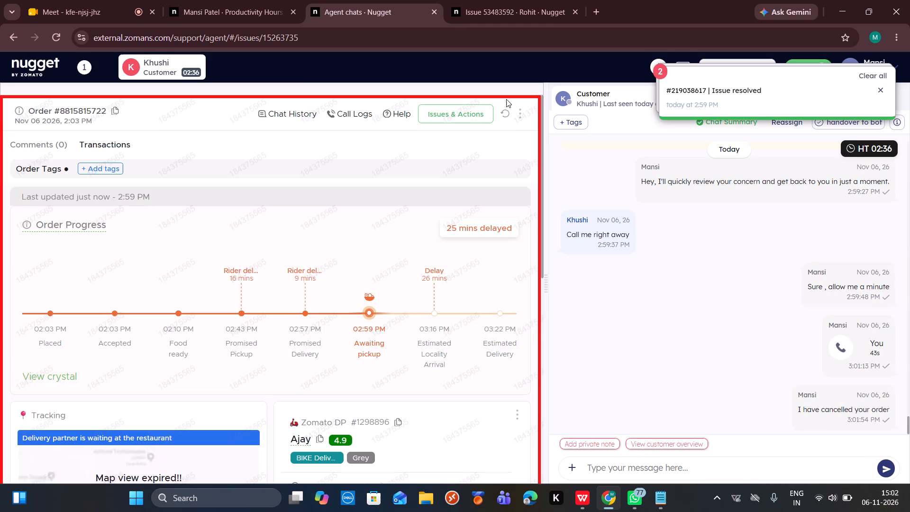
click(502, 116)
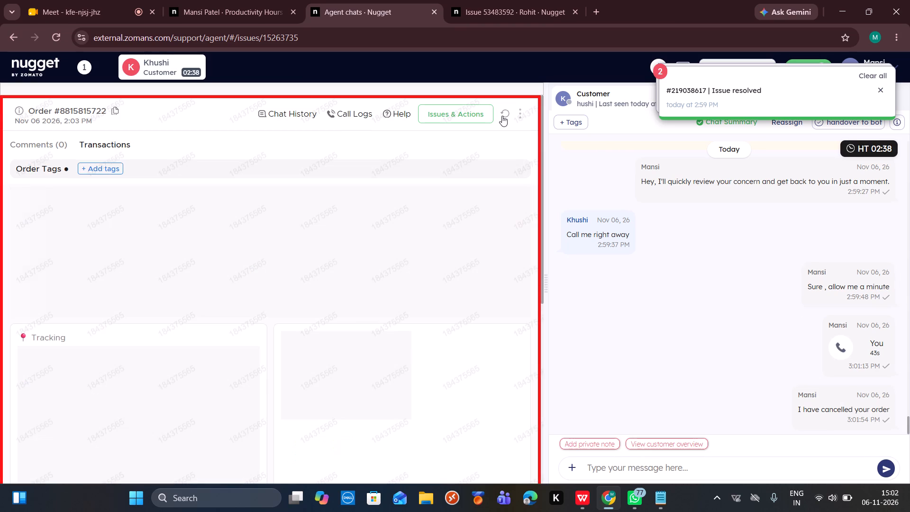
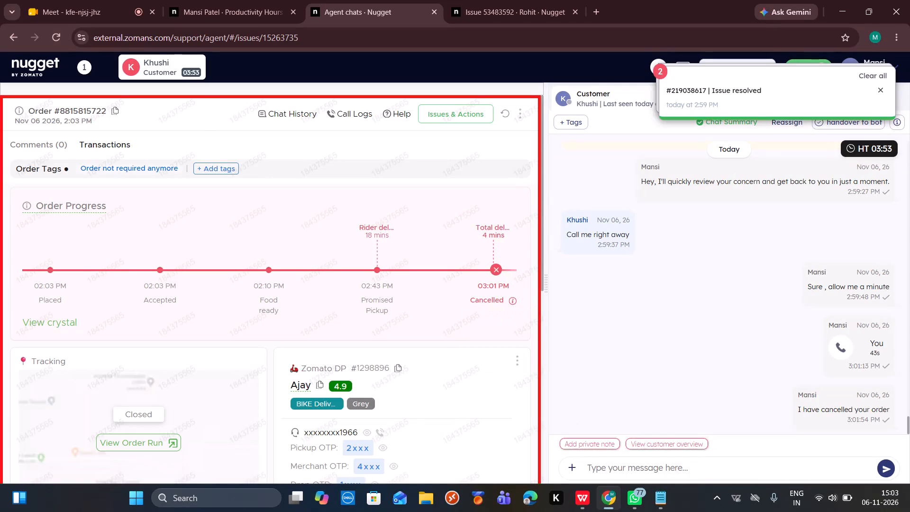
Send Khushi the canned response "Further assistance2", asking if there is anything else to help with.
click(707, 470)
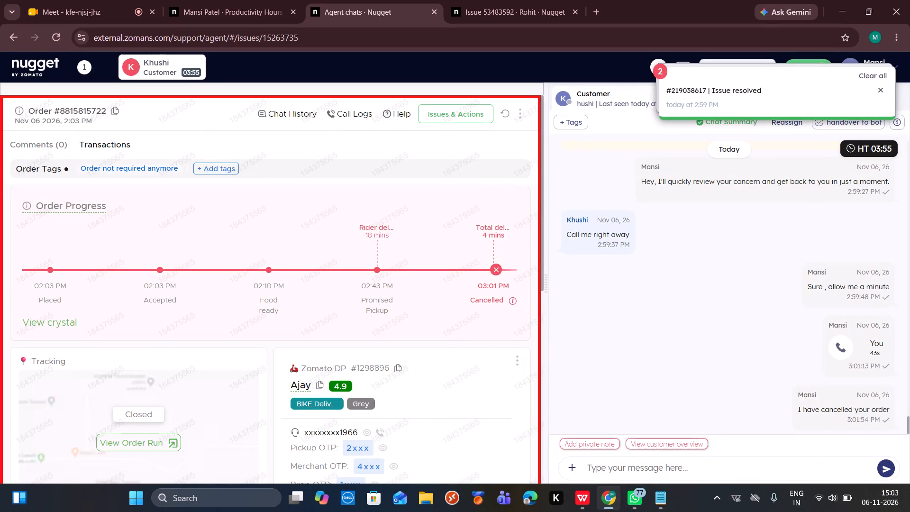
text(/fu)
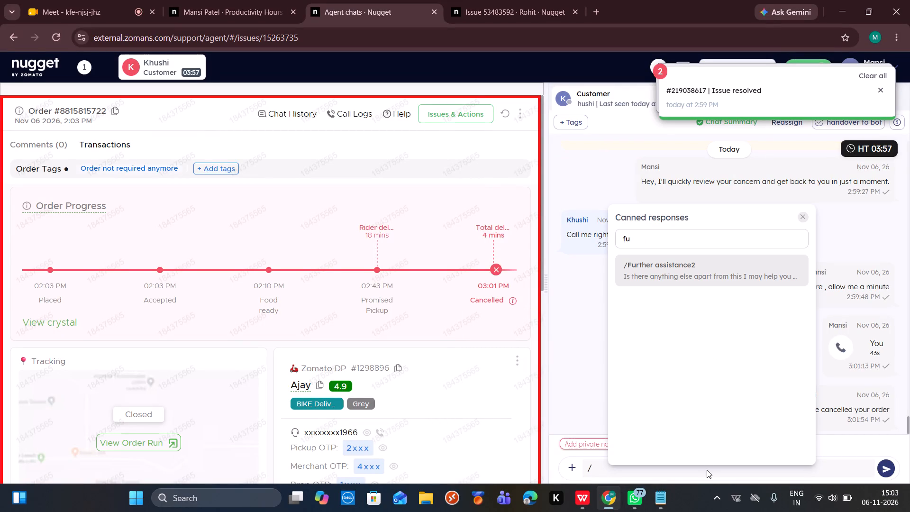
click(765, 277)
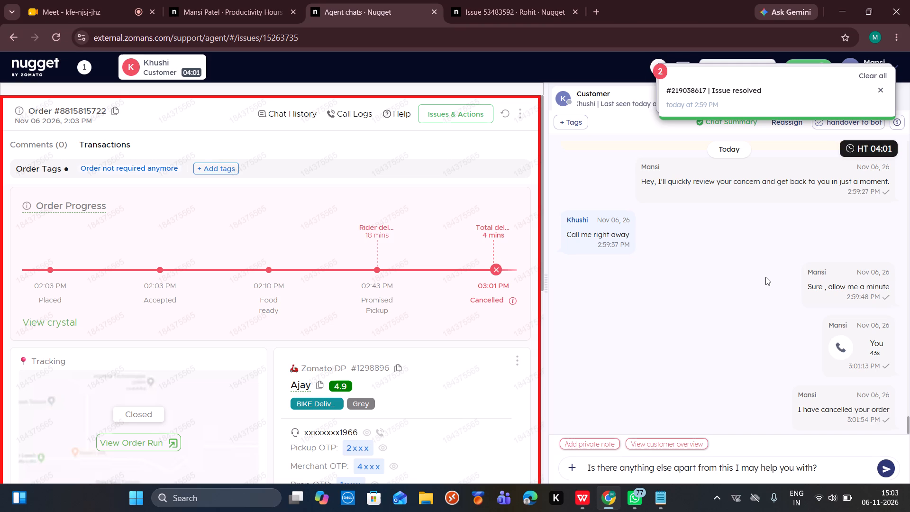
key(Return)
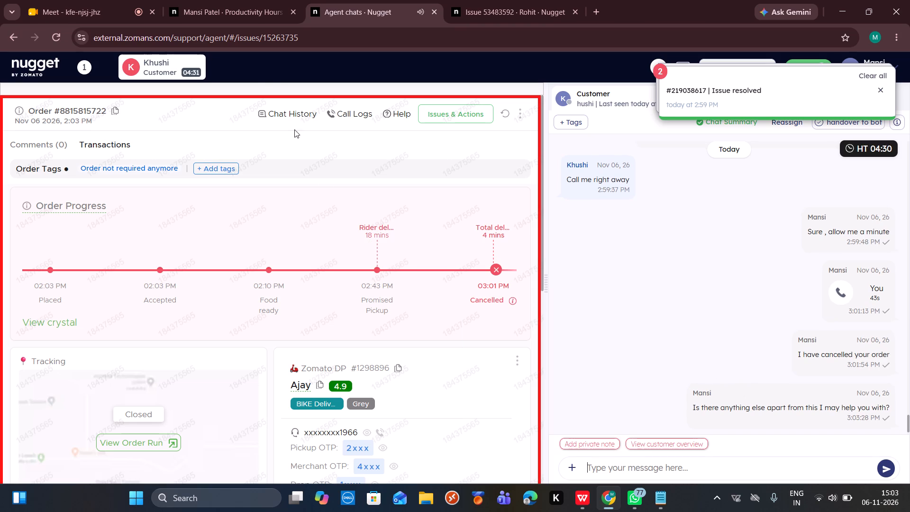
Open Atul's new chat, send the suggested reply "Hey, I'll quickly review your concern and get back to you in just a moment.", and rate the chat summary Helpful.
click(254, 71)
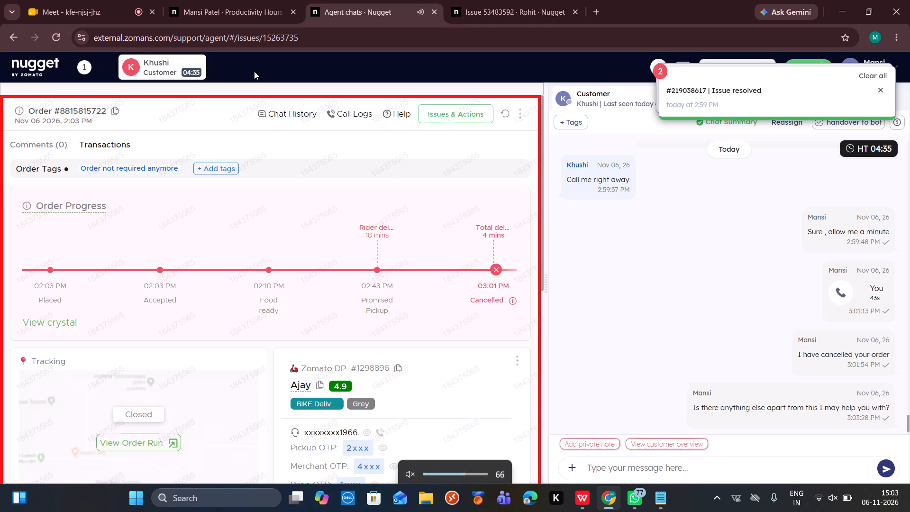
scroll(635, 289, down, 5)
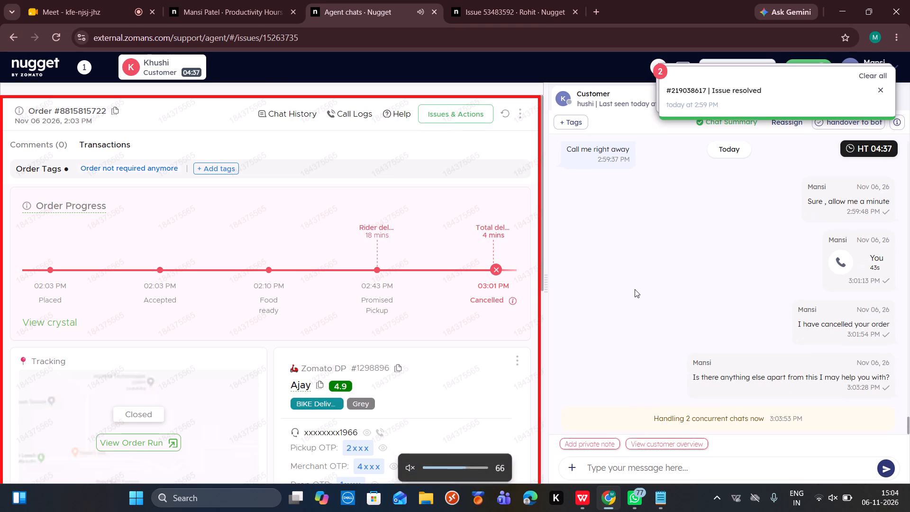
scroll(635, 289, down, 2)
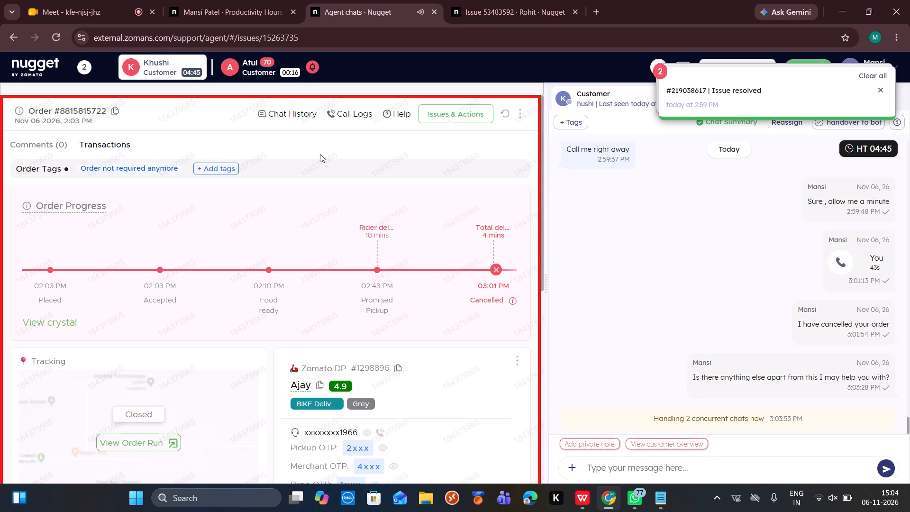
click(281, 80)
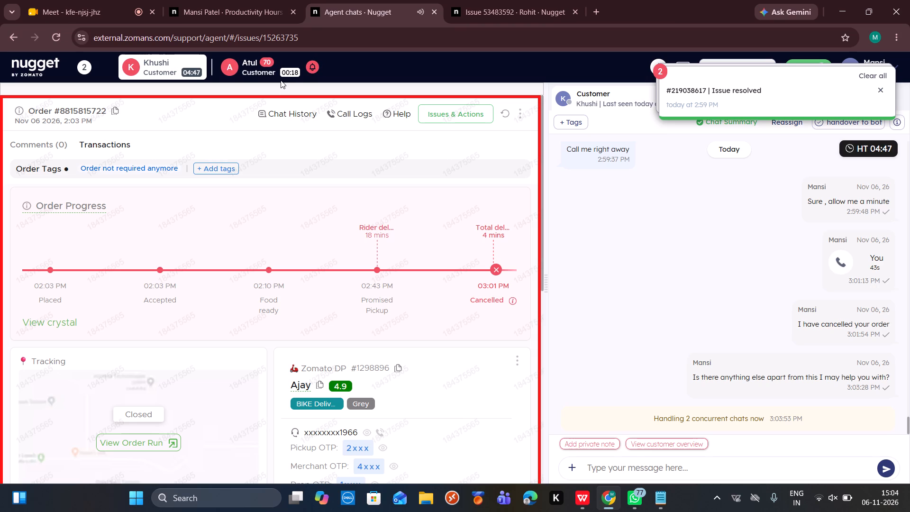
click(281, 56)
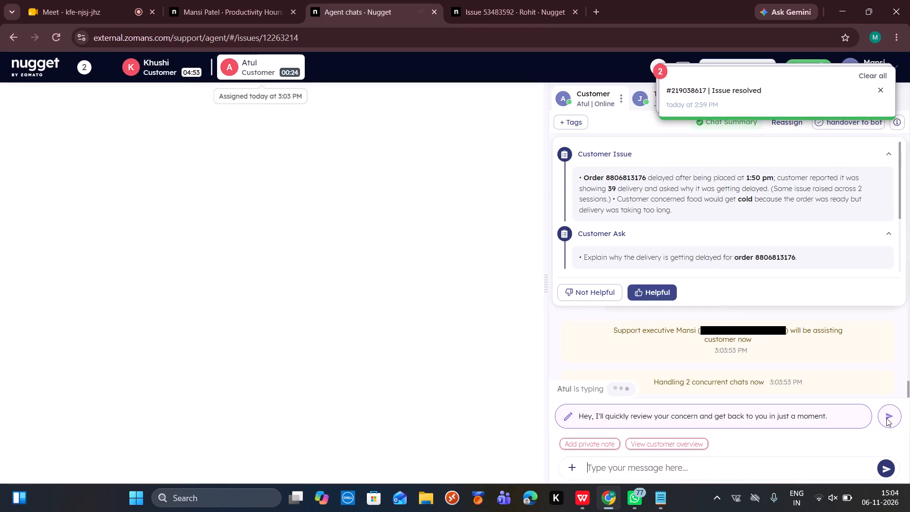
click(886, 418)
click(657, 297)
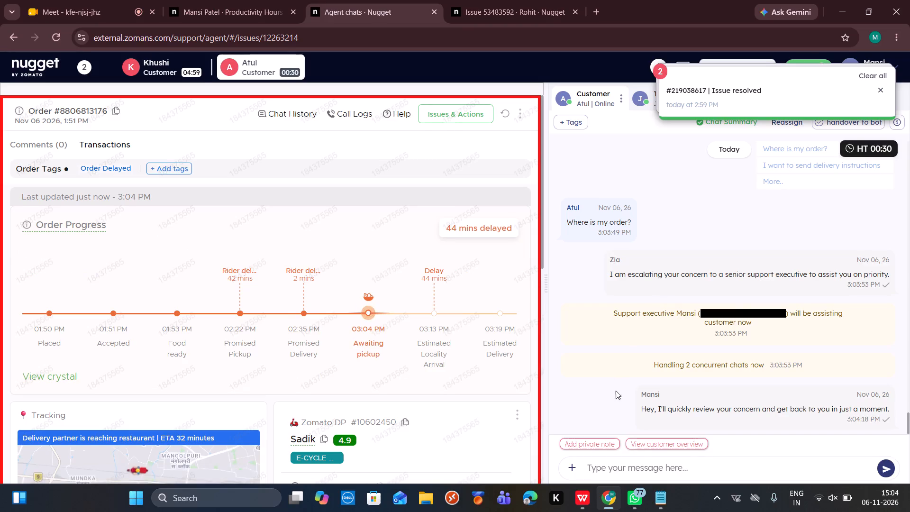
Find the "delay" canned responses and send Atul the "/CFD/Delay/Ack" message.
click(606, 464)
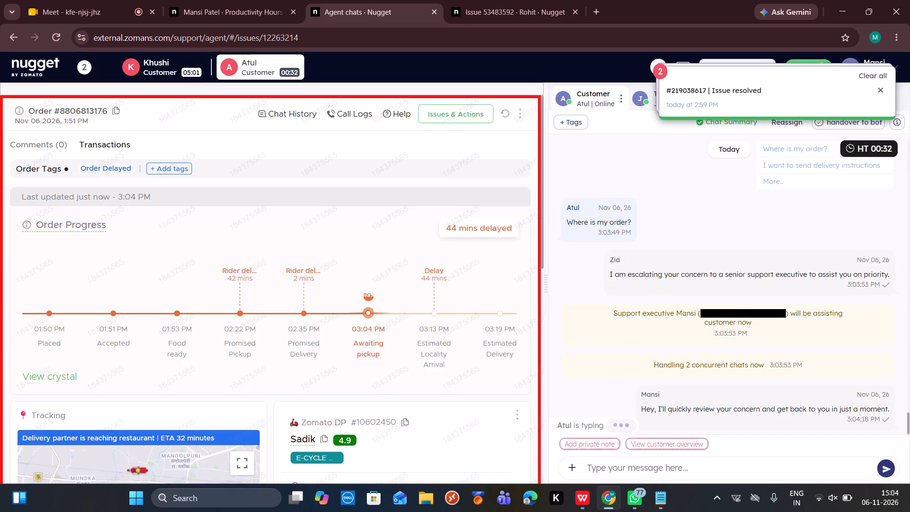
text(/frlay)
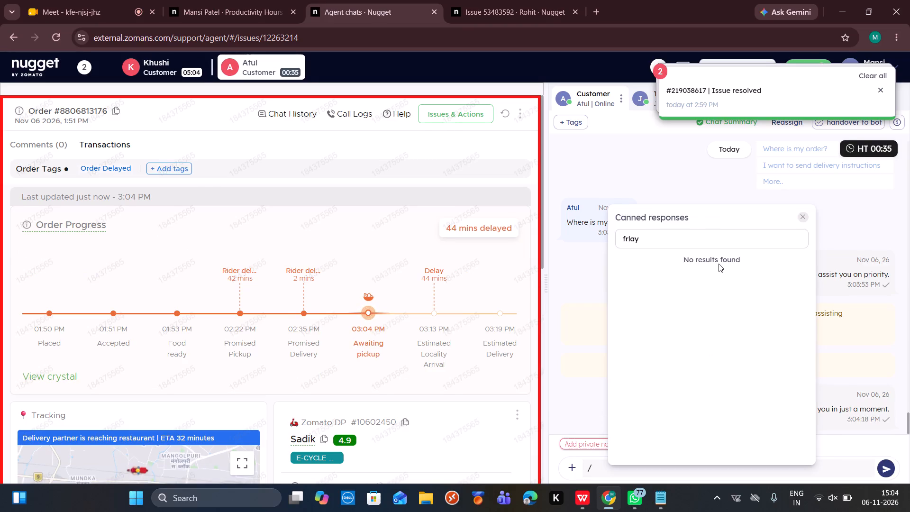
drag(649, 237, 619, 237)
text(delay)
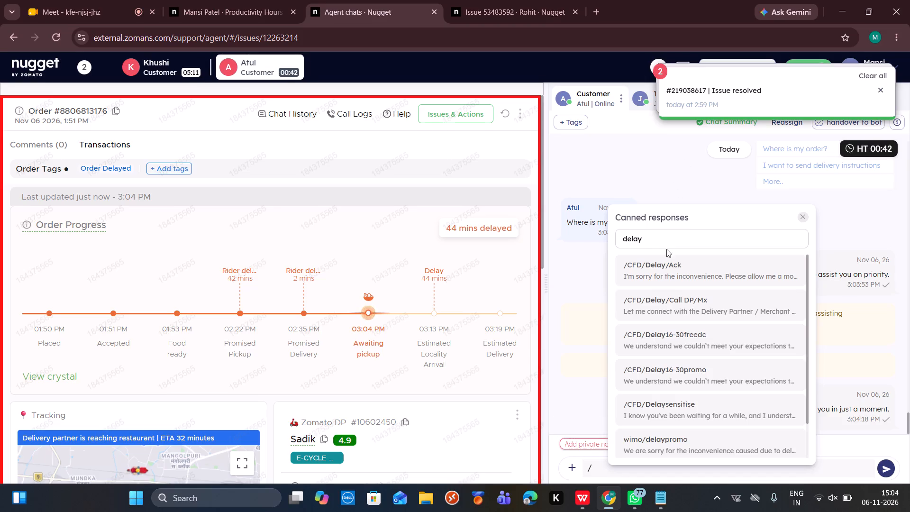
click(666, 263)
key(Return)
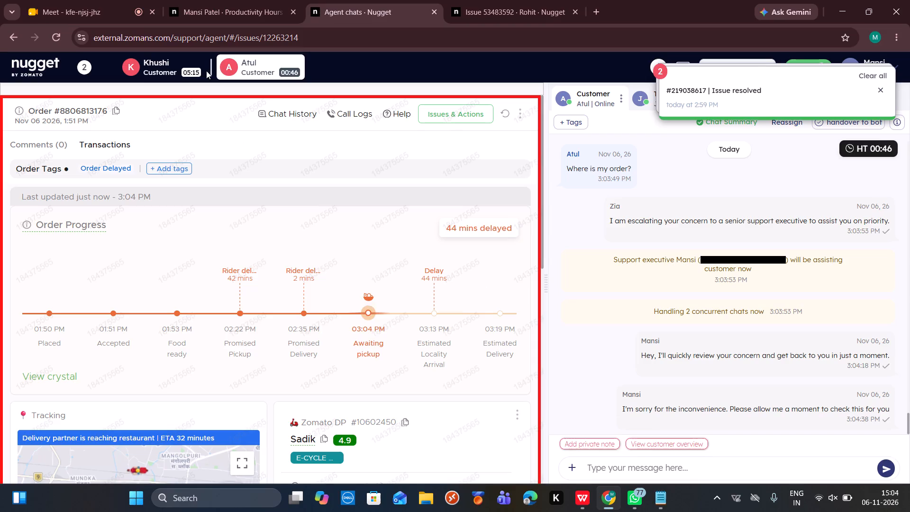
scroll(380, 300, down, 2)
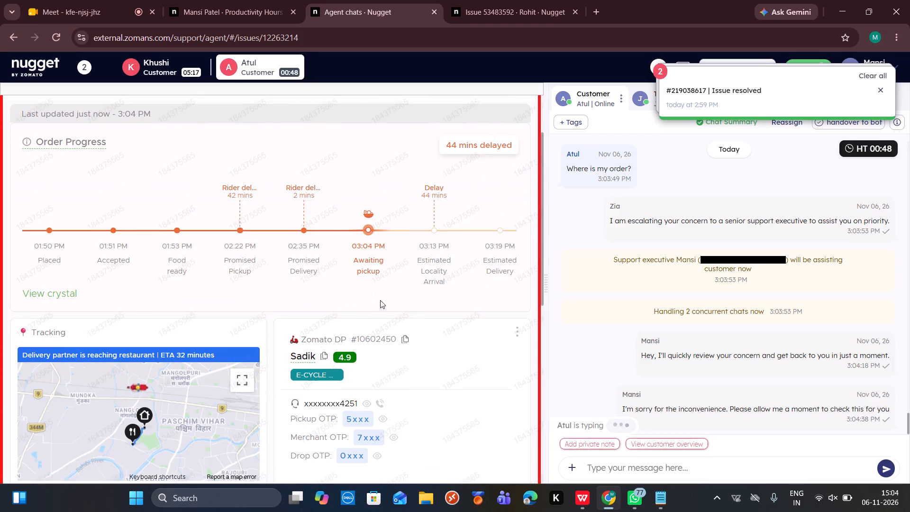
scroll(380, 300, down, 1)
click(382, 401)
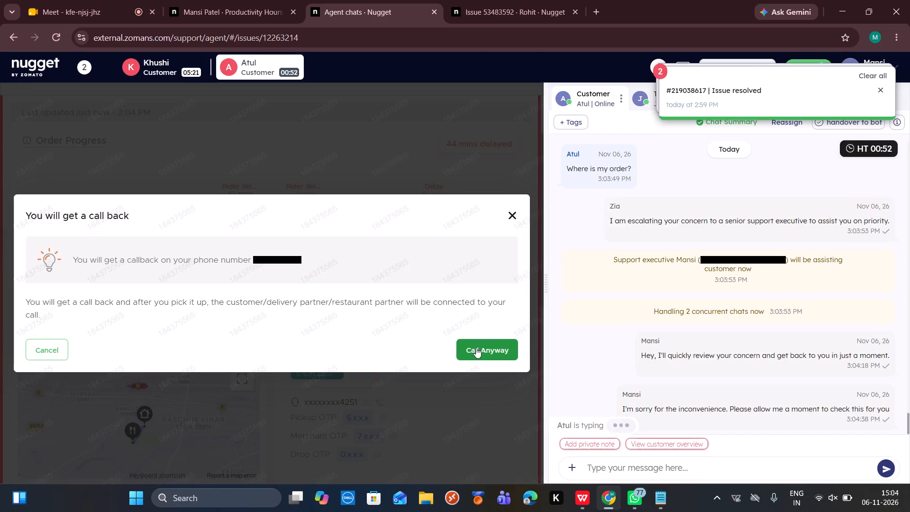
click(483, 341)
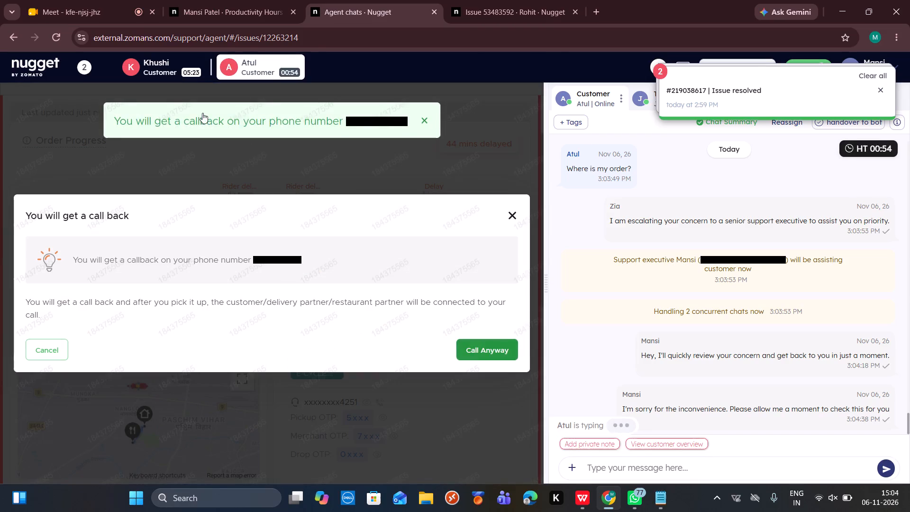
Switch to Khushi's chat and tag the conversation with "Order Cancellation".
click(191, 79)
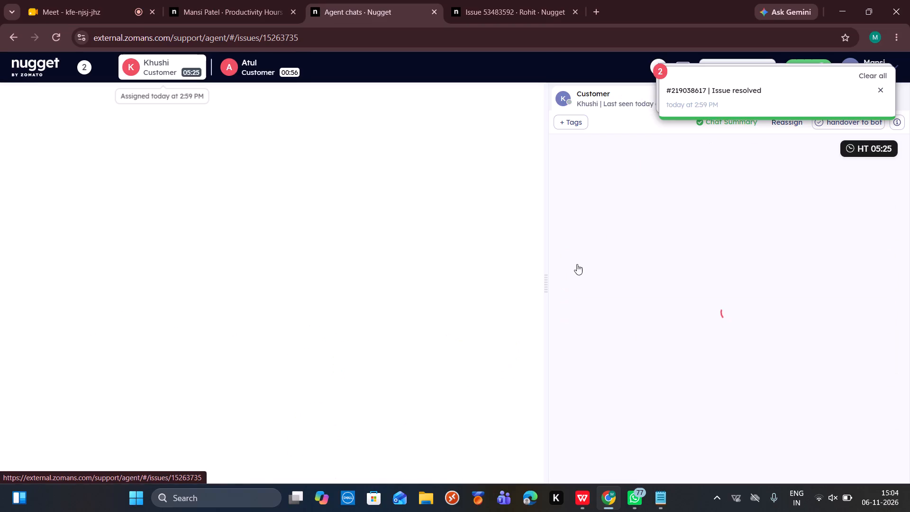
scroll(606, 287, down, 4)
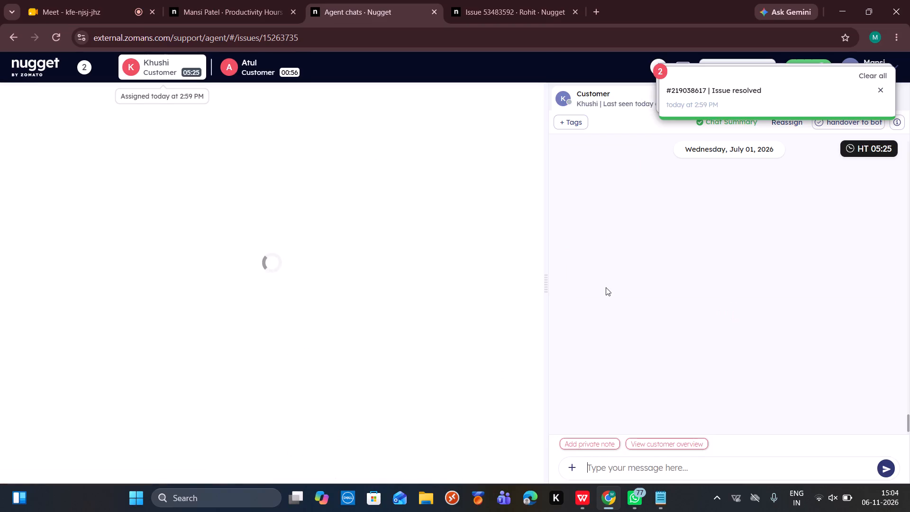
scroll(606, 287, down, 1)
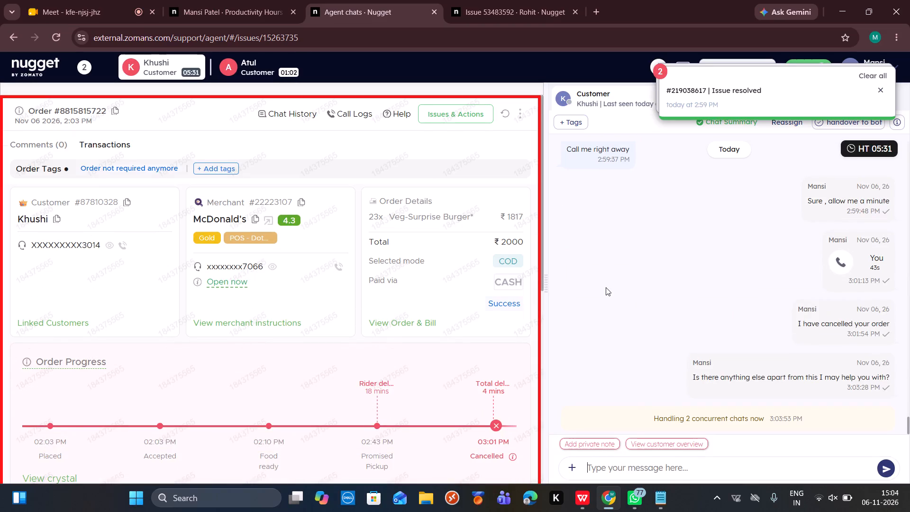
click(572, 124)
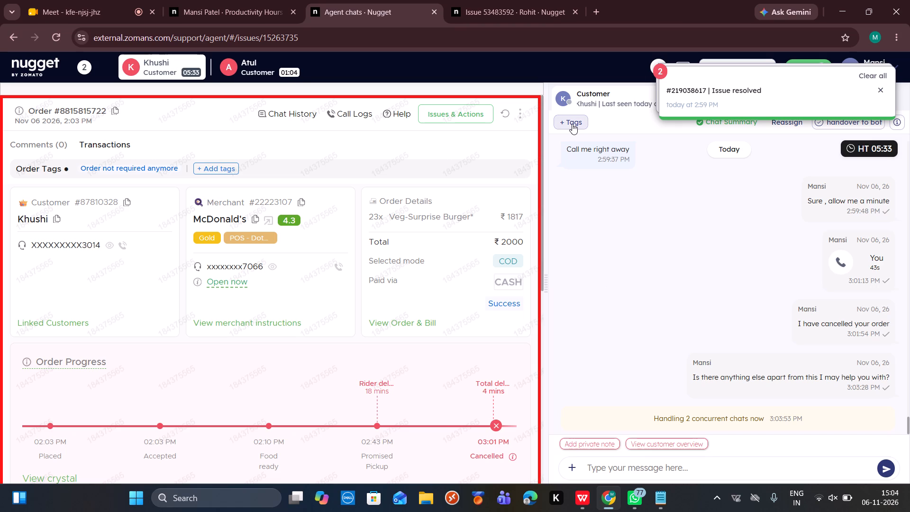
text(ca)
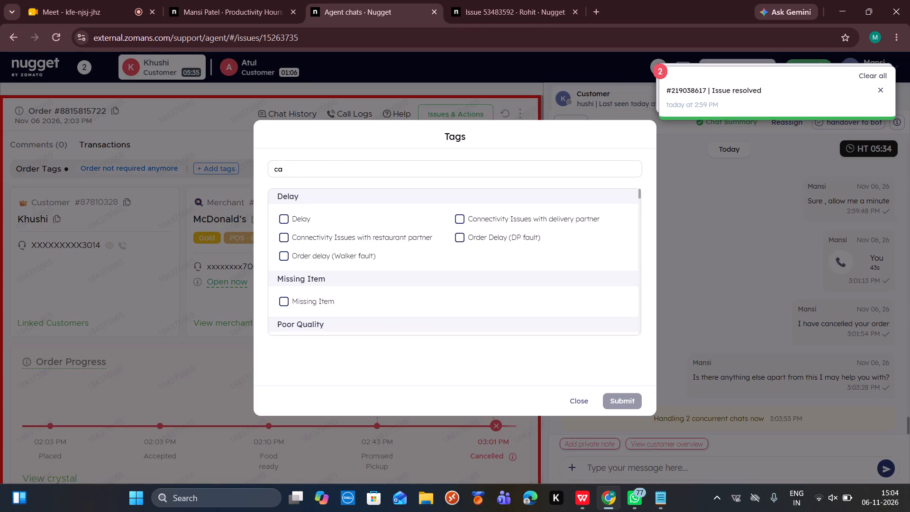
click(279, 224)
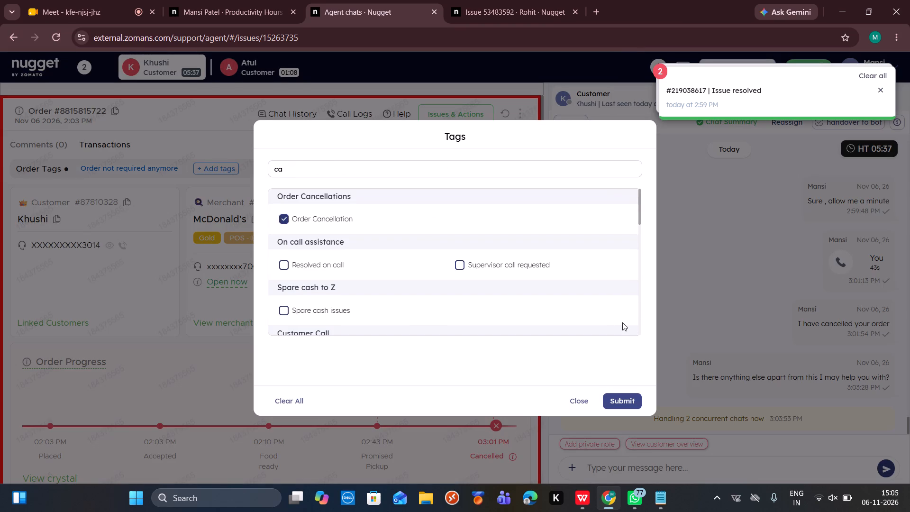
click(624, 402)
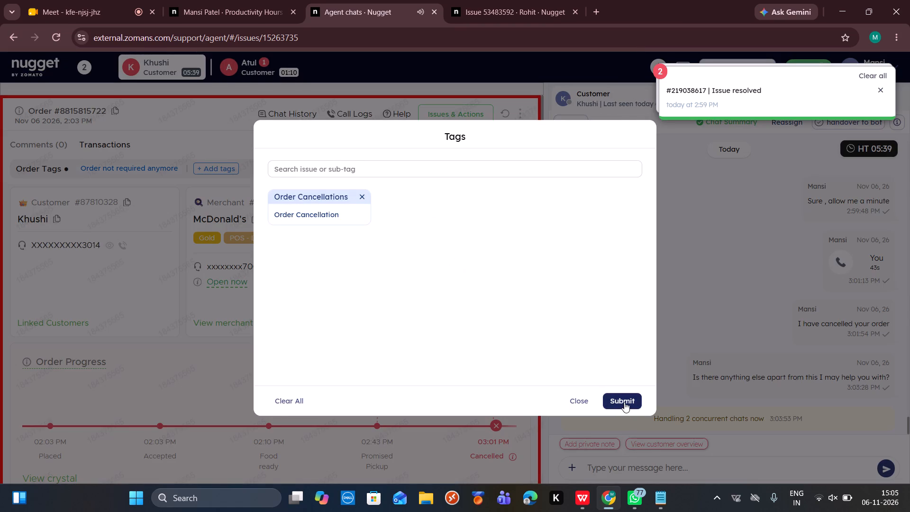
Clear all notifications and resolve Khushi's conversation.
scroll(624, 402, down, 4)
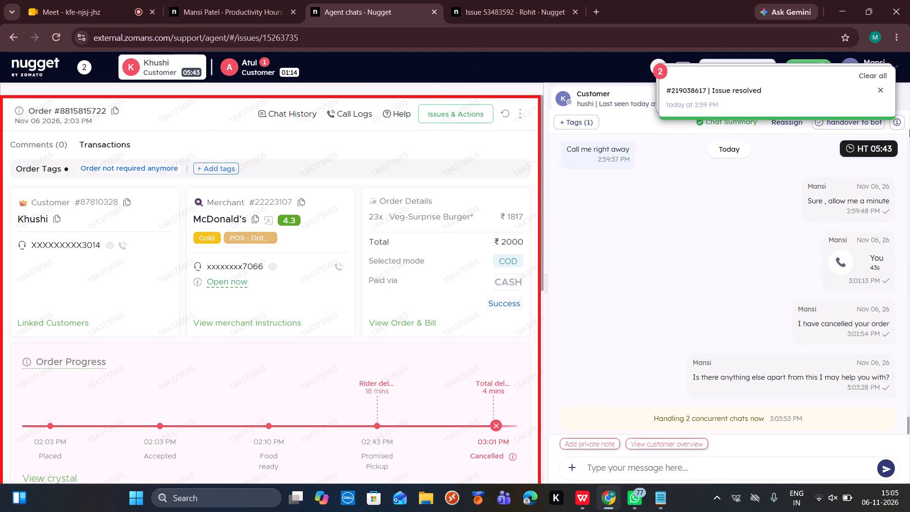
click(860, 77)
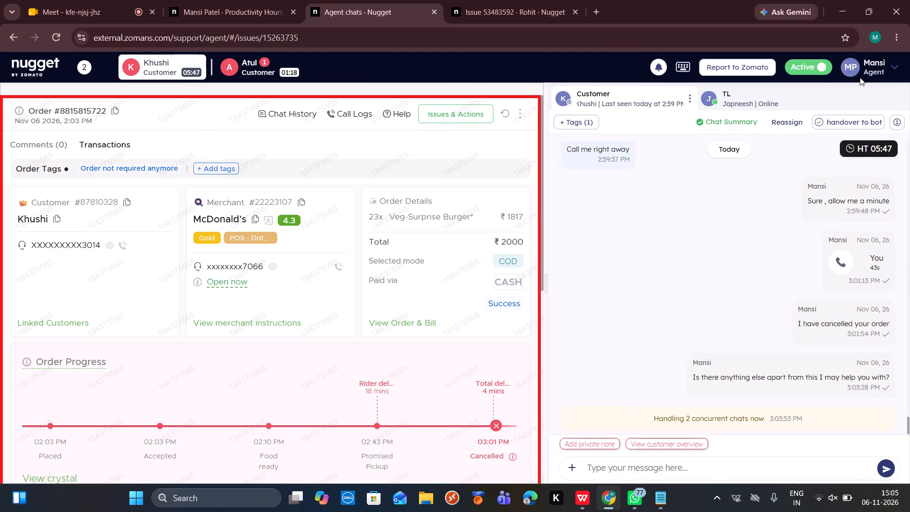
click(841, 123)
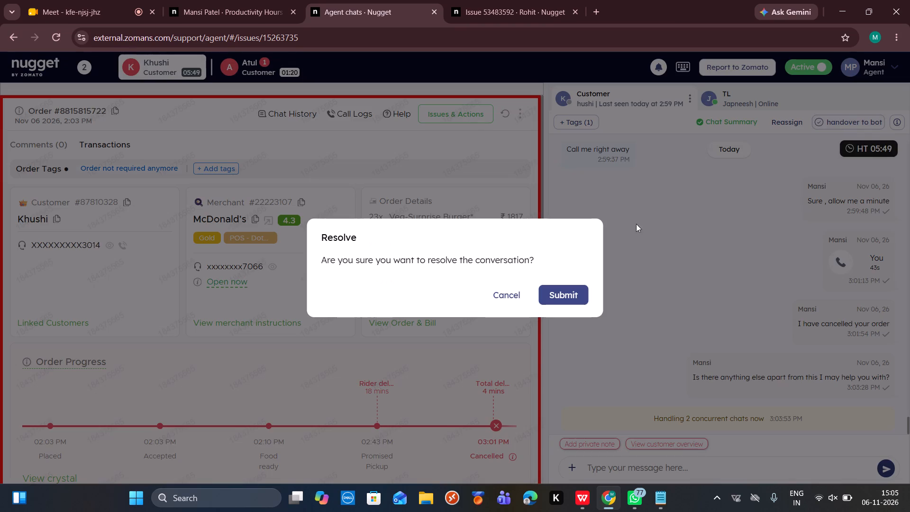
click(575, 293)
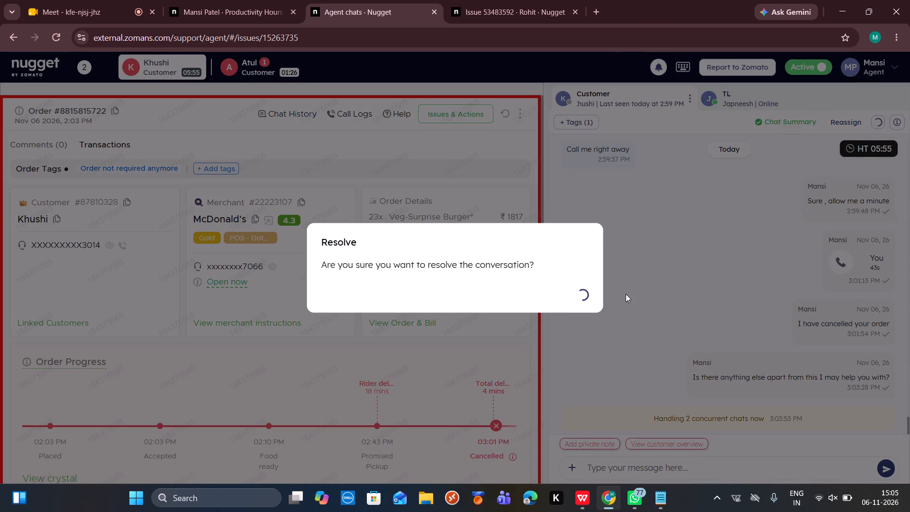
scroll(713, 293, down, 10)
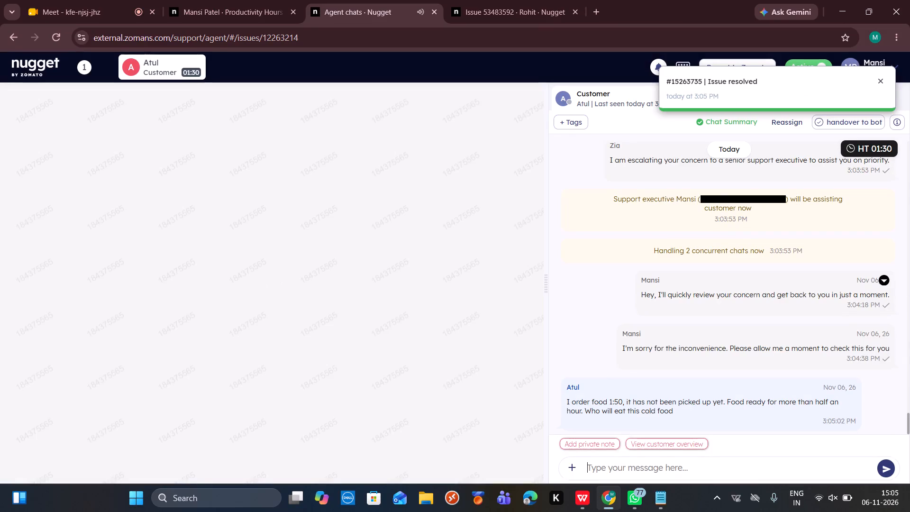
scroll(637, 331, down, 1)
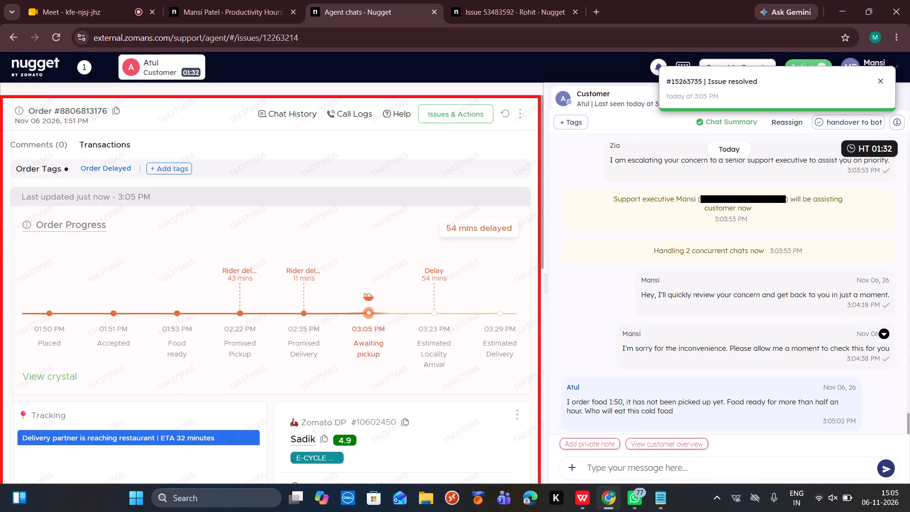
scroll(637, 331, down, 1)
scroll(475, 411, down, 1)
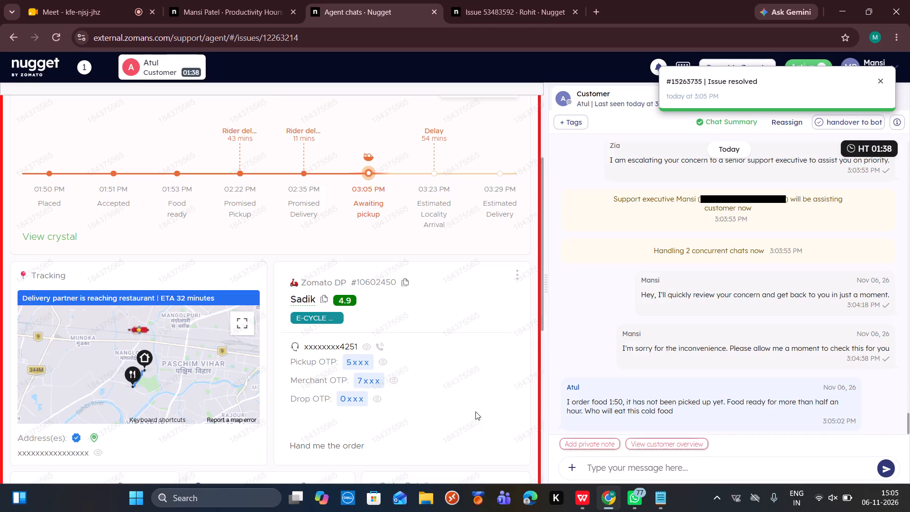
scroll(469, 453, down, 5)
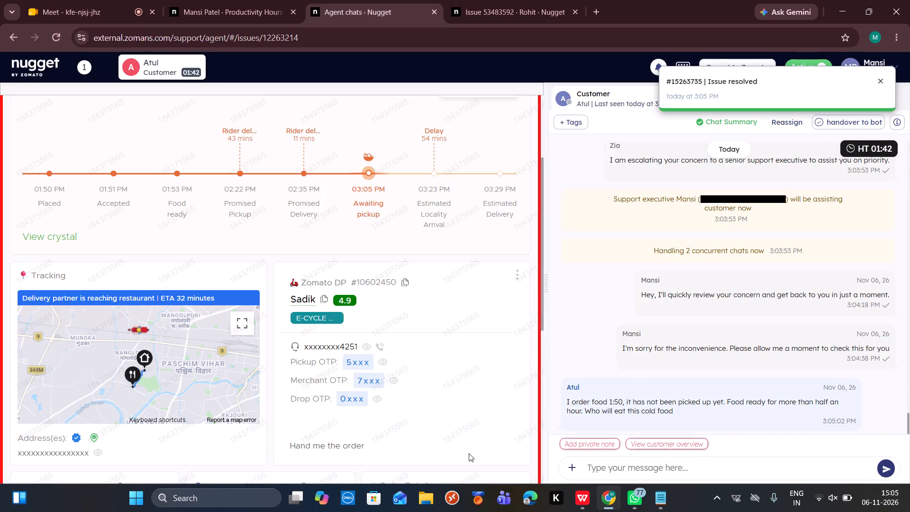
scroll(469, 453, down, 3)
scroll(469, 453, up, 4)
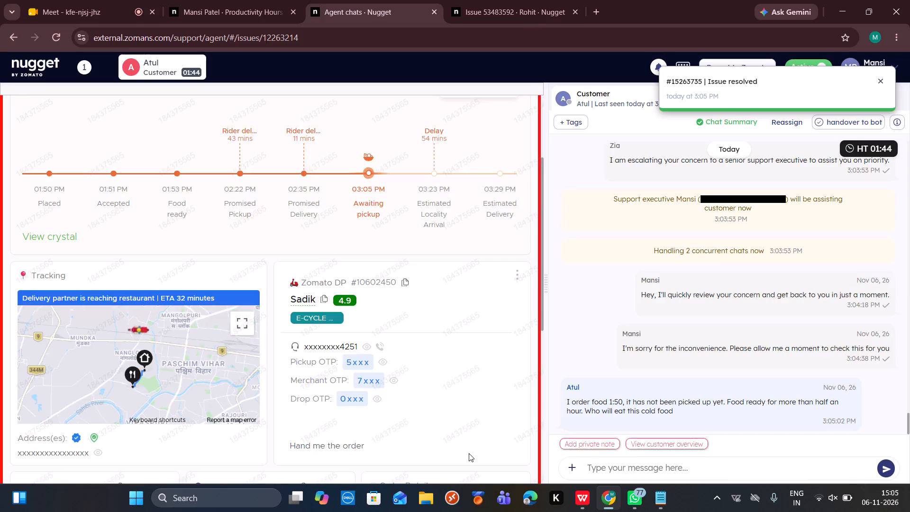
scroll(469, 453, up, 9)
click(473, 119)
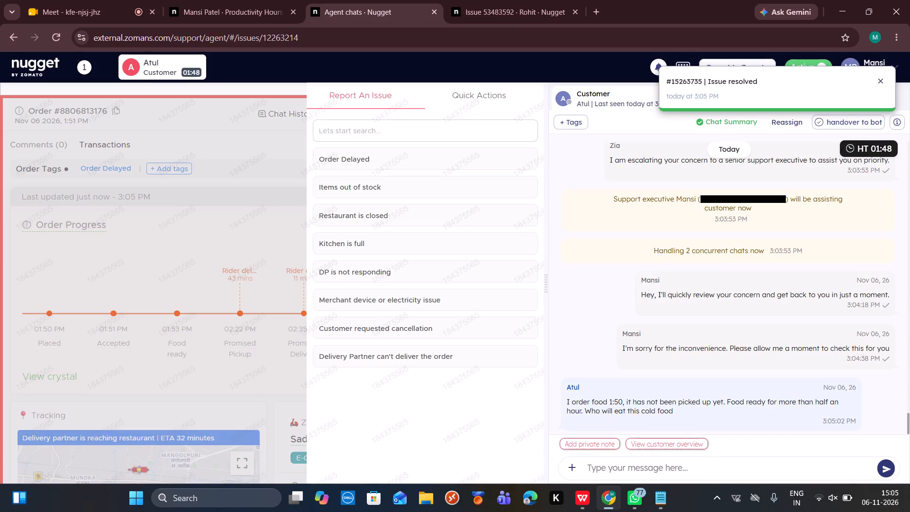
click(379, 328)
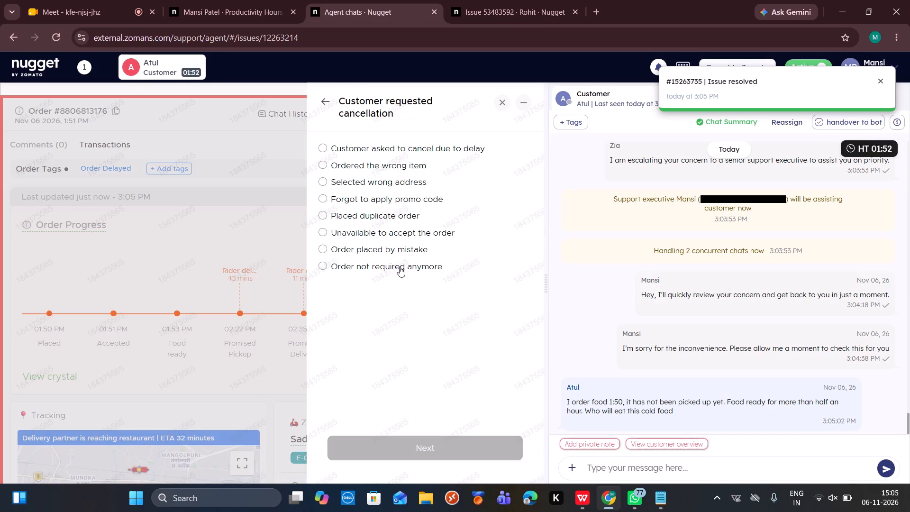
click(400, 266)
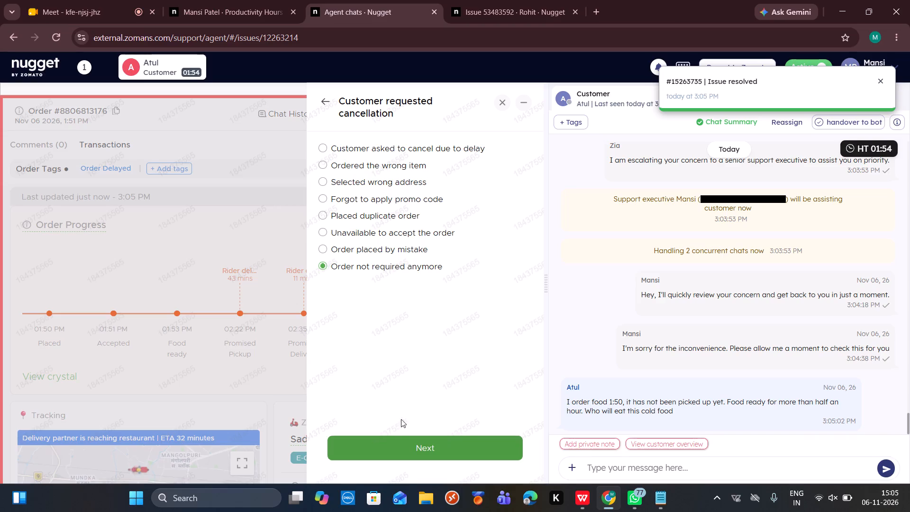
click(401, 442)
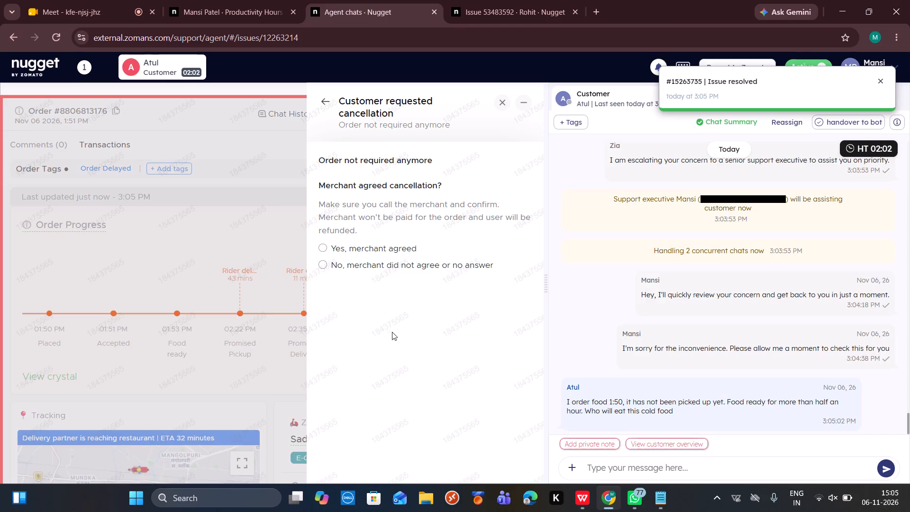
click(398, 267)
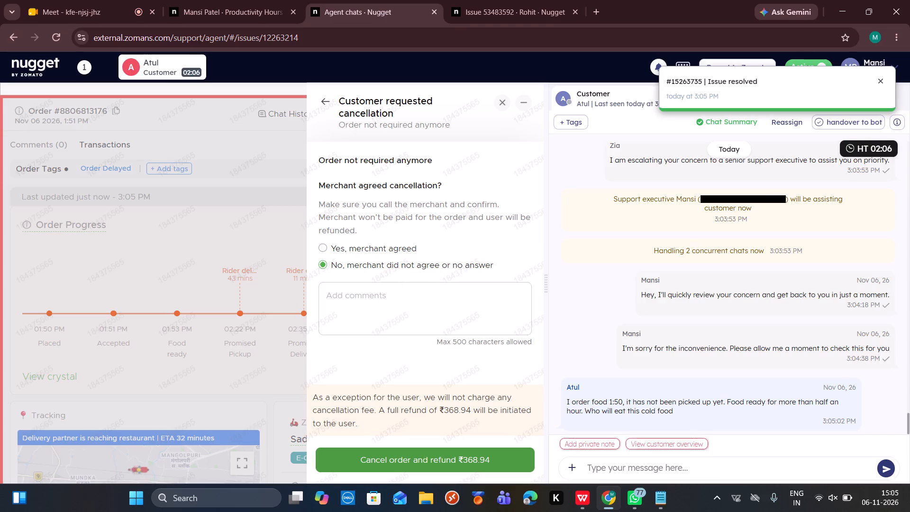
click(526, 110)
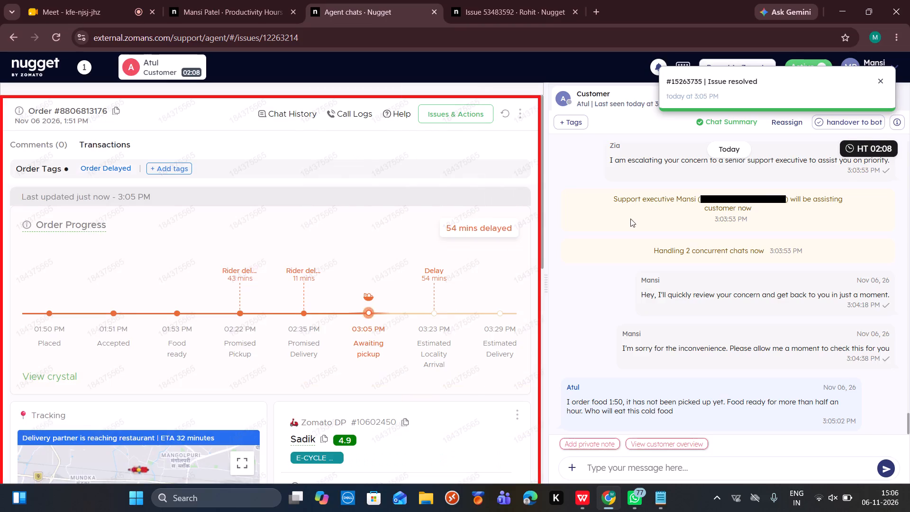
Review today's chat history with Atul, from the first bot session through the latest customer message.
scroll(630, 219, up, 9)
scroll(630, 219, down, 11)
scroll(630, 219, up, 6)
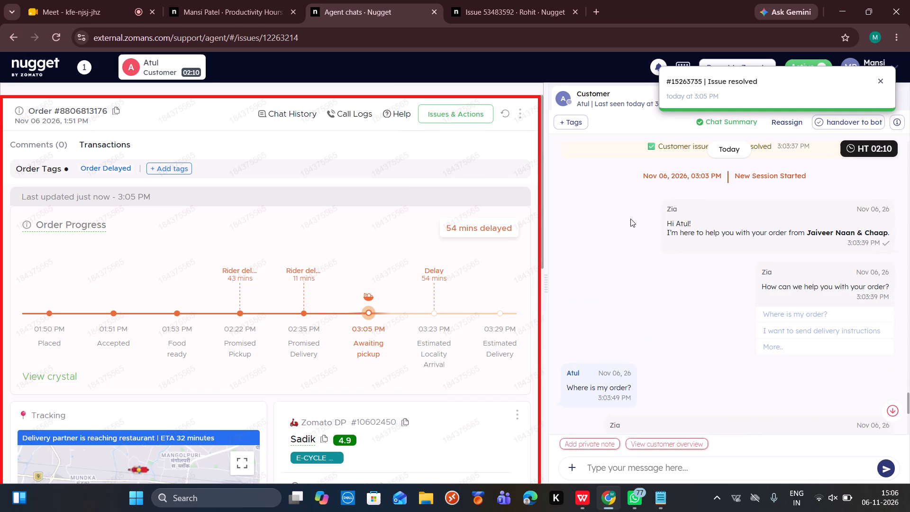
scroll(630, 219, up, 5)
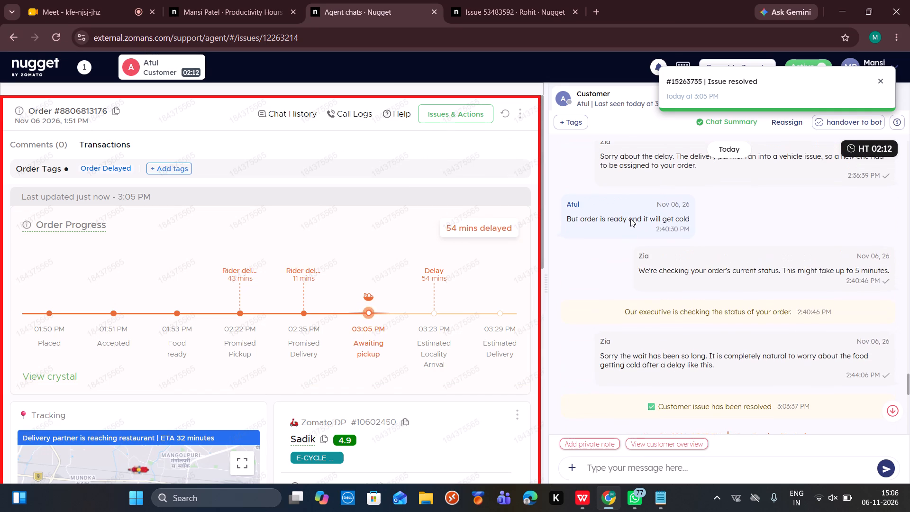
scroll(630, 219, up, 4)
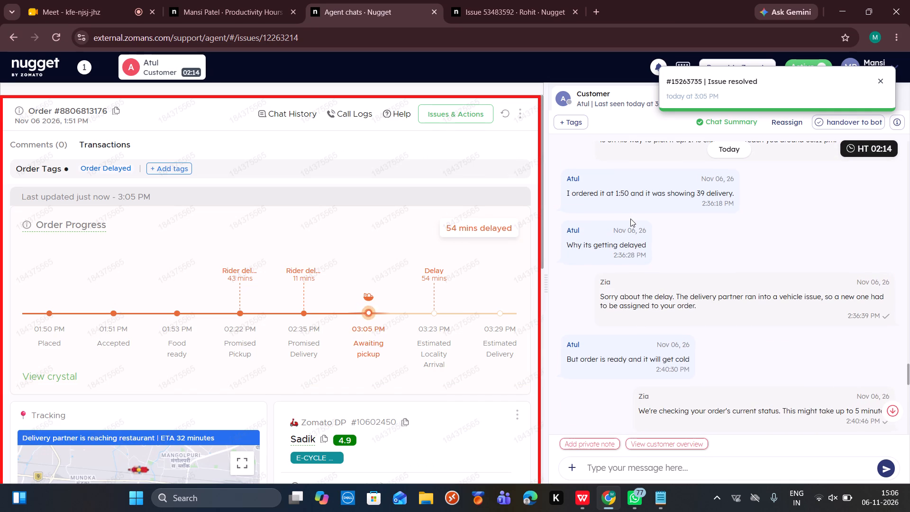
scroll(630, 219, up, 4)
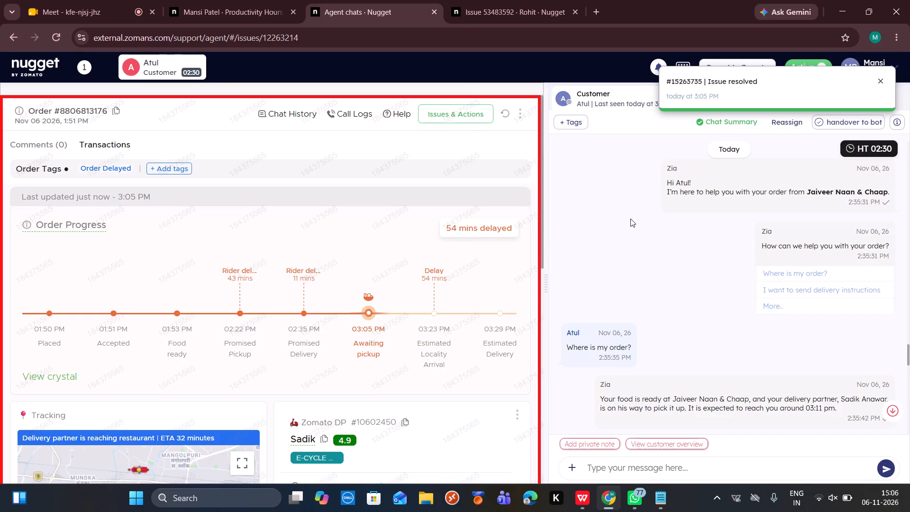
scroll(630, 219, down, 20)
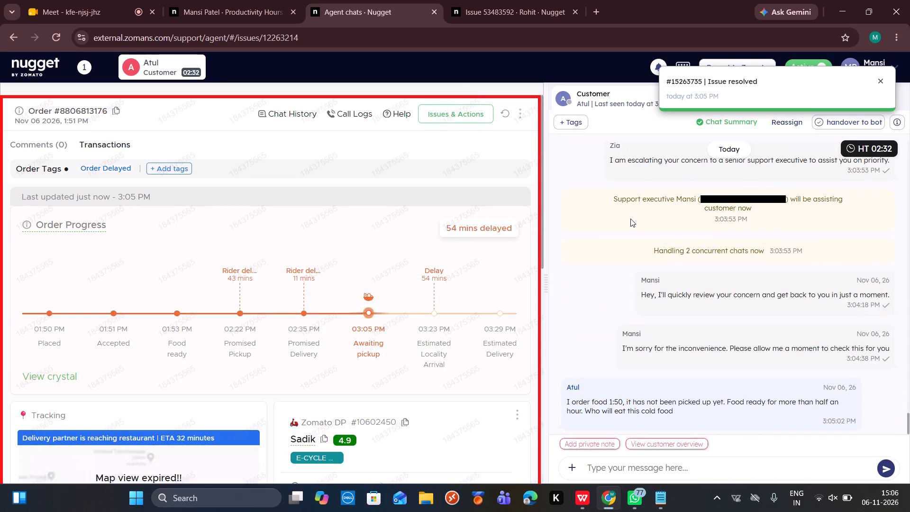
scroll(630, 219, down, 20)
scroll(630, 219, down, 5)
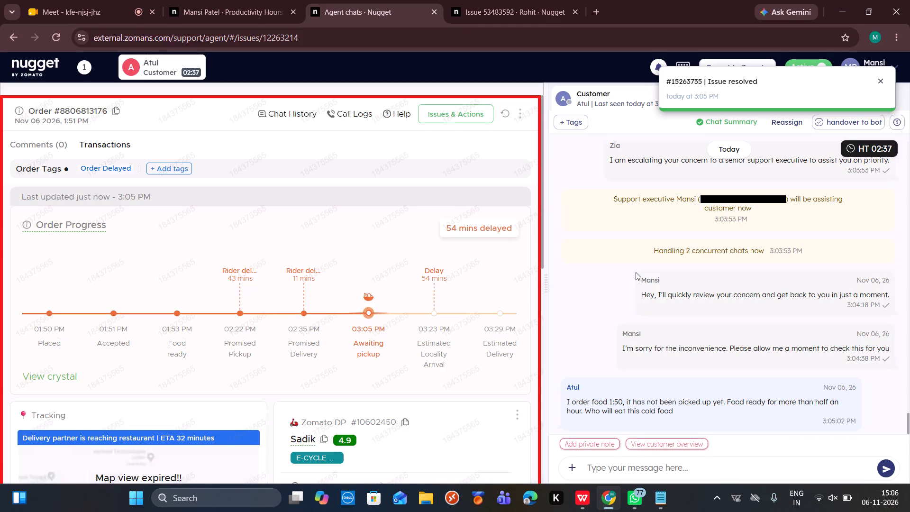
Send Atul the message "I am calling you for better assistance".
click(610, 465)
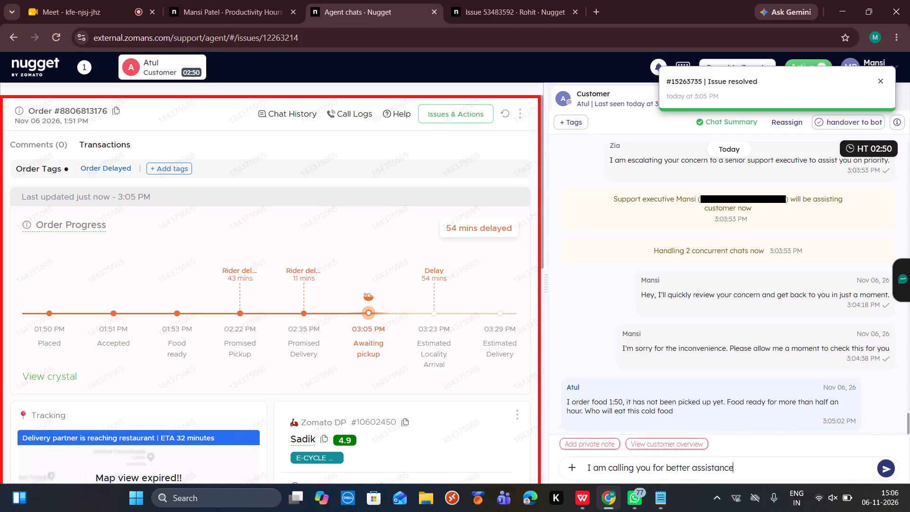
key(Return)
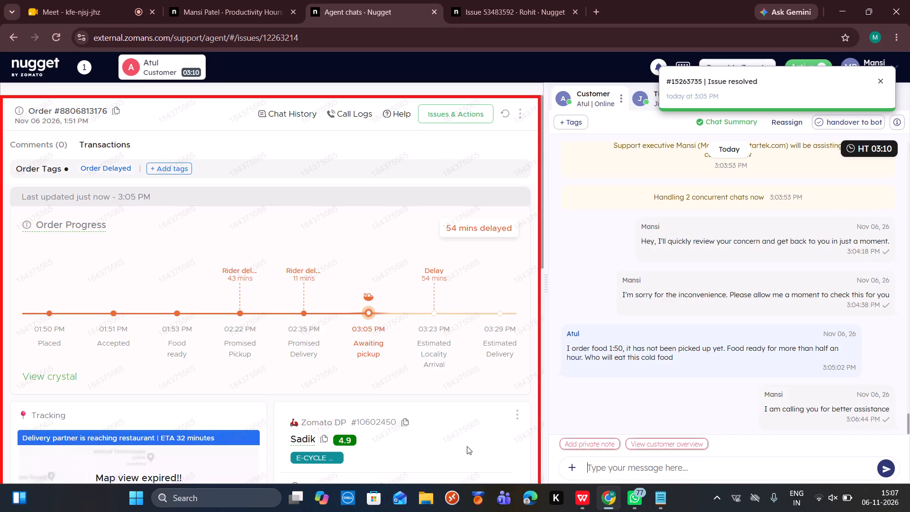
scroll(467, 446, down, 3)
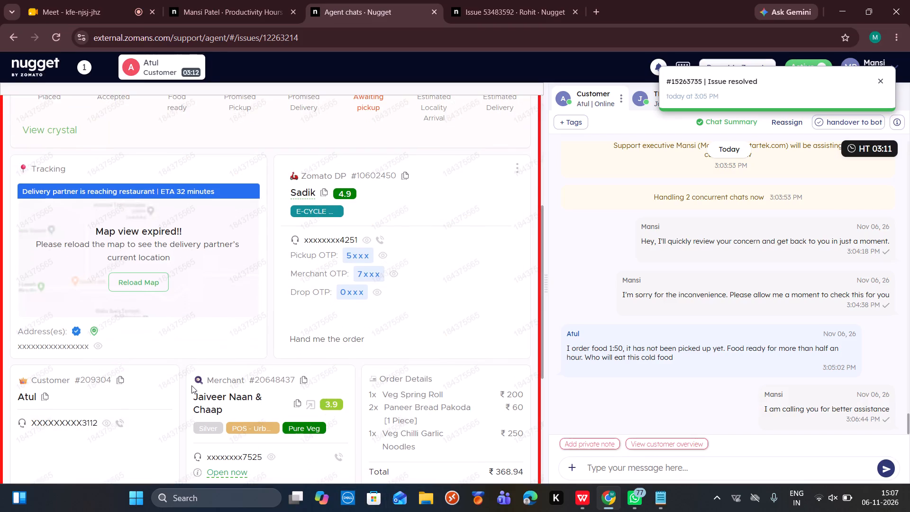
click(118, 425)
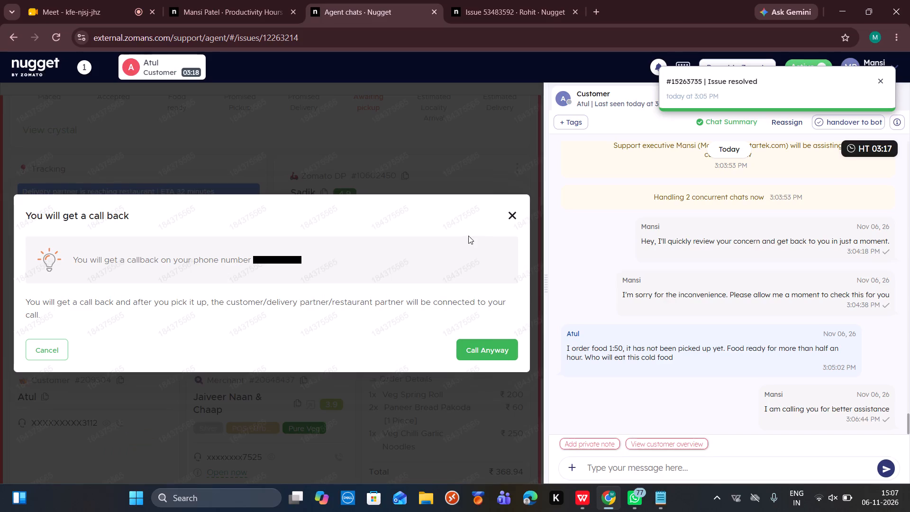
click(480, 346)
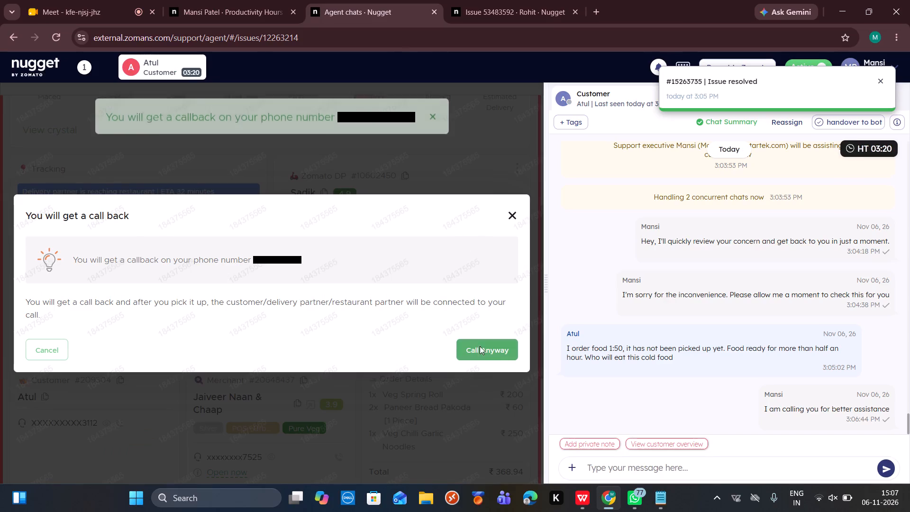
scroll(473, 276, up, 8)
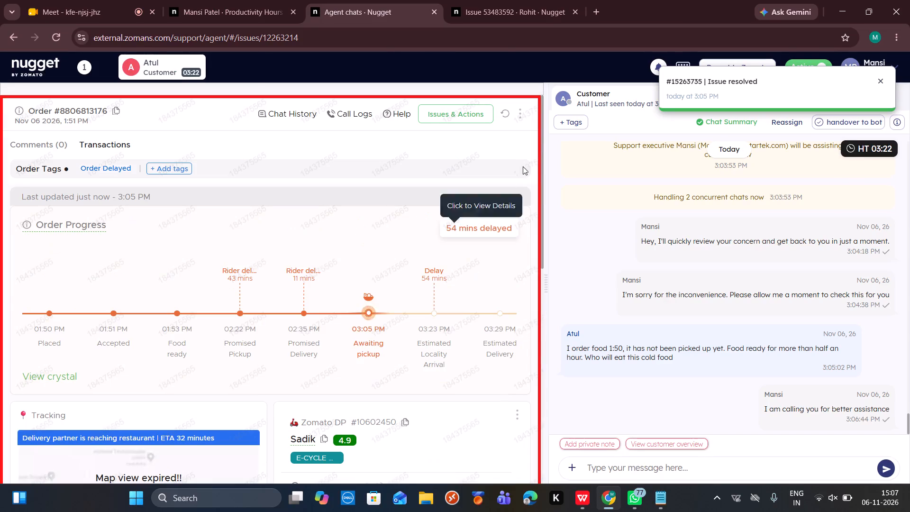
click(508, 116)
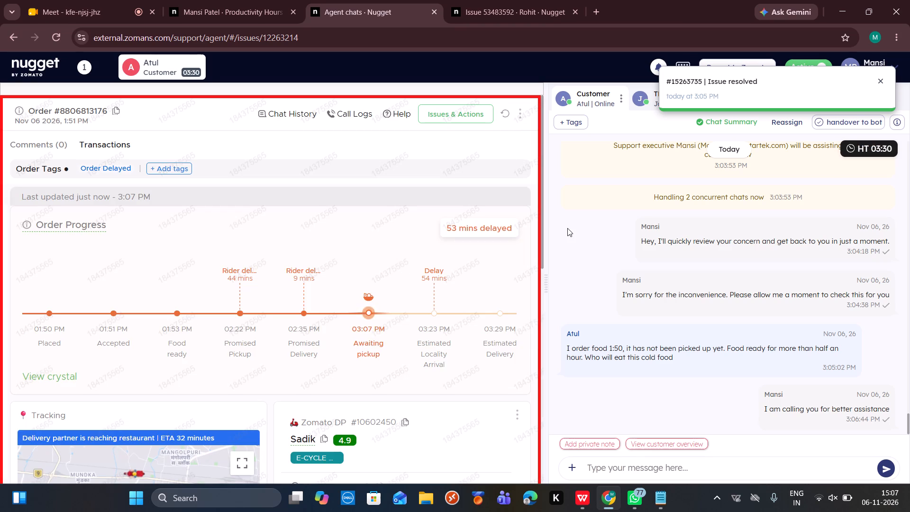
scroll(567, 228, down, 5)
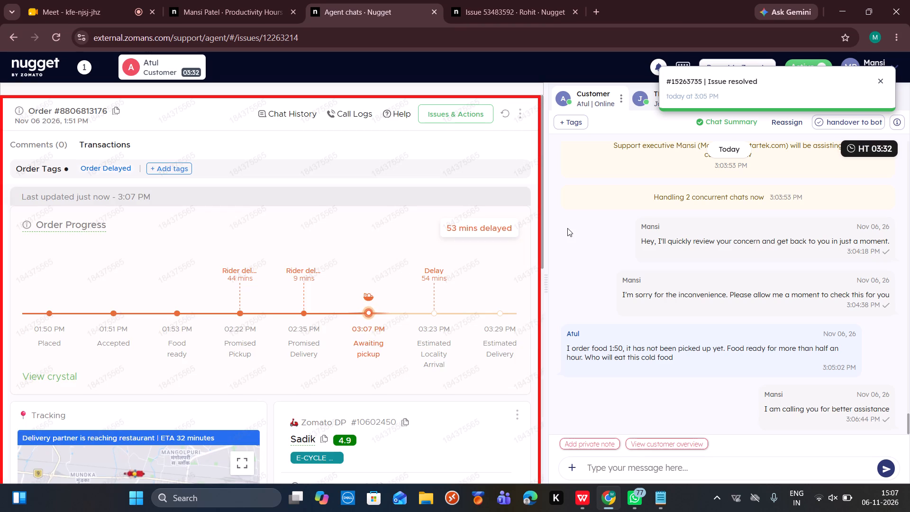
scroll(473, 356, down, 1)
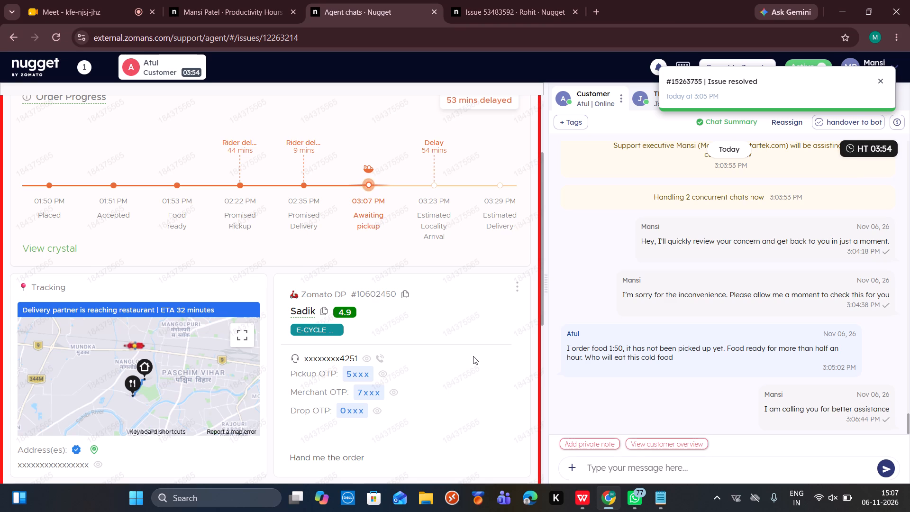
click(516, 285)
click(491, 304)
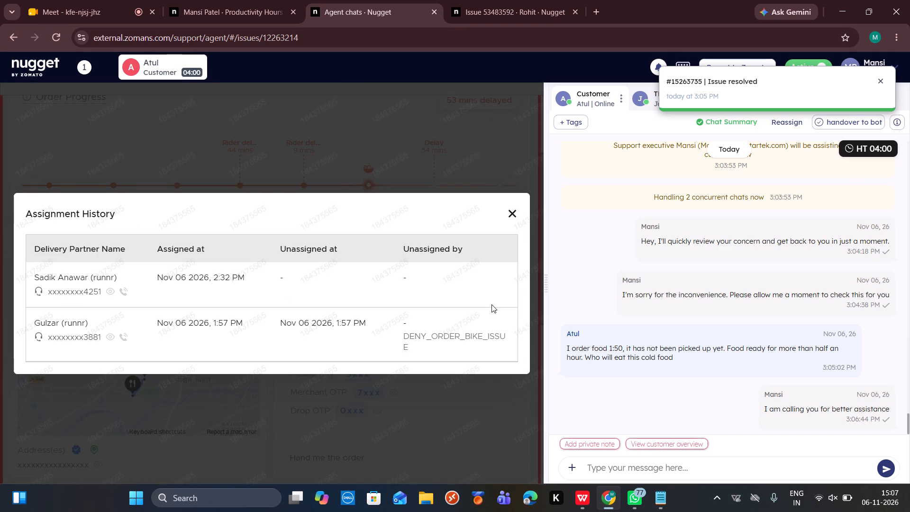
click(510, 213)
scroll(435, 292, up, 10)
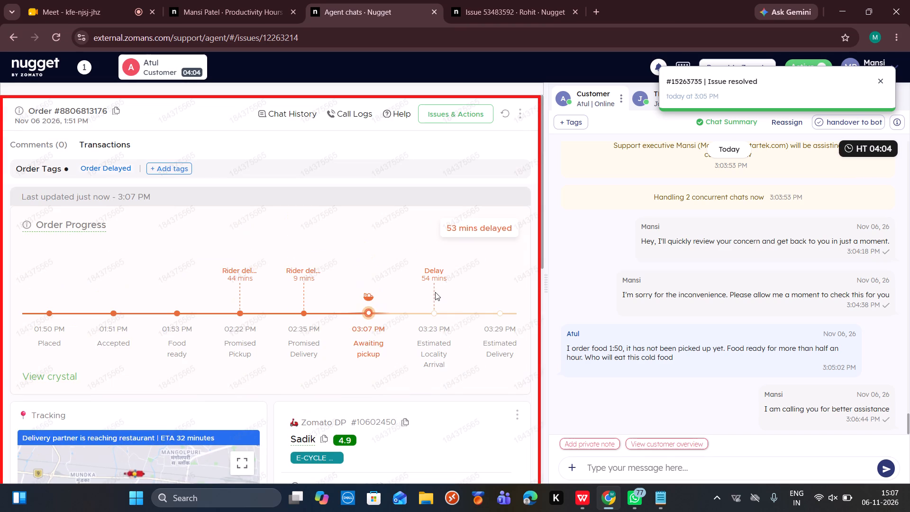
click(504, 112)
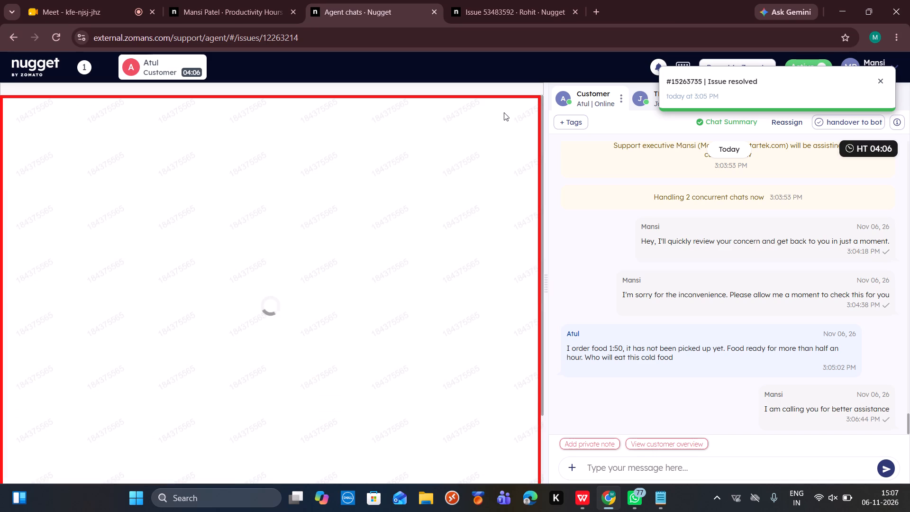
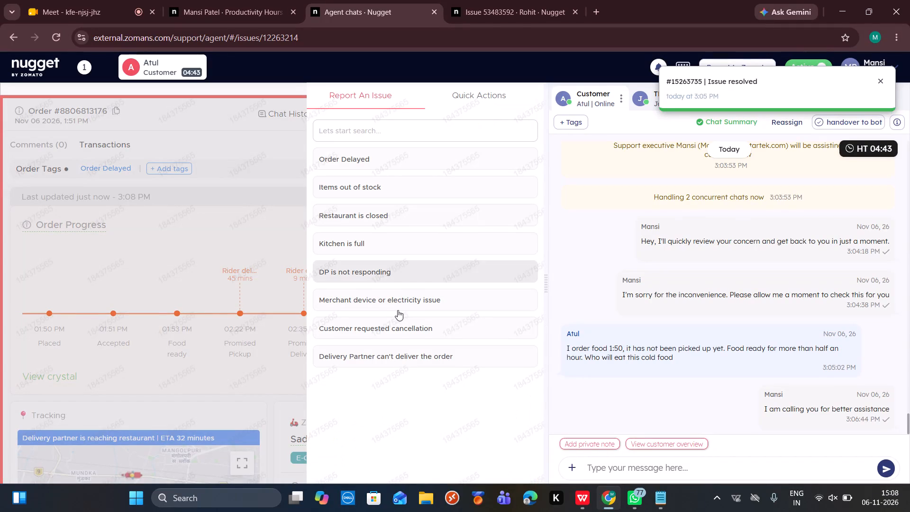
click(398, 321)
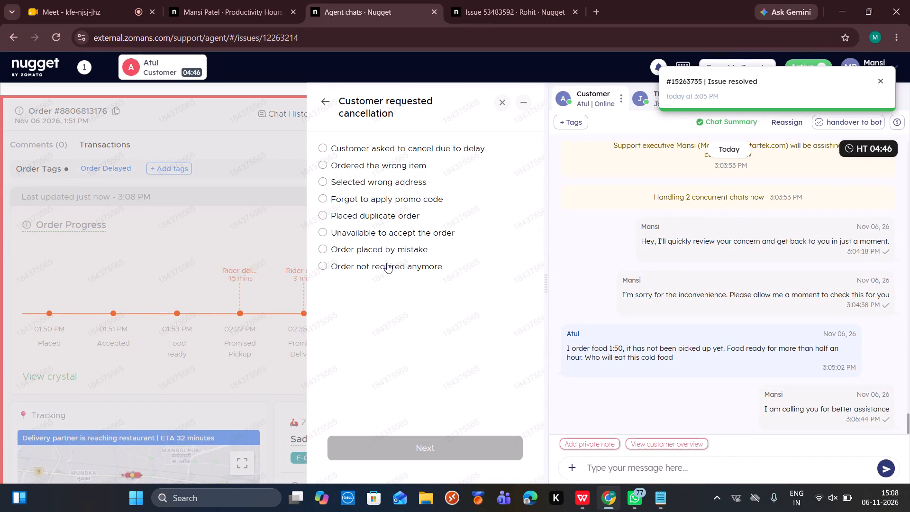
click(387, 263)
click(378, 448)
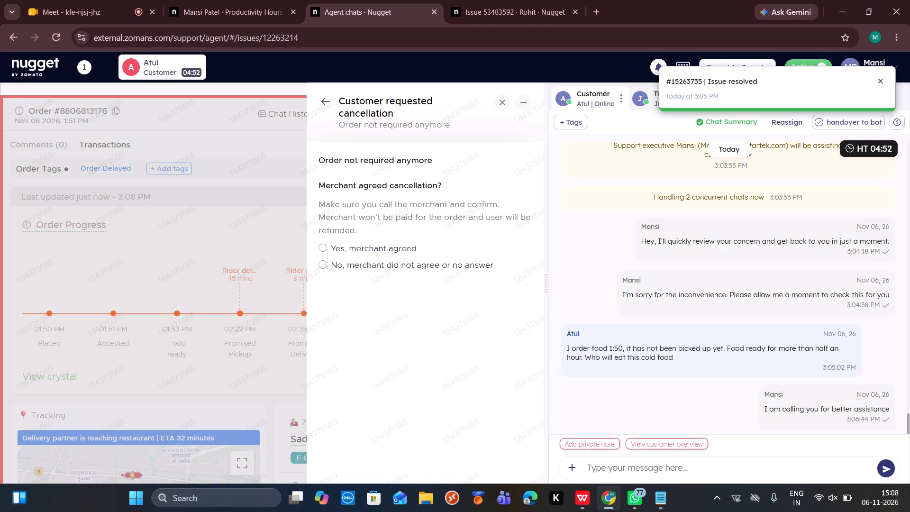
click(356, 264)
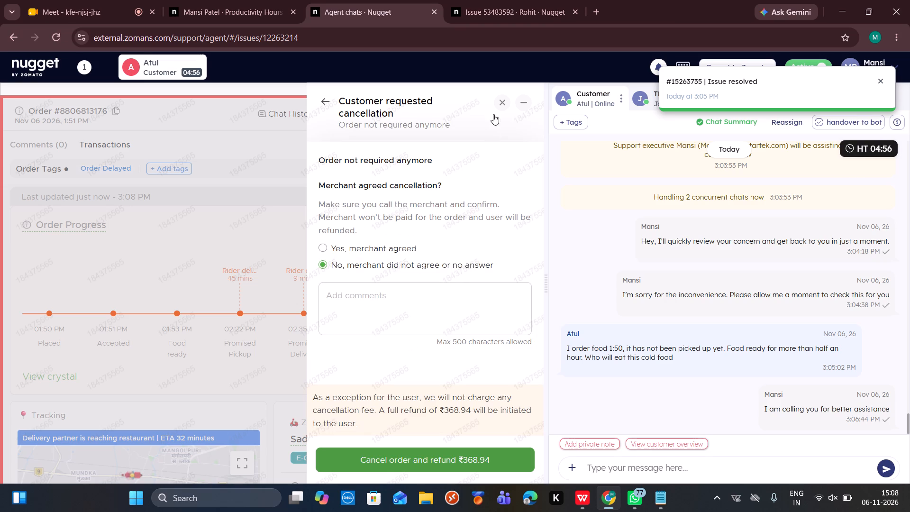
click(523, 101)
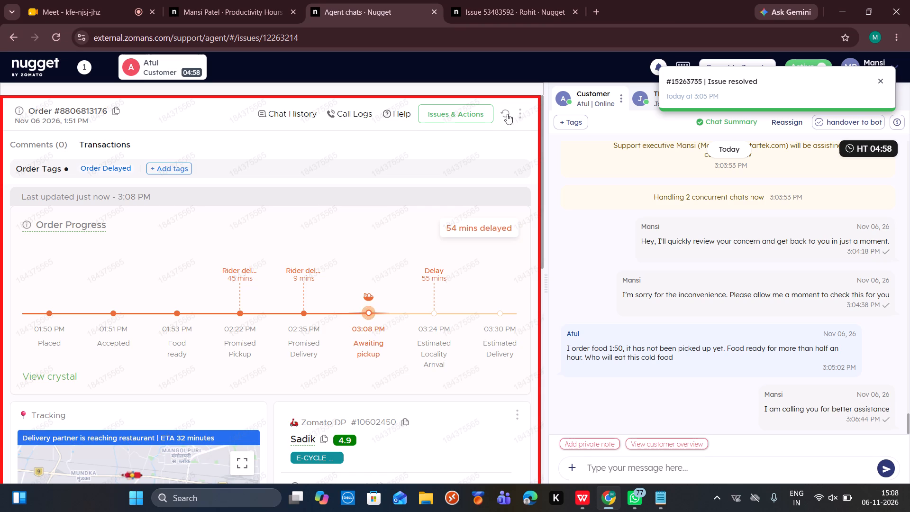
click(507, 114)
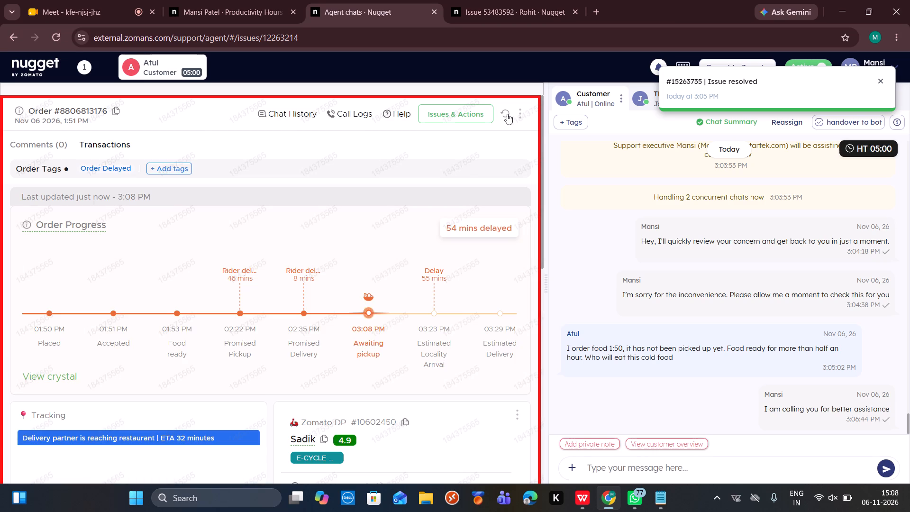
scroll(455, 287, down, 2)
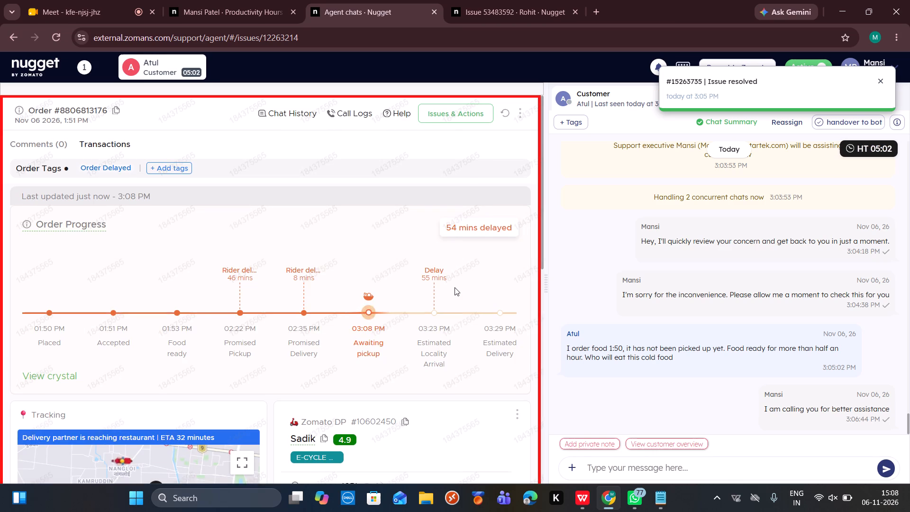
scroll(455, 287, down, 2)
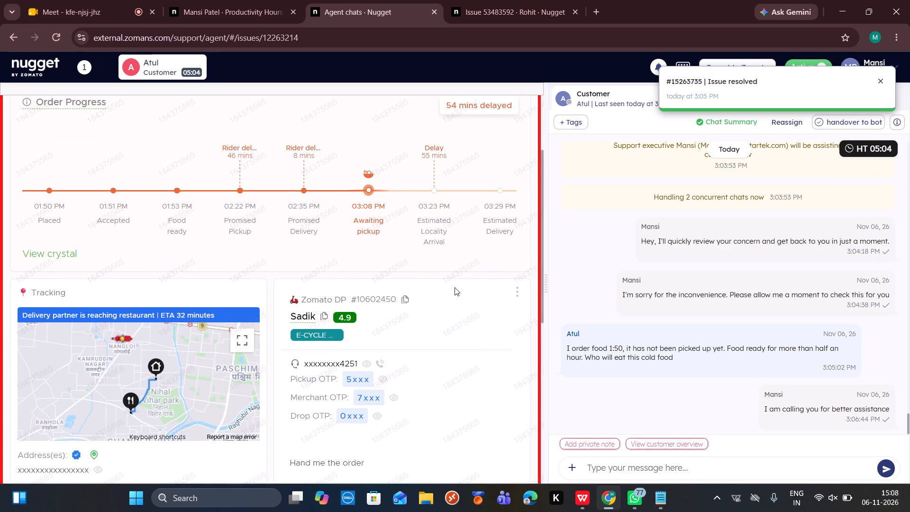
scroll(455, 287, up, 6)
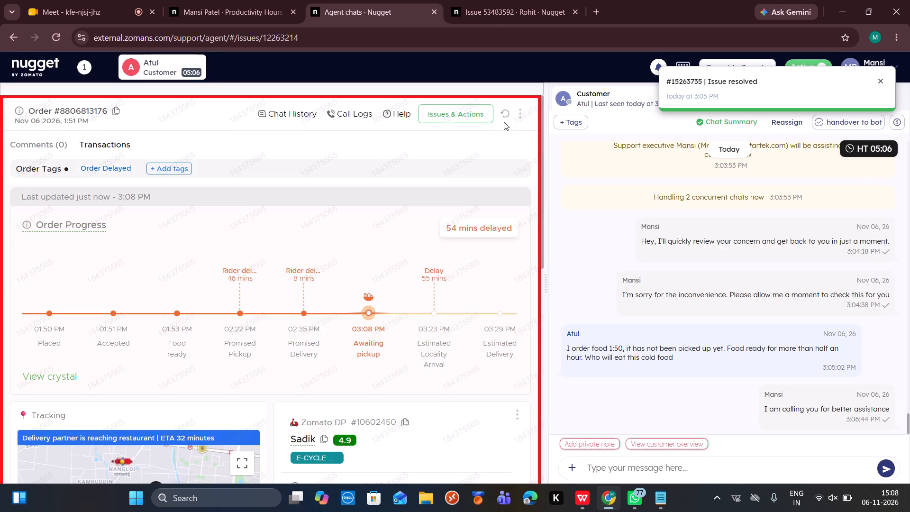
click(505, 115)
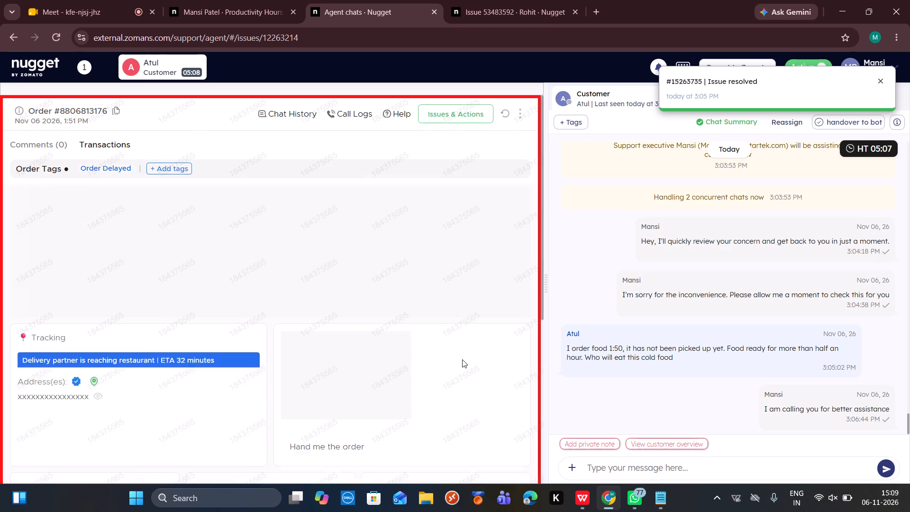
scroll(462, 359, down, 3)
scroll(462, 359, up, 6)
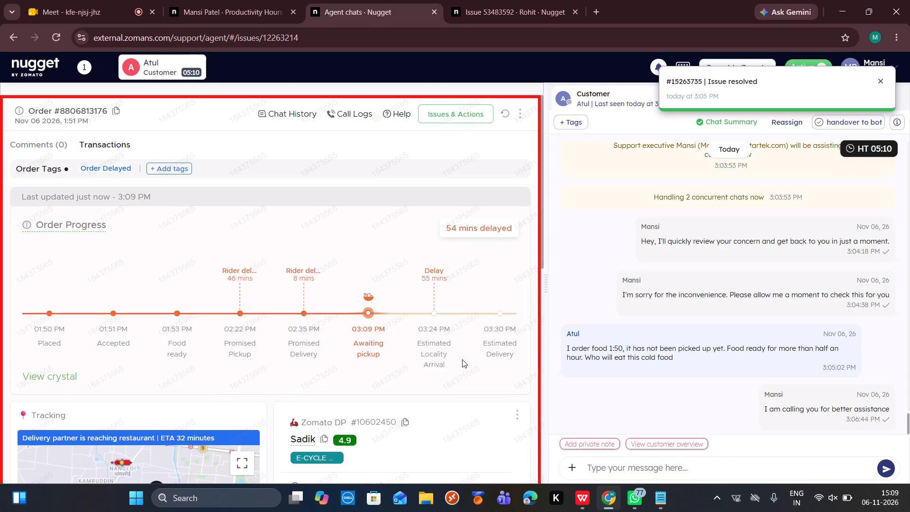
scroll(462, 359, down, 1)
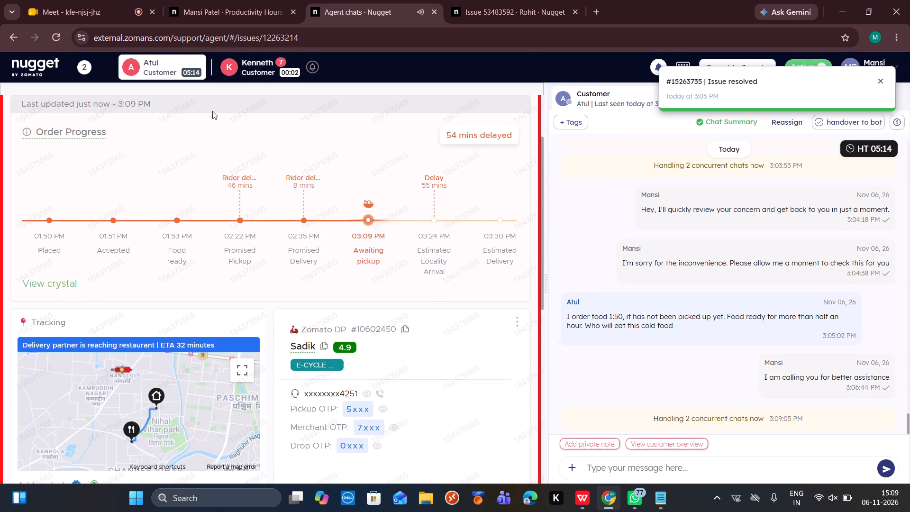
Open Kenneth's new chat and send the greeting "Hey, I'll quickly review your concern and get back to you in just a moment.".
click(246, 73)
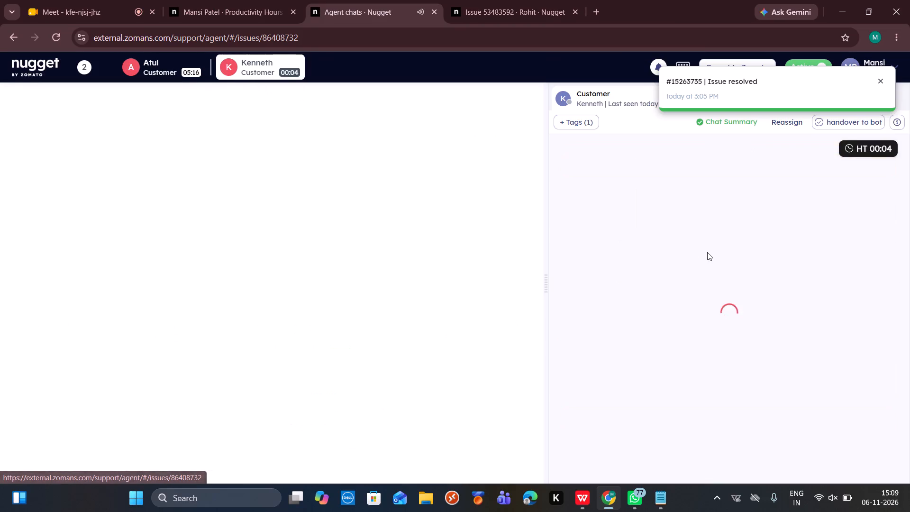
click(887, 412)
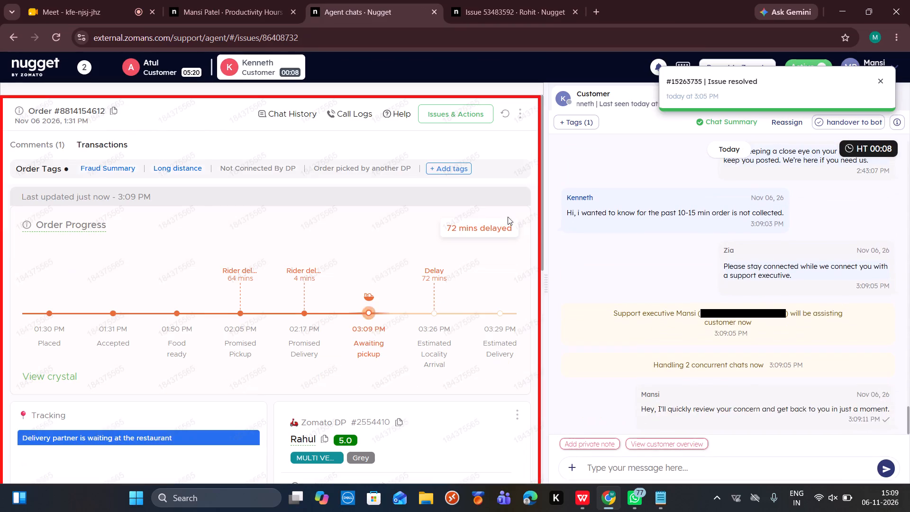
click(190, 70)
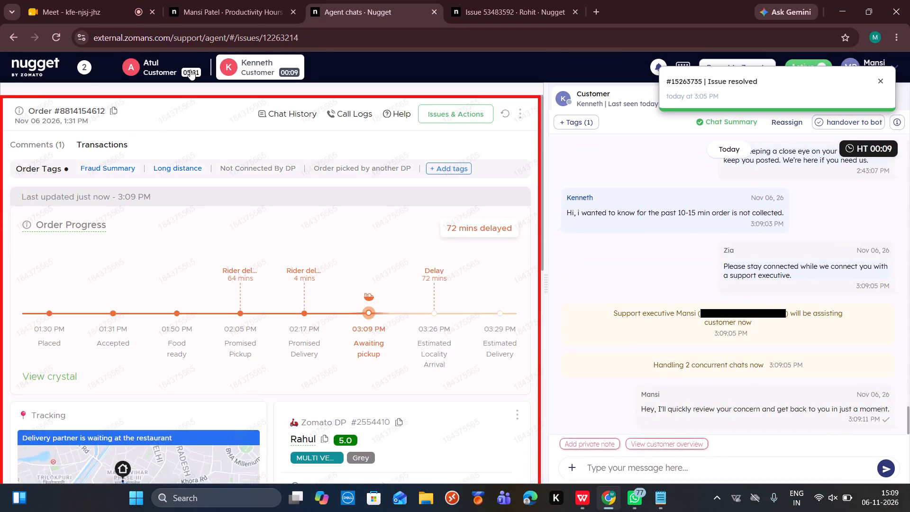
scroll(635, 286, down, 14)
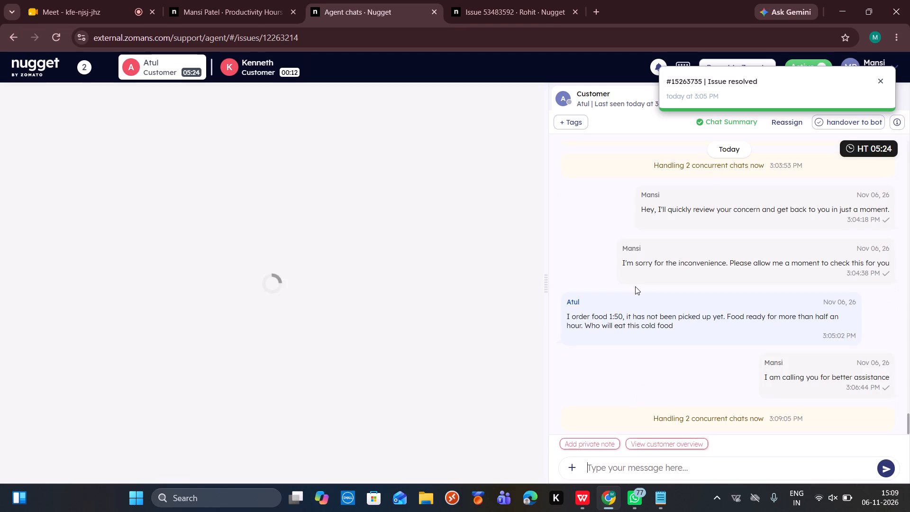
scroll(635, 286, down, 5)
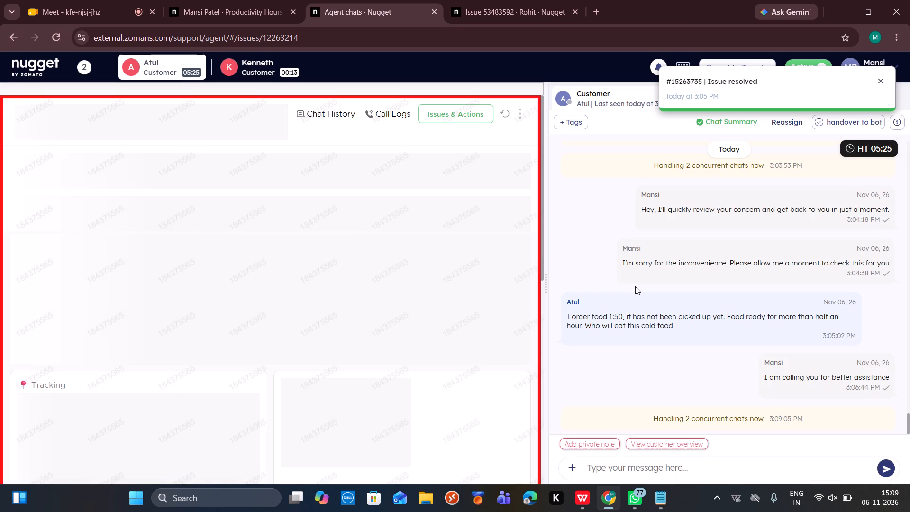
scroll(635, 286, down, 2)
scroll(489, 376, down, 1)
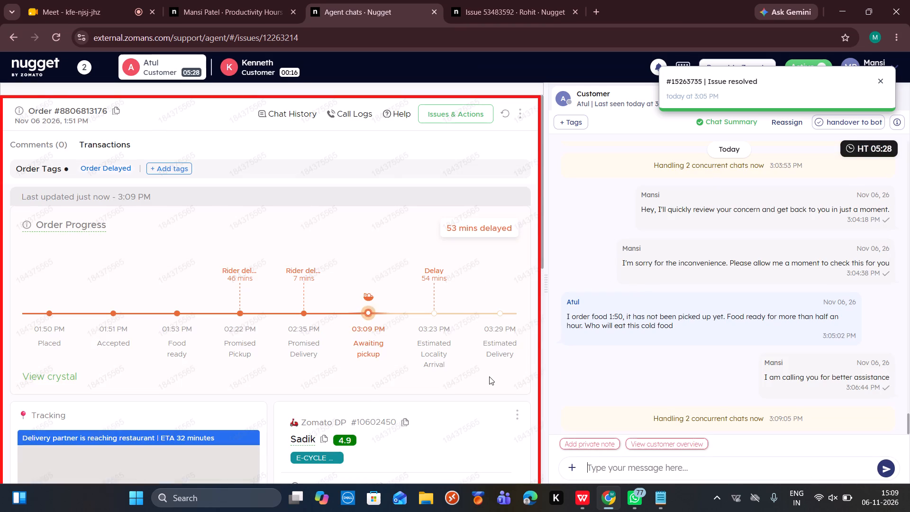
scroll(489, 376, down, 1)
scroll(489, 376, up, 7)
scroll(657, 380, down, 1)
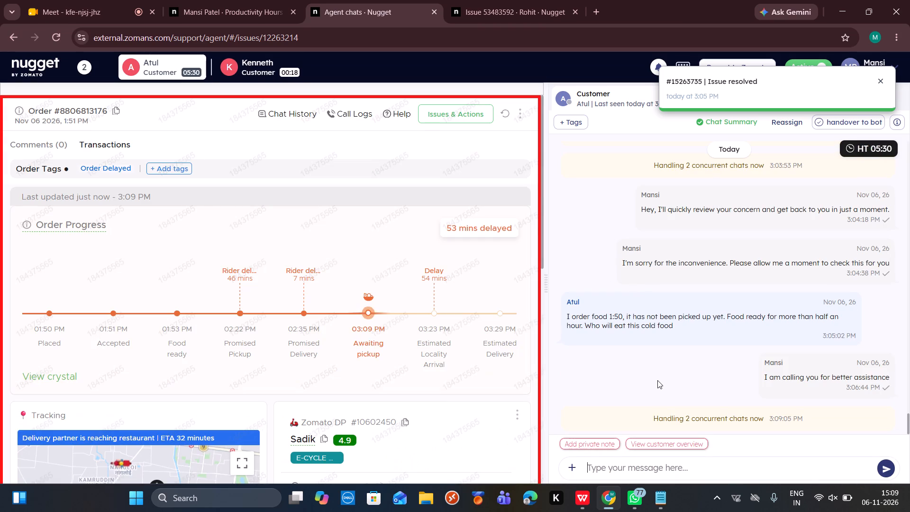
scroll(657, 380, down, 2)
scroll(482, 393, down, 3)
scroll(482, 393, up, 7)
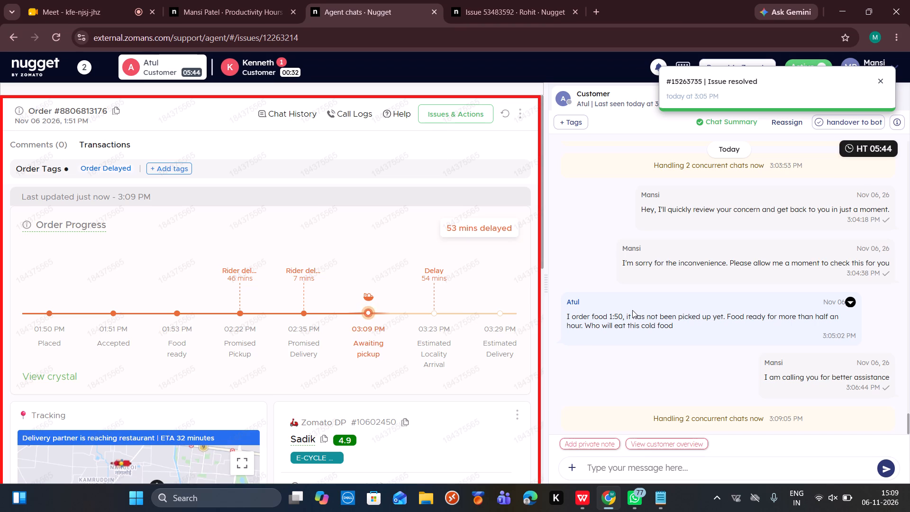
click(508, 115)
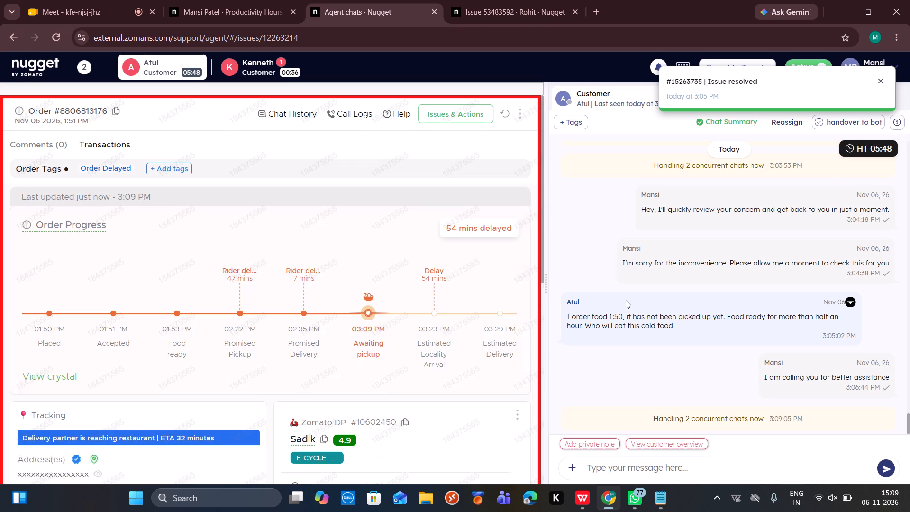
scroll(474, 338, down, 2)
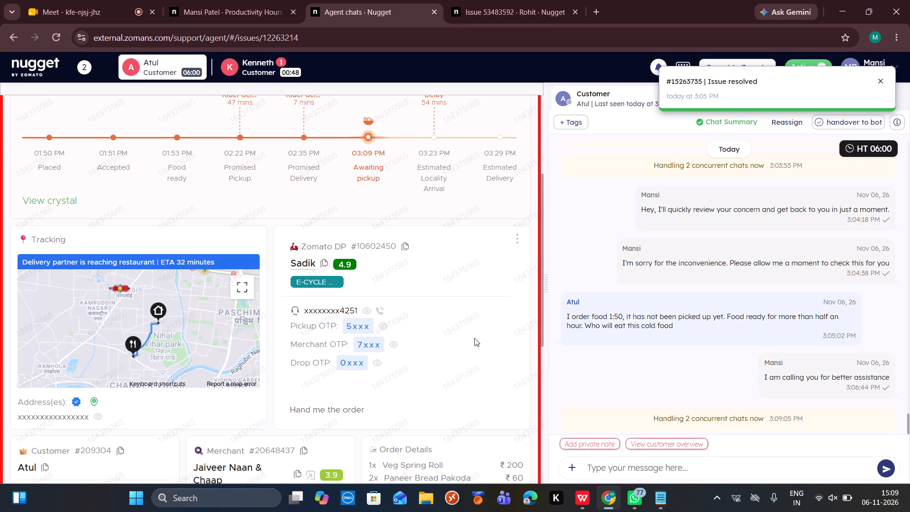
scroll(474, 338, up, 6)
click(508, 119)
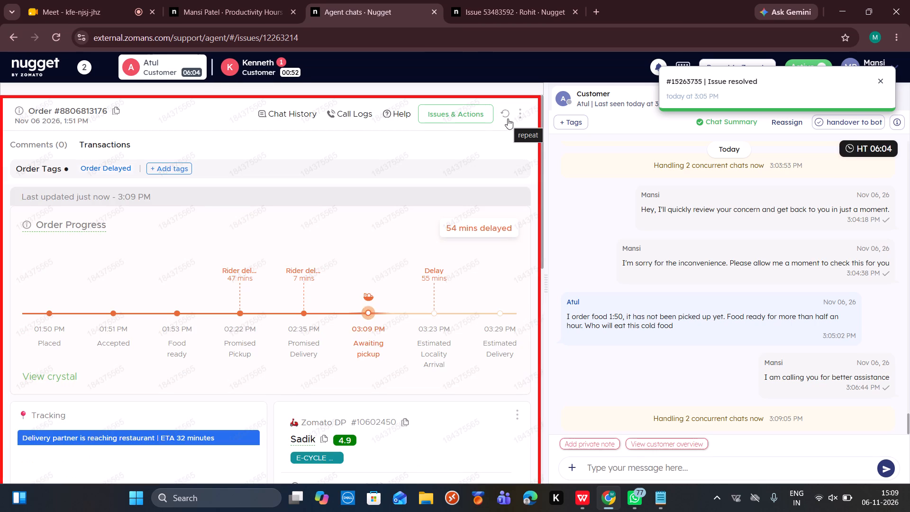
scroll(456, 344, down, 2)
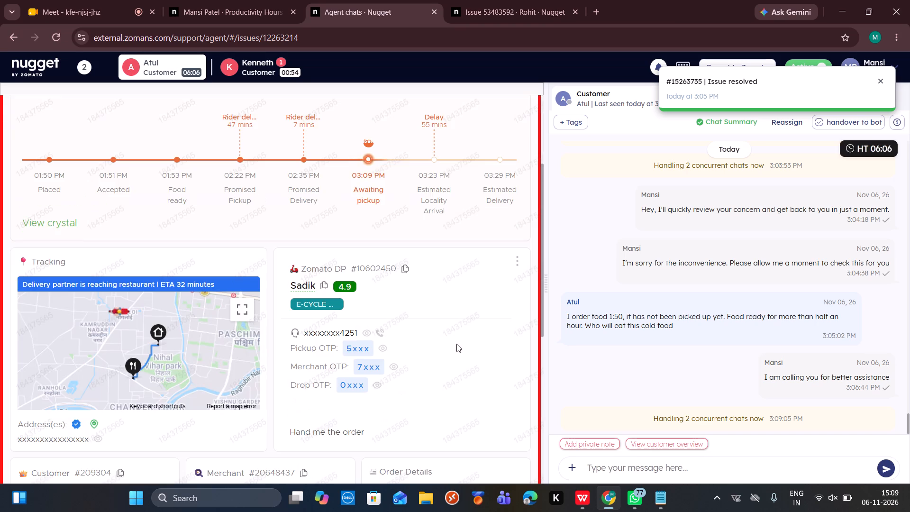
scroll(456, 344, up, 5)
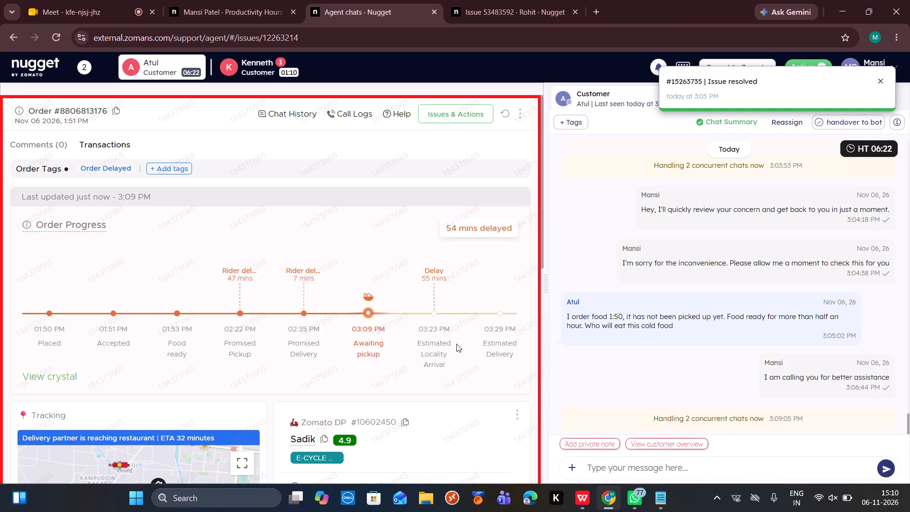
click(273, 69)
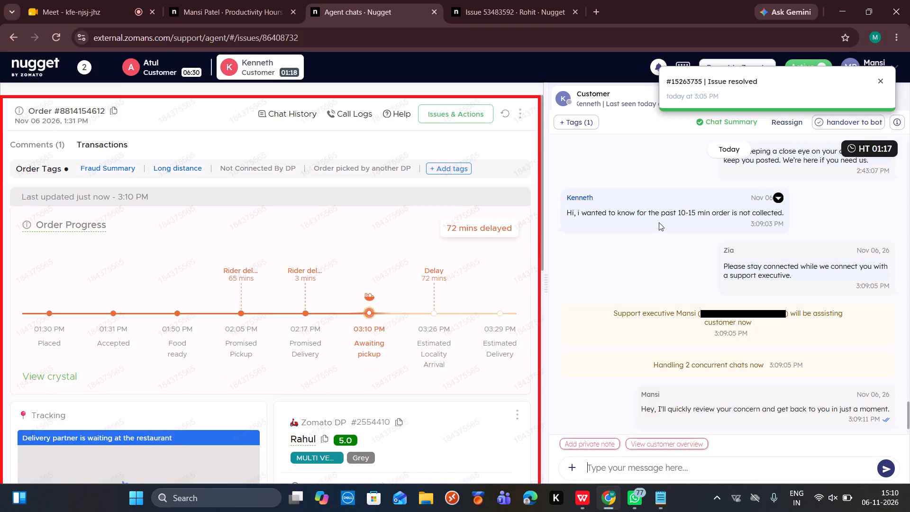
scroll(659, 222, up, 3)
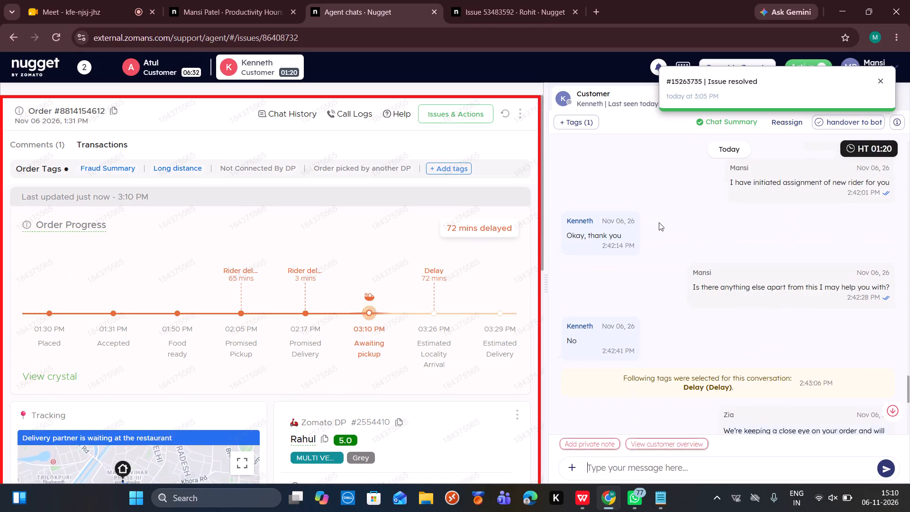
scroll(659, 222, up, 6)
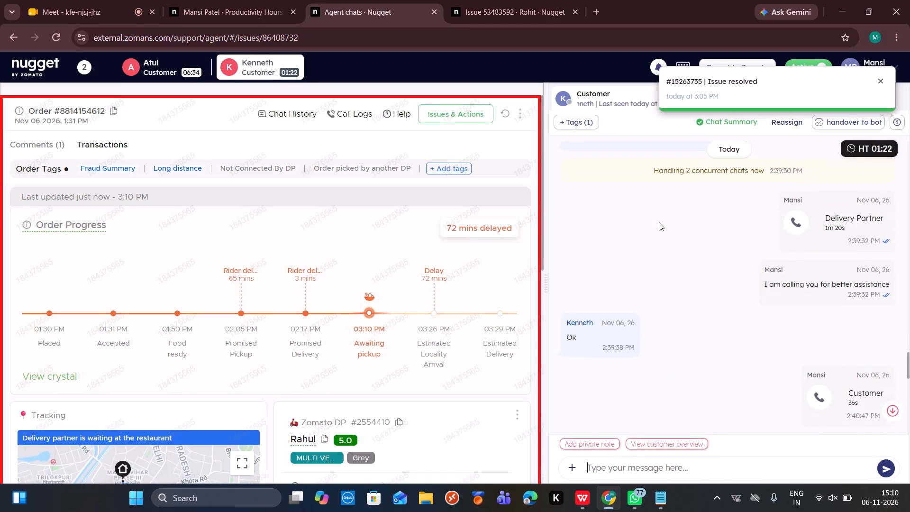
scroll(659, 222, up, 3)
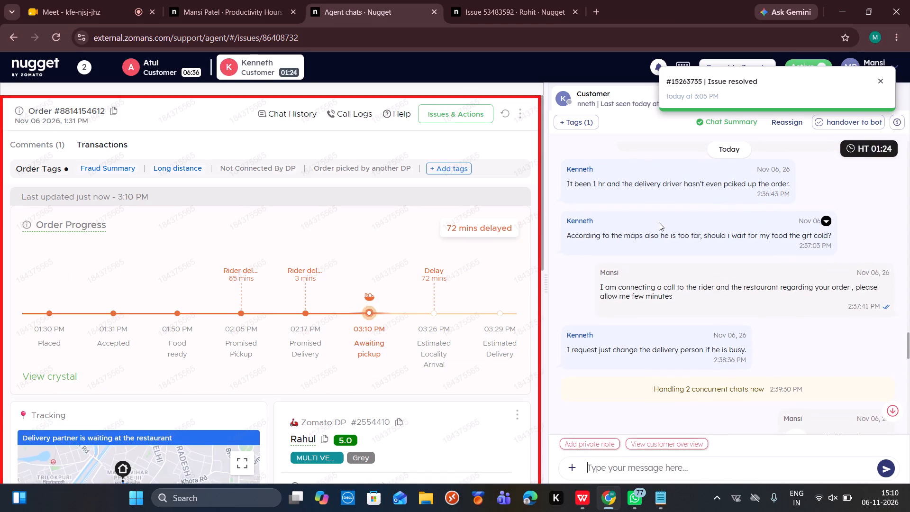
scroll(659, 222, up, 3)
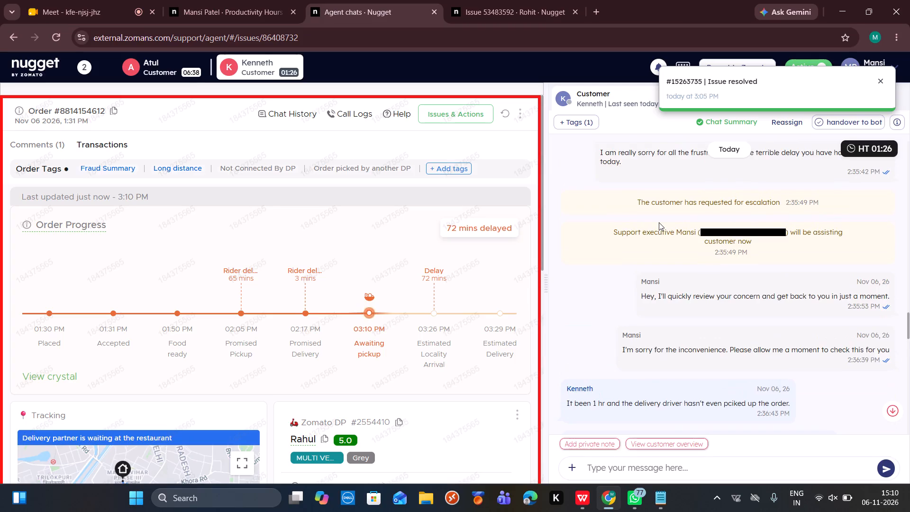
scroll(659, 222, up, 3)
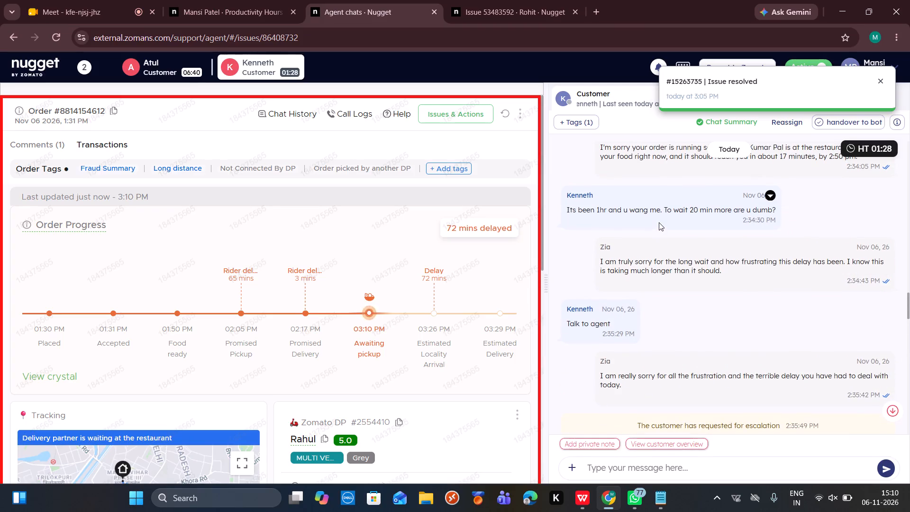
scroll(659, 222, up, 2)
scroll(659, 222, down, 15)
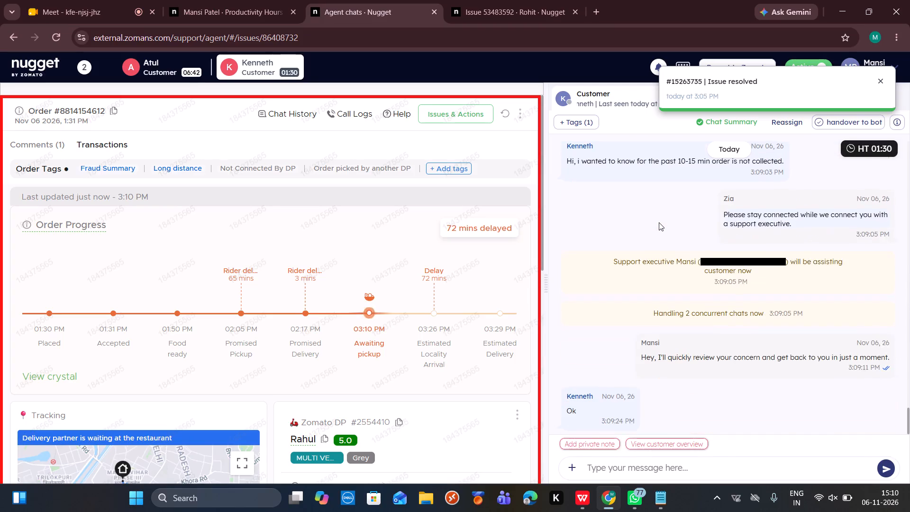
click(506, 115)
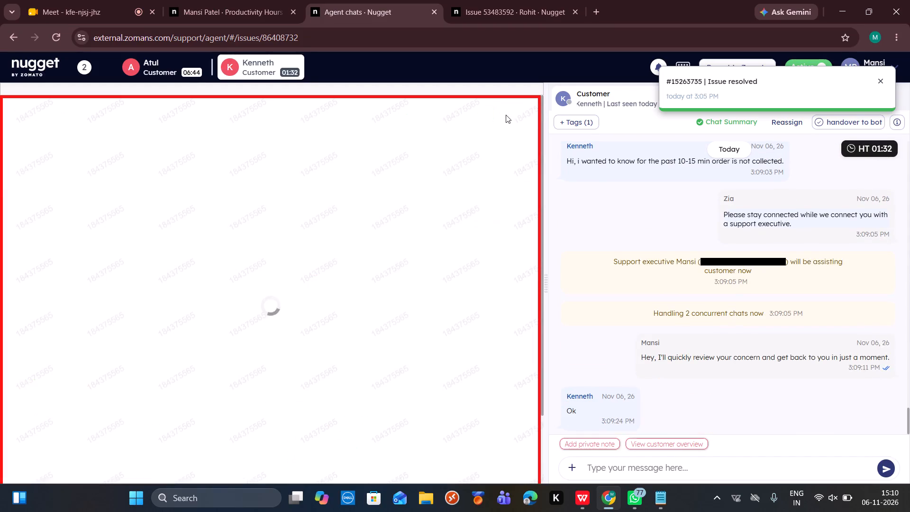
scroll(457, 355, down, 2)
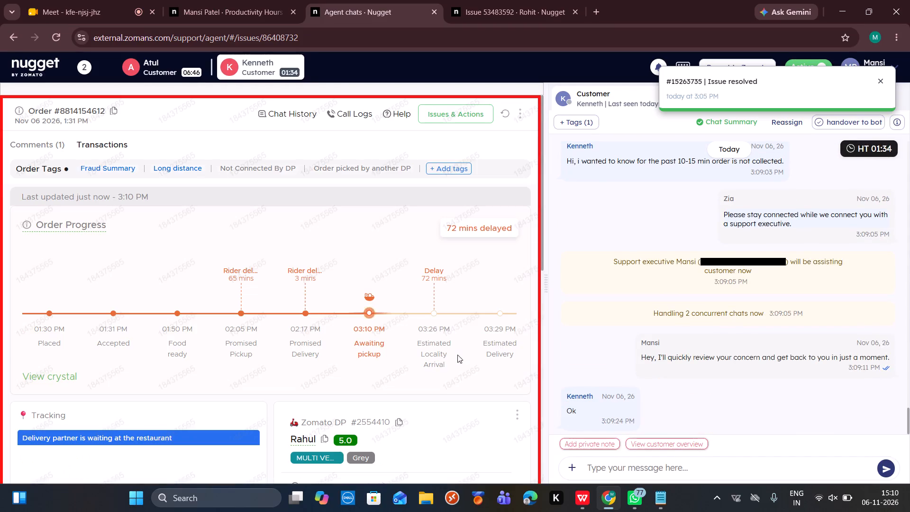
scroll(457, 355, down, 1)
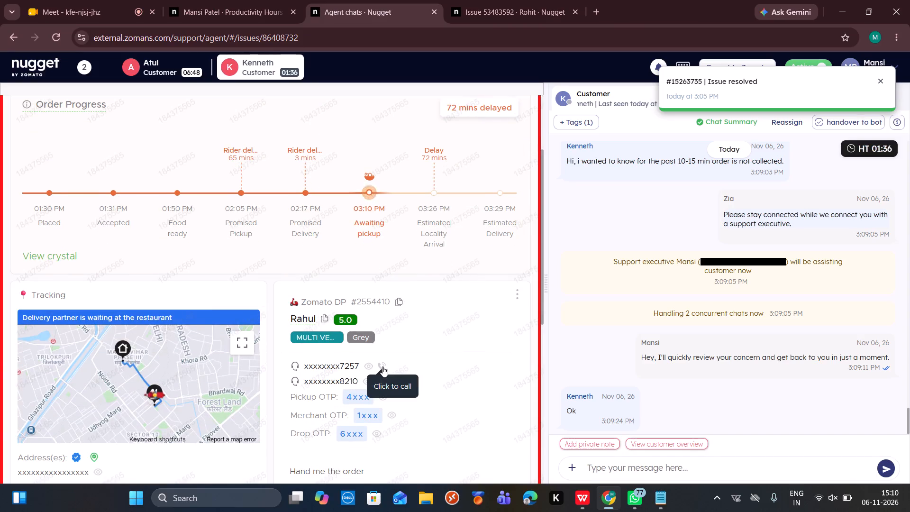
click(382, 366)
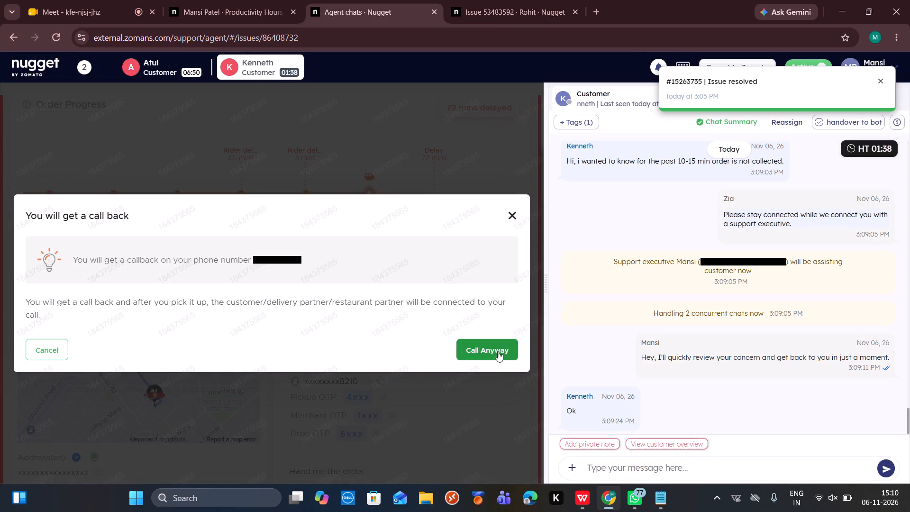
click(498, 351)
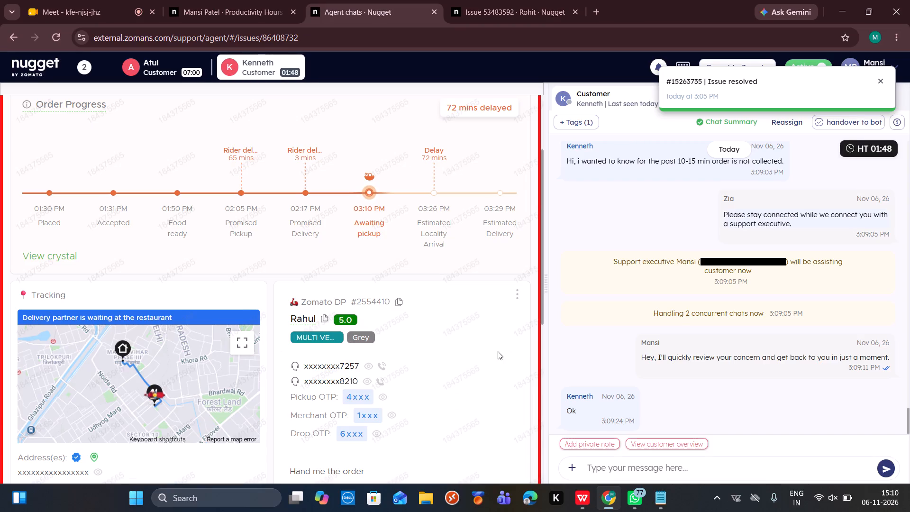
Switch to Notepad and copy the compensation template in the HOLD STATEMENTS notes that offers an 80-rupee coupon as an apology.
click(658, 499)
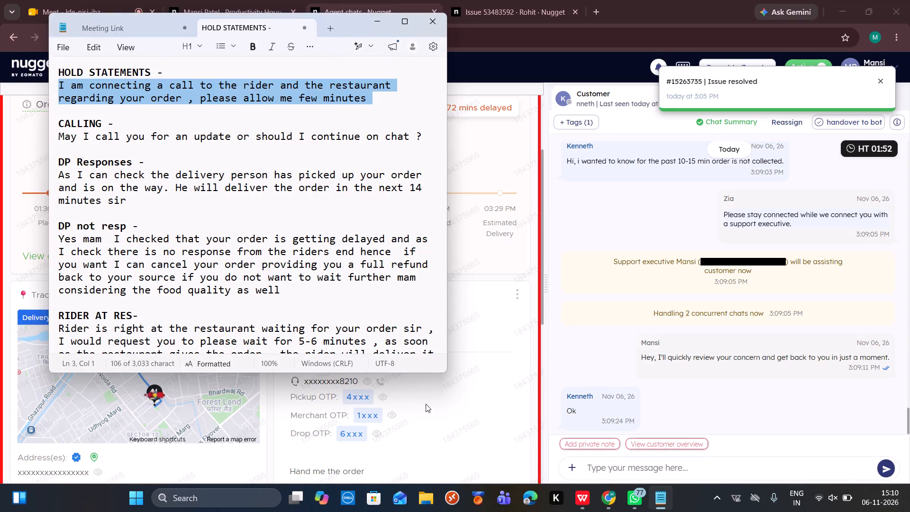
scroll(322, 285, down, 3)
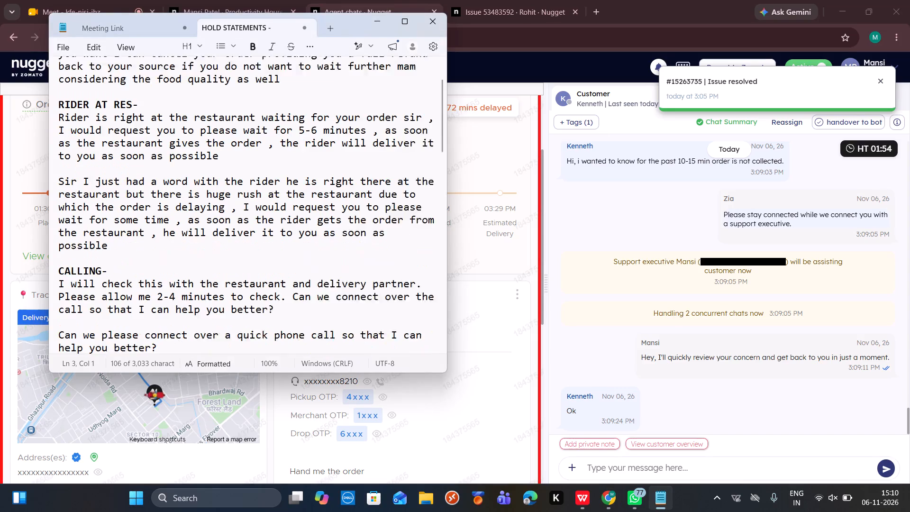
scroll(322, 285, down, 2)
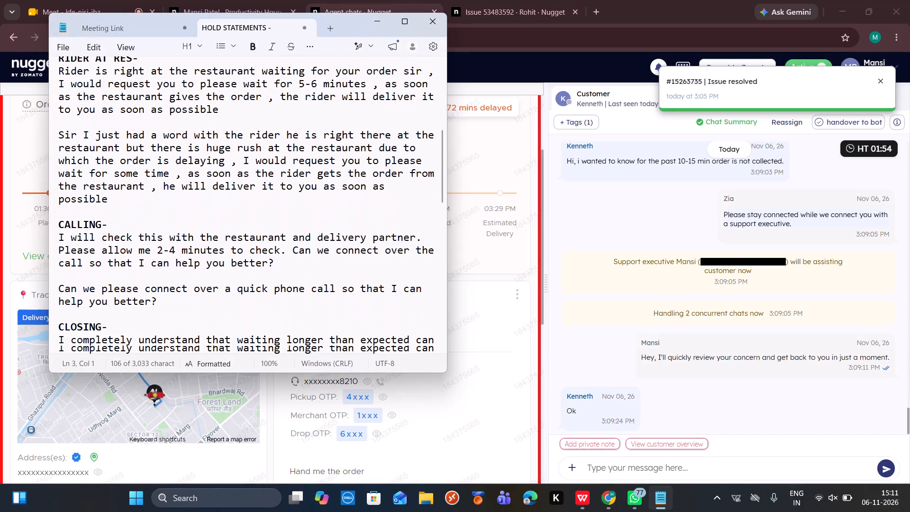
scroll(322, 285, down, 4)
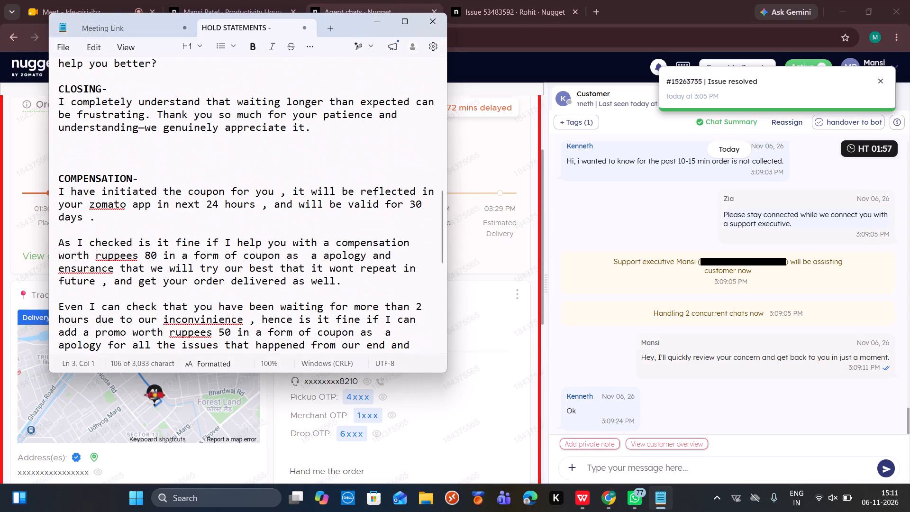
drag(57, 182, 57, 213)
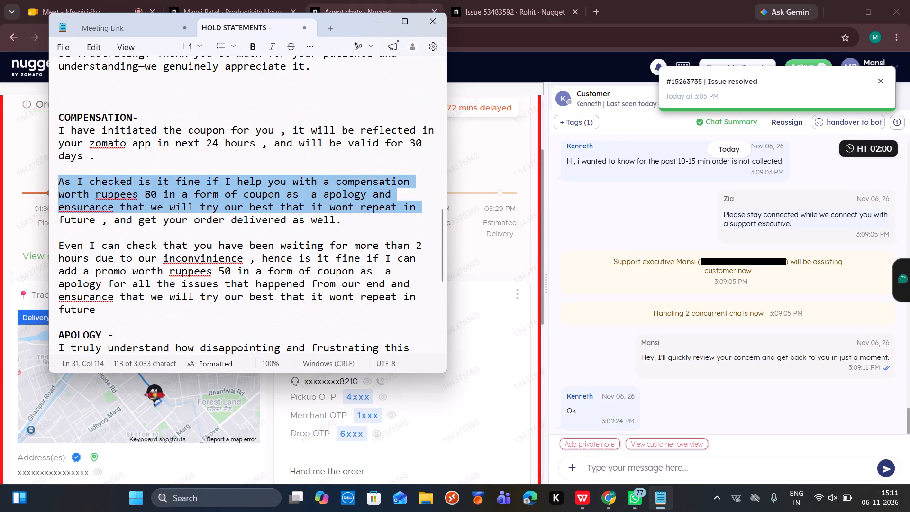
drag(57, 213, 57, 221)
key(ctrl+c)
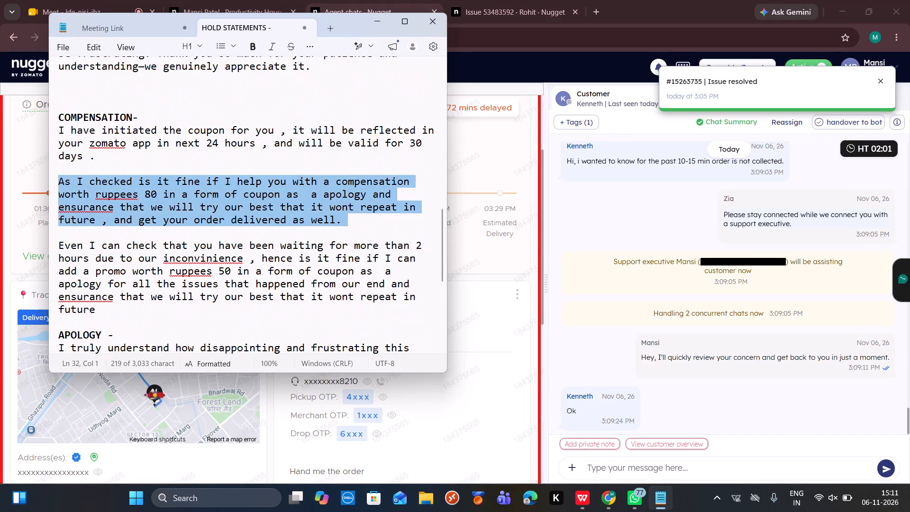
Back in Kenneth's chat in Chrome, search the canned responses for "delay" and send the /CFD/Delay/Ack message.
click(458, 215)
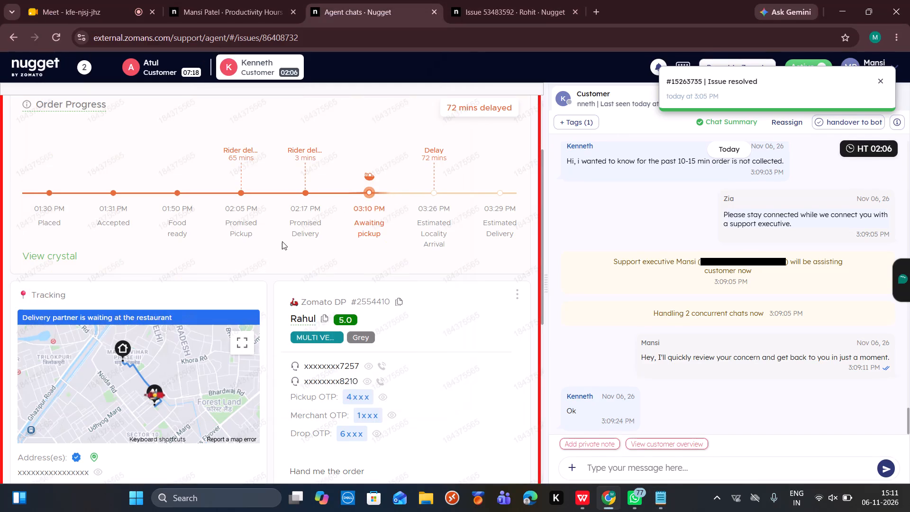
click(596, 464)
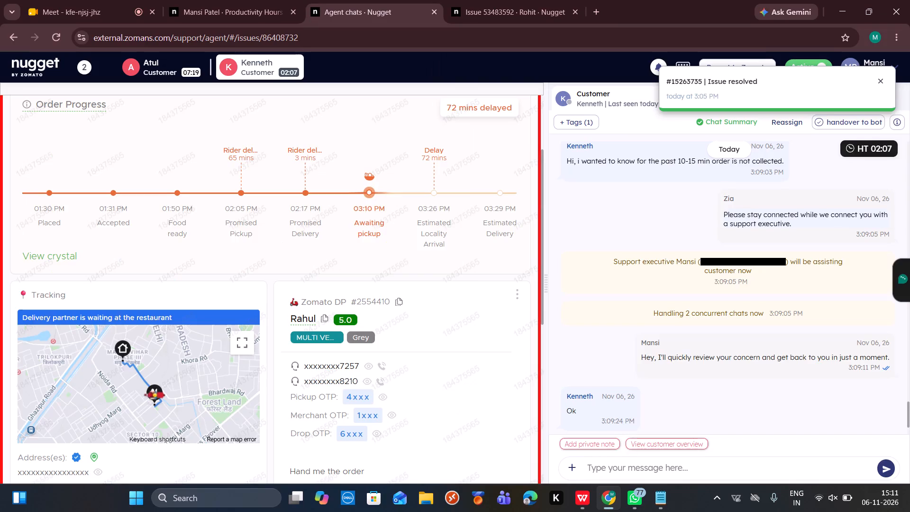
text(/dl)
key(BackSpace)
text(elay)
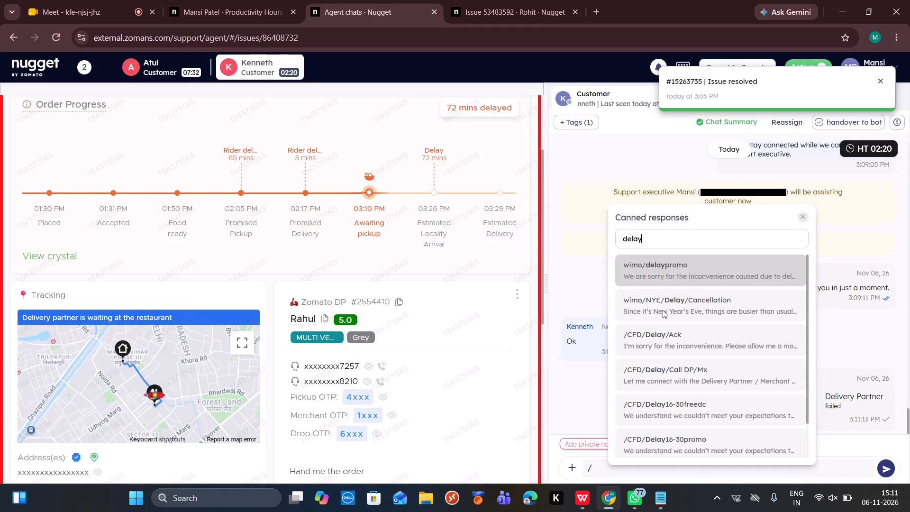
click(663, 341)
key(Return)
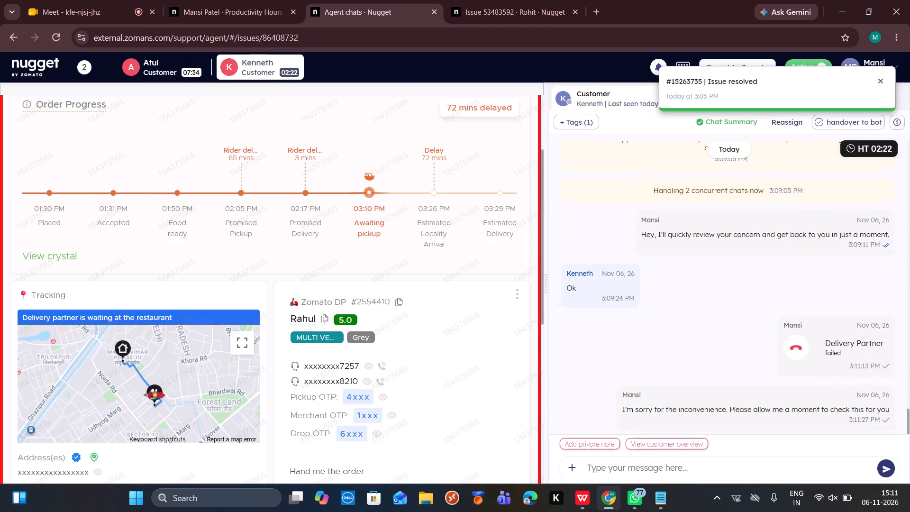
click(164, 70)
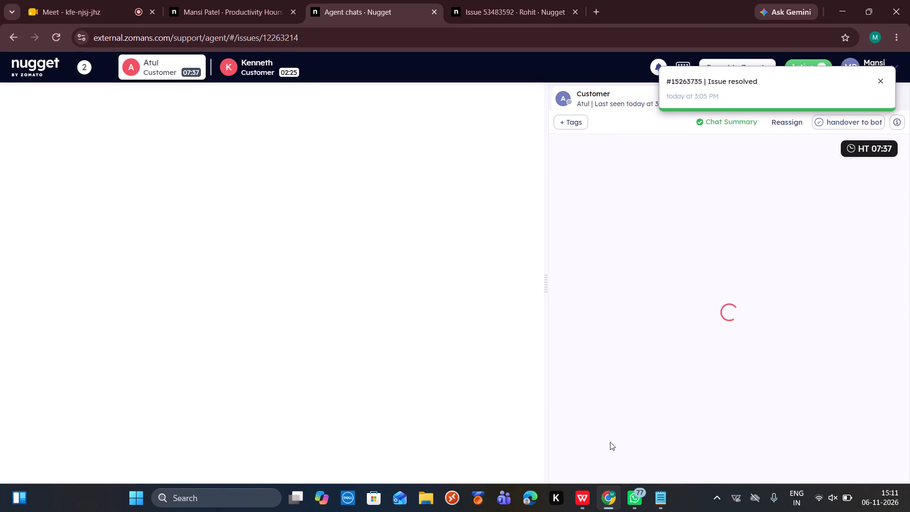
key(ctrl+v)
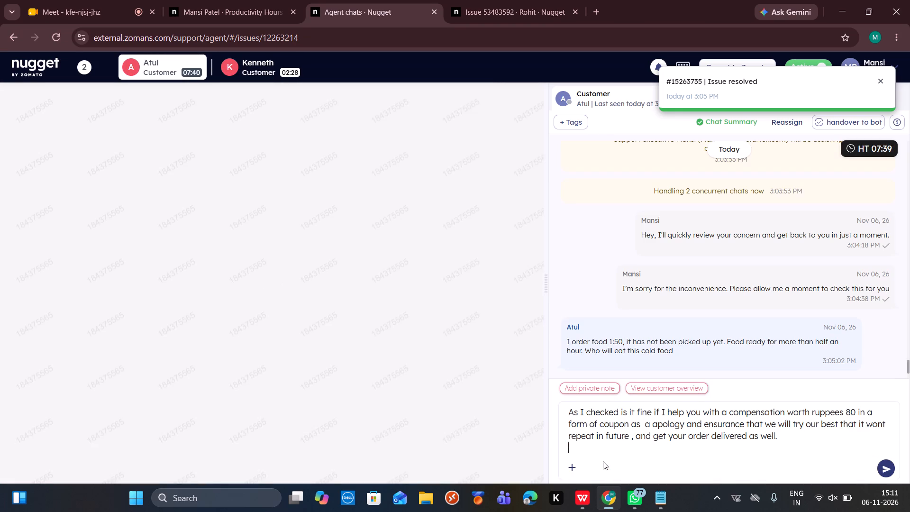
scroll(443, 384, down, 9)
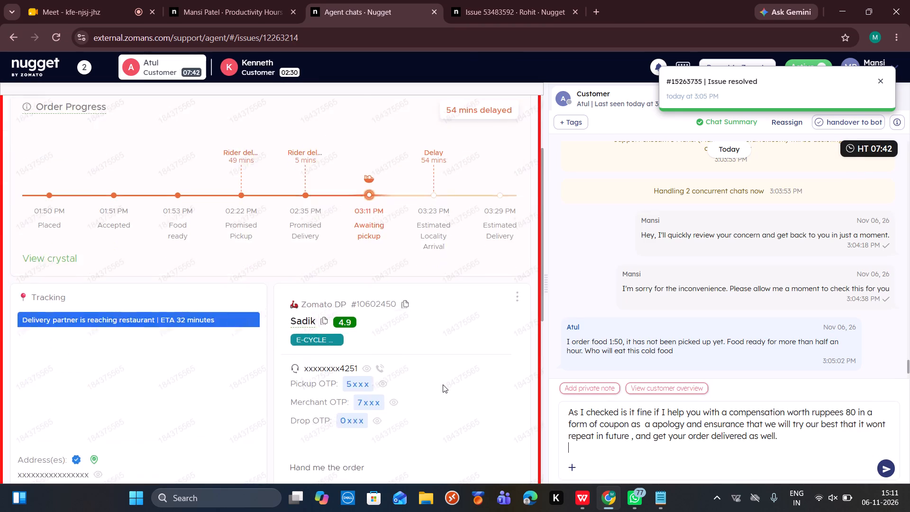
scroll(443, 384, down, 1)
scroll(443, 384, up, 12)
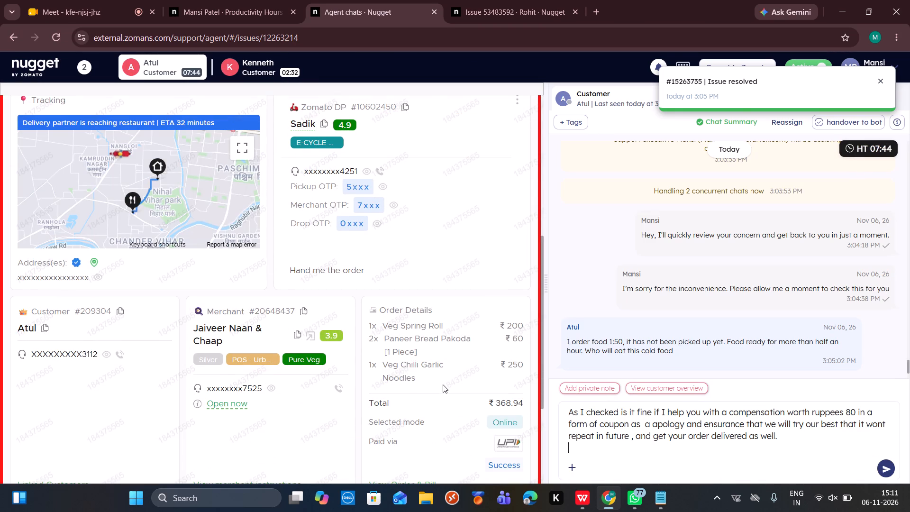
scroll(443, 384, up, 9)
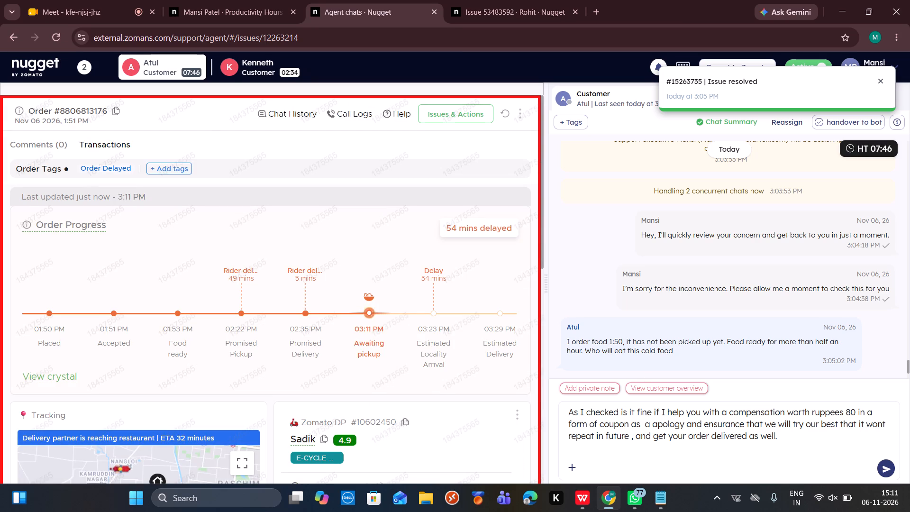
Change the coupon amount in Atul's draft to 150 rupees and send the compensation offer.
click(848, 408)
key(1)
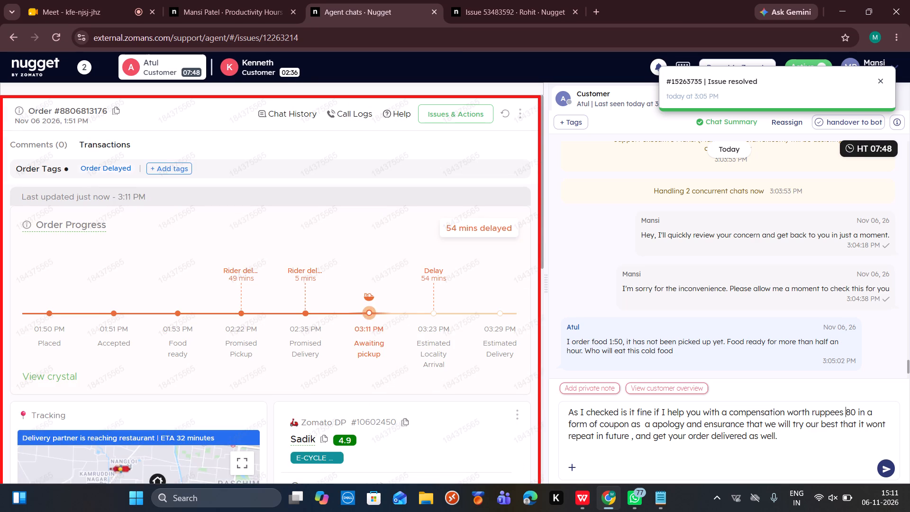
key(Right)
key(BackSpace)
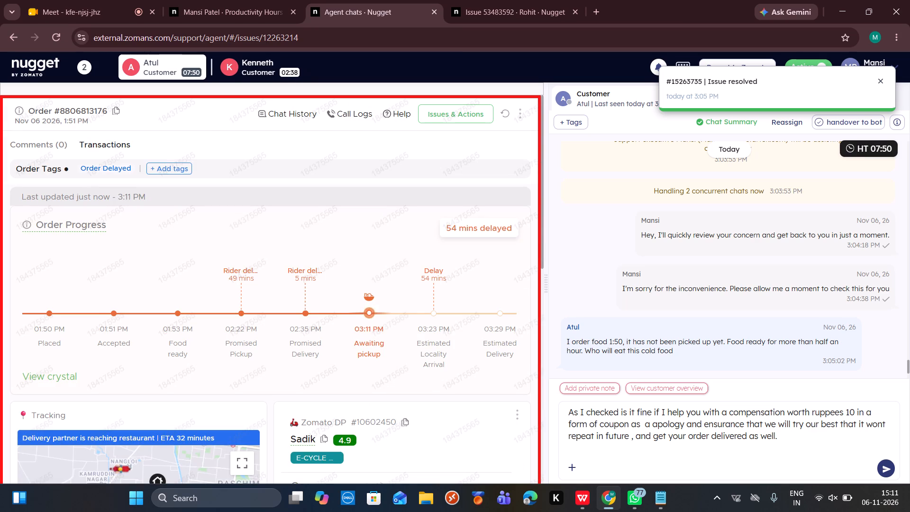
key(5)
key(Return)
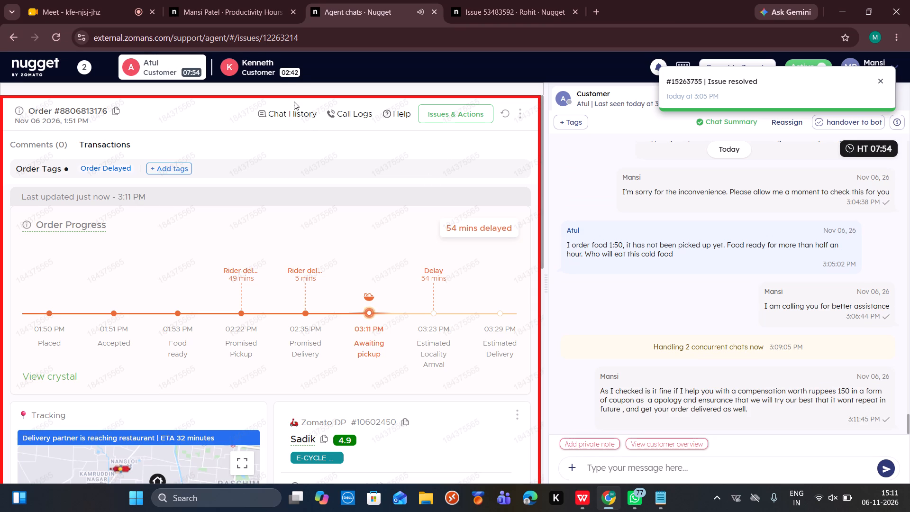
Review Kenneth's order and message him that it was cancelled because the restaurant handed it to the wrong rider, the amount was refunded, and apologise.
click(281, 70)
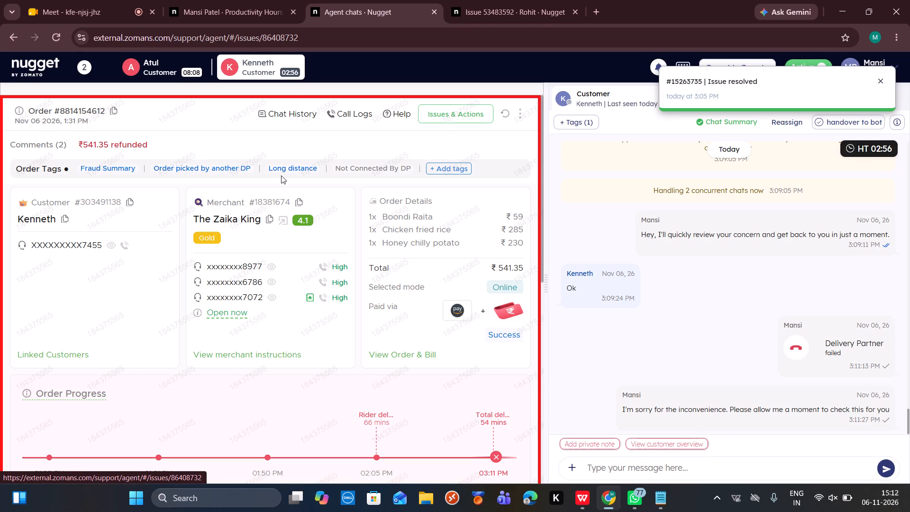
scroll(420, 385, down, 2)
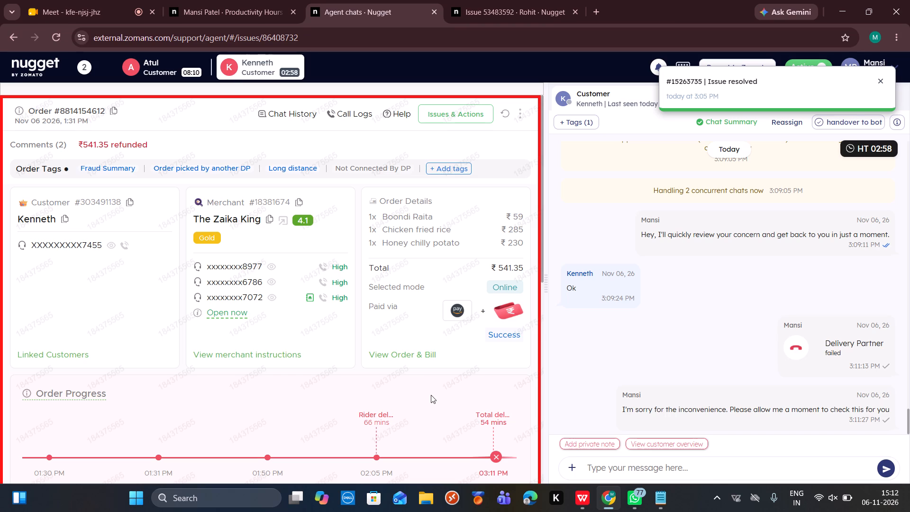
scroll(431, 395, down, 1)
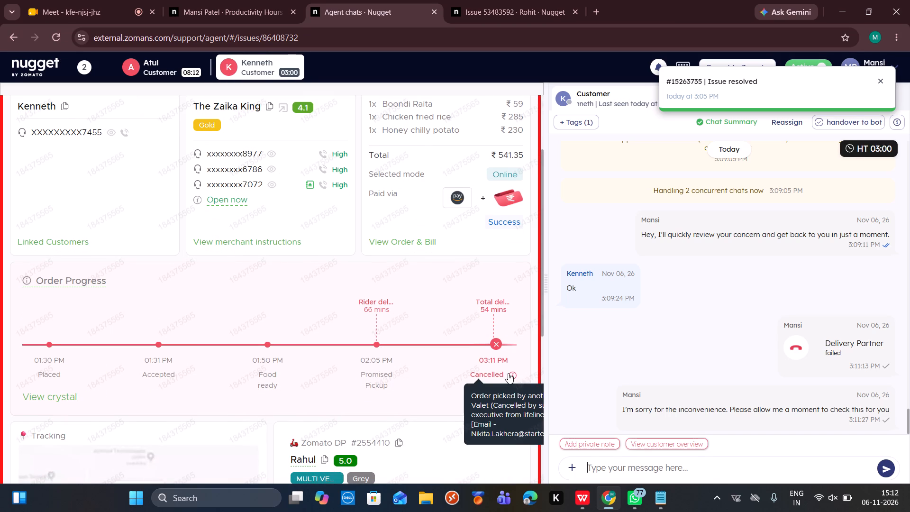
scroll(453, 311, up, 8)
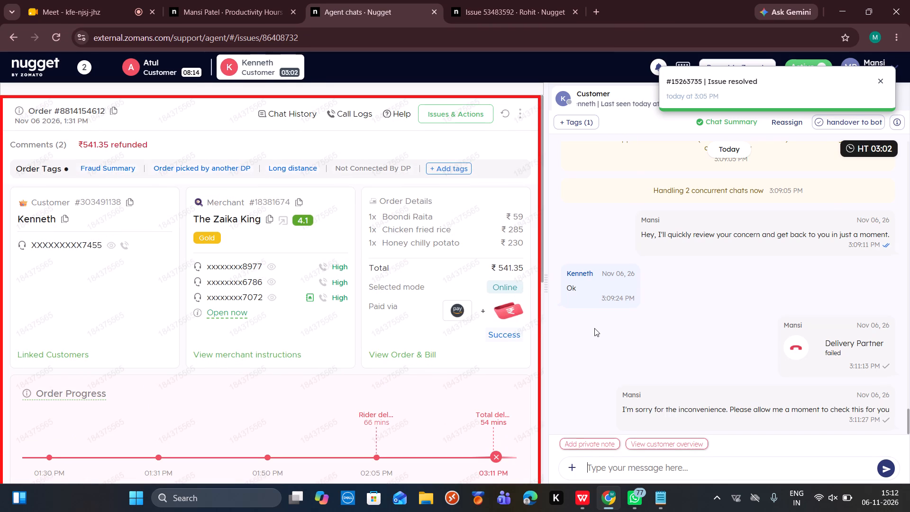
click(605, 466)
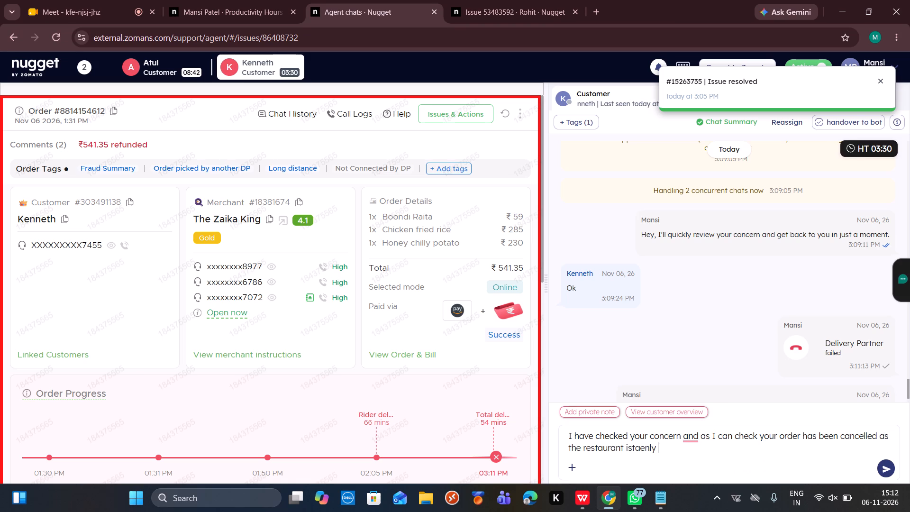
key(BackSpace)
text(handed over the order to wrong)
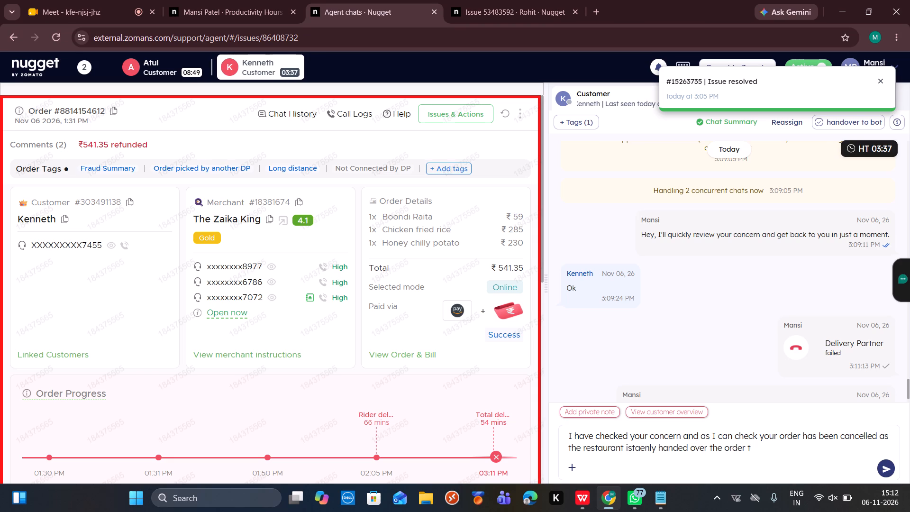
key(space)
text(rider , and your amount has been refunded)
key(space)
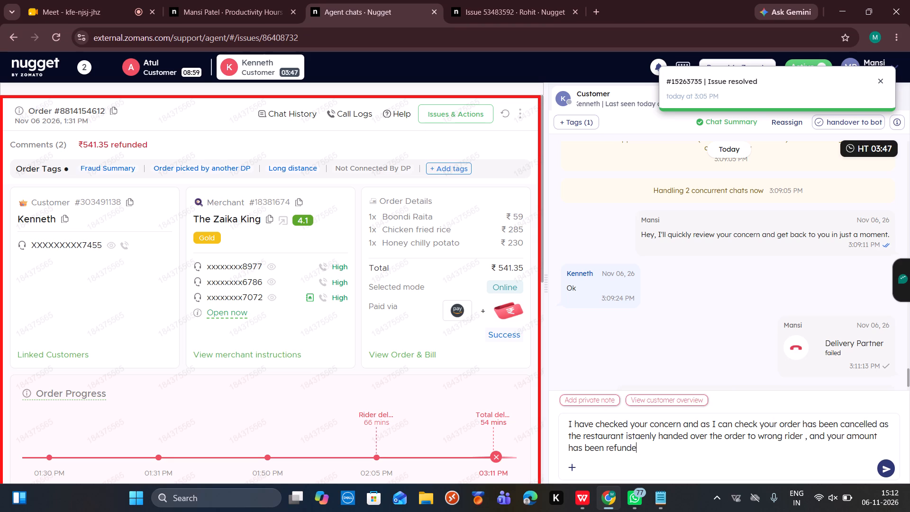
text(to you .)
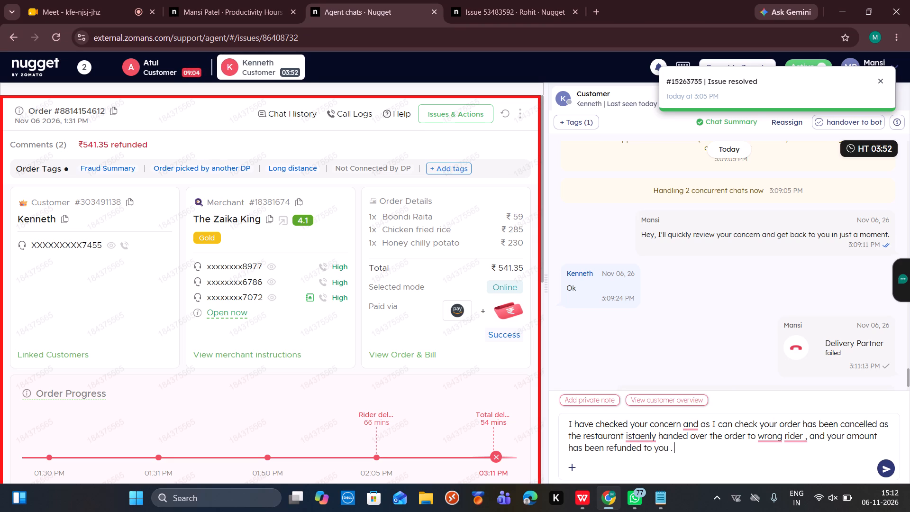
key(s)
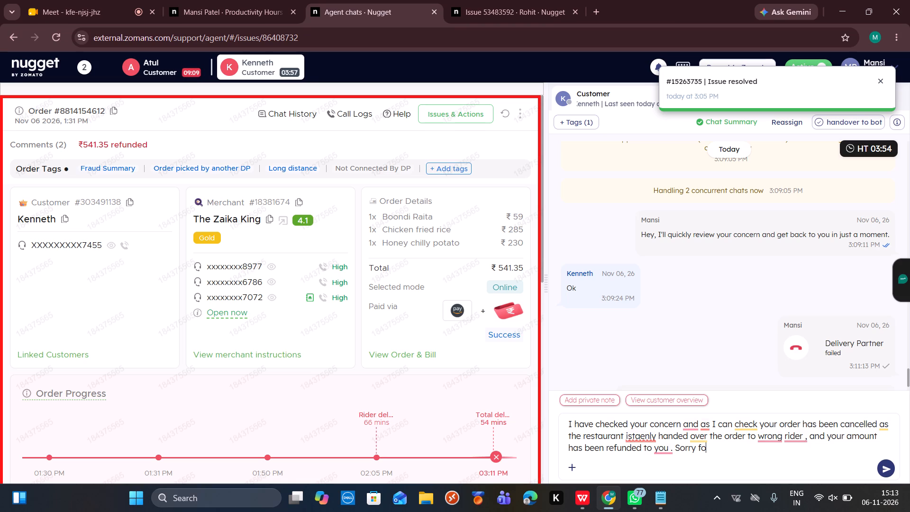
text(ience caused)
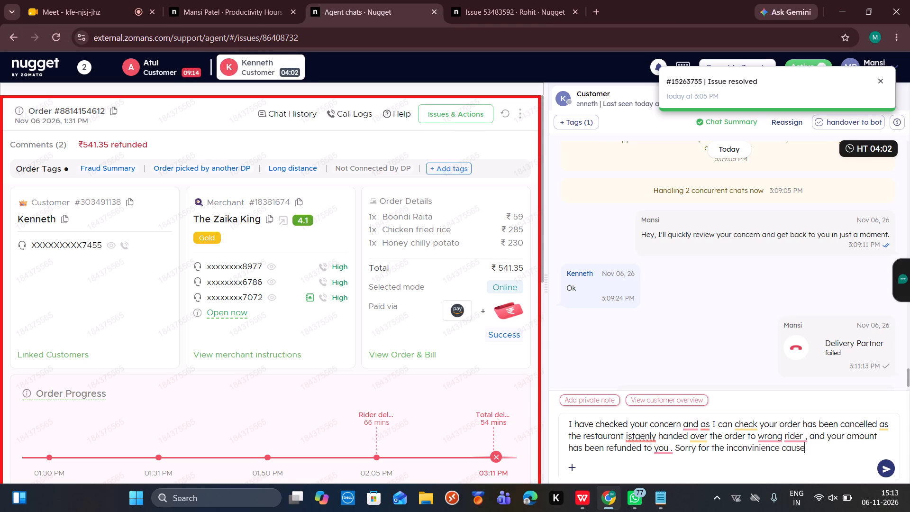
key(Return)
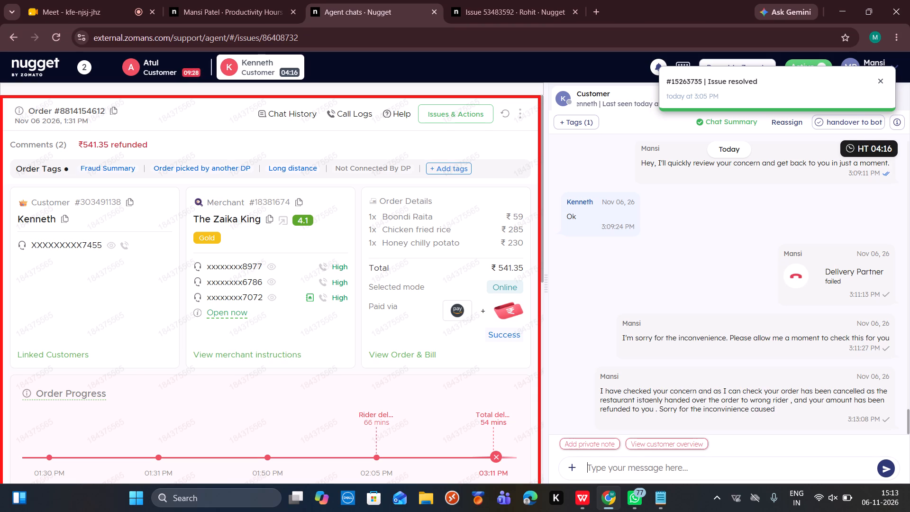
click(188, 74)
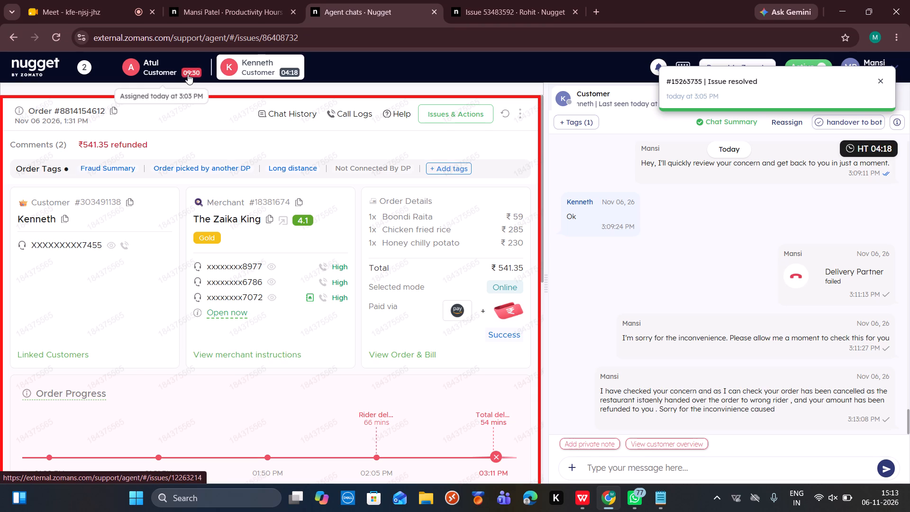
scroll(630, 252, down, 9)
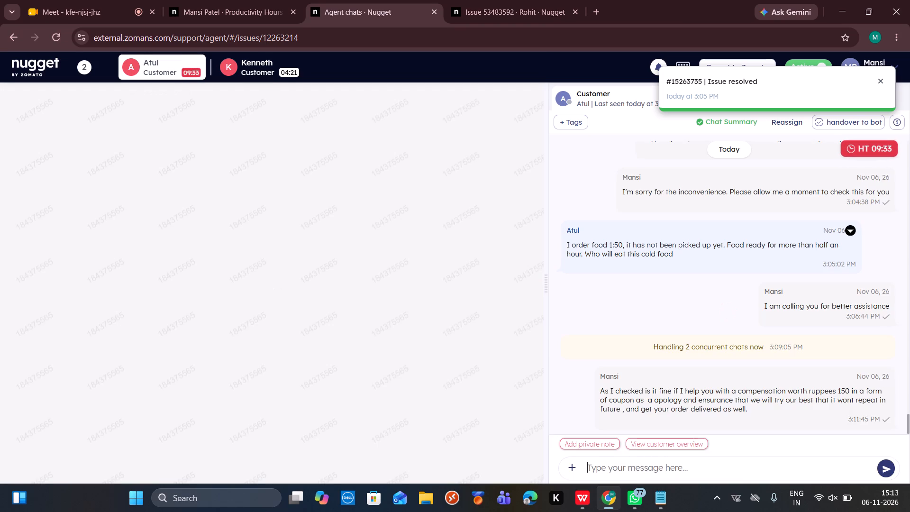
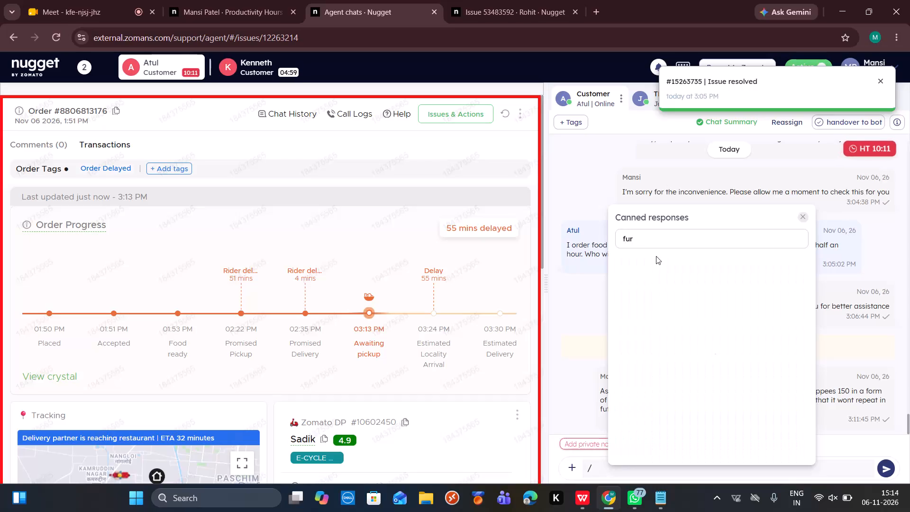
Send Atul the canned reply asking whether there is anything else he needs help with.
click(657, 258)
key(Return)
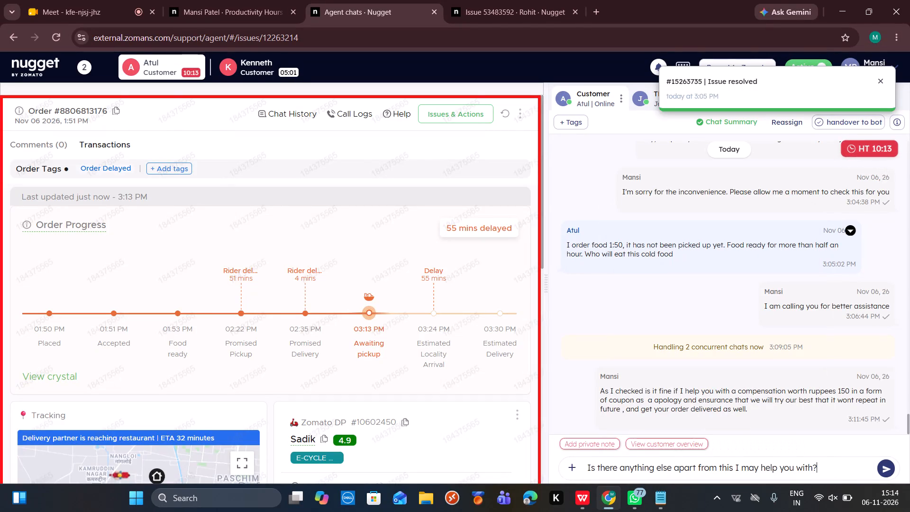
Switch to Kenneth's chat and send the "fur" canned reply asking whether there is anything else he needs help with.
click(265, 67)
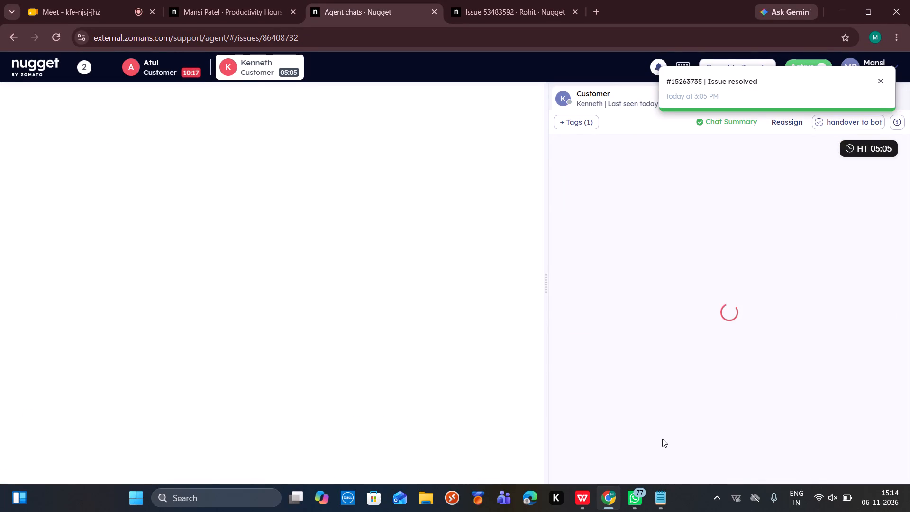
click(628, 473)
text(/fur)
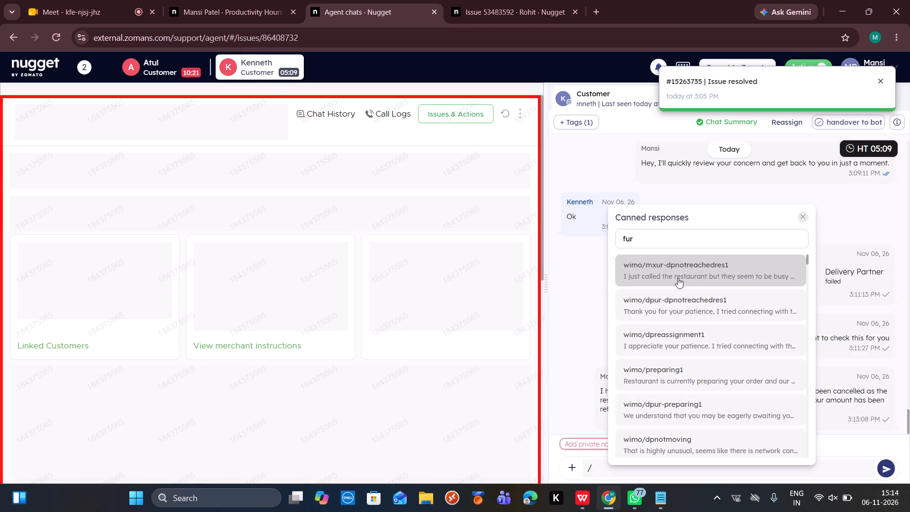
click(678, 278)
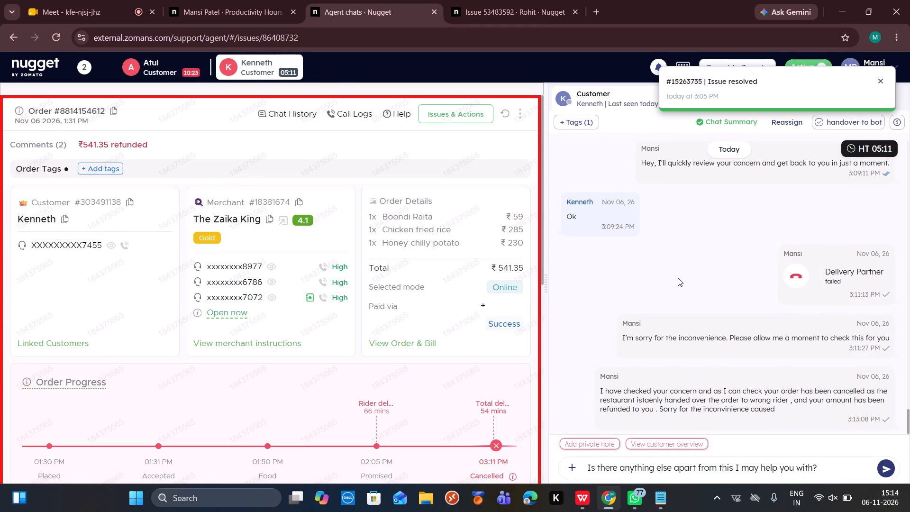
key(Return)
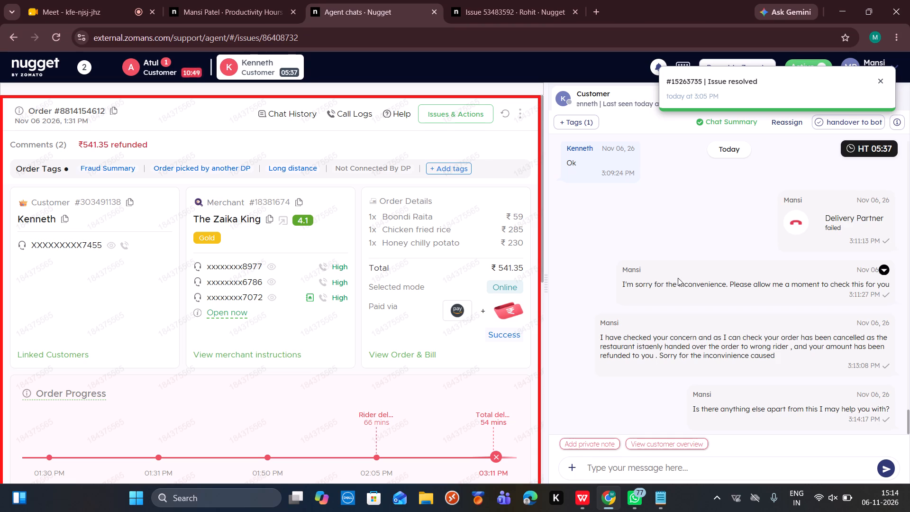
Return to Atul's chat, read his reply and ask him "Should I proceed with the coupon ?".
click(179, 64)
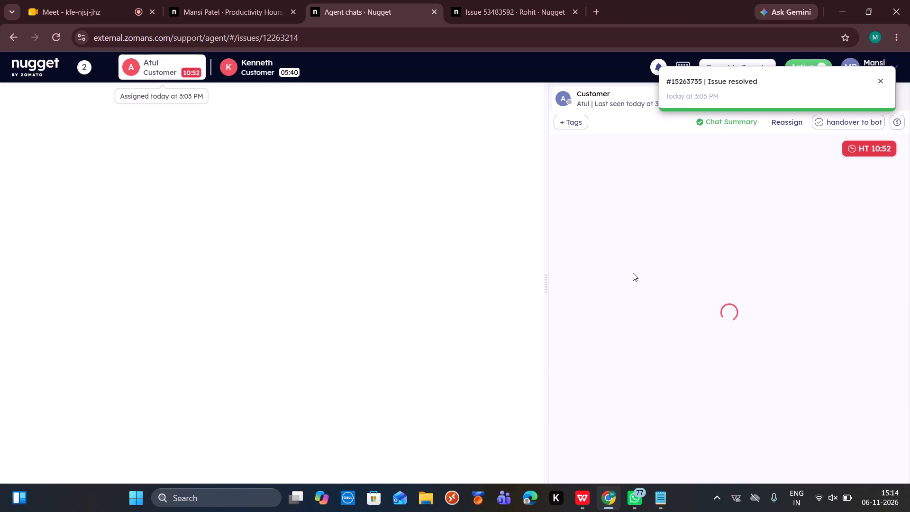
scroll(633, 273, down, 18)
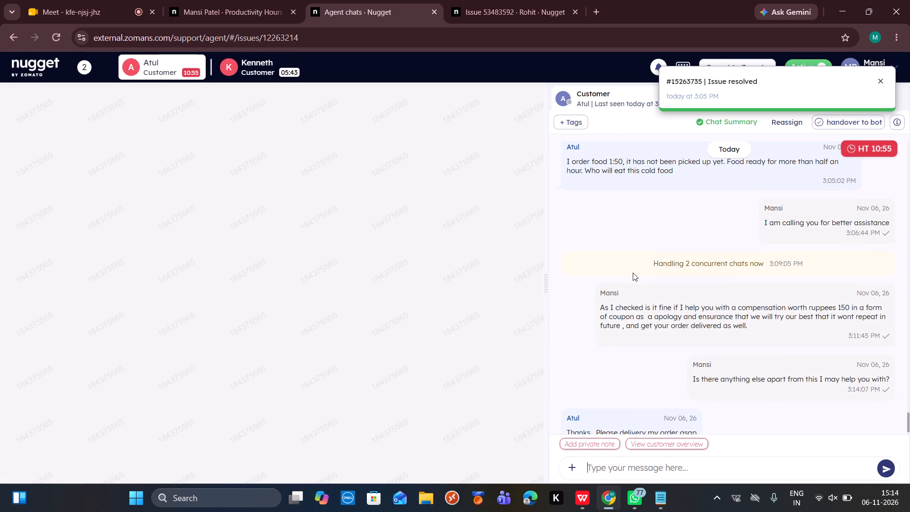
key(s)
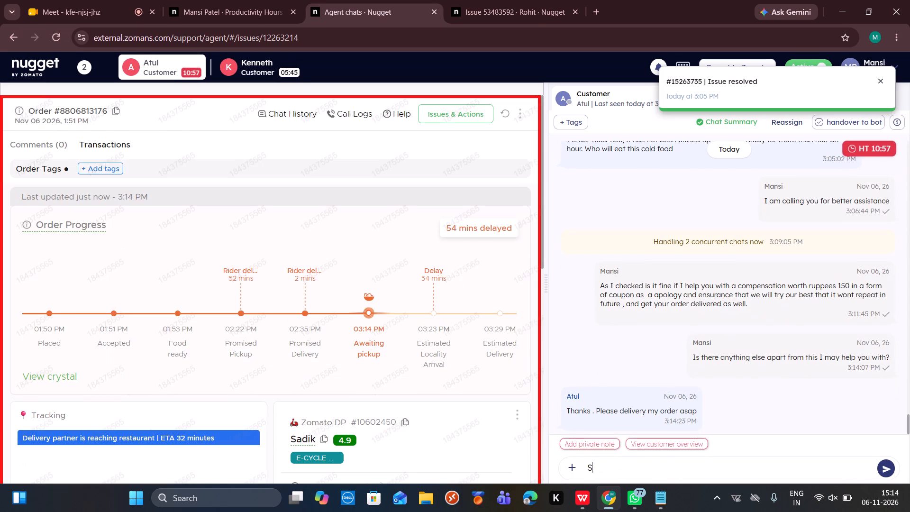
text(hould)
key(space)
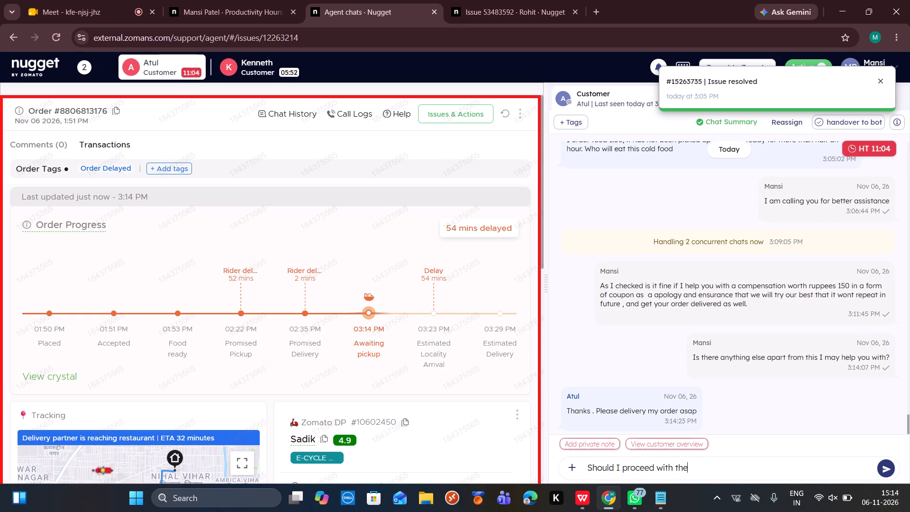
key(Return)
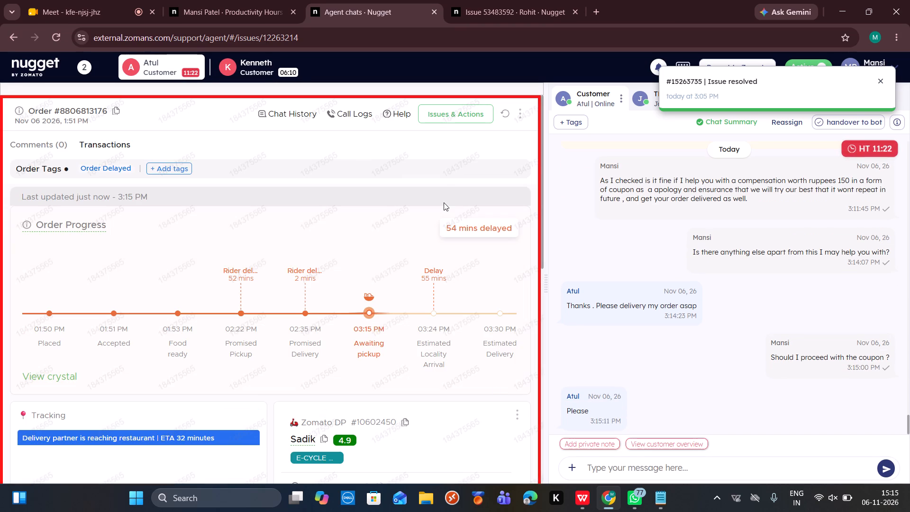
click(461, 105)
click(461, 113)
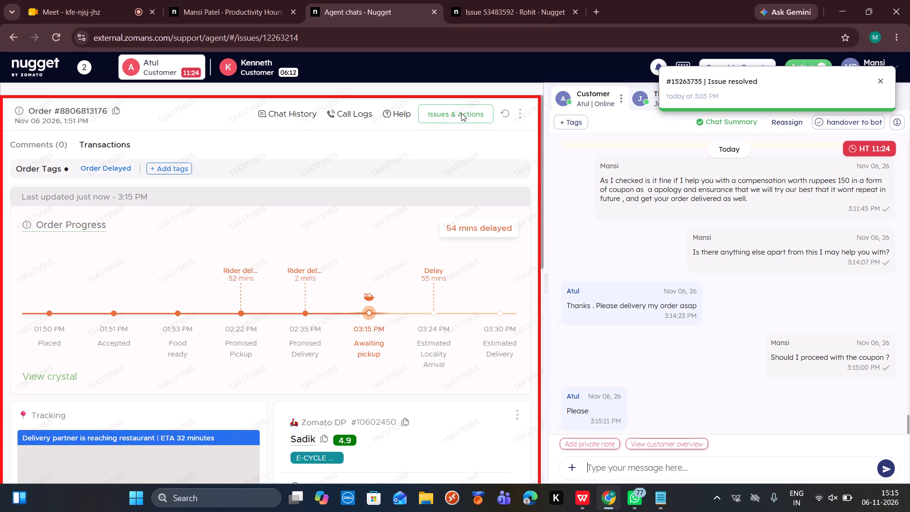
click(400, 152)
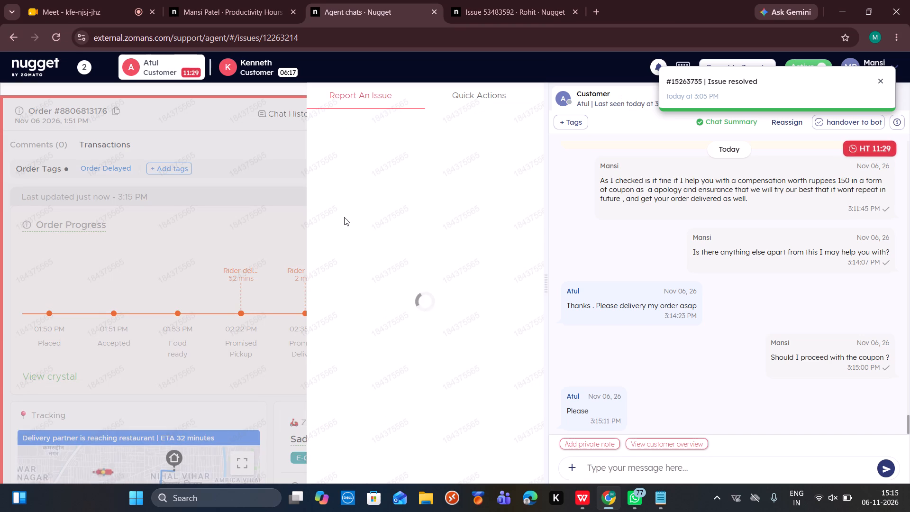
click(371, 243)
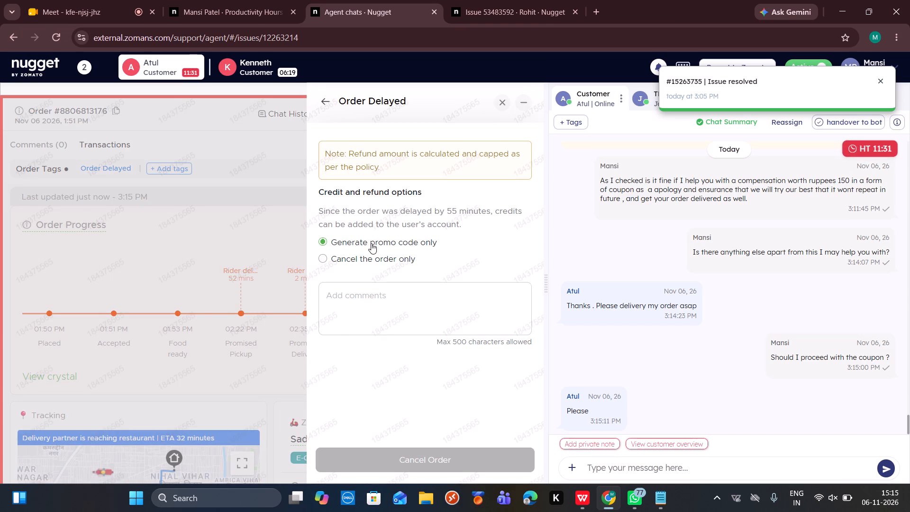
click(319, 336)
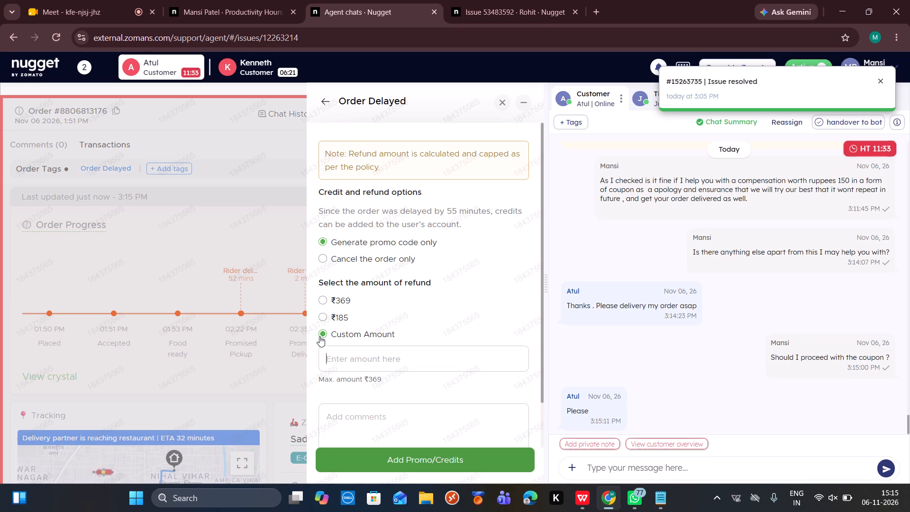
text(150)
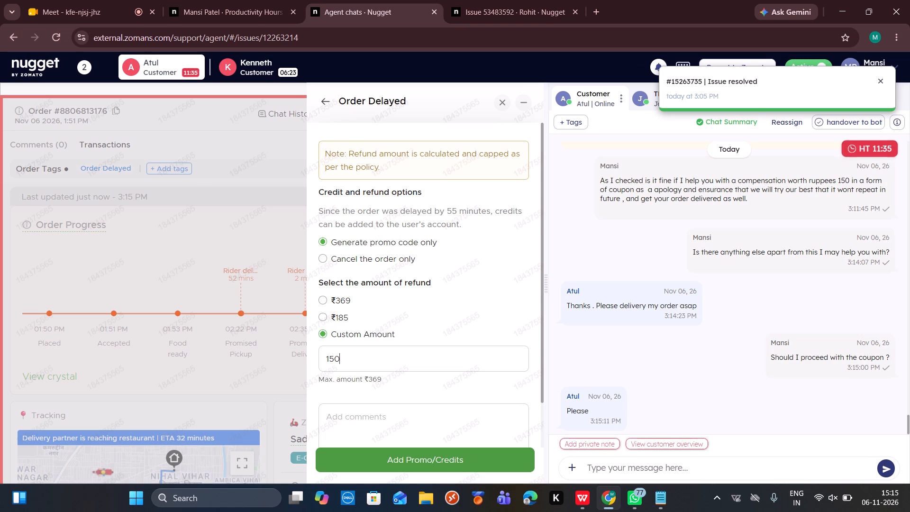
click(373, 467)
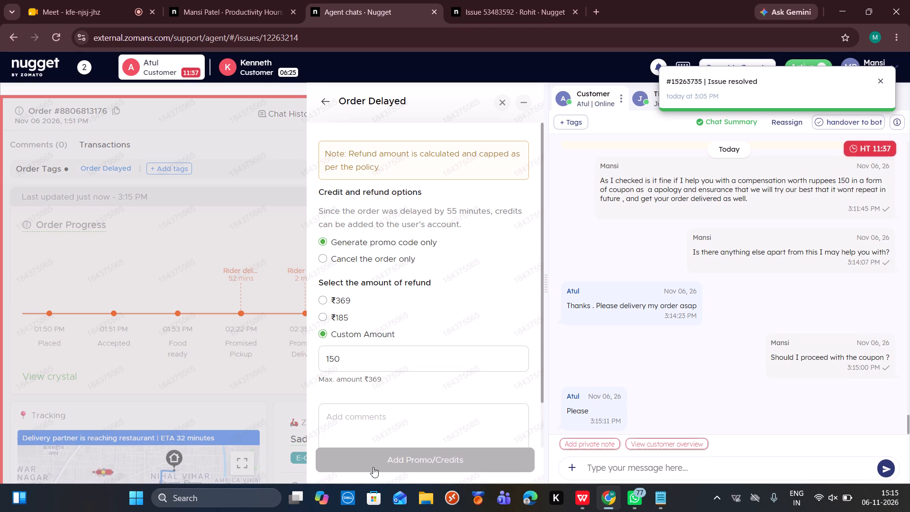
Copy the coupon notice from the promo request into Atul's chat, insert "worth ruppees 150" after "coupon", and send it.
drag(337, 312, 446, 347)
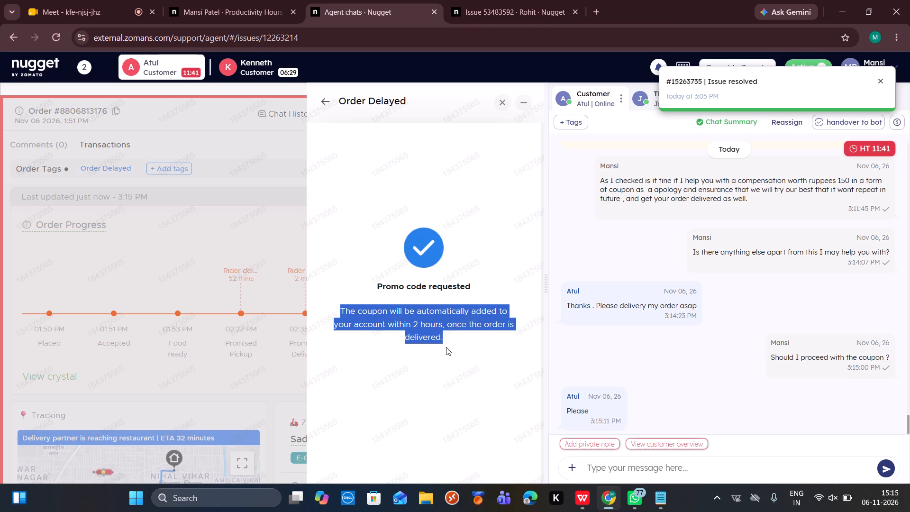
key(ctrl+c)
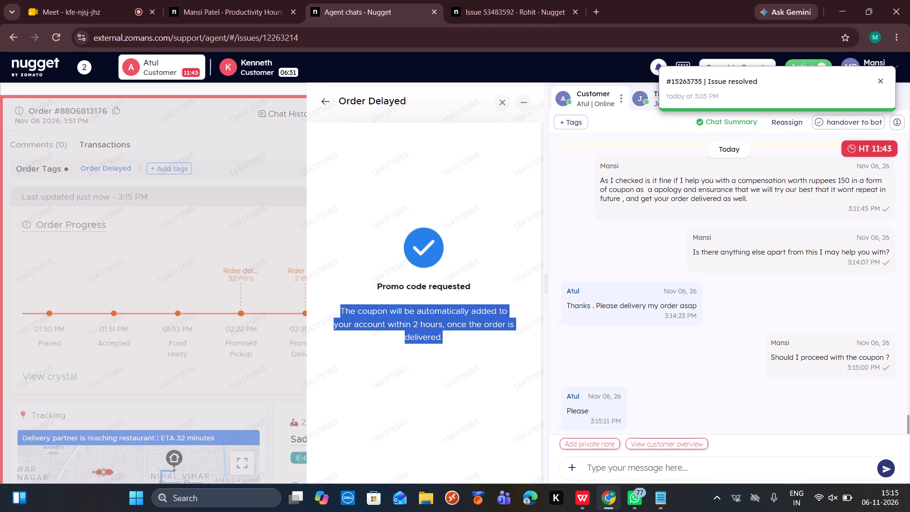
click(603, 462)
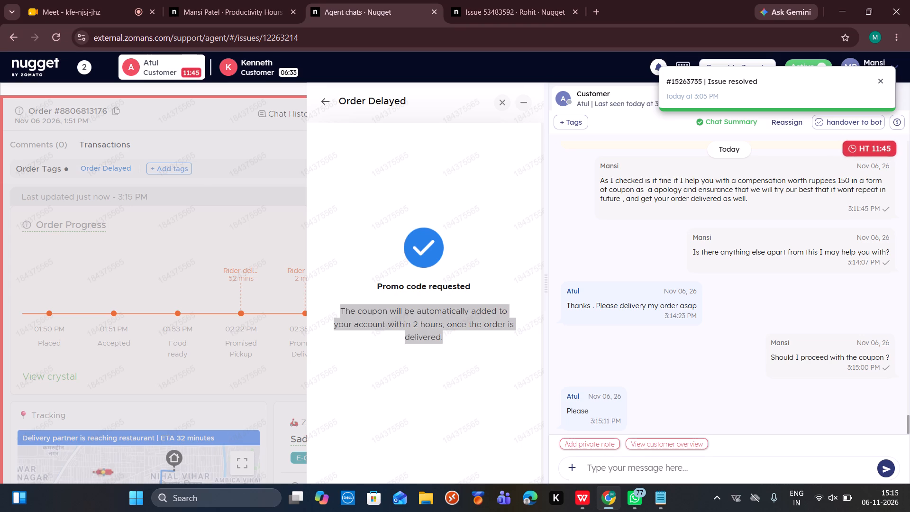
key(ctrl+v)
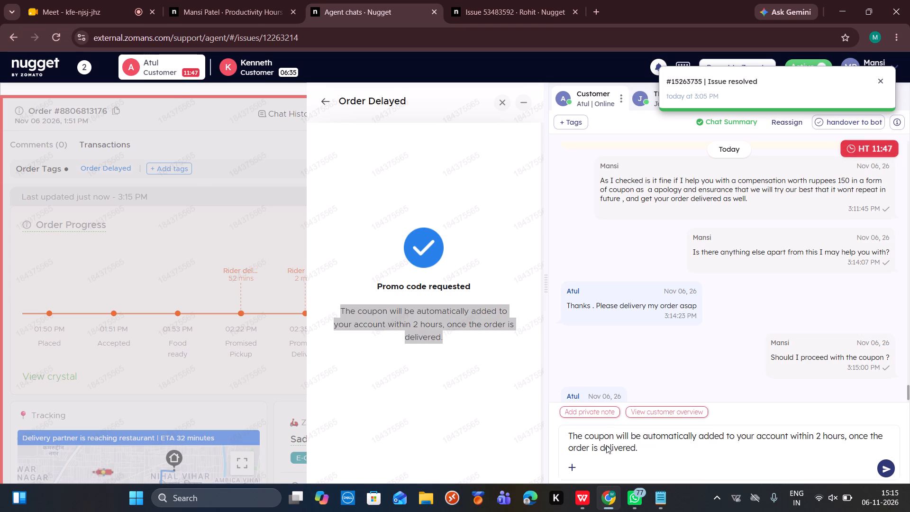
click(617, 431)
text(worth ru)
text(ppees 15)
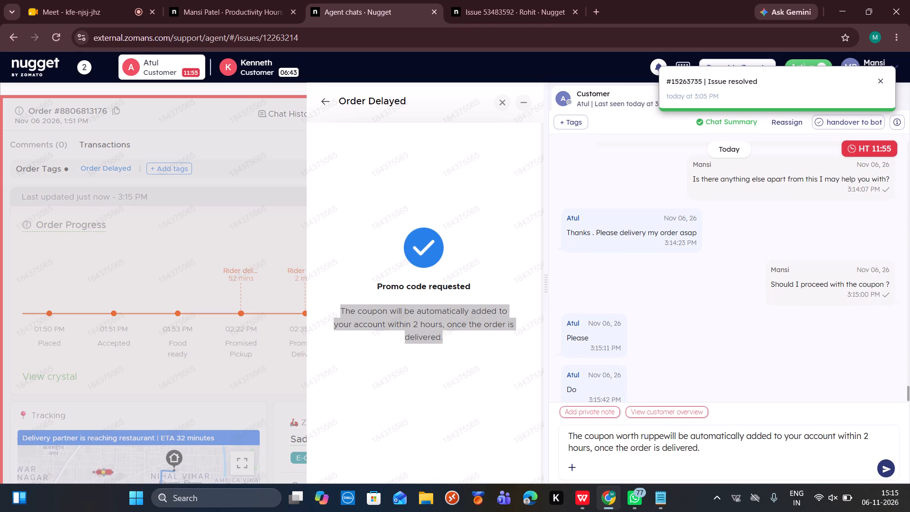
key(0)
key(space)
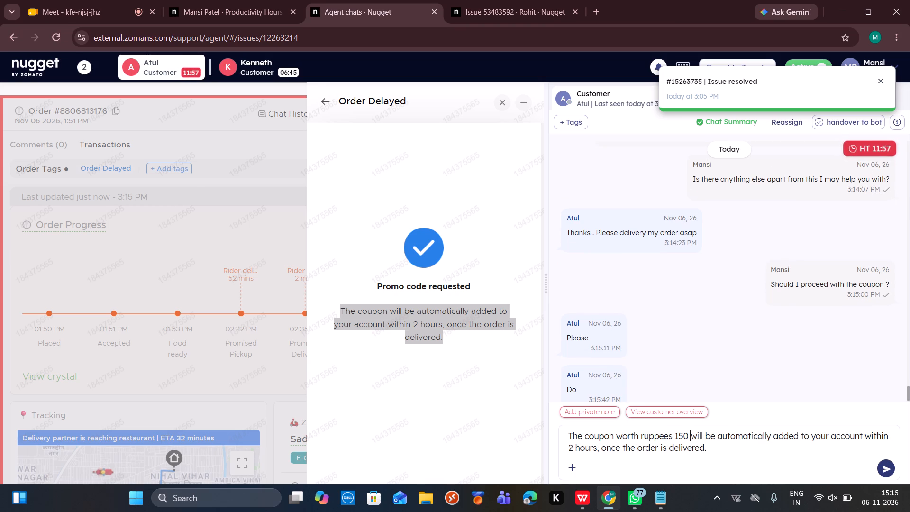
key(Return)
Send Atul the "fur" canned reply asking whether he needs any further help.
text(/fur)
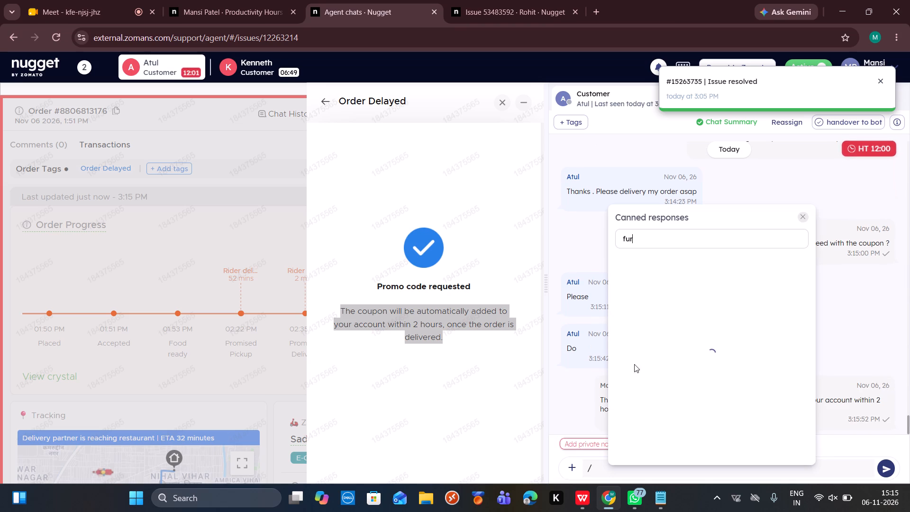
click(666, 273)
key(Return)
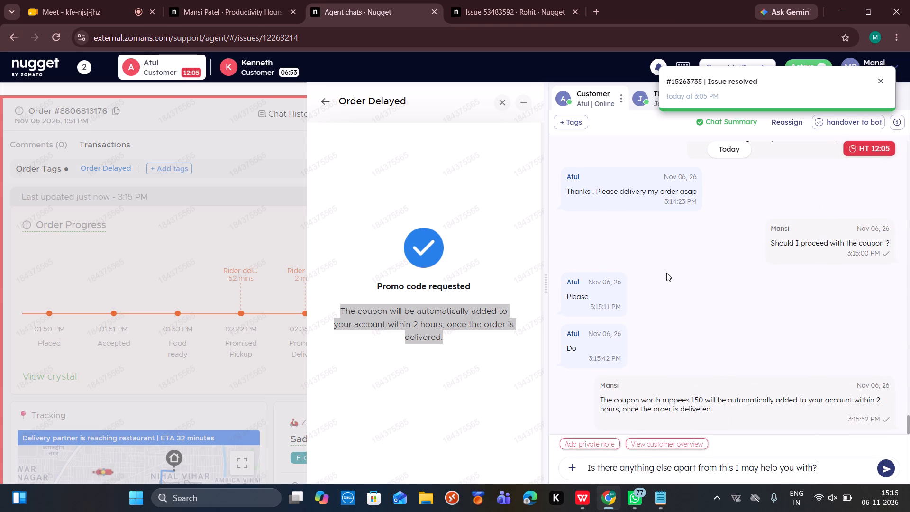
Check Kenneth's chat for a reply and resolve the conversation.
click(286, 67)
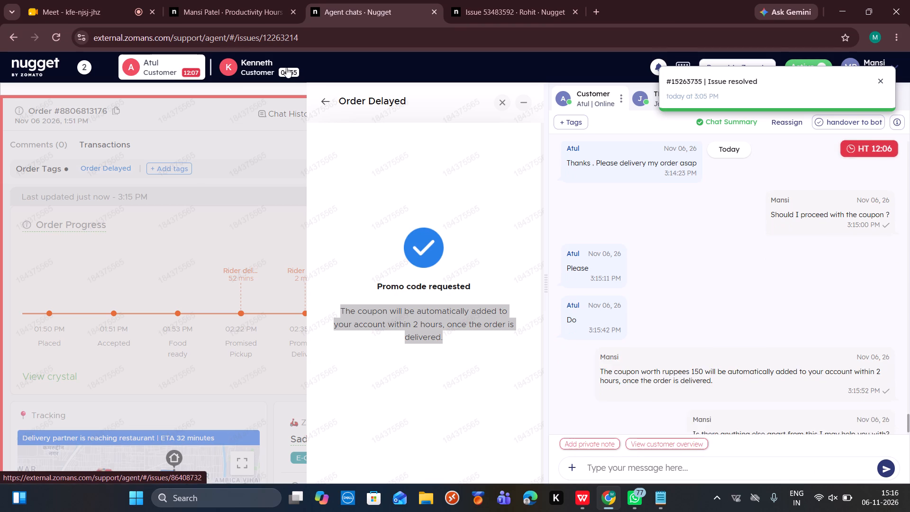
scroll(725, 337, down, 5)
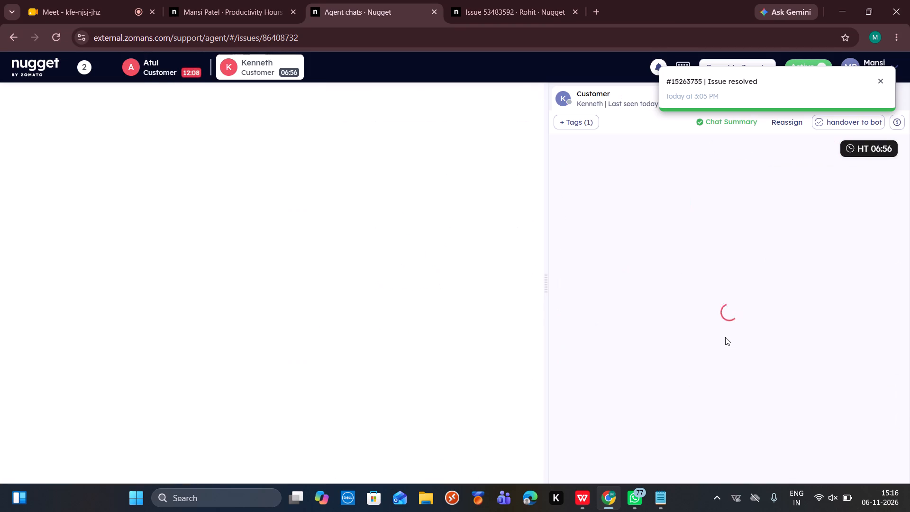
scroll(725, 337, down, 2)
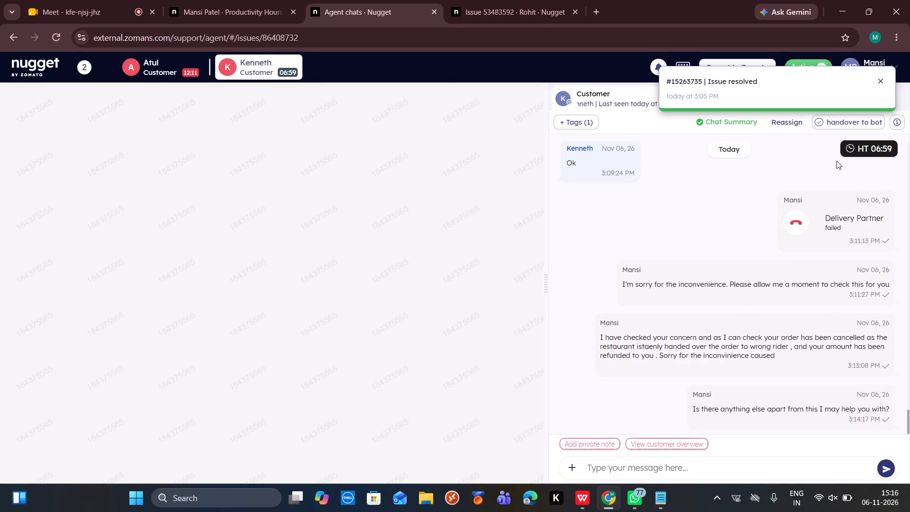
click(839, 126)
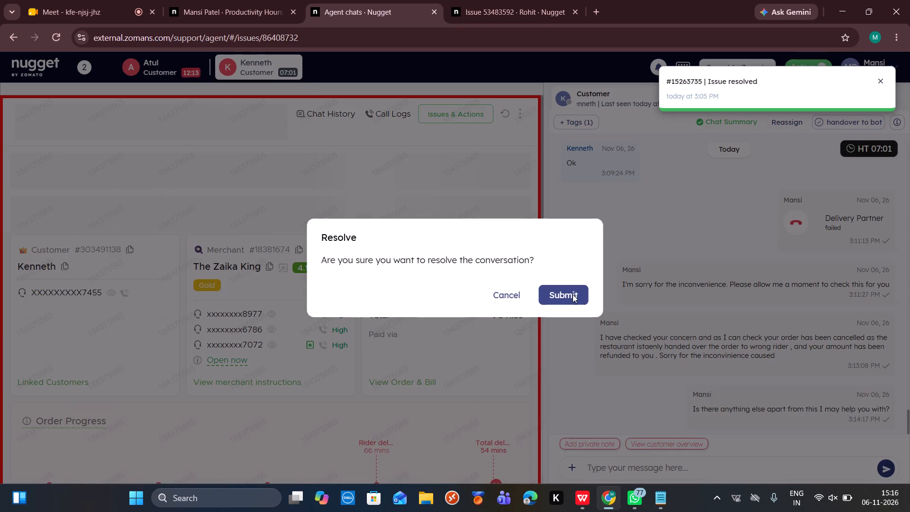
click(573, 294)
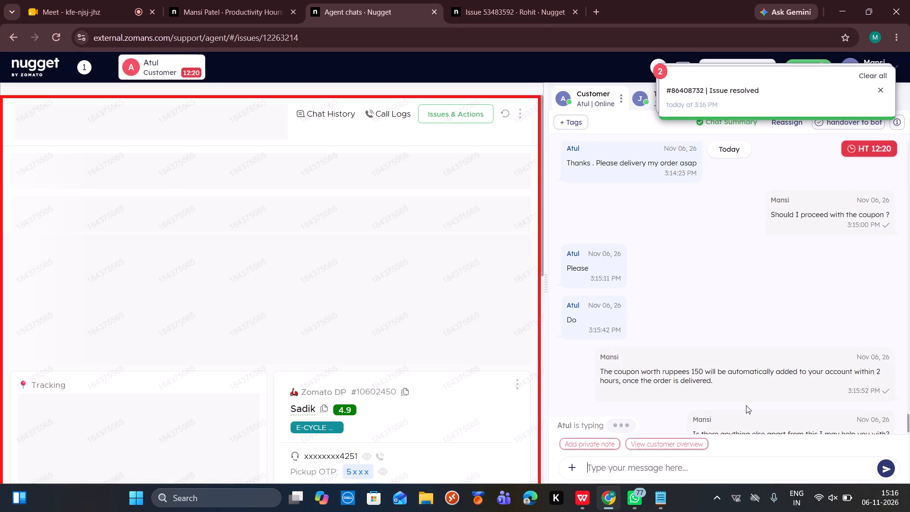
Read Atul's latest message and apply the Delay tag to his chat.
scroll(746, 405, down, 18)
scroll(746, 405, down, 4)
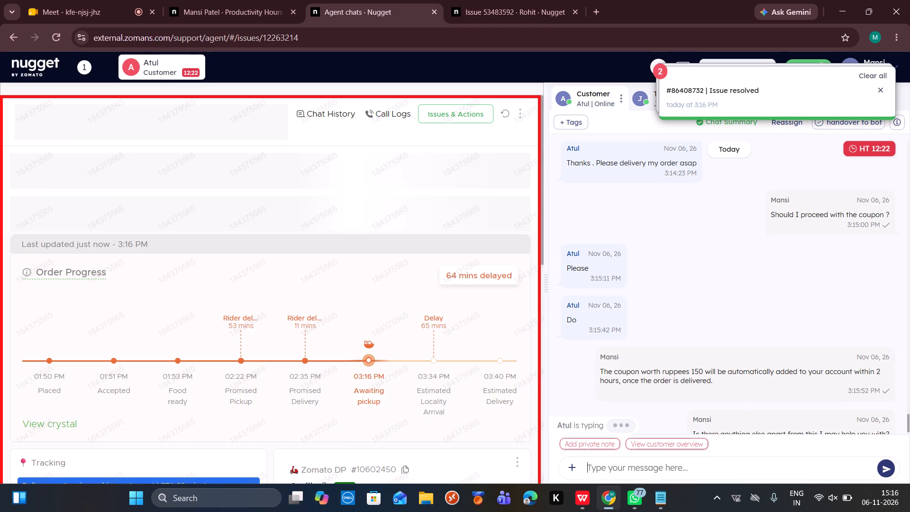
scroll(746, 405, down, 3)
click(577, 127)
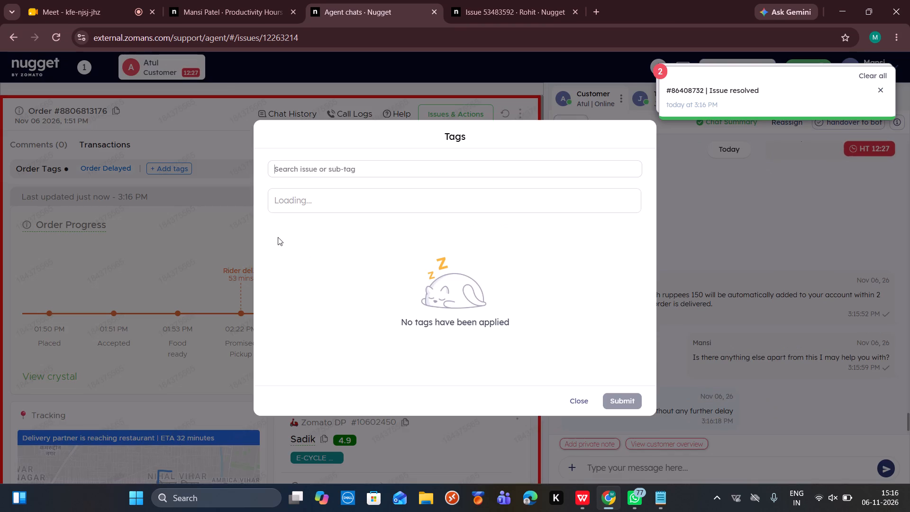
click(285, 219)
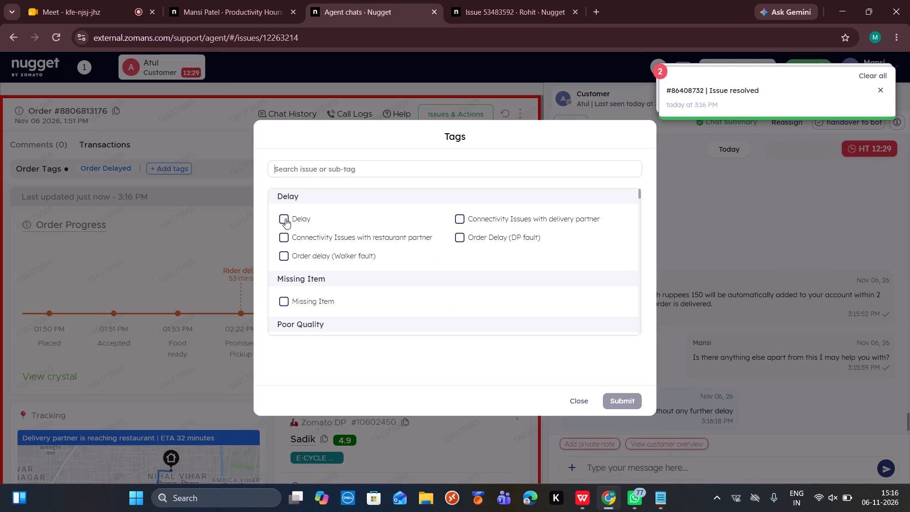
click(629, 397)
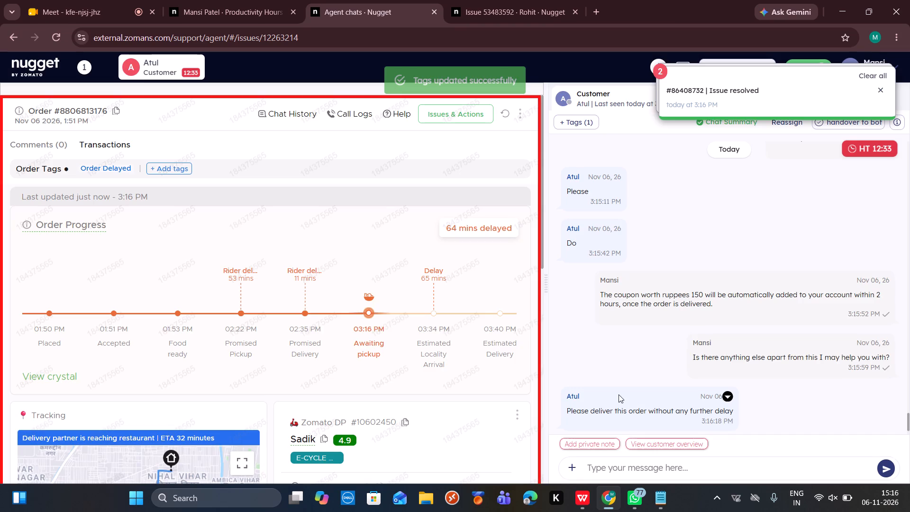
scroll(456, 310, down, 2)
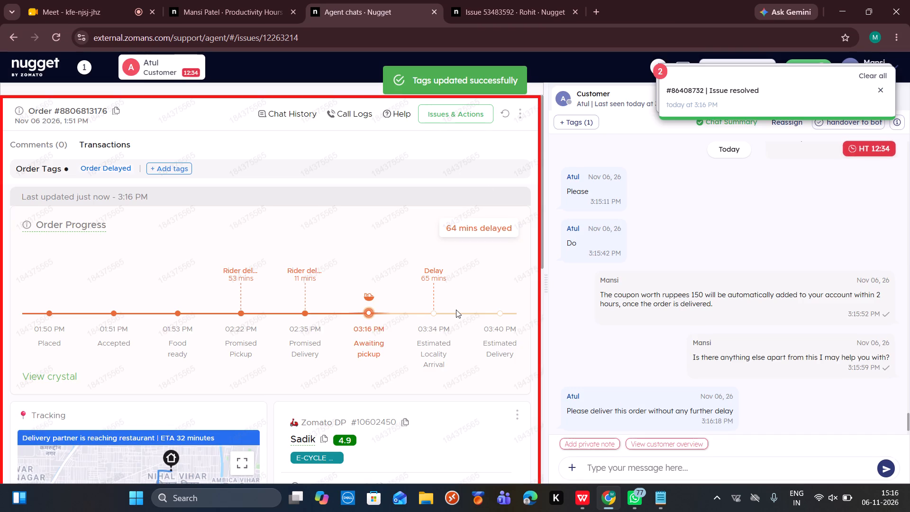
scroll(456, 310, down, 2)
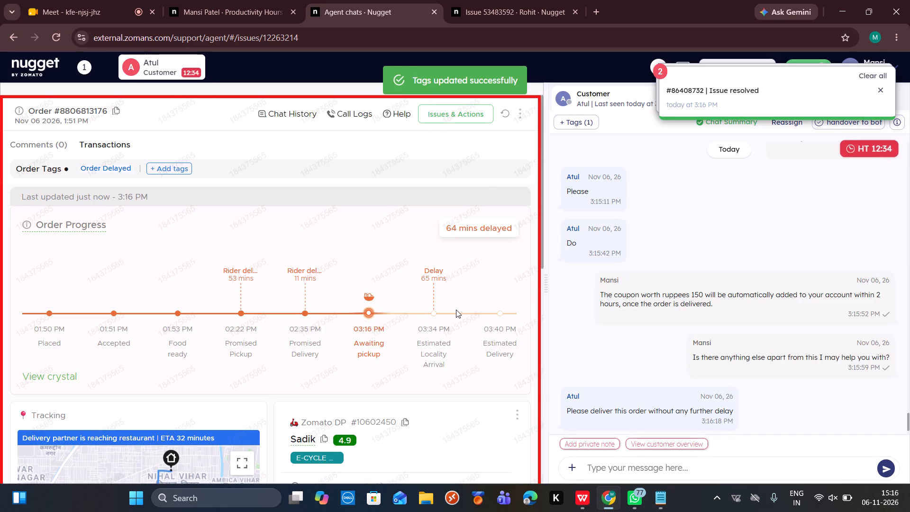
Reply "Sure" to Atul's request to deliver the order without further delay.
scroll(456, 310, down, 1)
scroll(456, 310, up, 11)
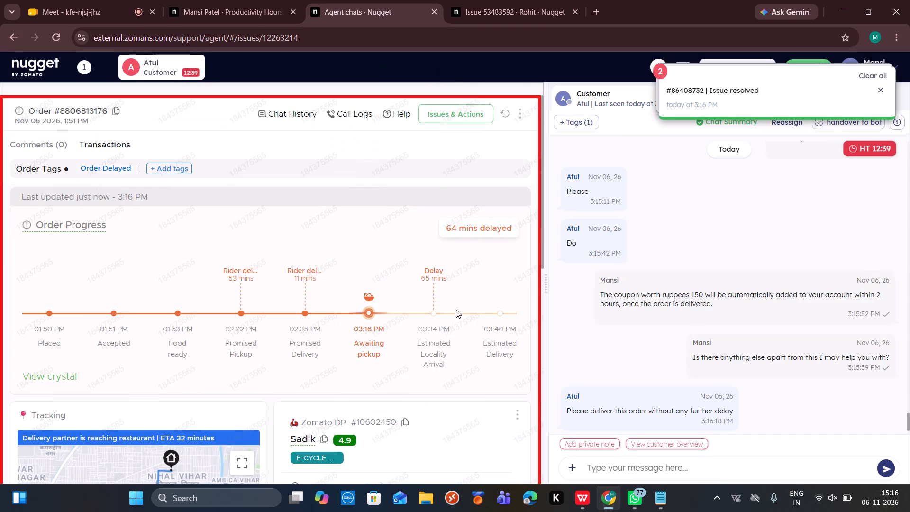
click(593, 466)
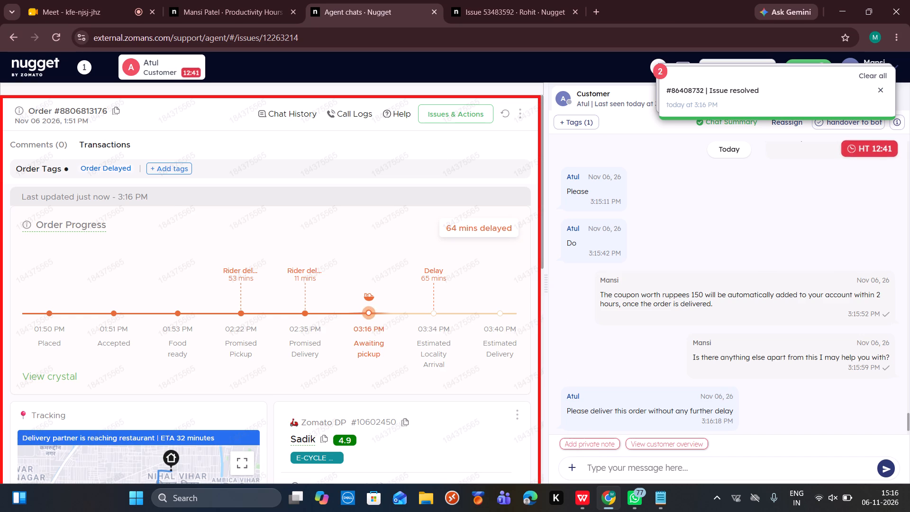
key(d)
key(BackSpace)
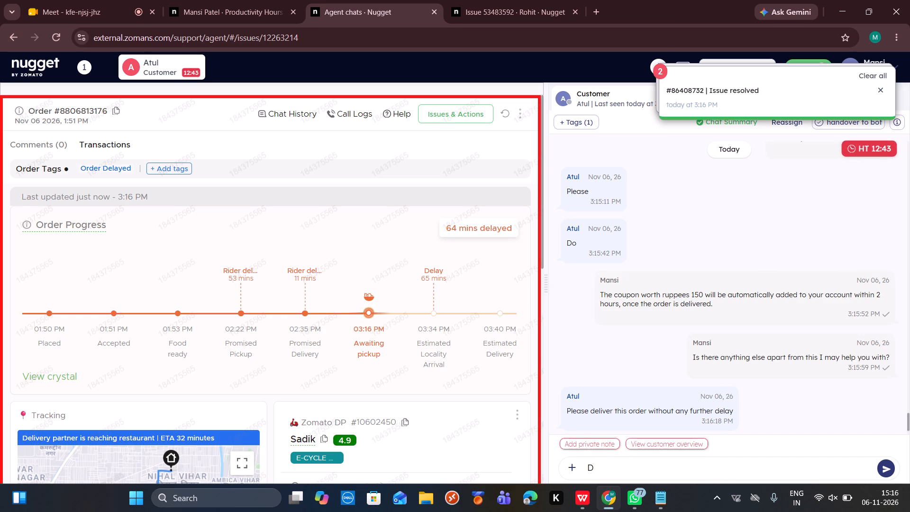
key(s)
text(ure)
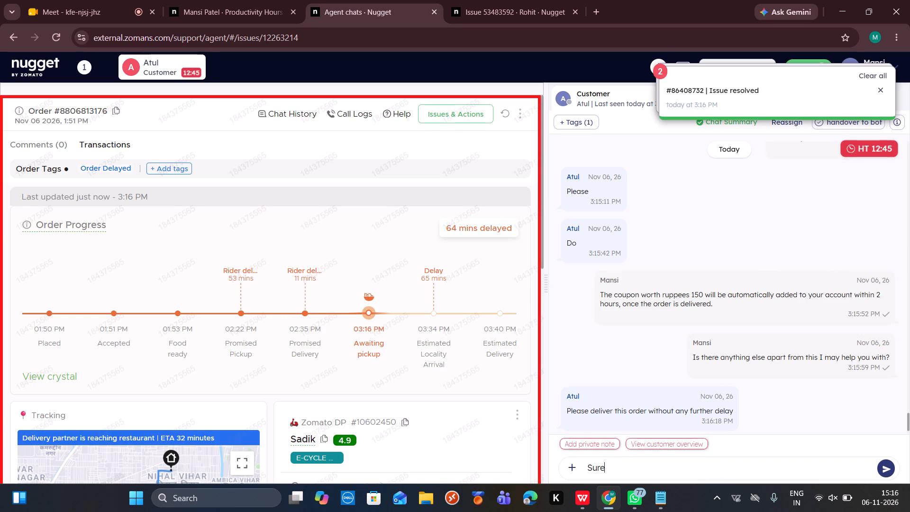
key(Return)
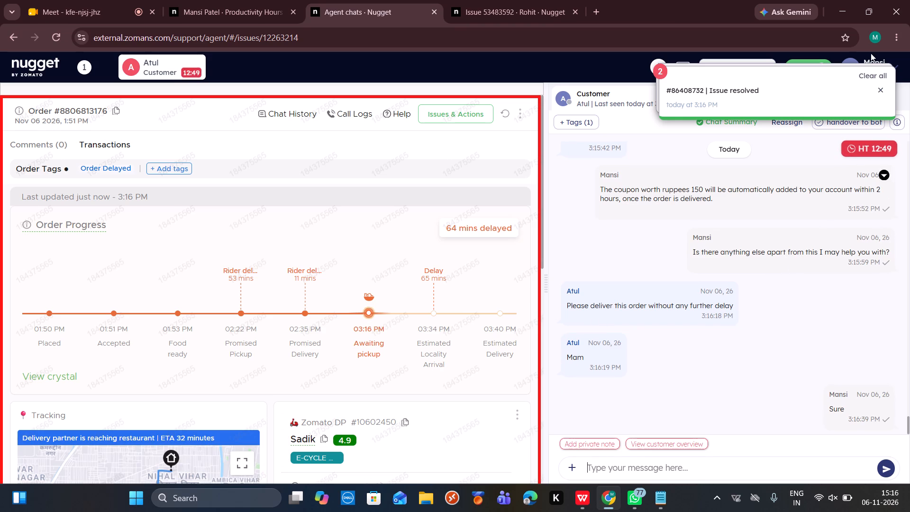
Clear the notifications and close Atul's chat by handing it over to the bot.
click(866, 81)
click(854, 114)
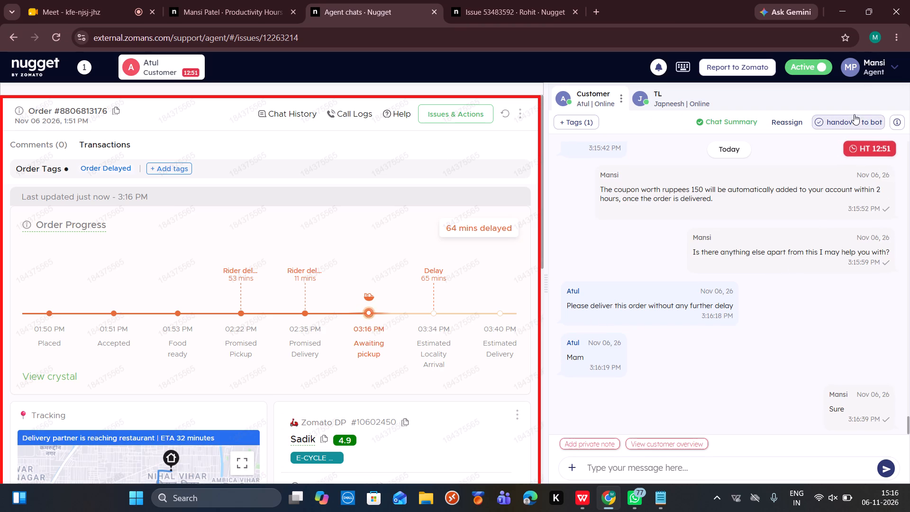
click(583, 286)
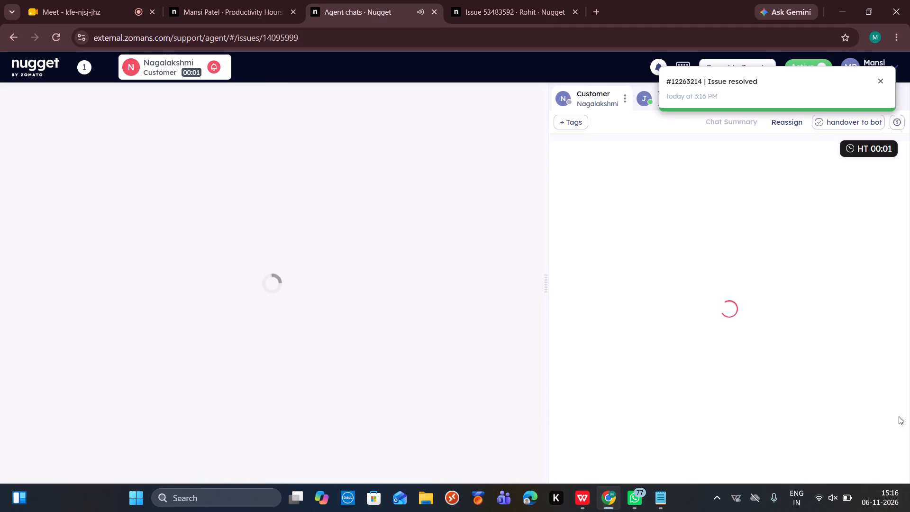
Send Nagalakshmi the suggested greeting saying her concern will be reviewed quickly.
click(892, 418)
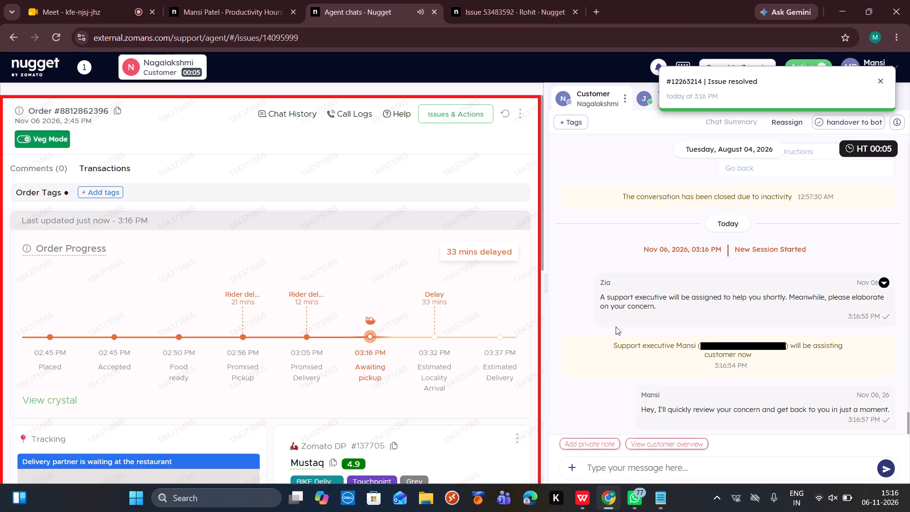
Read Nagalakshmi's incoming messages and rate the chat summary as helpful.
scroll(451, 362, down, 2)
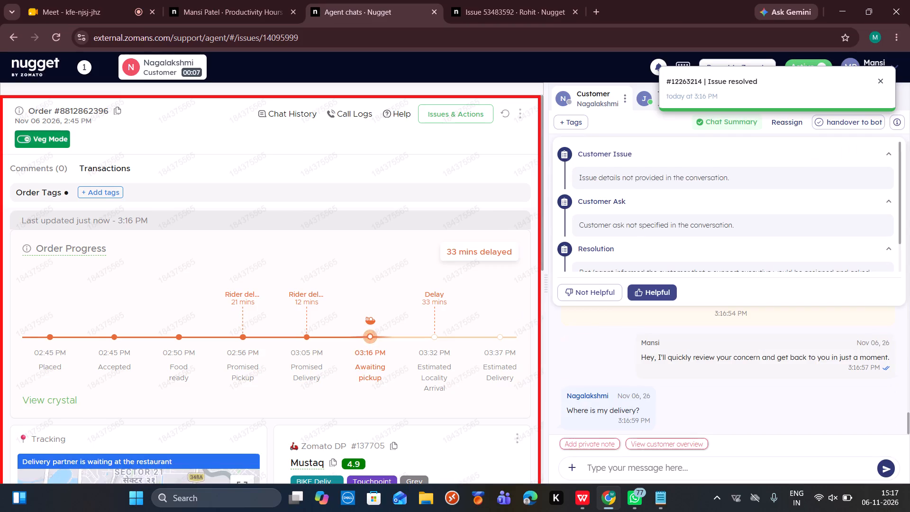
scroll(451, 362, down, 3)
scroll(451, 362, up, 4)
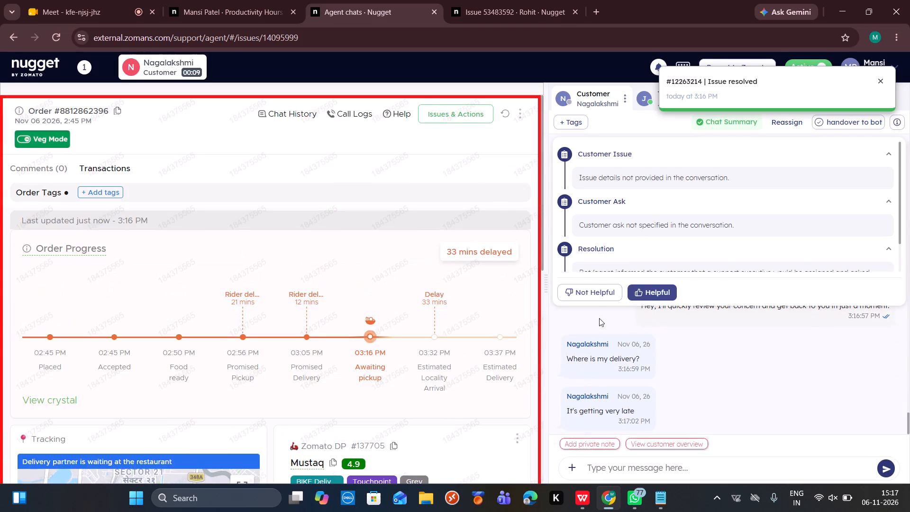
click(665, 292)
Find the "delay" canned responses and send Nagalakshmi the /CFD/Delay/Ack apology.
click(619, 477)
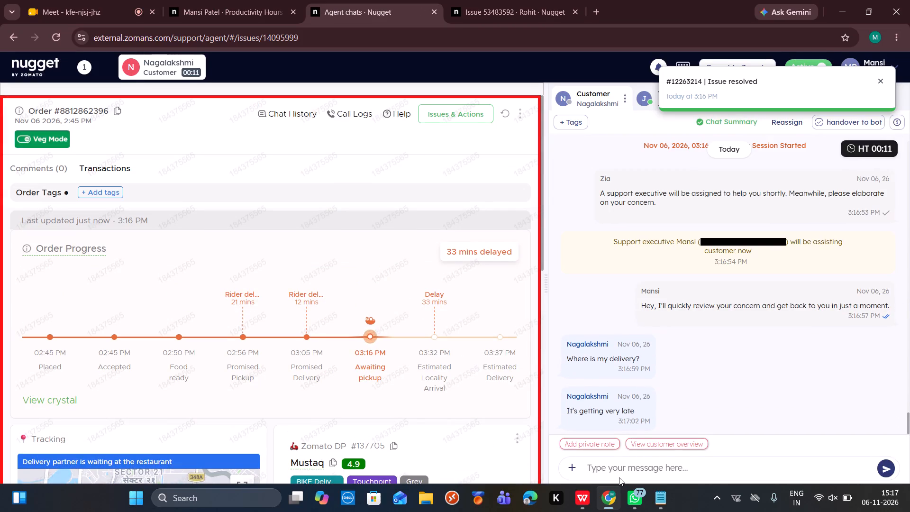
click(619, 467)
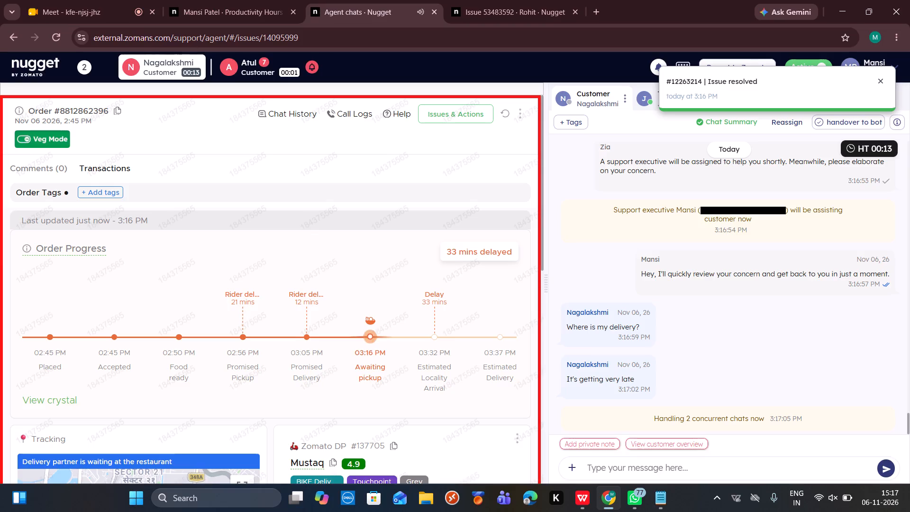
text(/delay)
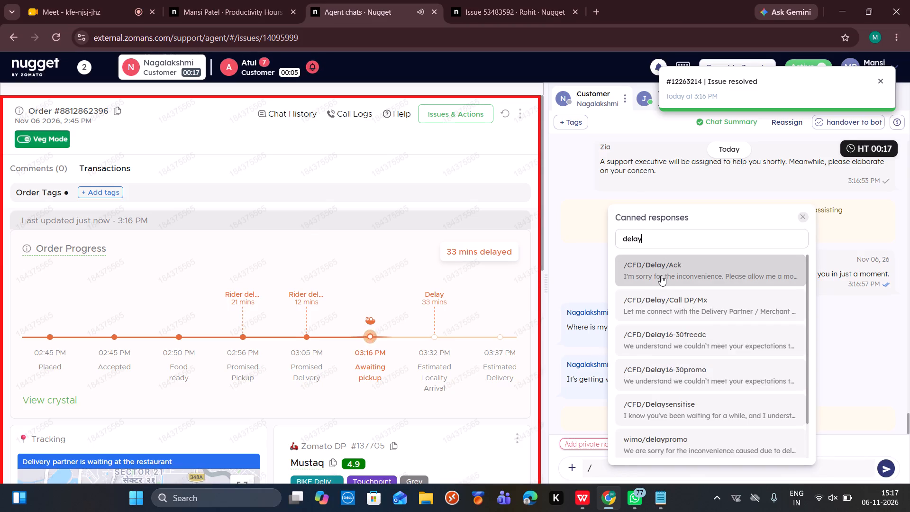
click(661, 275)
key(Return)
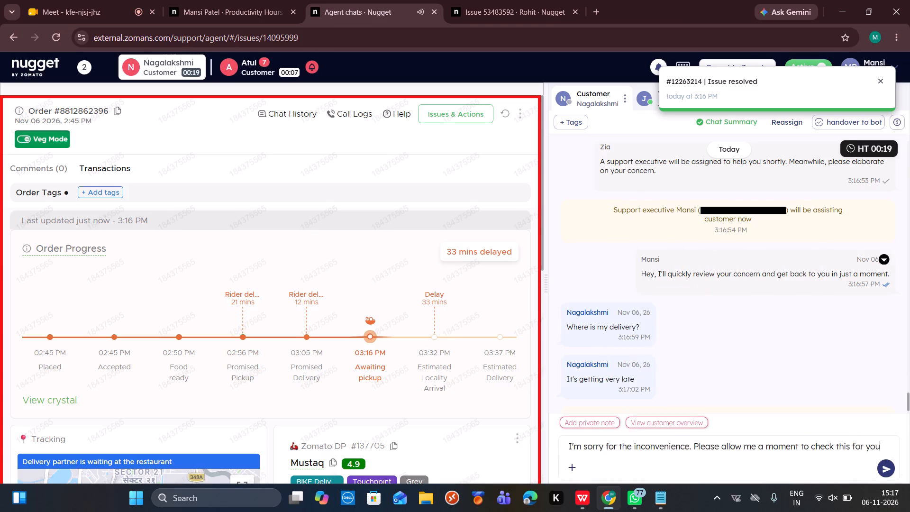
Open Atul's new chat, read his latest message, and send the suggested greeting about reviewing his concern.
click(265, 67)
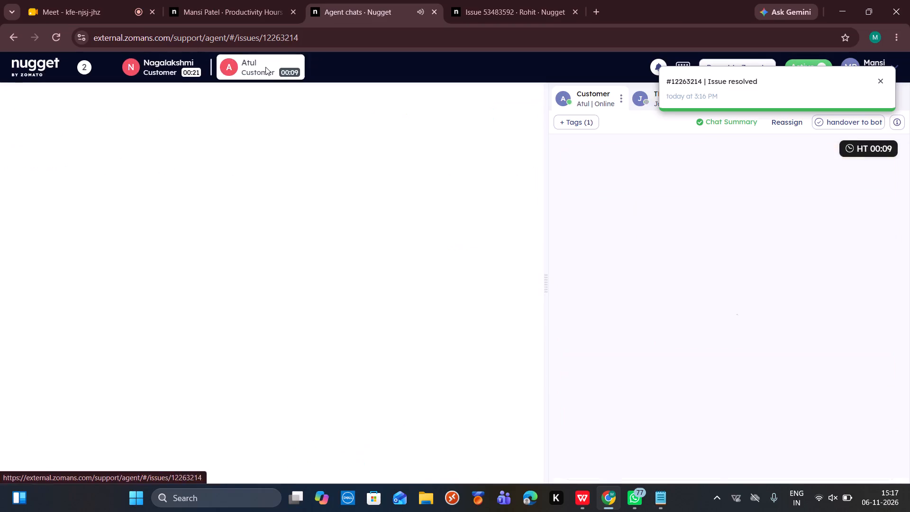
scroll(672, 245, down, 10)
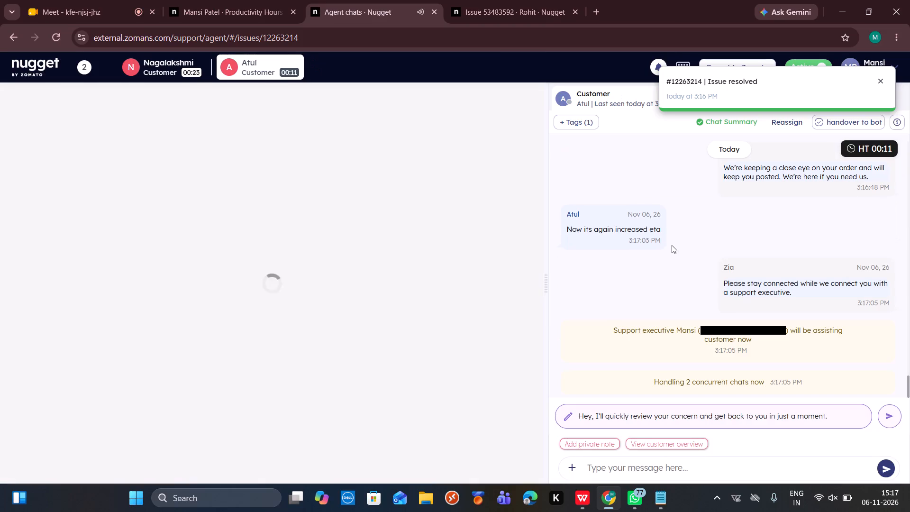
click(888, 414)
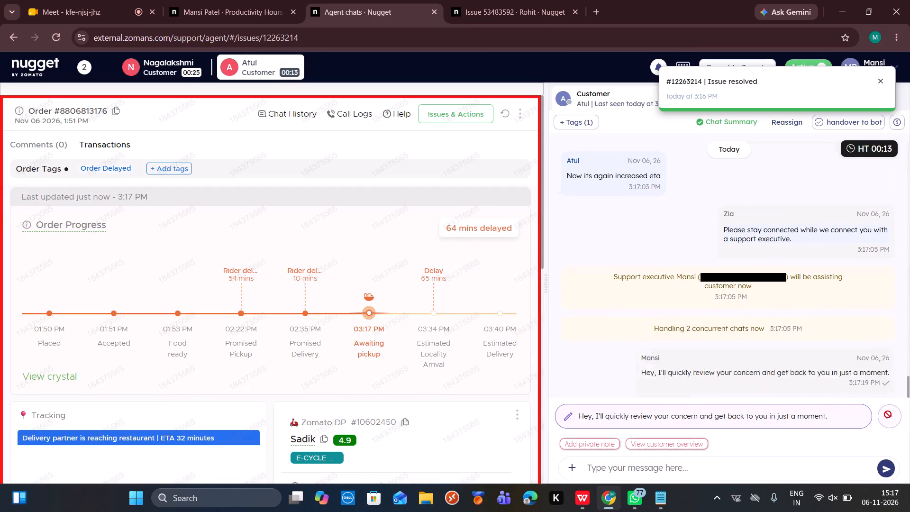
Check the tracking for Atul's order and send him "Please do not worry rider has almost reached the restaurant".
scroll(468, 378, down, 1)
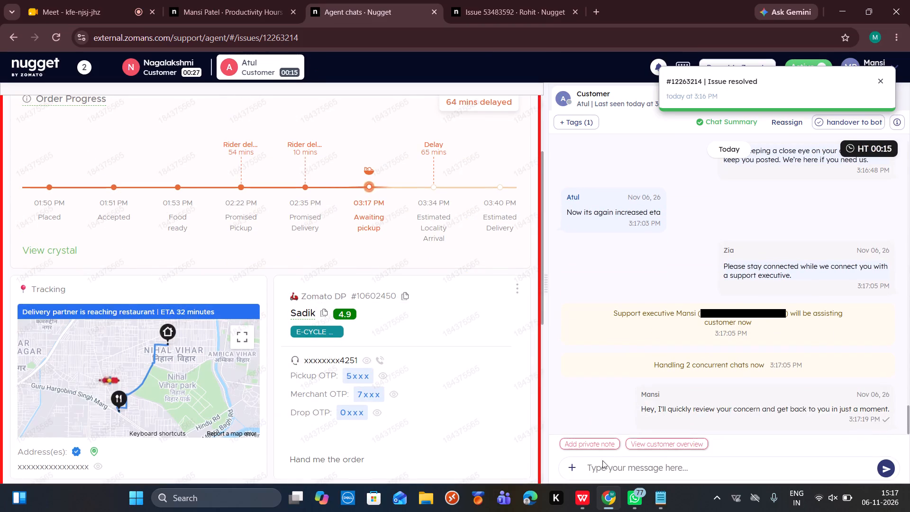
click(603, 465)
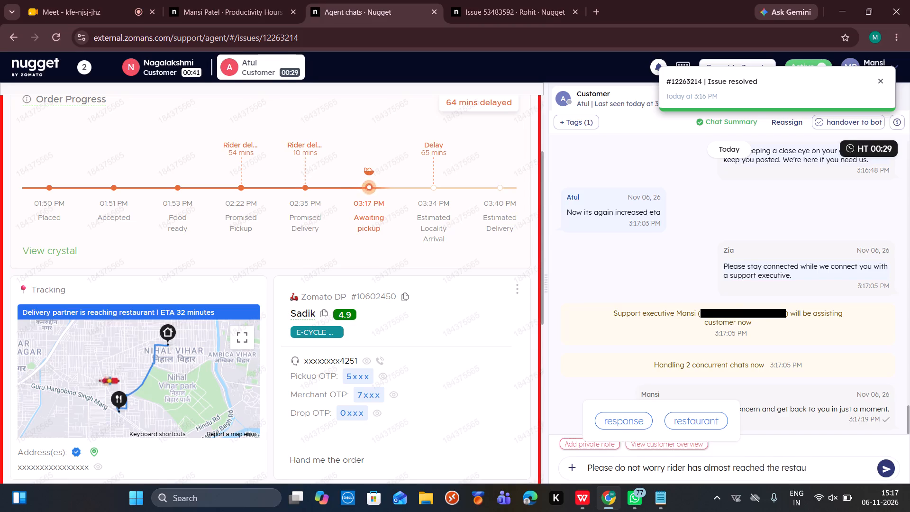
key(Return)
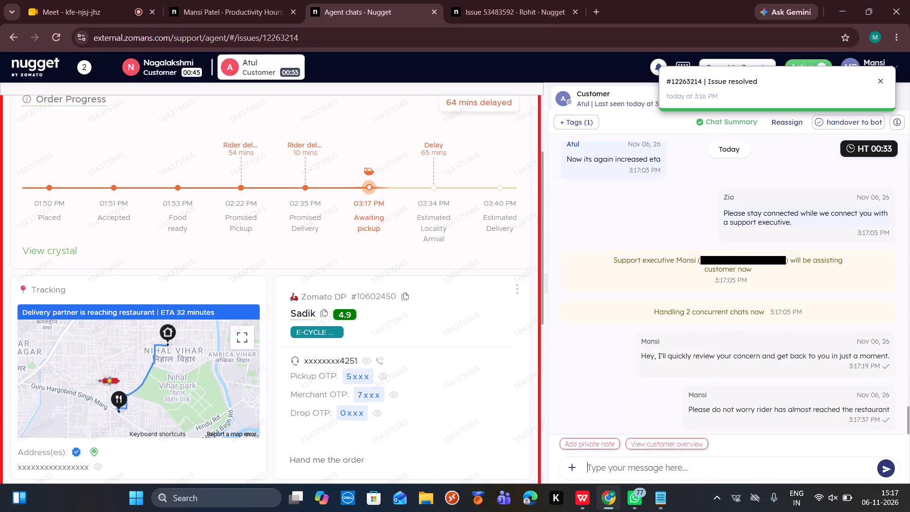
Find canned responses with "fu" and send Atul the Further assistance2 reply.
text(/fu)
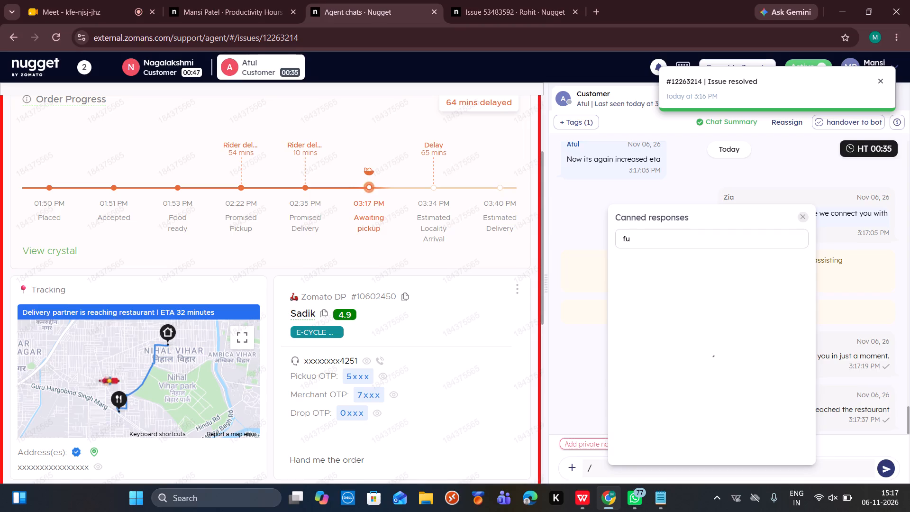
click(667, 265)
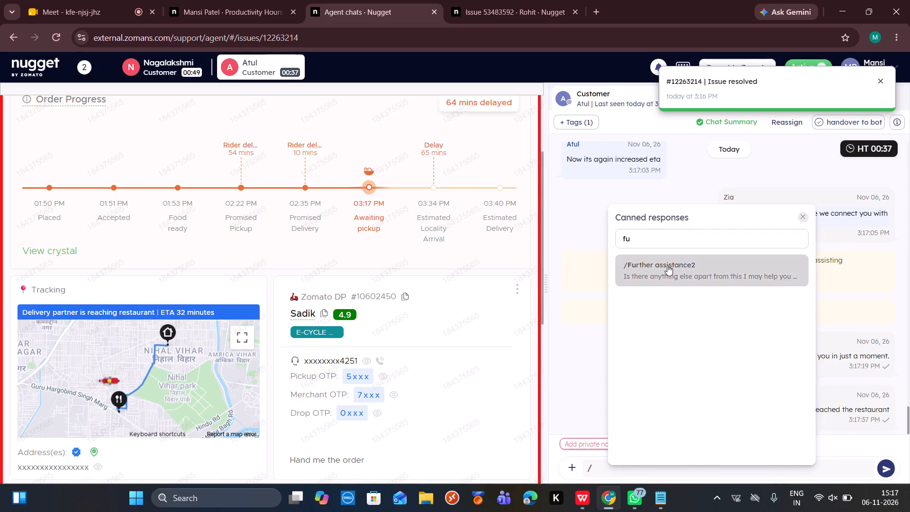
key(Return)
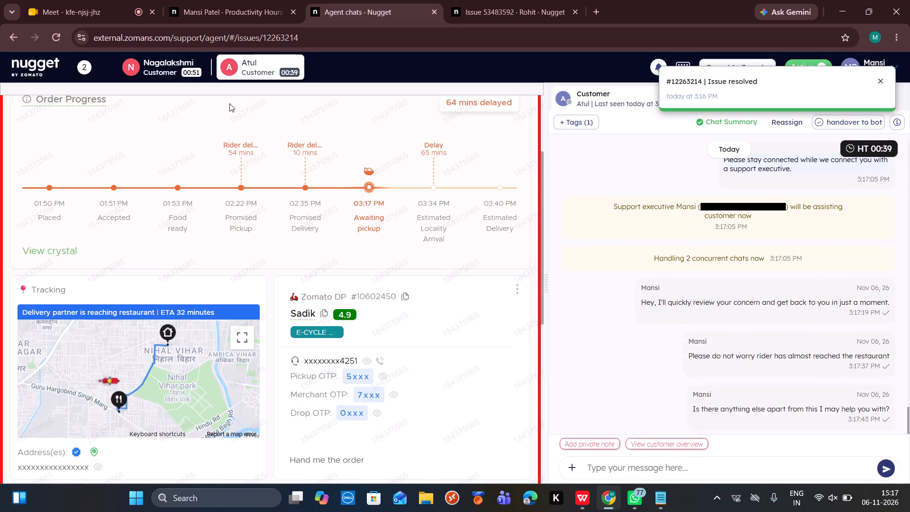
click(180, 73)
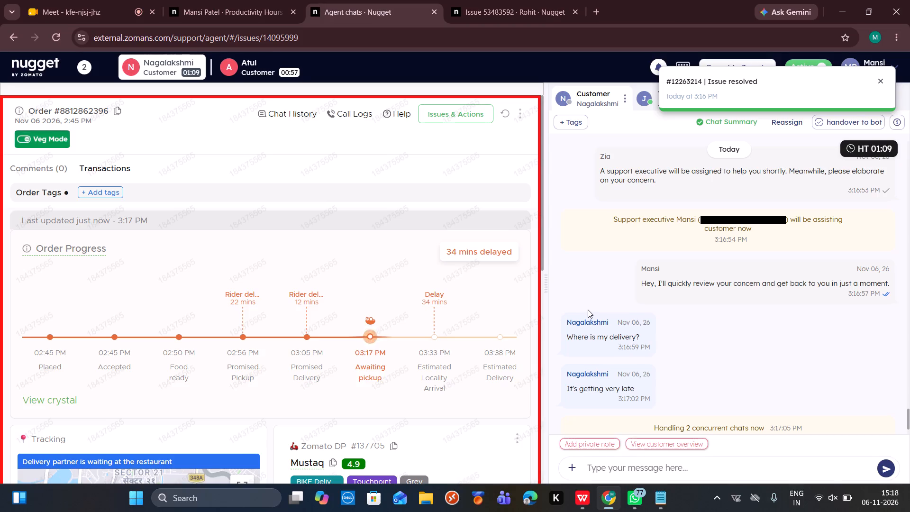
scroll(588, 310, down, 10)
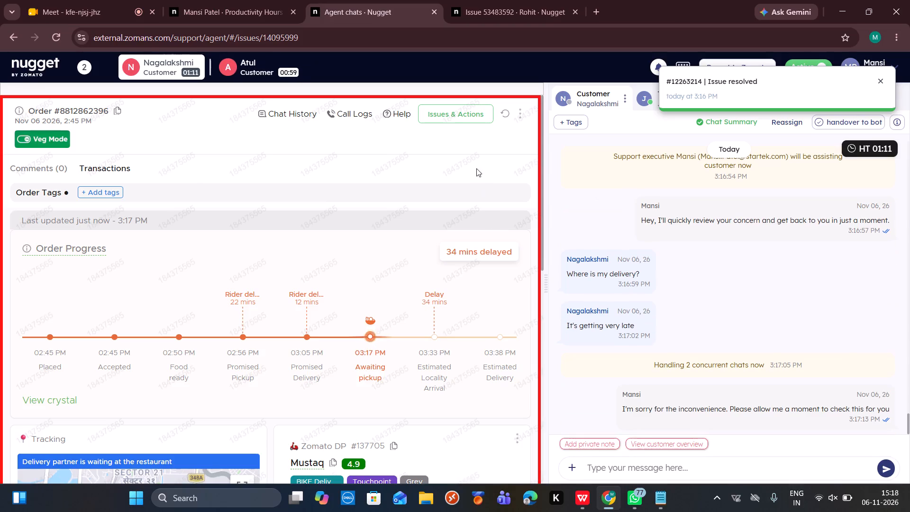
click(503, 114)
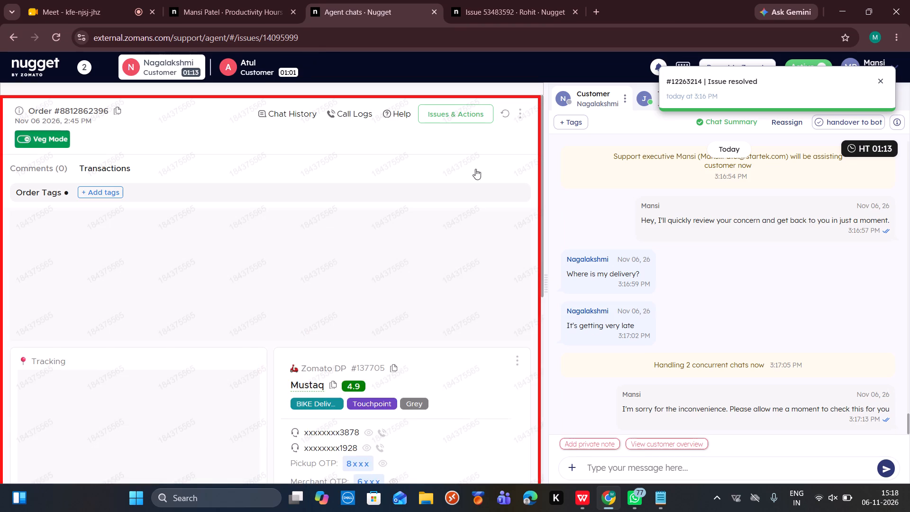
scroll(445, 370, down, 3)
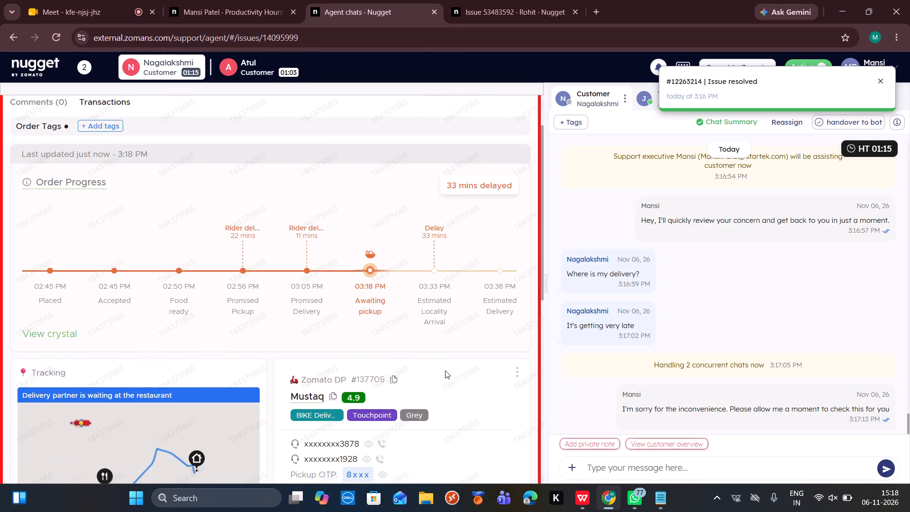
scroll(445, 370, down, 4)
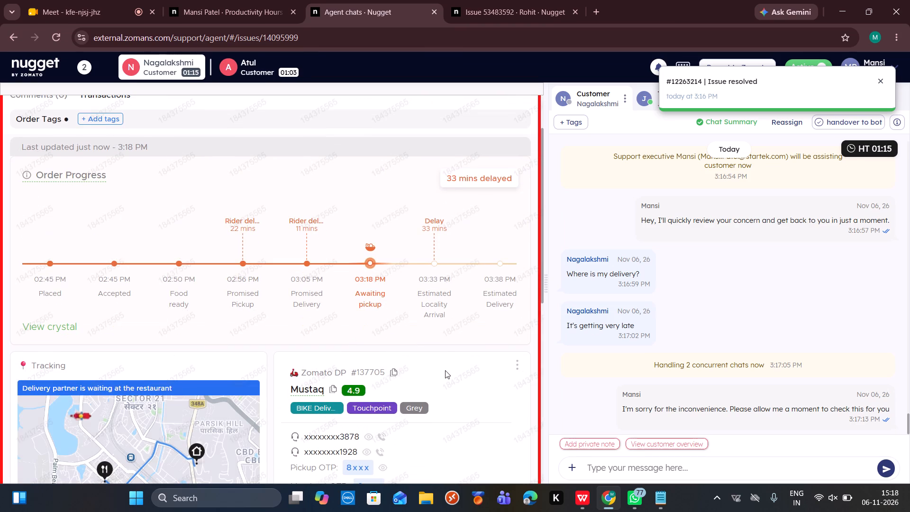
scroll(445, 370, down, 2)
scroll(442, 300, up, 2)
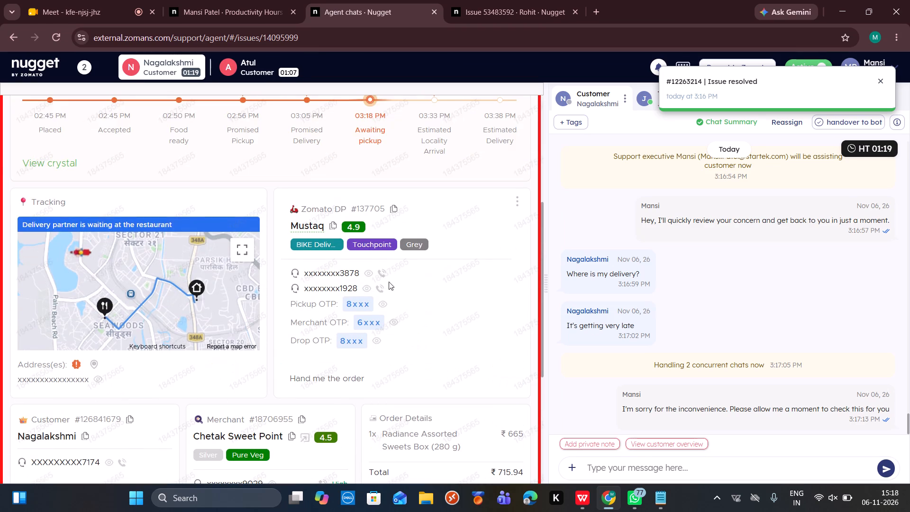
click(378, 273)
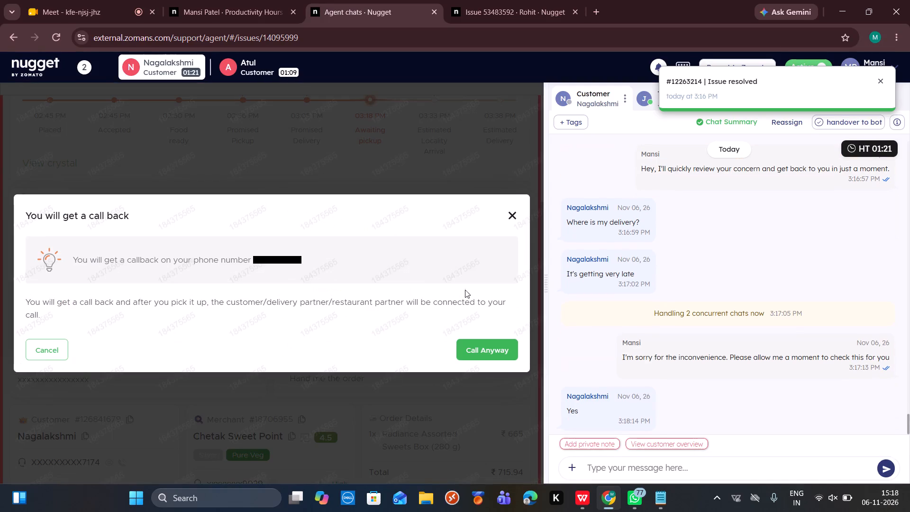
click(480, 344)
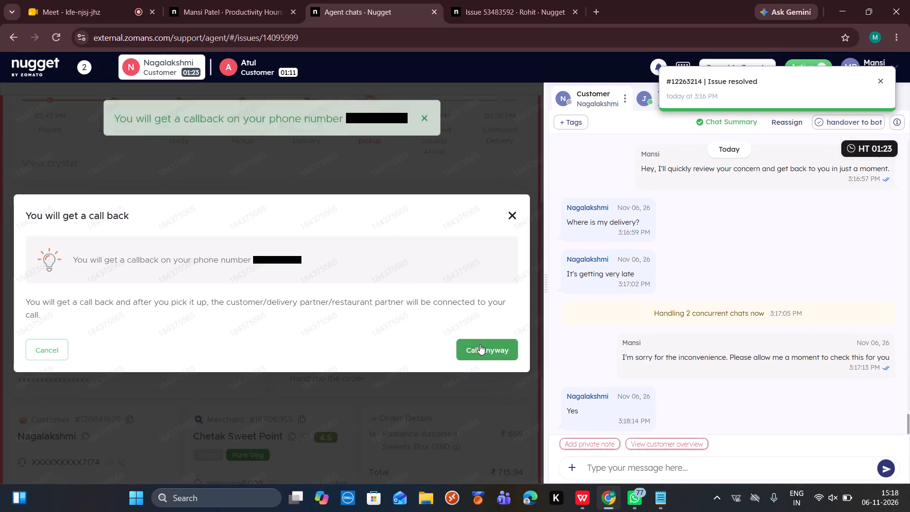
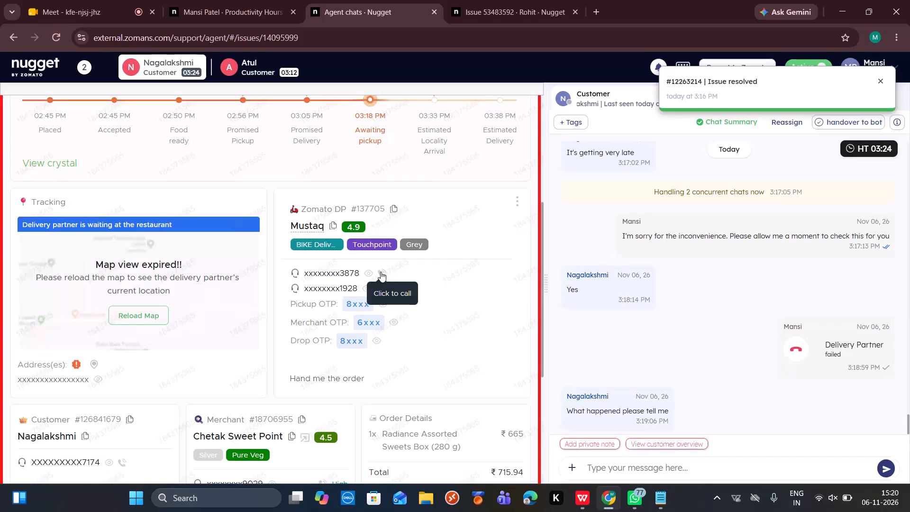
Request a callback to the first listed number of the delivery partner on Nagalakshmi's order.
click(381, 272)
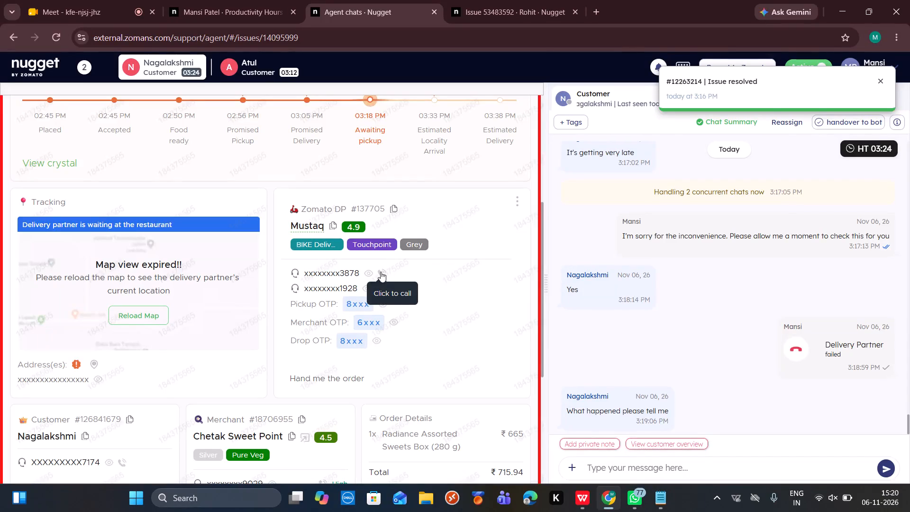
click(483, 347)
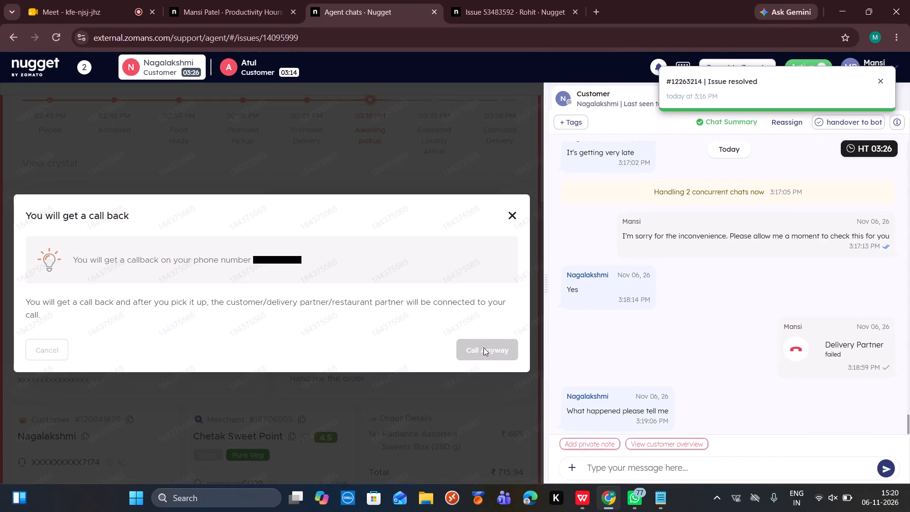
Switch to Atul's chat and resolve the conversation.
double_click(243, 82)
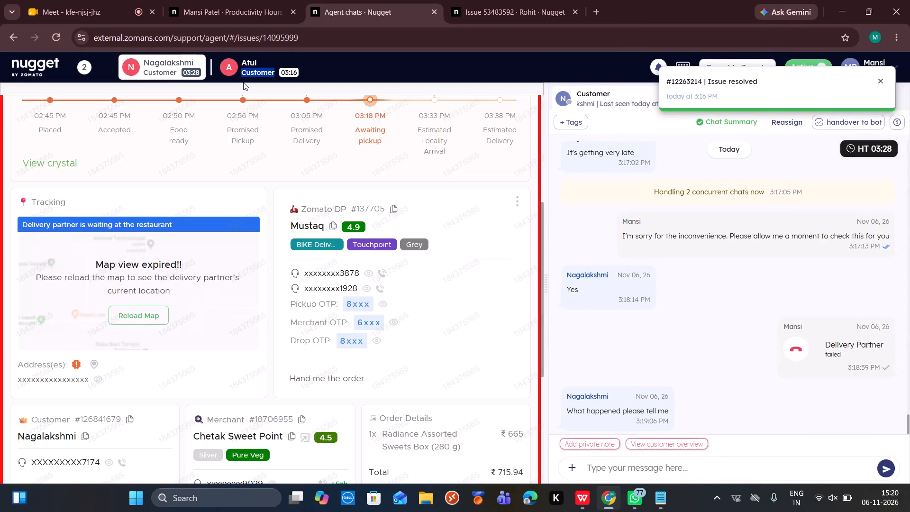
click(267, 68)
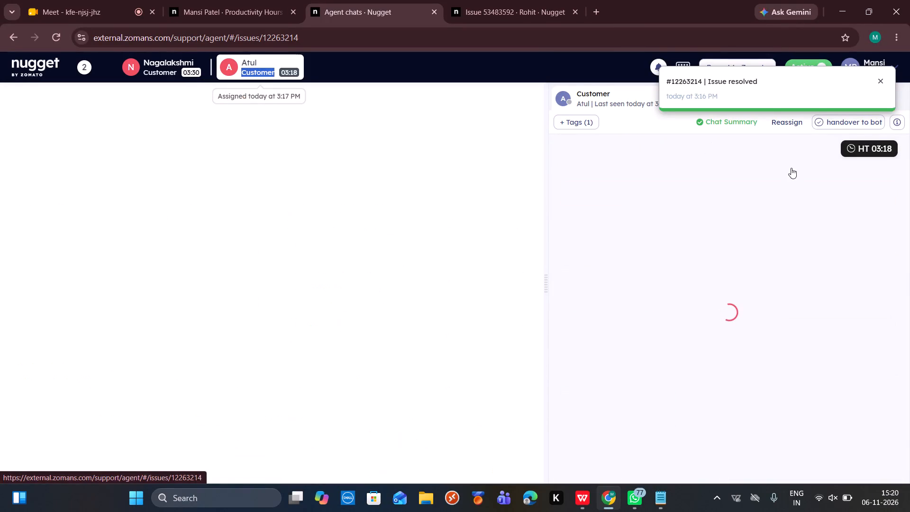
click(858, 124)
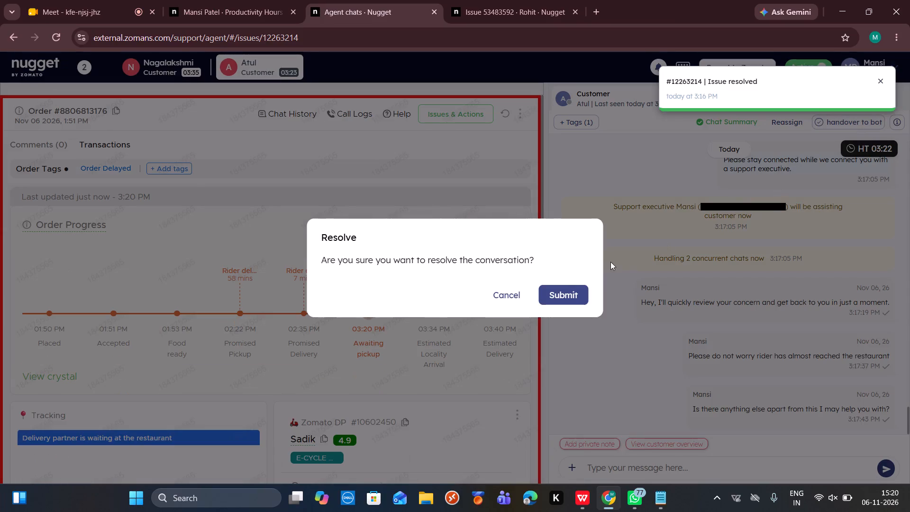
click(568, 288)
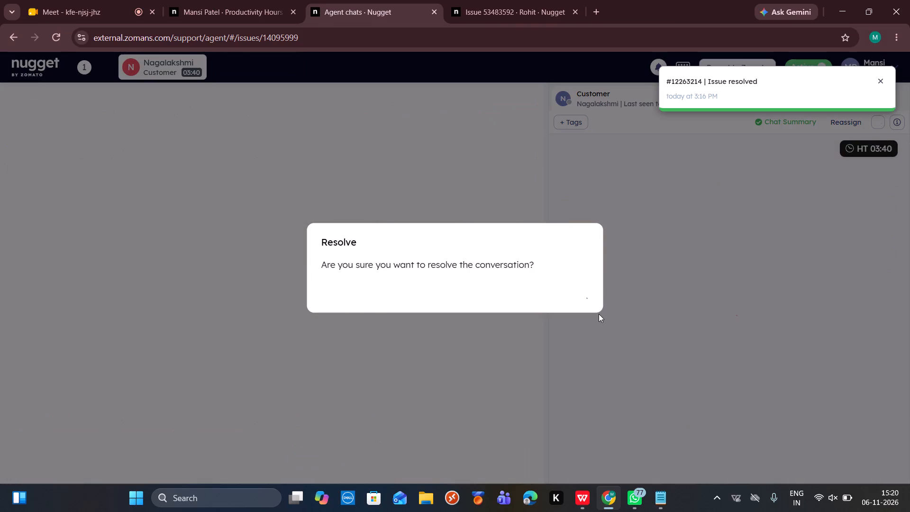
Copy the hold statement about calling the rider and restaurant from the Notepad hold statements and send it to Nagalakshmi.
click(653, 502)
scroll(351, 272, up, 4)
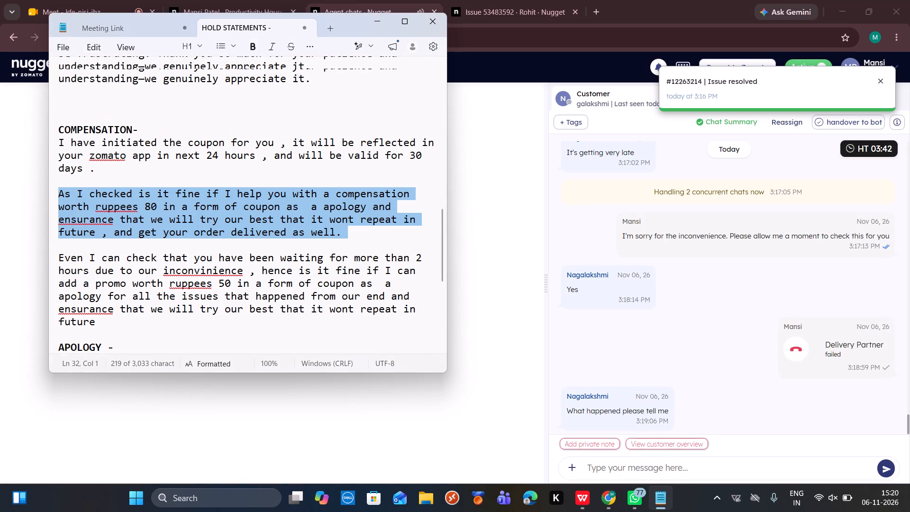
scroll(351, 272, up, 20)
scroll(351, 272, up, 11)
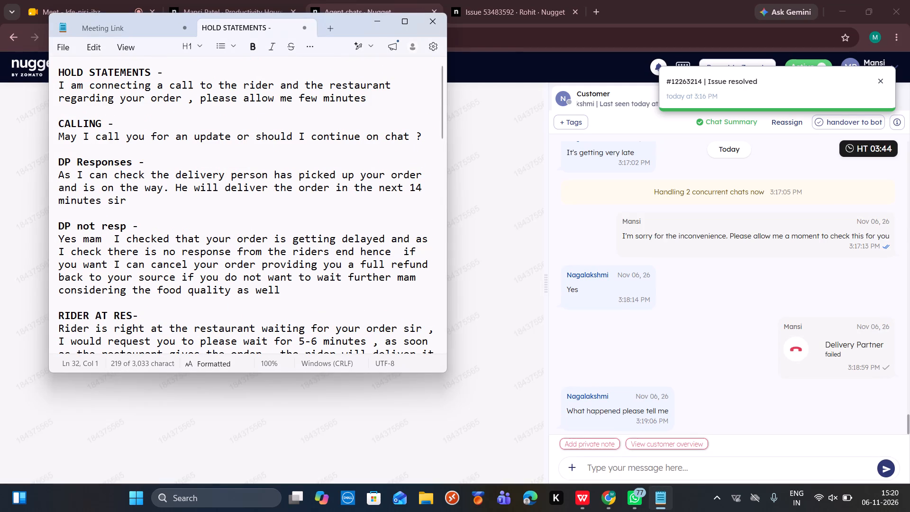
drag(59, 88, 57, 101)
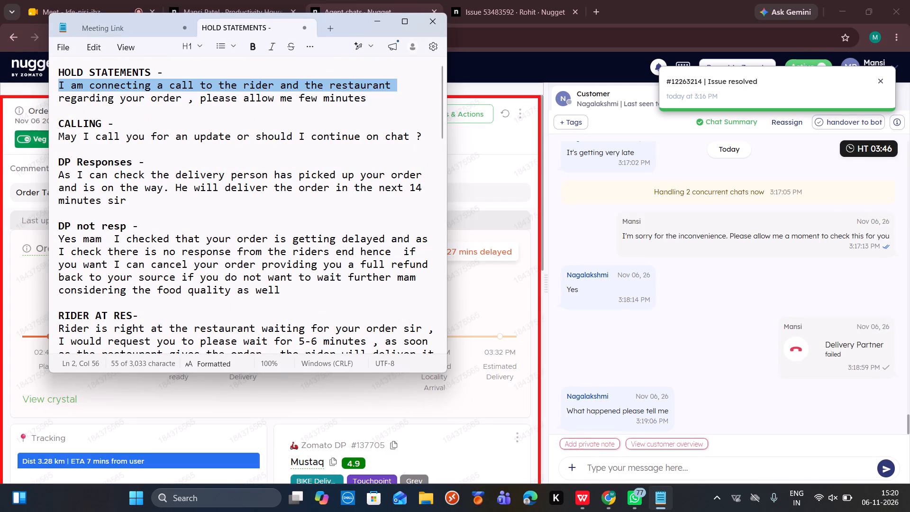
drag(57, 101, 71, 114)
key(ctrl+c)
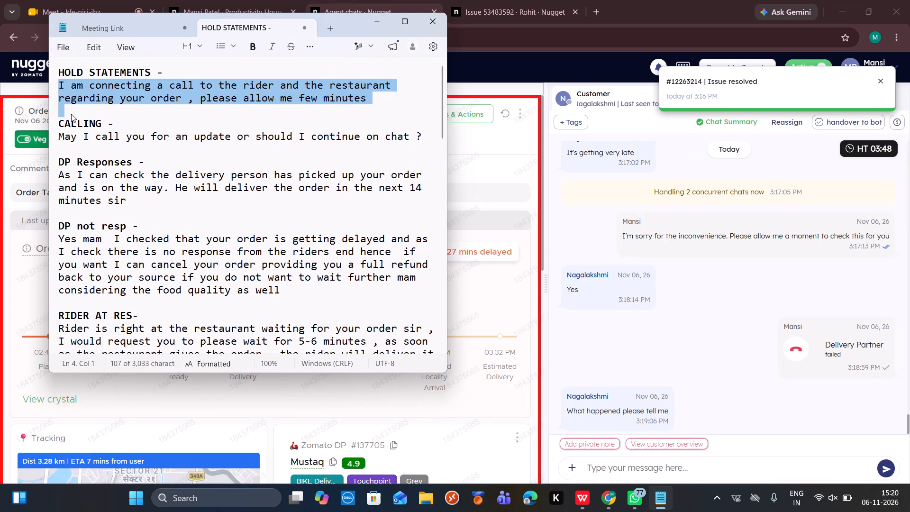
click(600, 470)
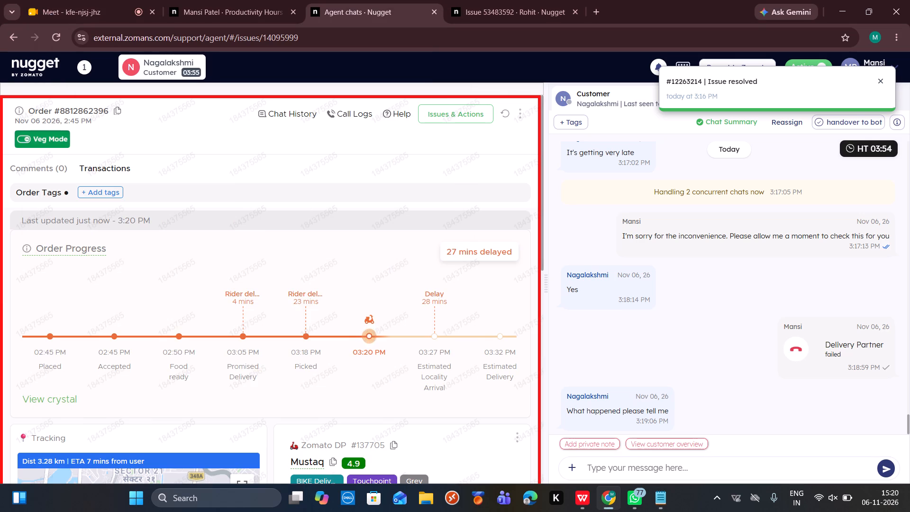
key(ctrl+v)
key(Return)
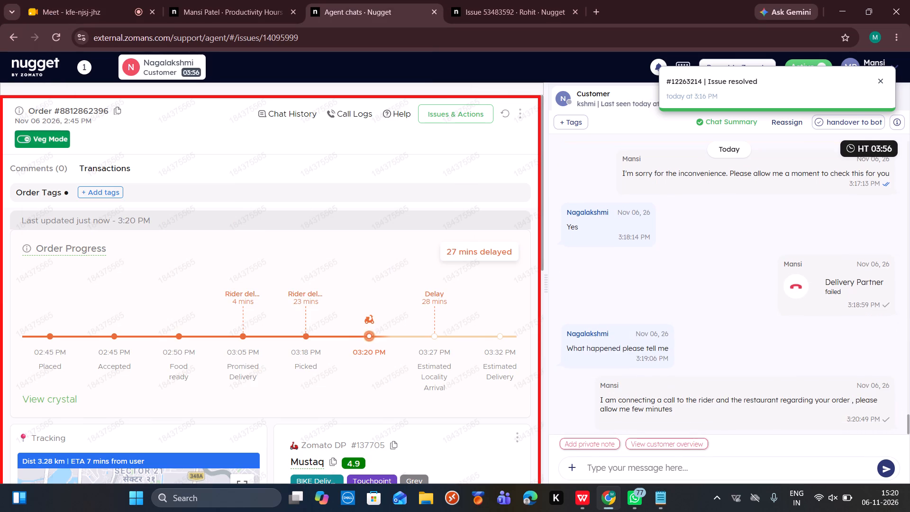
click(505, 116)
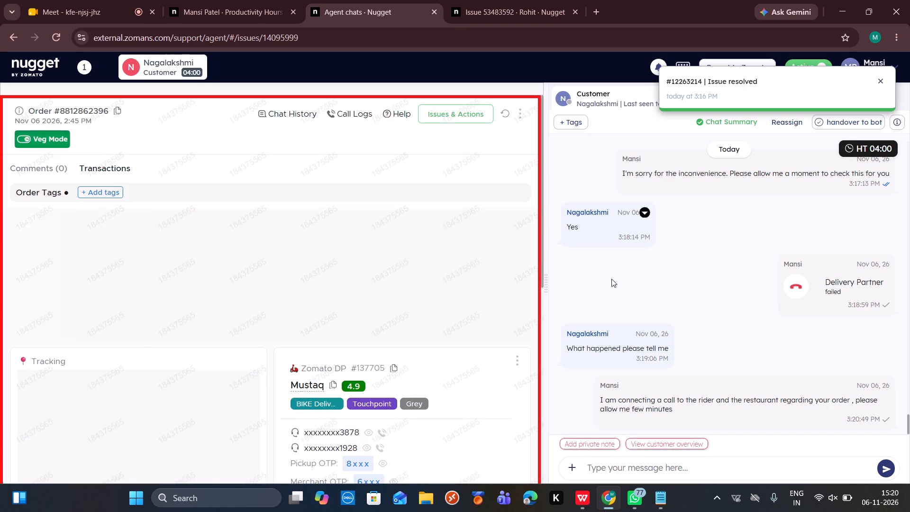
scroll(480, 386, down, 2)
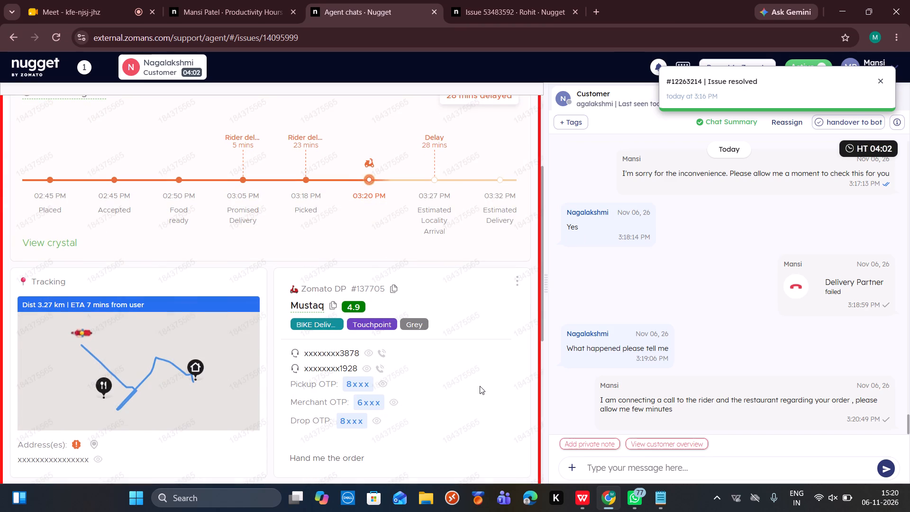
scroll(480, 386, up, 10)
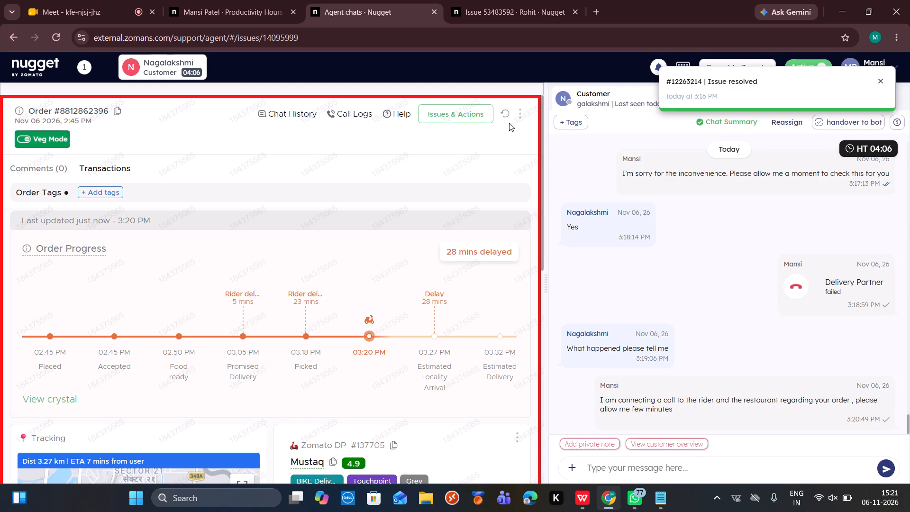
click(505, 109)
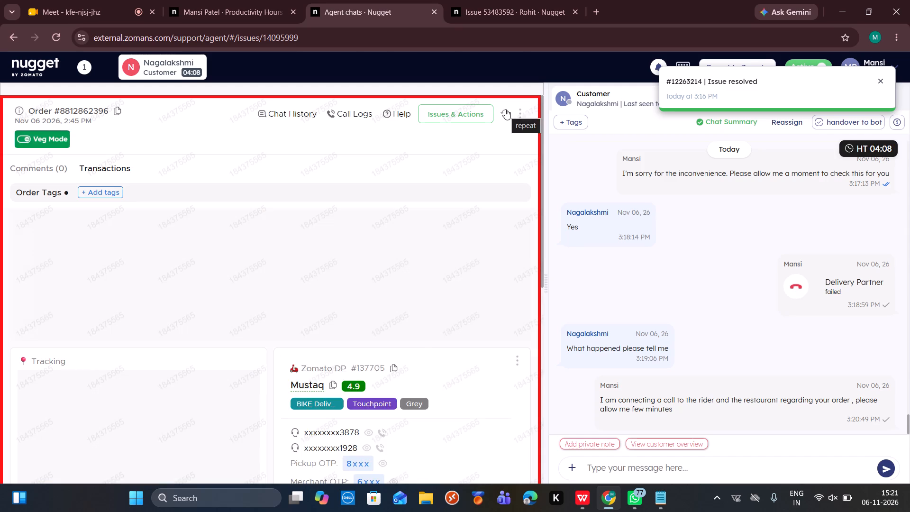
scroll(472, 365, down, 2)
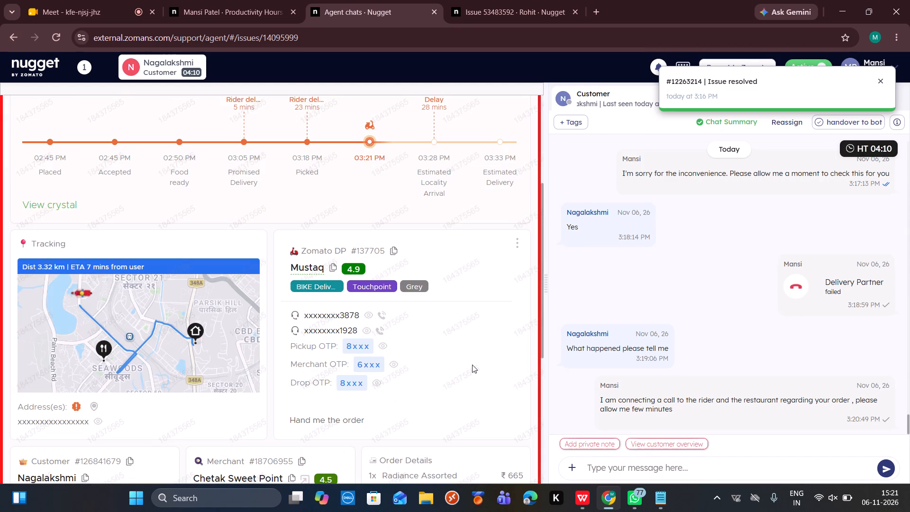
scroll(472, 365, up, 9)
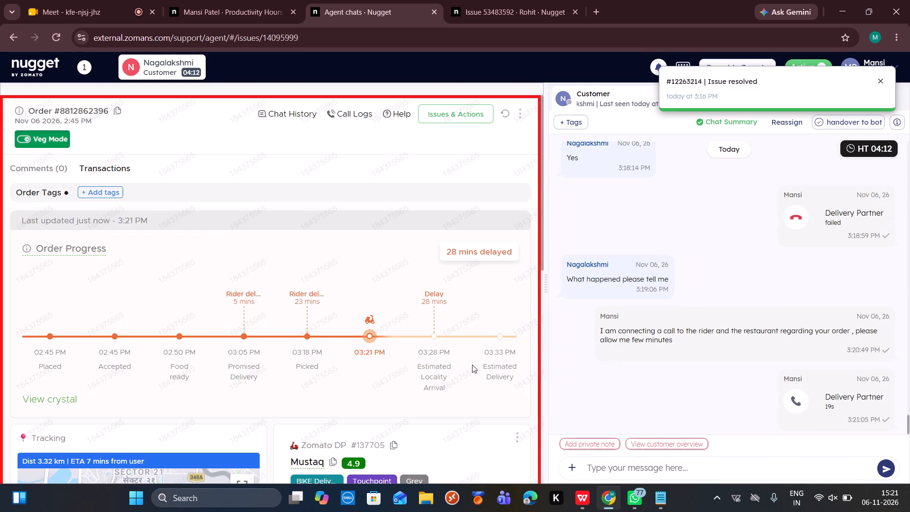
click(504, 115)
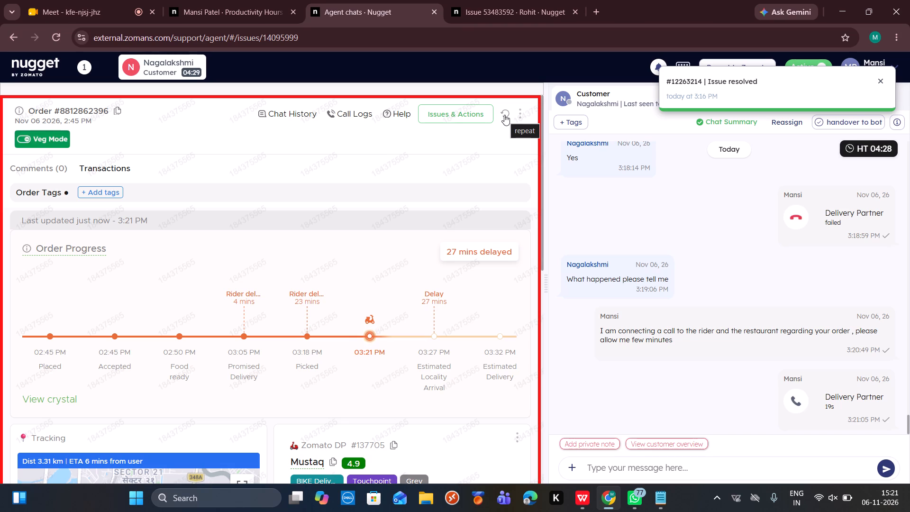
click(504, 115)
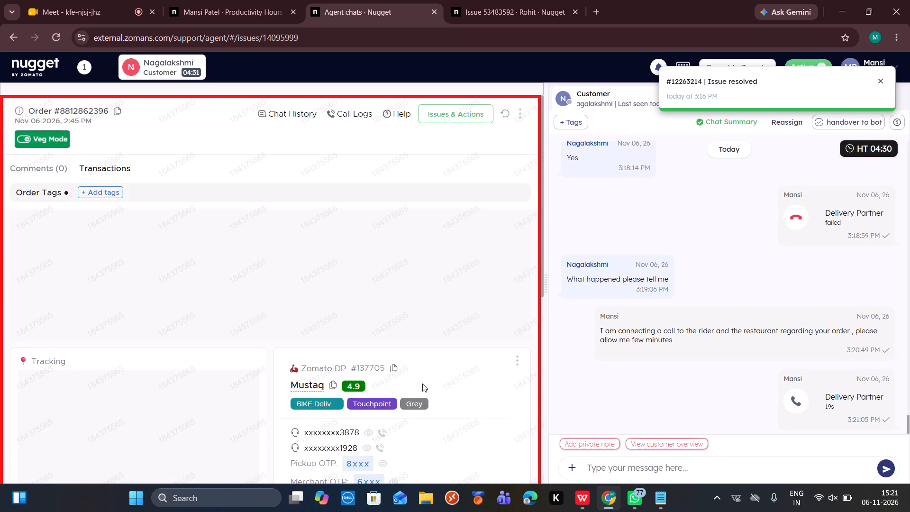
scroll(422, 384, down, 3)
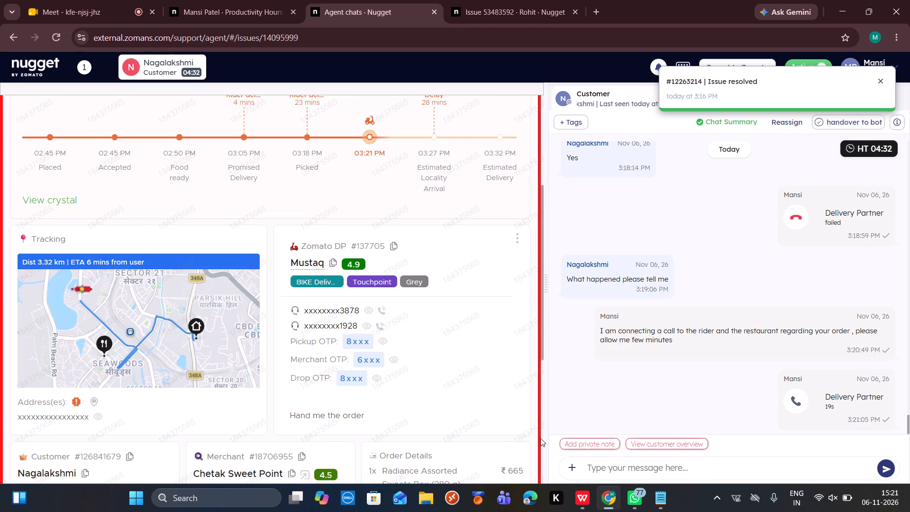
Send Nagalakshmi the message "I am calling you for better assistance".
click(603, 474)
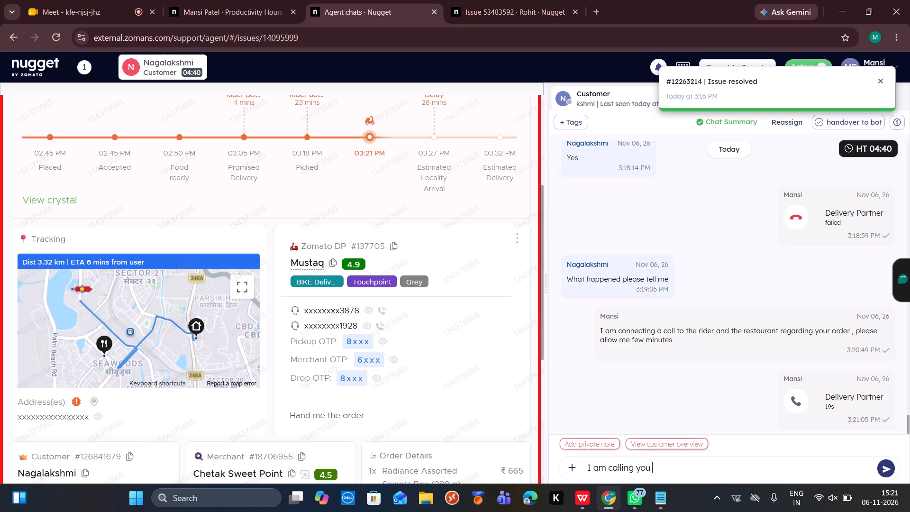
text(for better assistance)
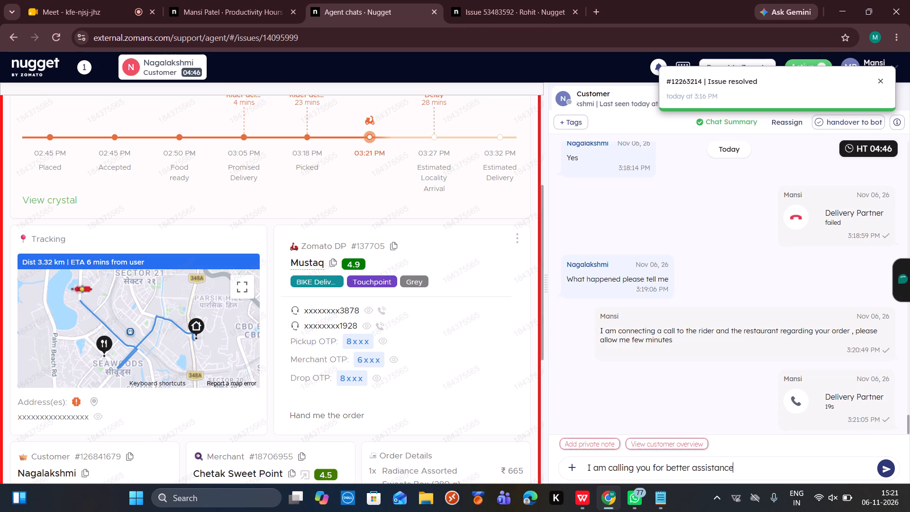
key(Return)
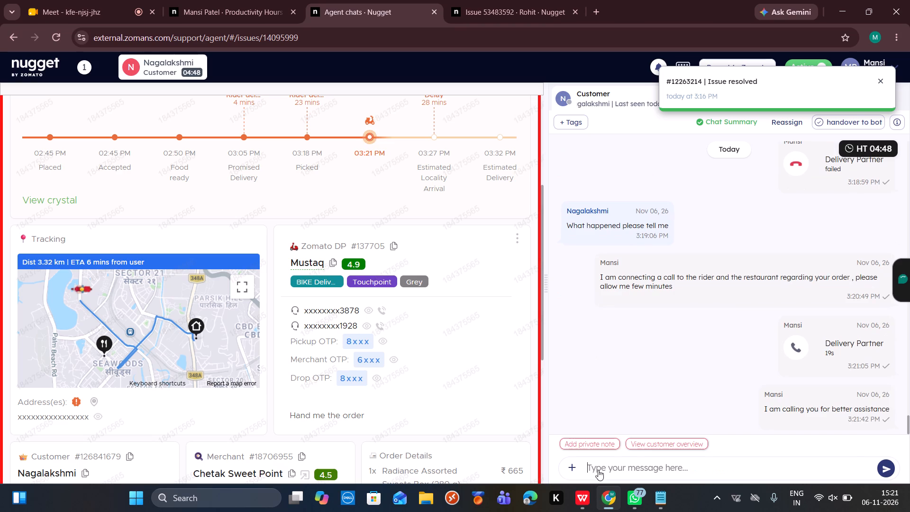
scroll(482, 363, up, 11)
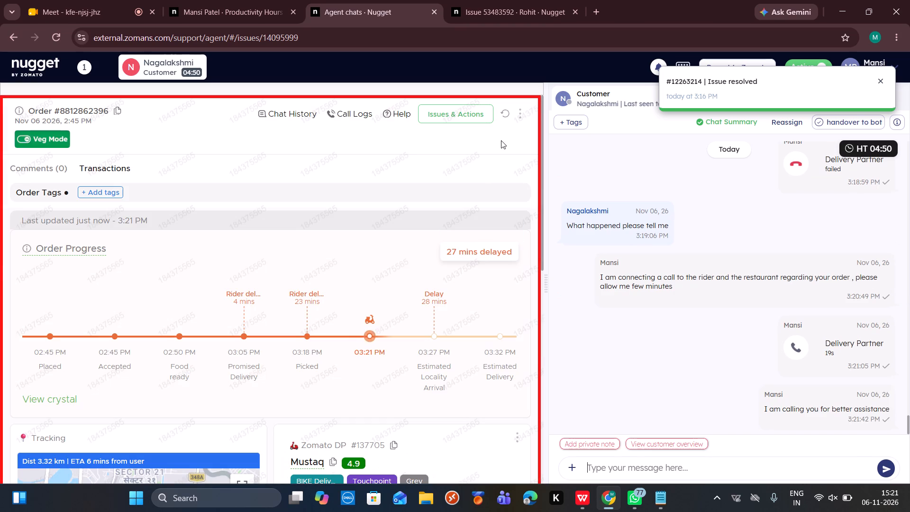
click(502, 117)
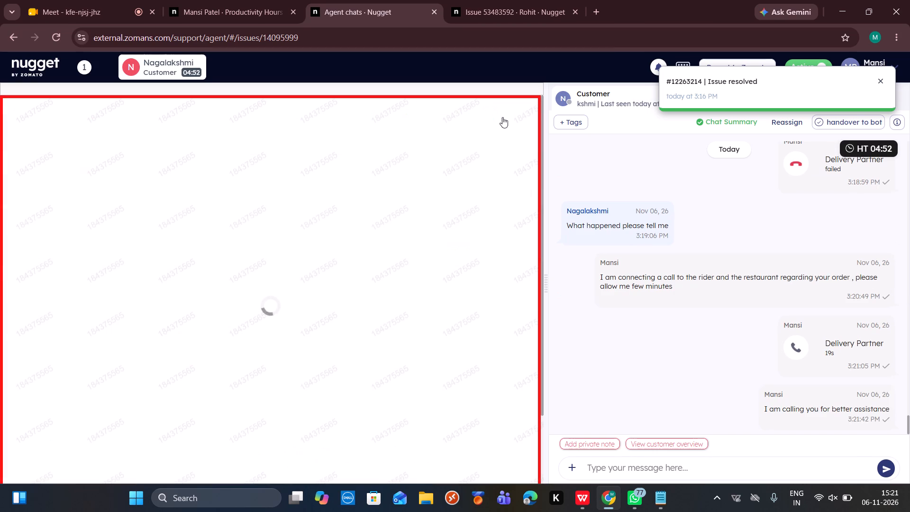
scroll(482, 330, down, 3)
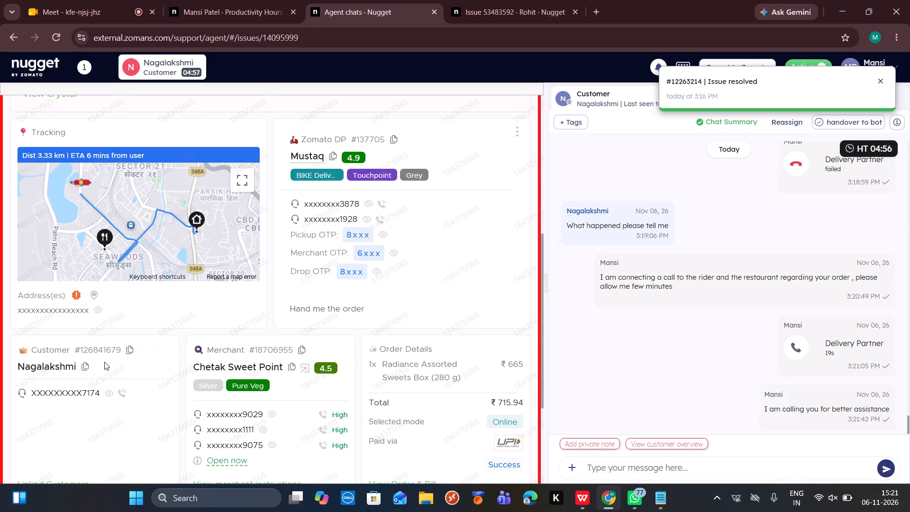
click(120, 392)
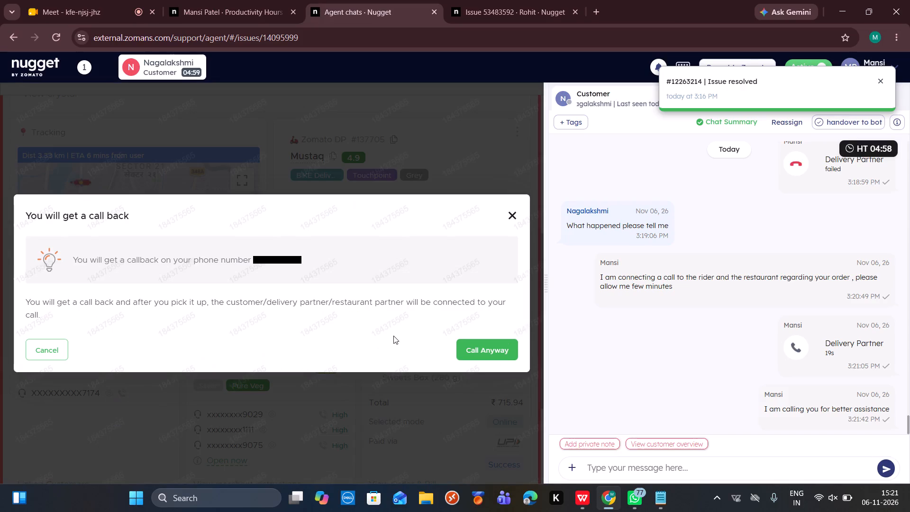
click(476, 340)
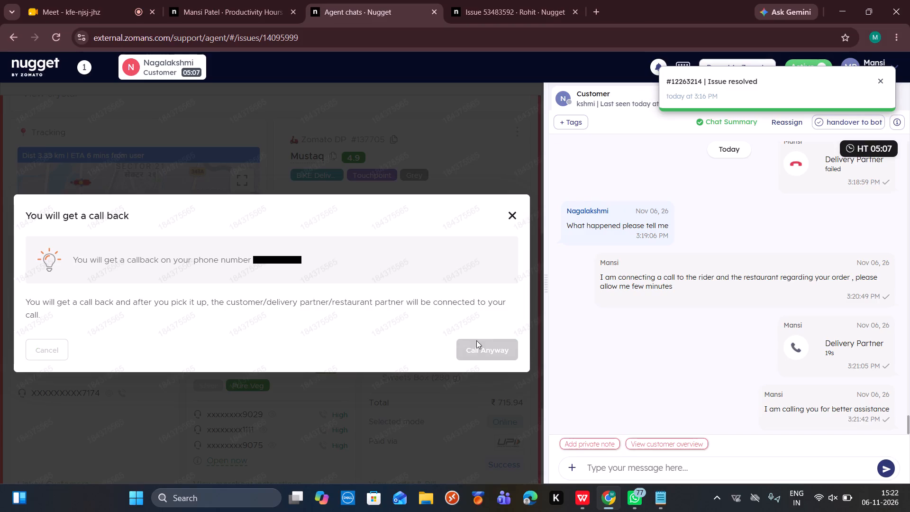
scroll(476, 340, up, 9)
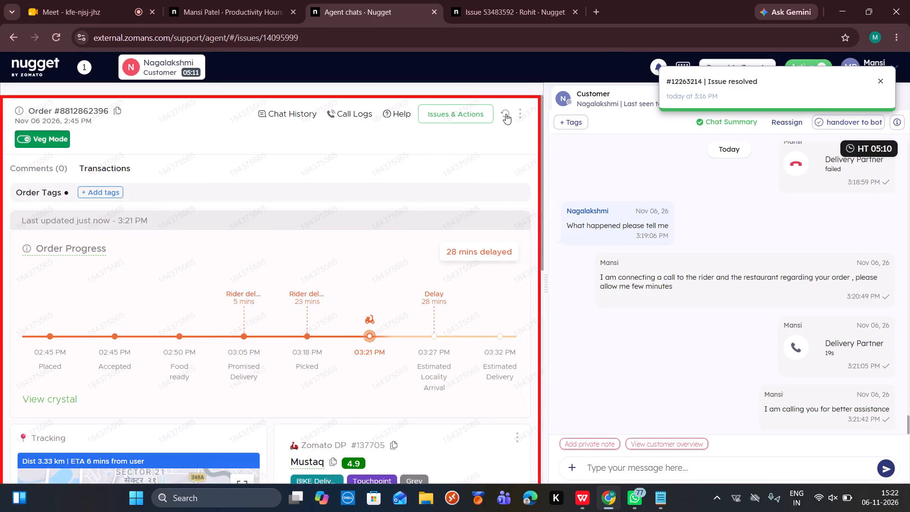
click(506, 114)
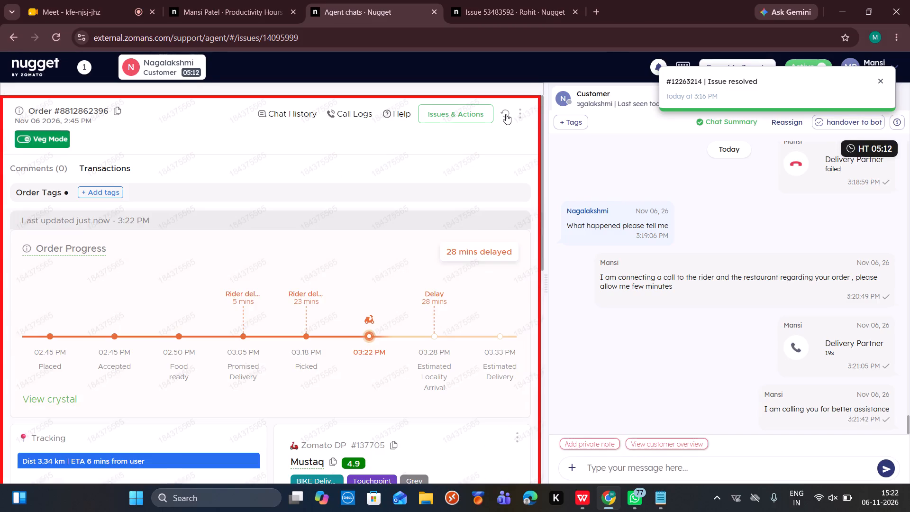
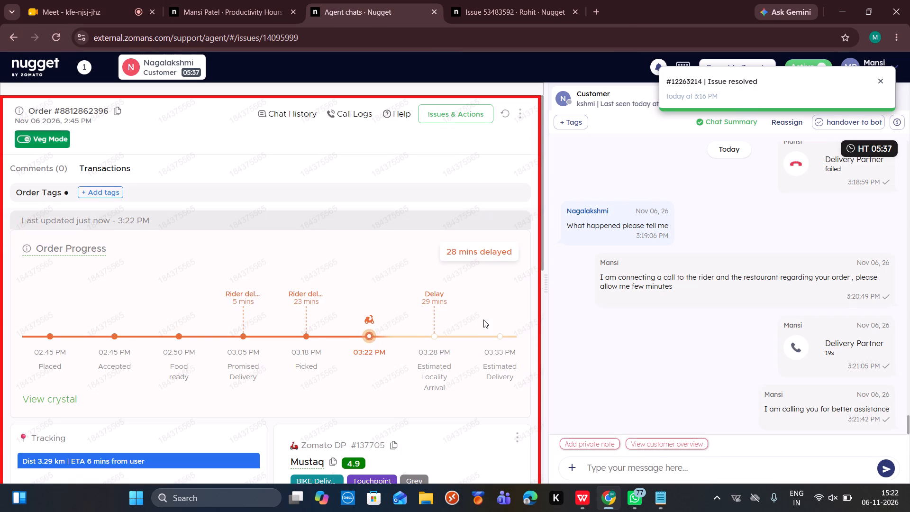
scroll(483, 320, down, 1)
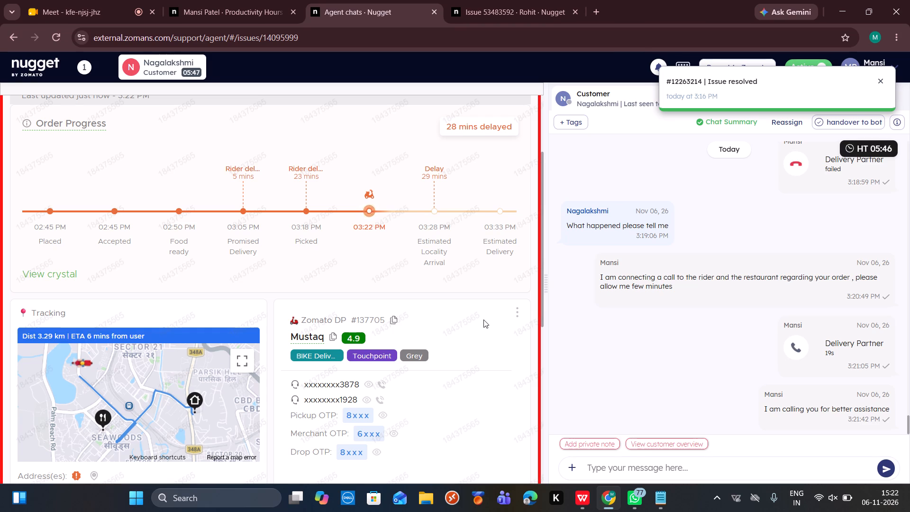
scroll(483, 320, up, 10)
click(505, 117)
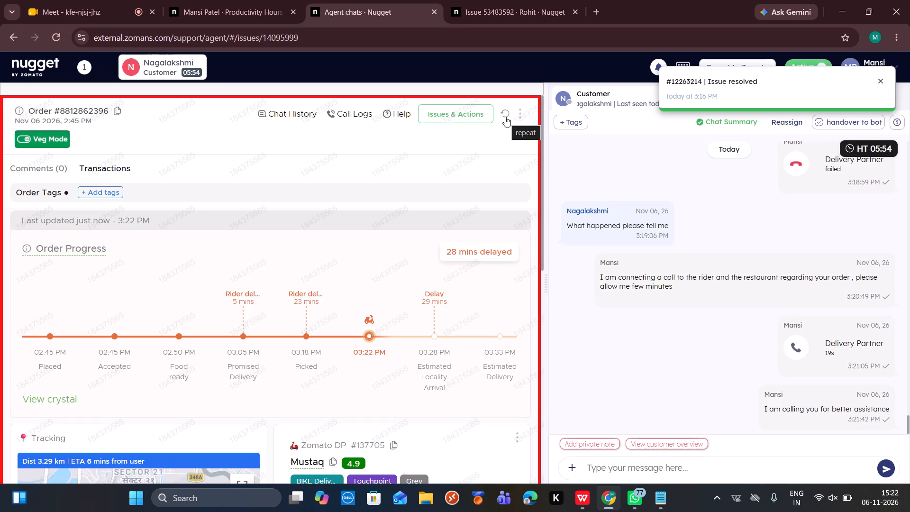
scroll(505, 117, down, 7)
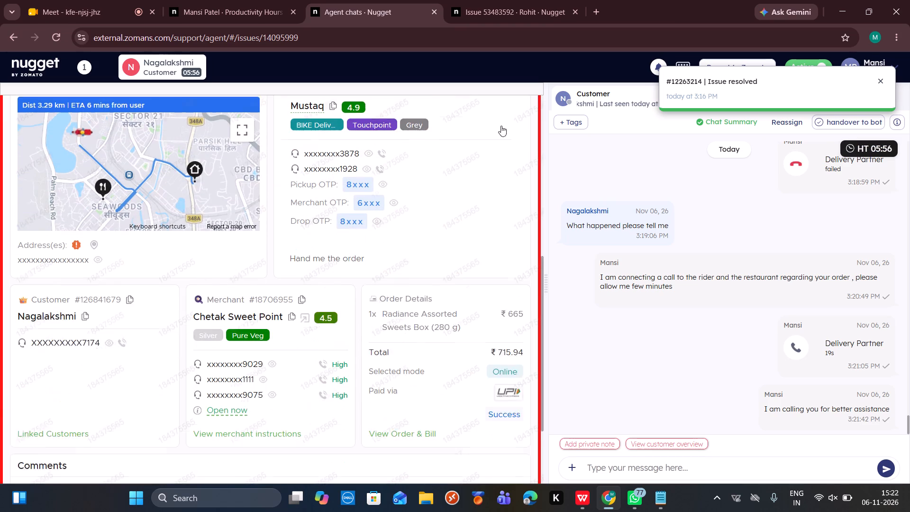
scroll(446, 242, up, 7)
scroll(446, 242, down, 2)
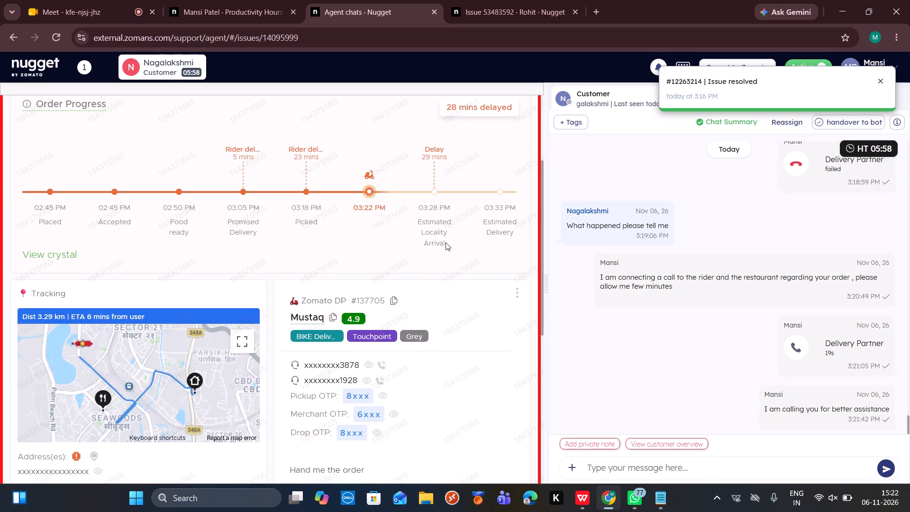
scroll(446, 242, up, 5)
click(503, 118)
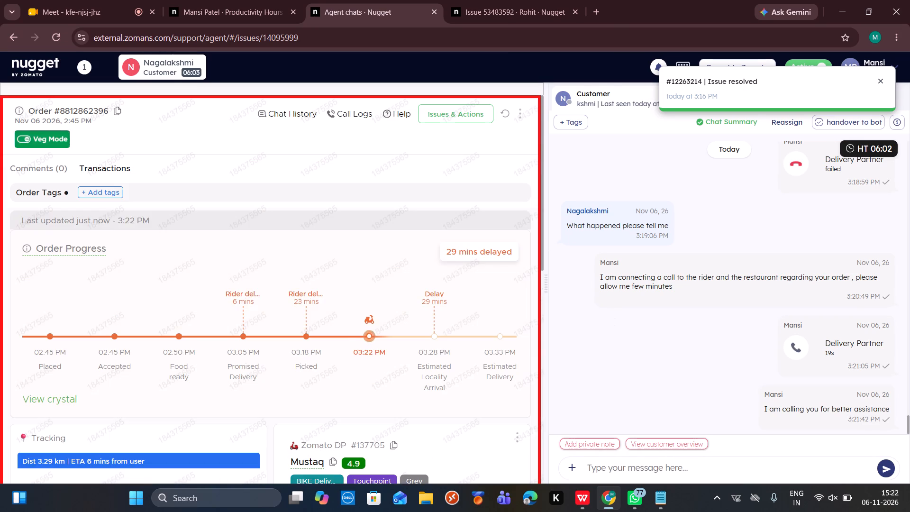
scroll(442, 356, down, 3)
scroll(442, 356, up, 5)
Send Nagalakshmi the canned response "Further assistance2", asking "Is there anything else apart from this I may help you with?".
scroll(618, 363, down, 2)
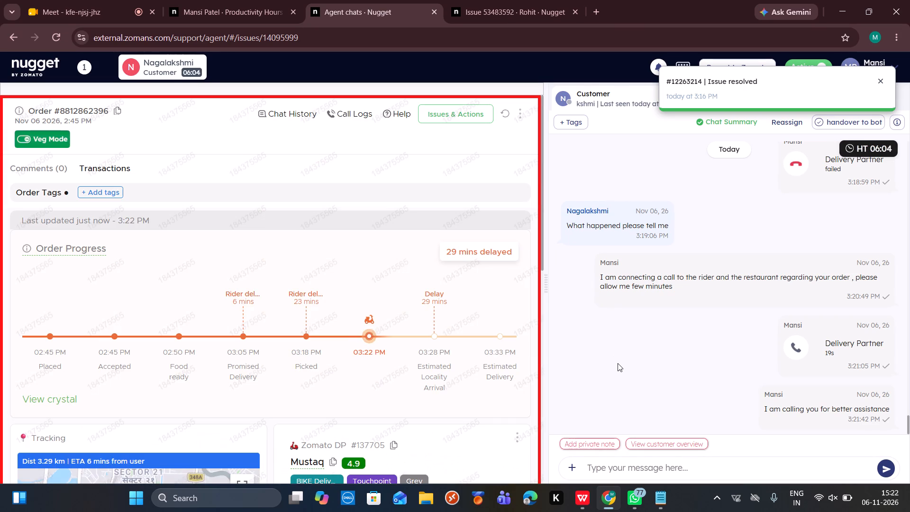
scroll(618, 363, down, 1)
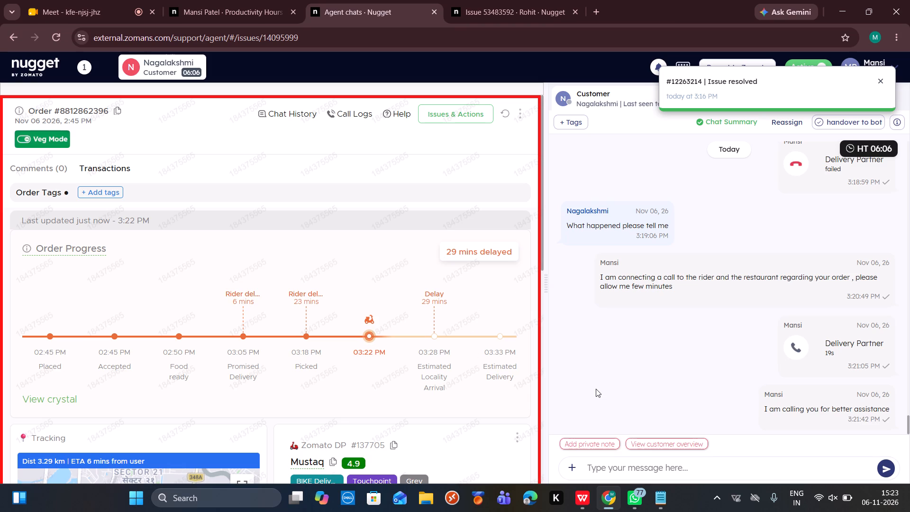
scroll(596, 389, down, 3)
click(597, 468)
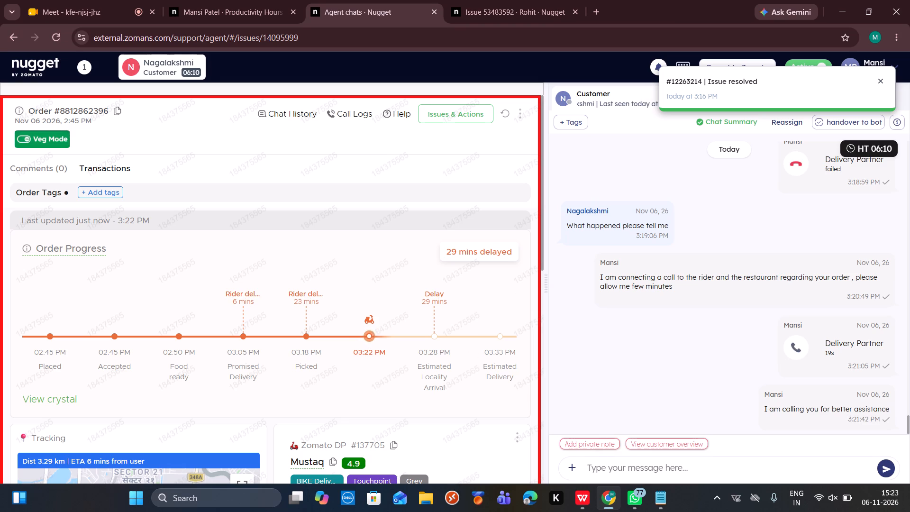
text(/fur)
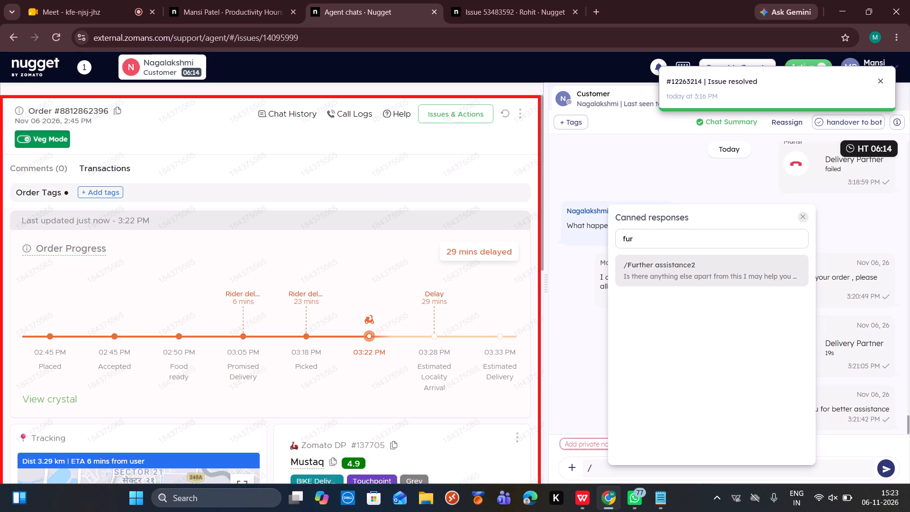
click(673, 277)
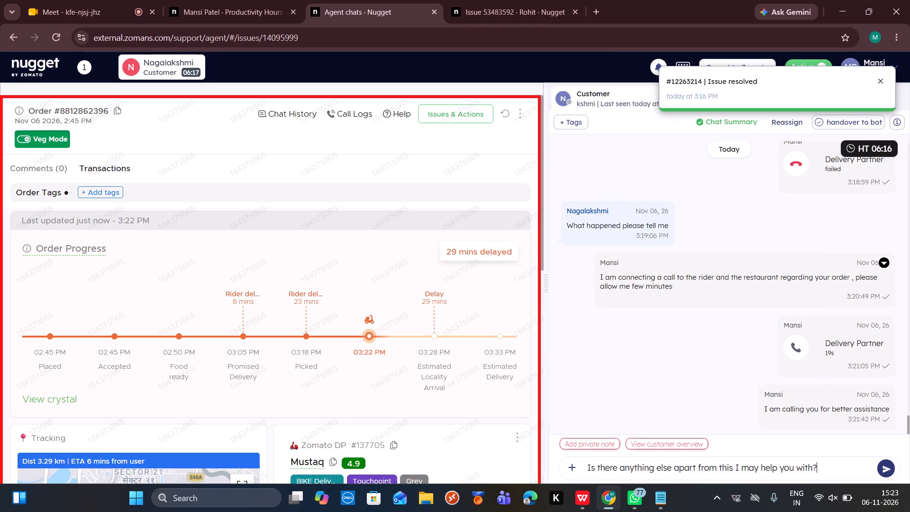
key(Return)
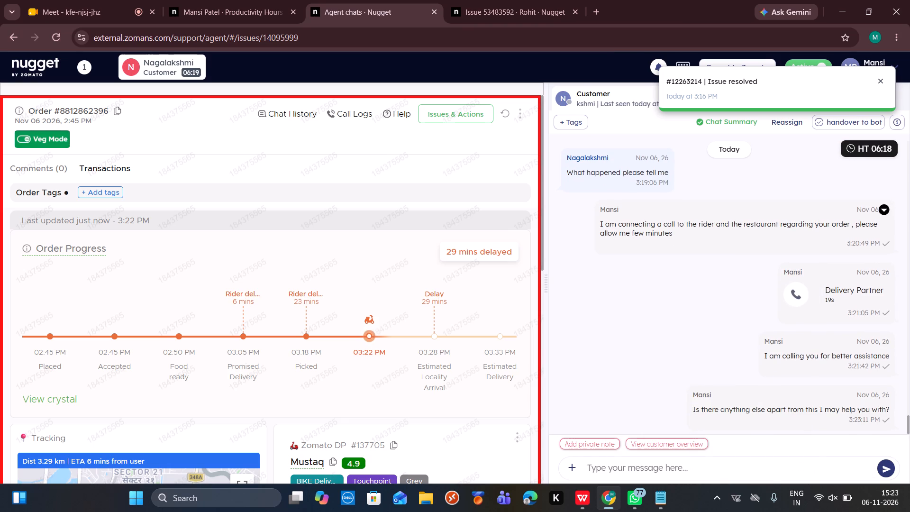
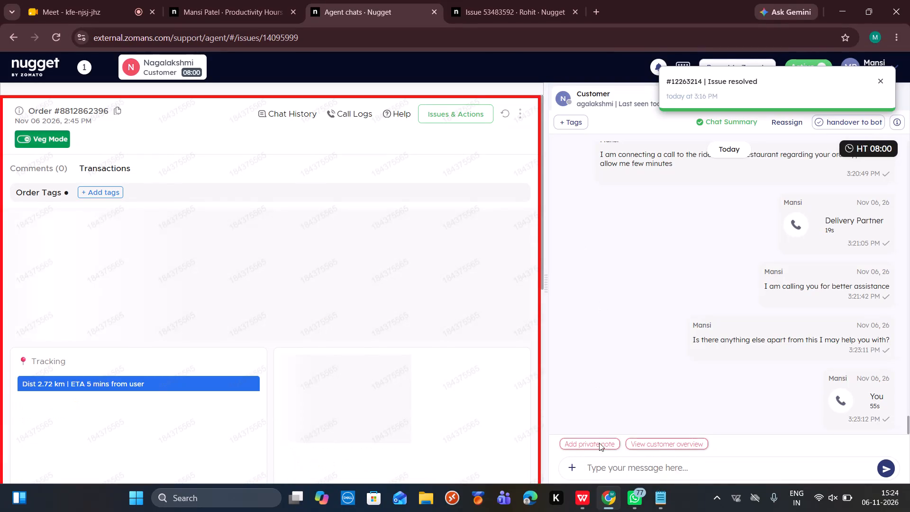
Tag Nagalakshmi's chat with the "Delay" issue tag and submit it.
click(601, 471)
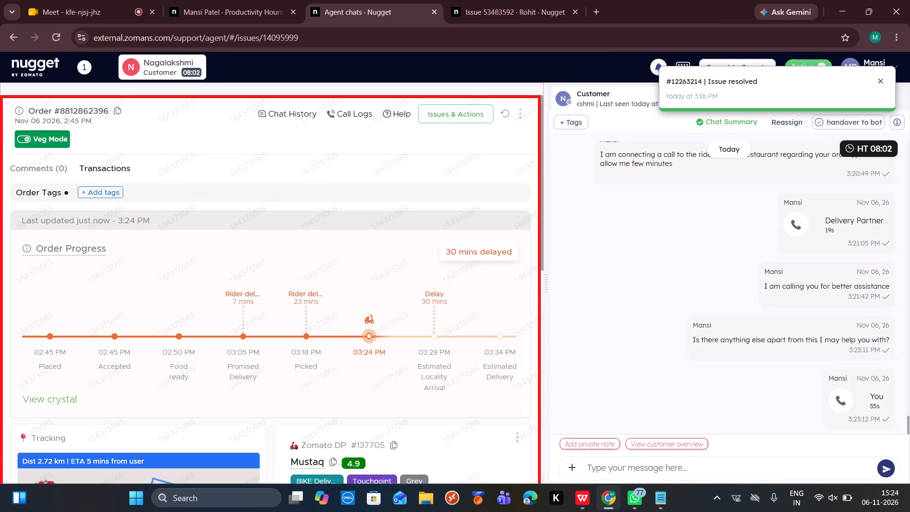
click(572, 125)
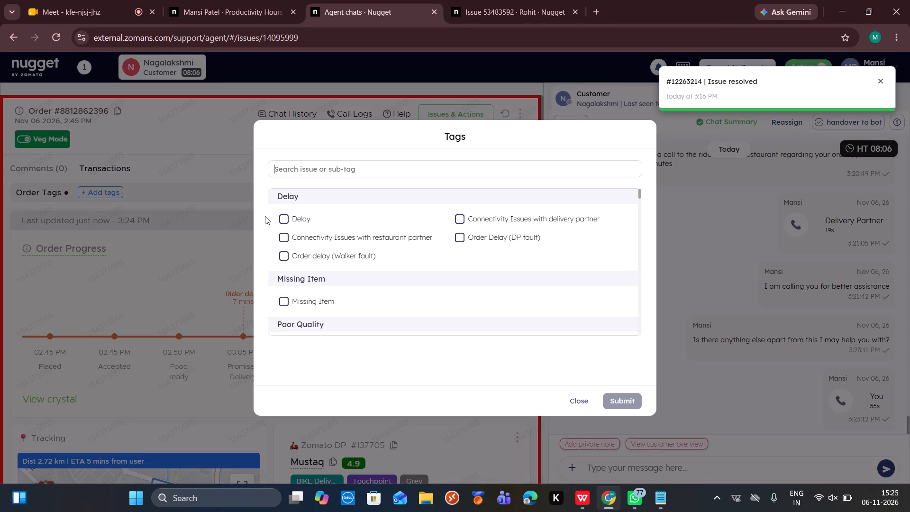
click(283, 222)
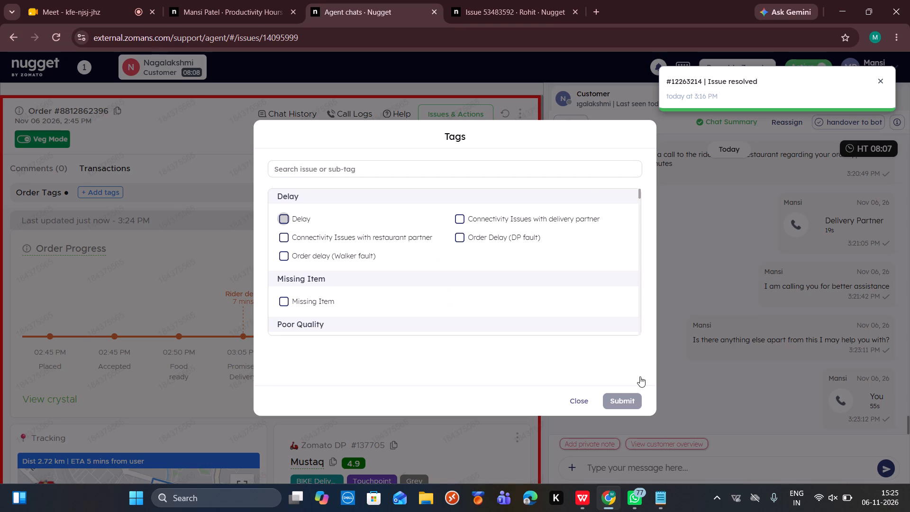
click(621, 401)
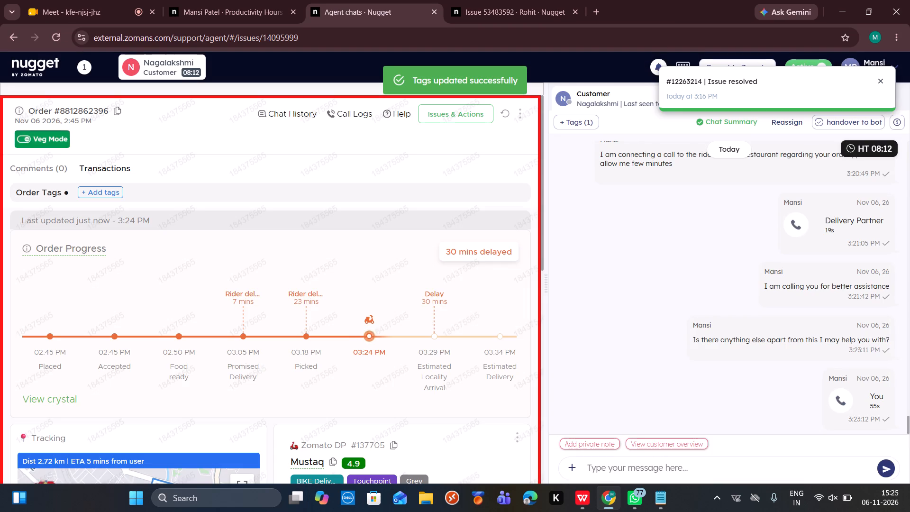
Resolve Nagalakshmi's conversation and confirm the resolution.
click(628, 467)
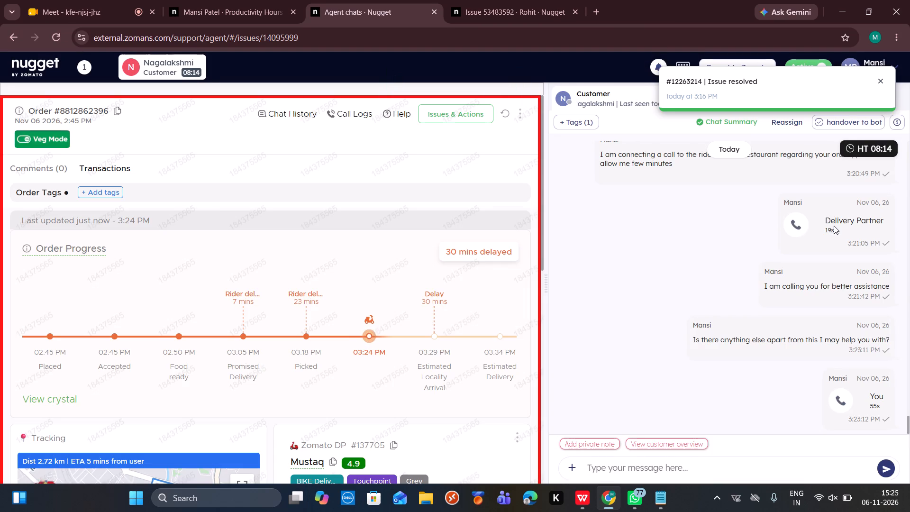
click(862, 127)
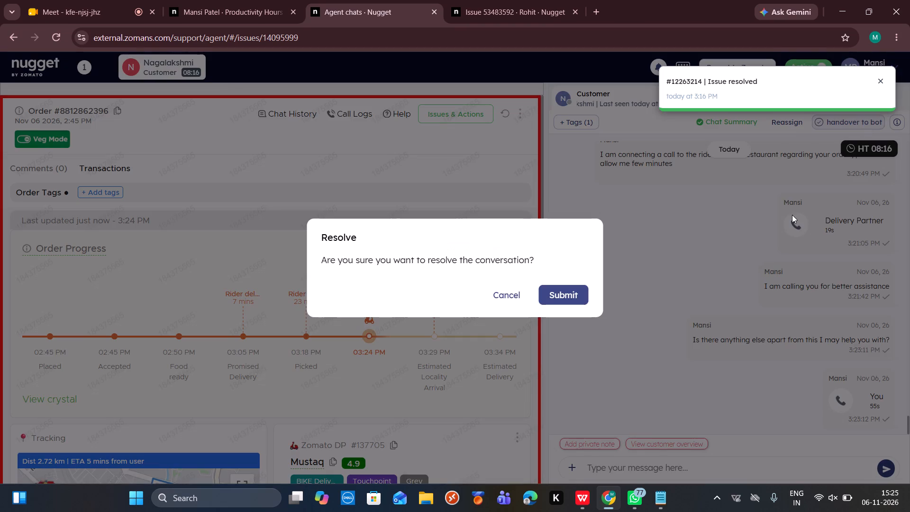
click(585, 290)
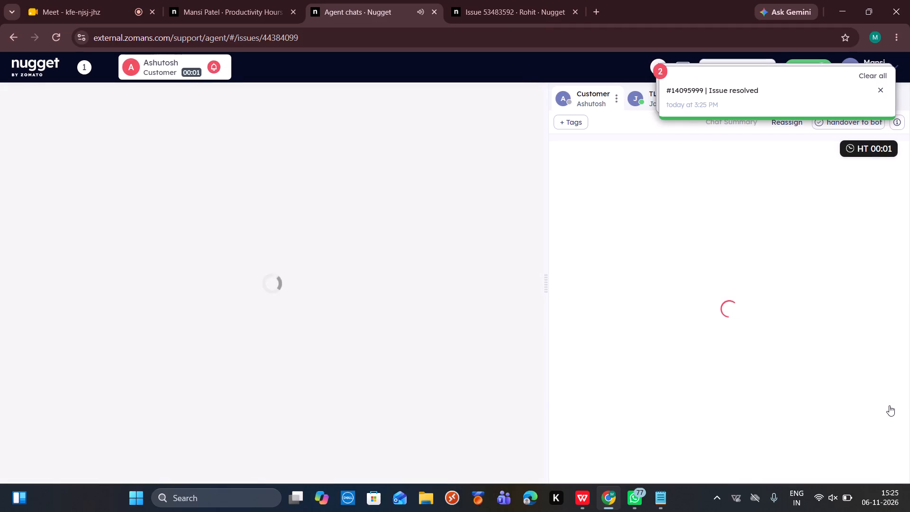
click(889, 405)
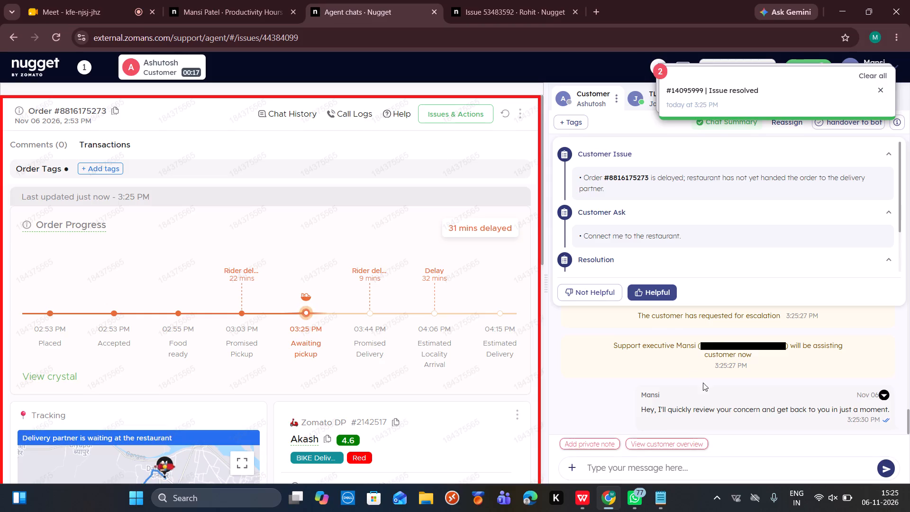
click(653, 299)
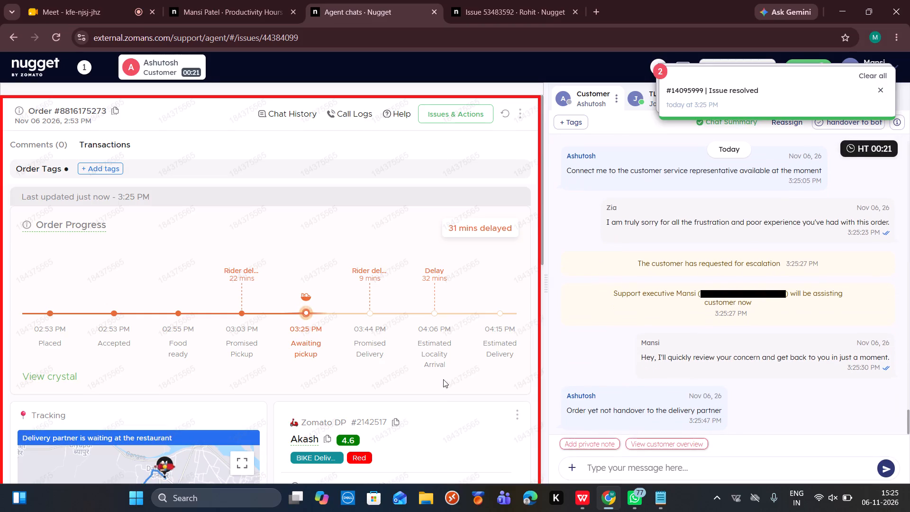
Send Ashutosh the canned response "/CFD/Delay/Ack", apologising for the inconvenience and asking for a moment to check.
click(610, 460)
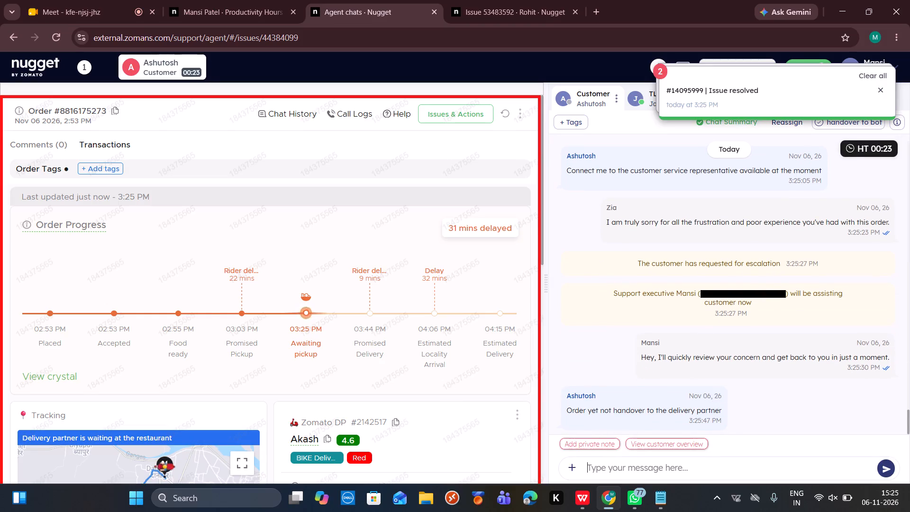
text(/delay)
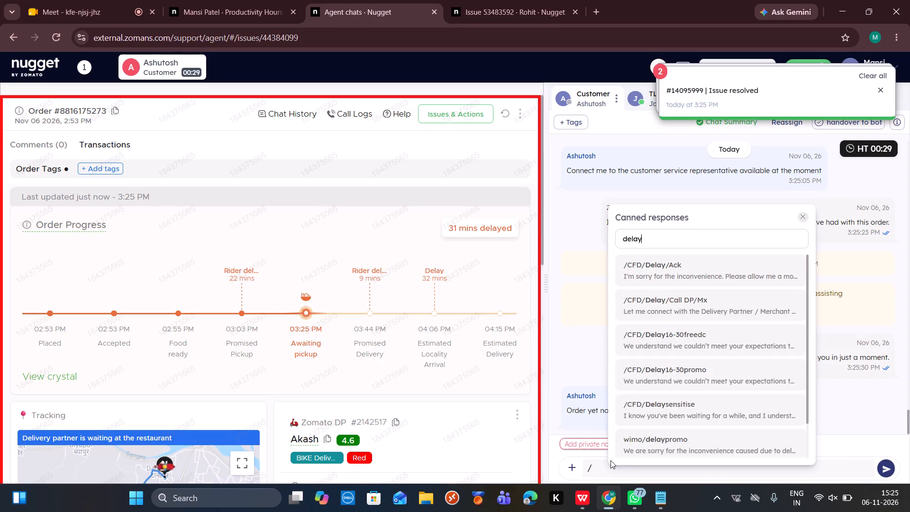
click(710, 274)
key(Return)
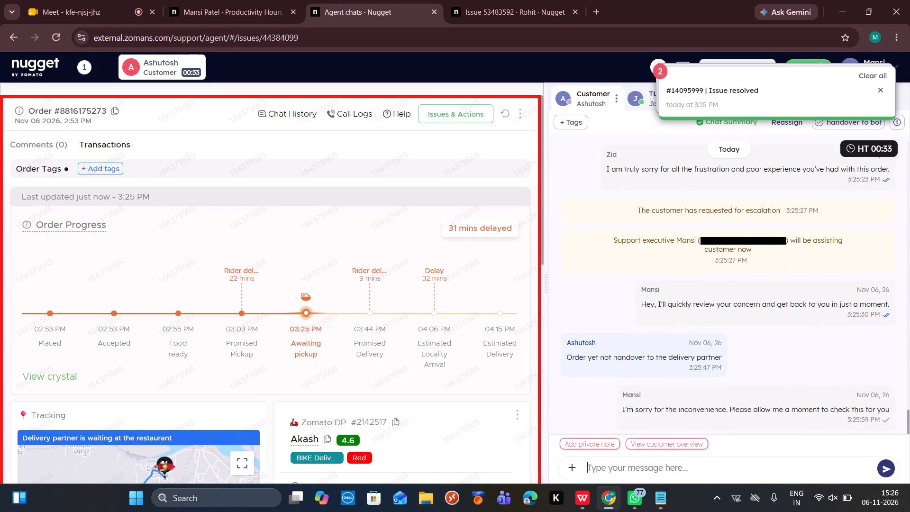
click(503, 114)
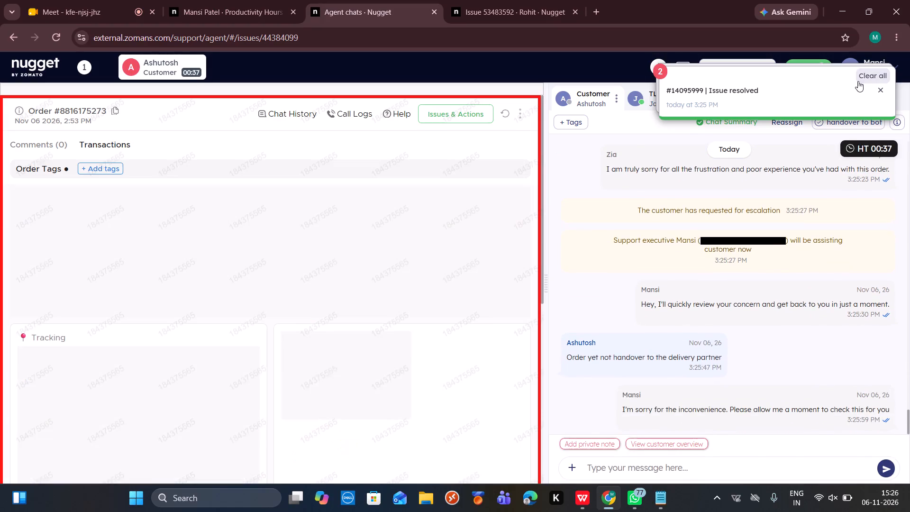
click(858, 81)
scroll(445, 355, down, 2)
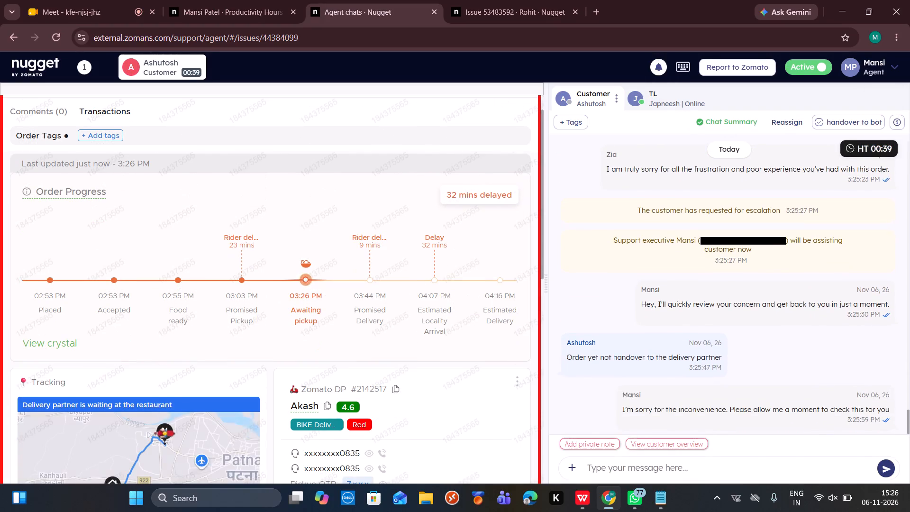
scroll(445, 355, down, 1)
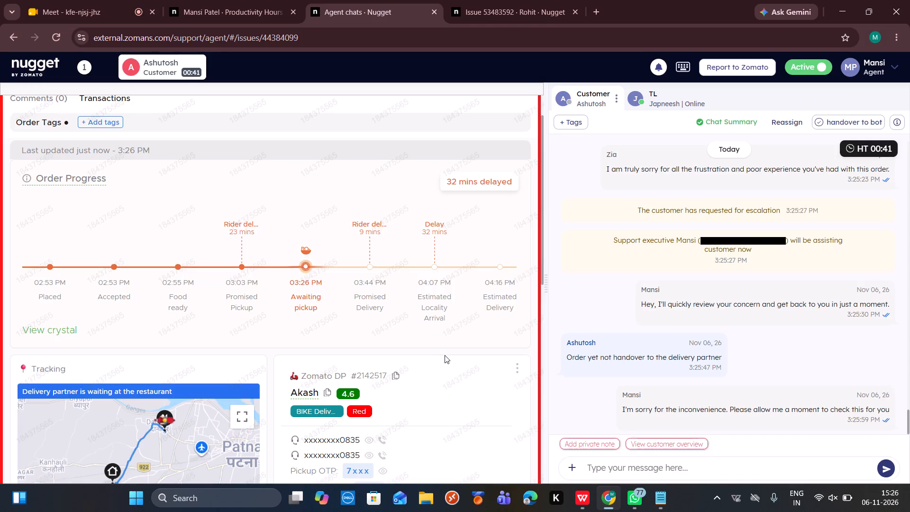
click(383, 439)
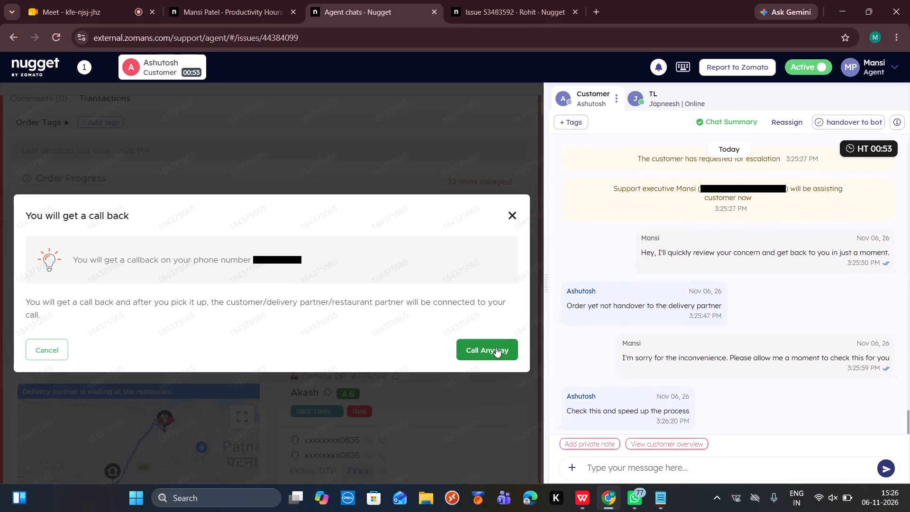
click(496, 347)
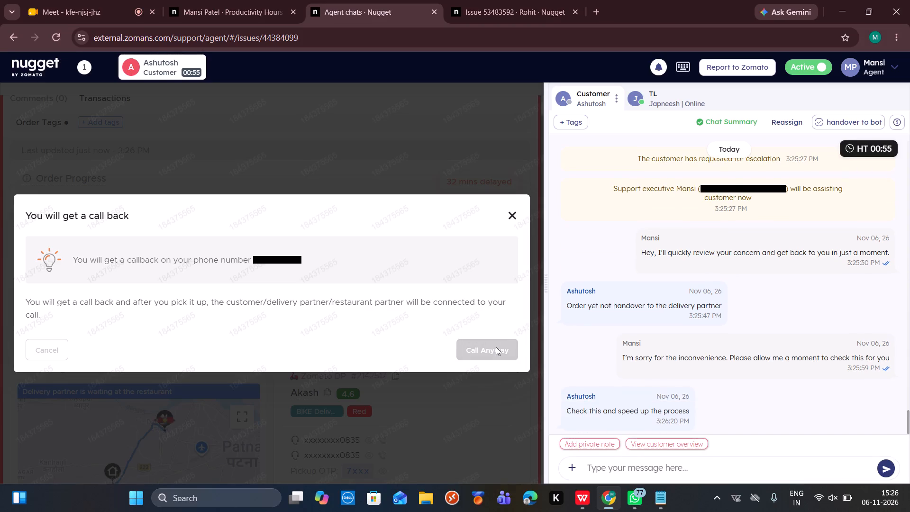
scroll(496, 347, up, 4)
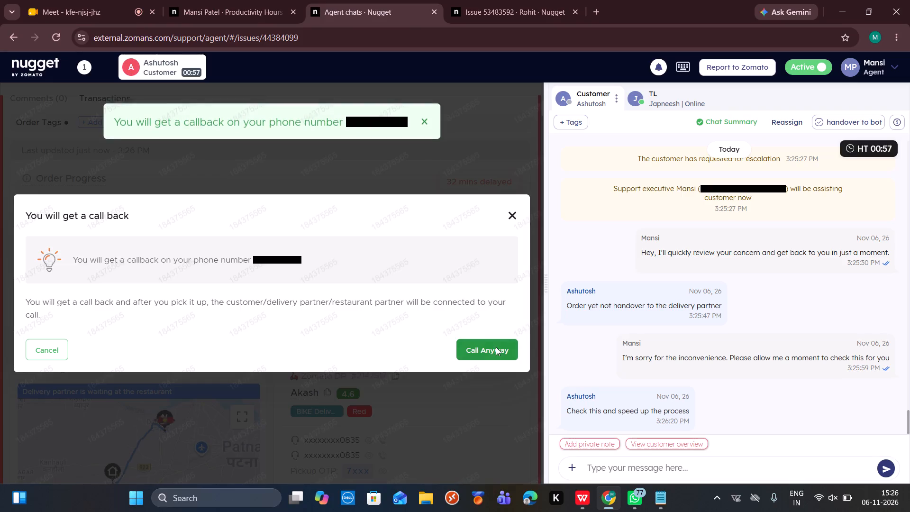
scroll(496, 347, up, 12)
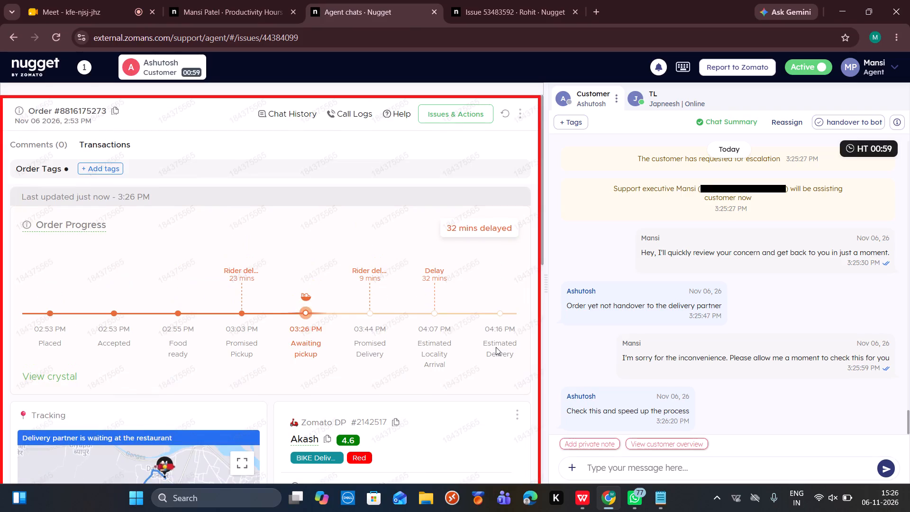
click(504, 115)
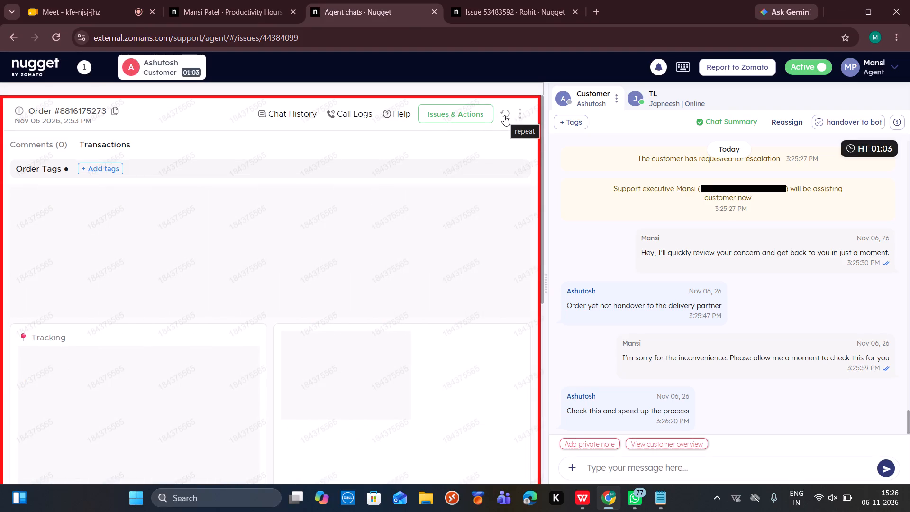
scroll(463, 288, down, 2)
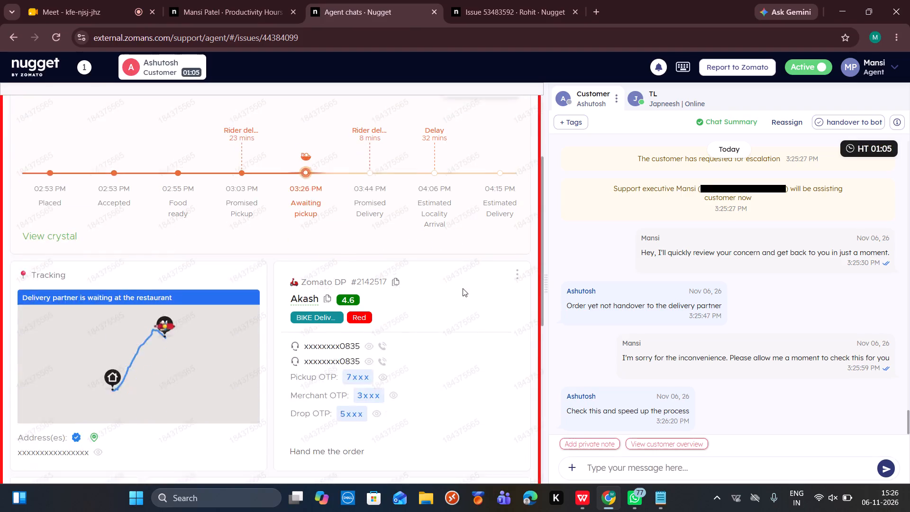
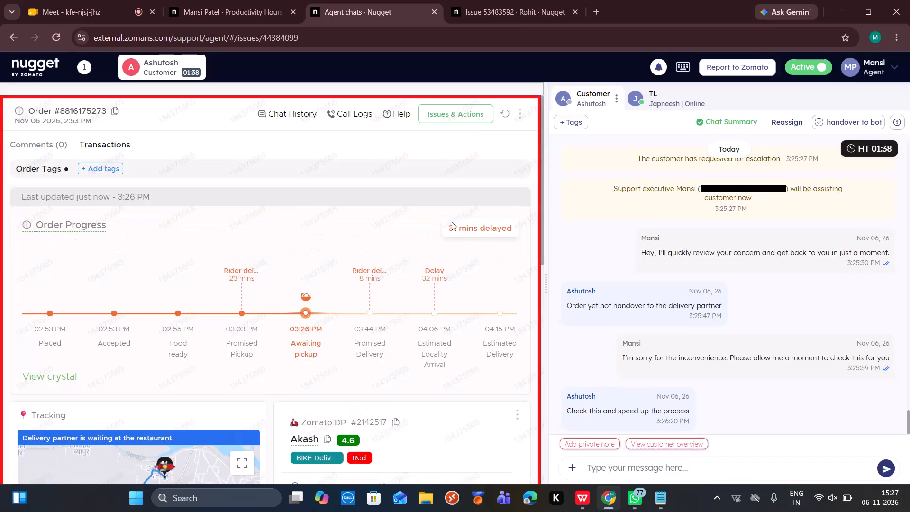
Refresh the order details and examine the order's progress, delivery tracking and Harilal's merchant information.
click(501, 116)
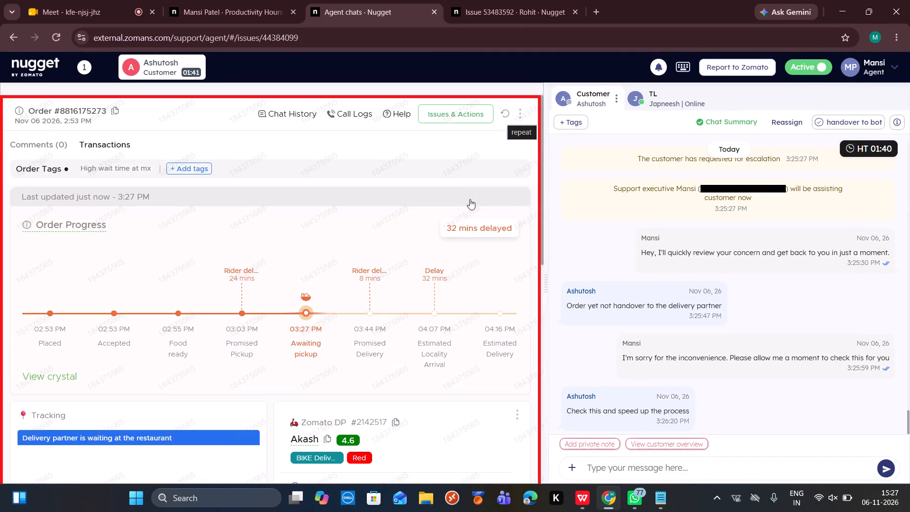
scroll(457, 298, down, 5)
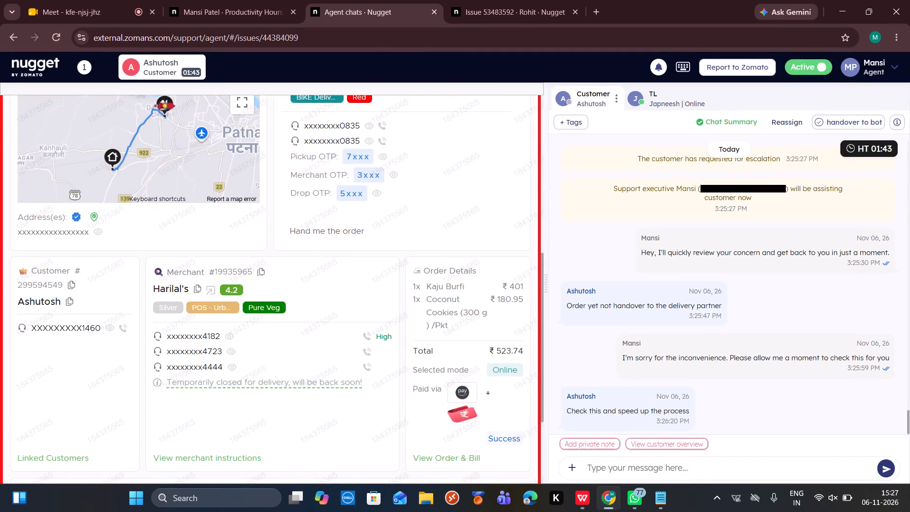
click(180, 286)
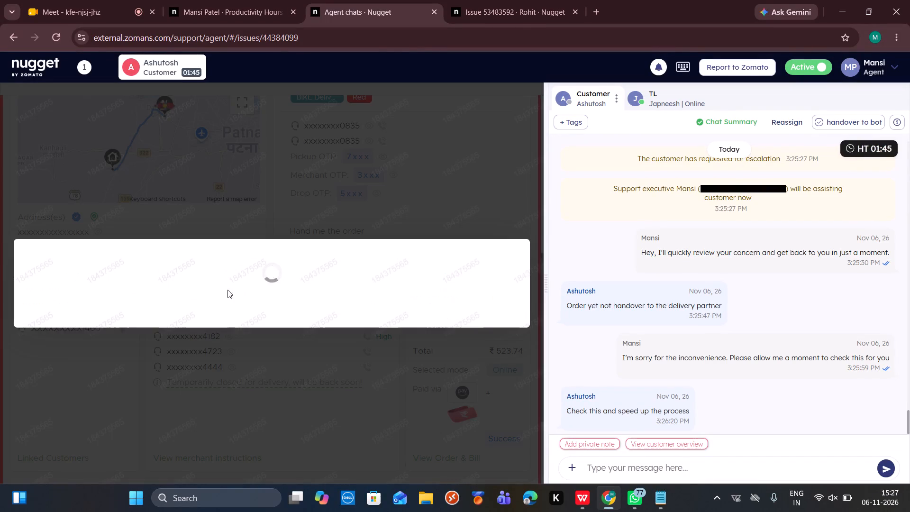
click(450, 143)
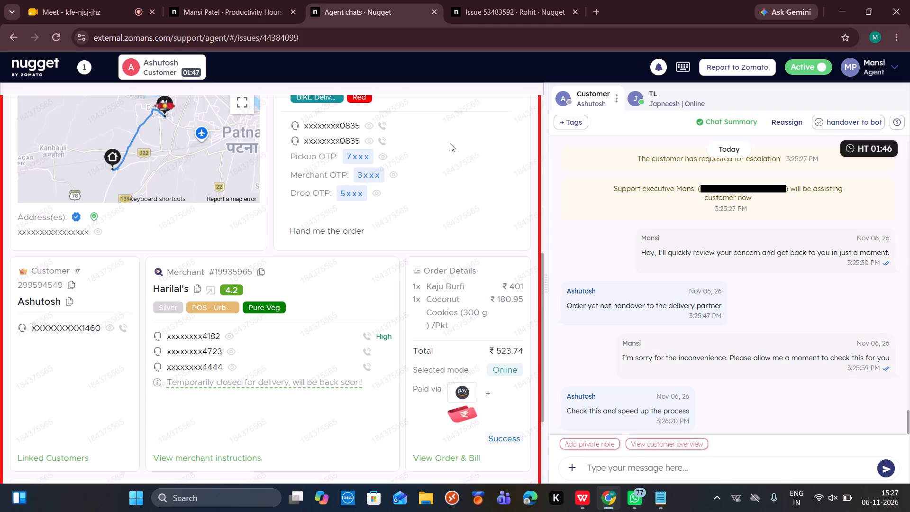
scroll(464, 203, up, 15)
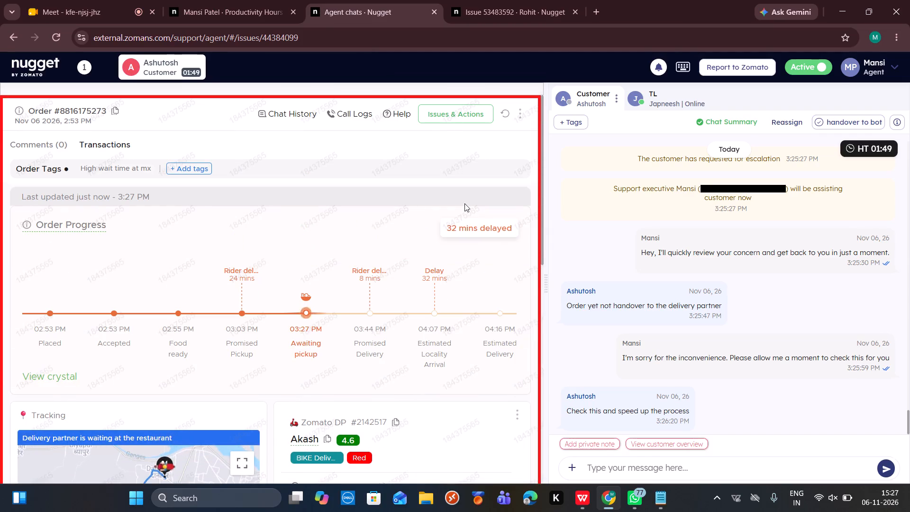
scroll(464, 203, up, 2)
click(504, 117)
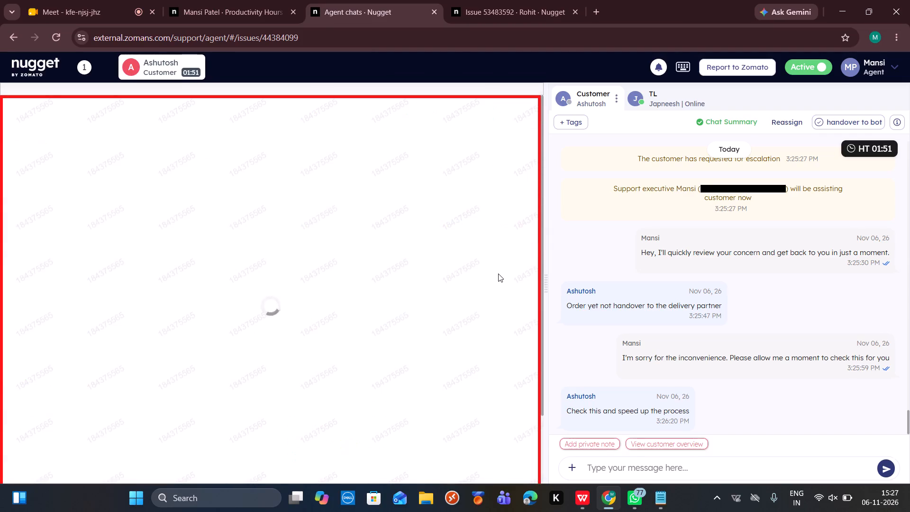
Place a callback call to the restaurant Harilal's using its first listed contact number.
scroll(434, 382, down, 3)
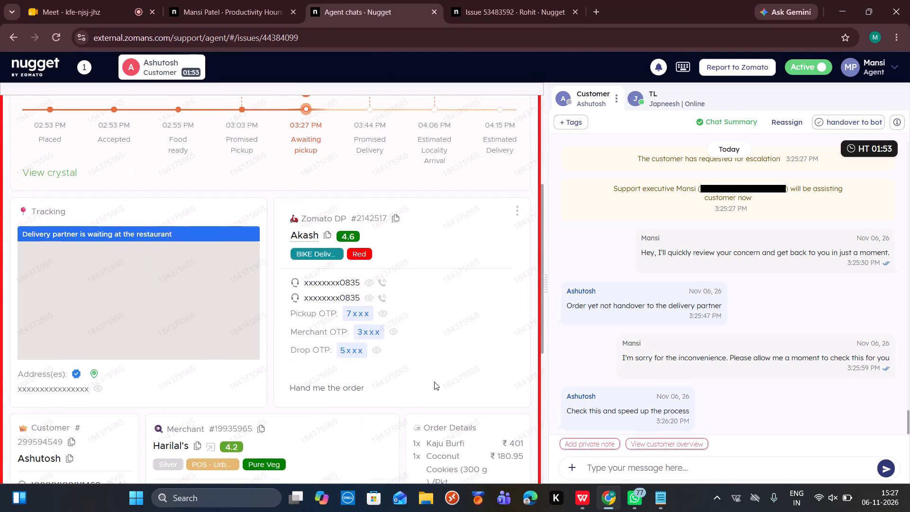
scroll(434, 382, down, 1)
click(370, 382)
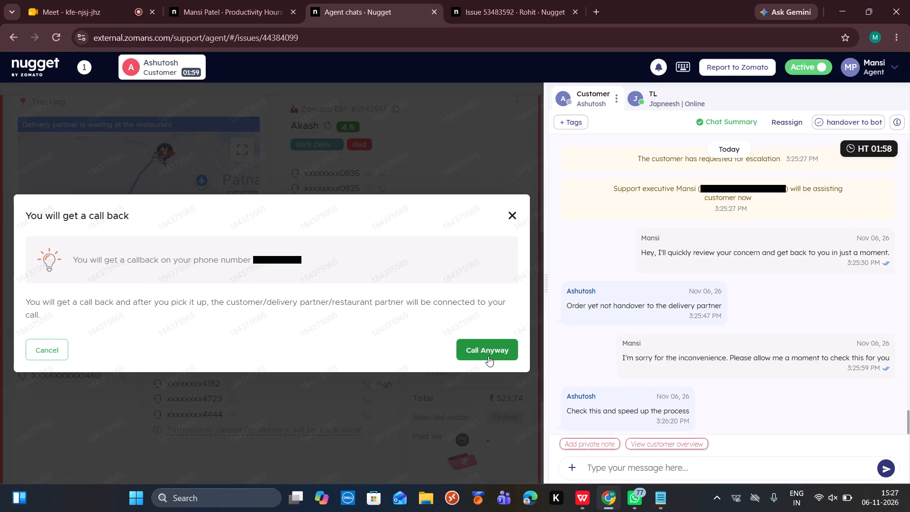
click(488, 356)
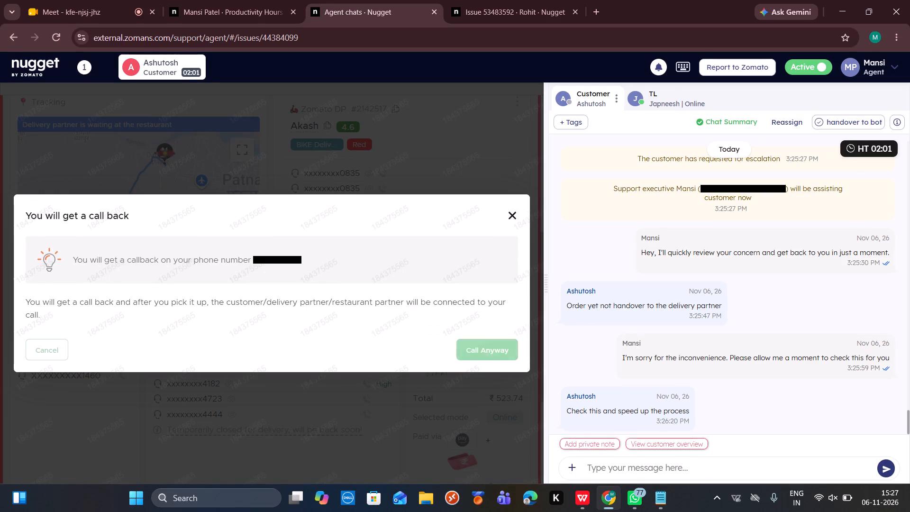
Send the customer Notepad's hold statement "I am connecting a call to the rider and the restaurant regarding your order , please allow me few minutes".
click(659, 499)
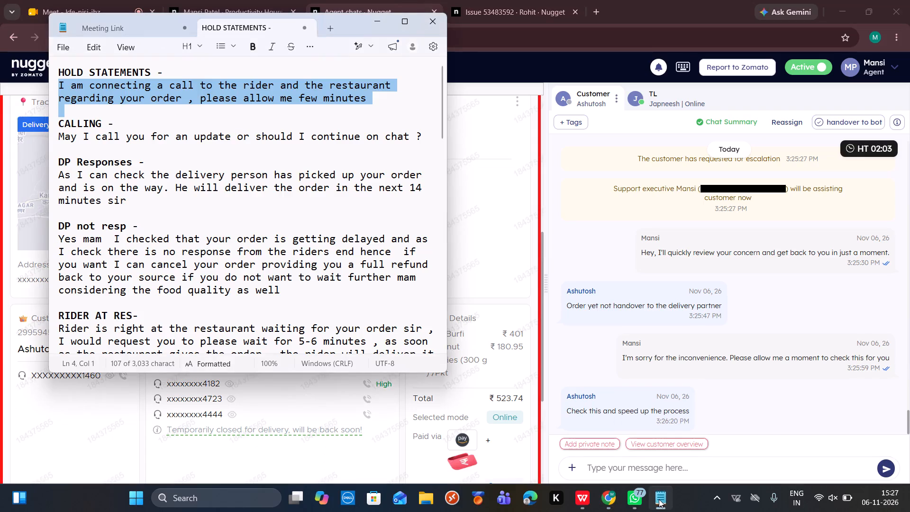
key(ctrl+c)
click(638, 464)
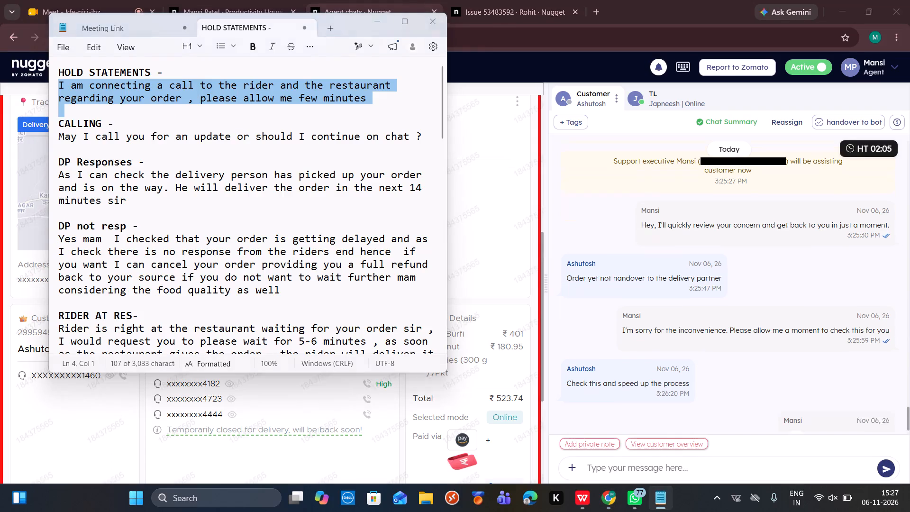
key(ctrl+v)
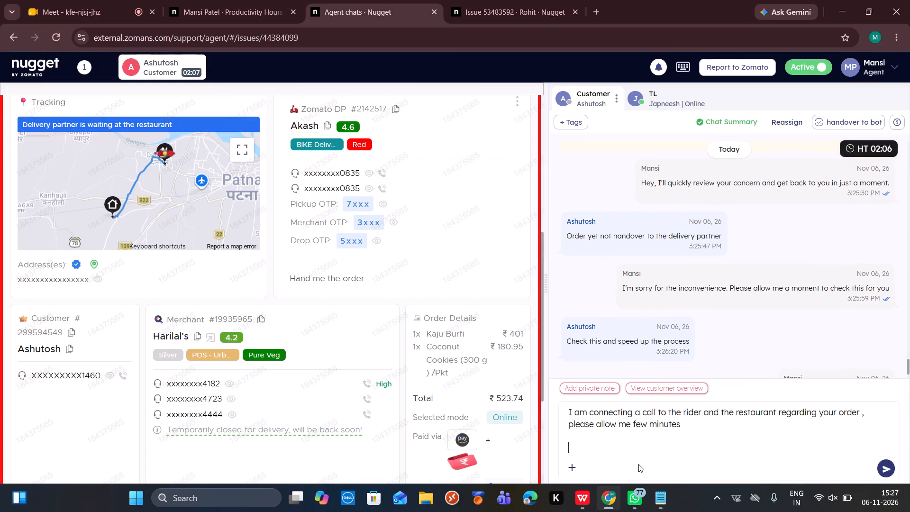
key(Return)
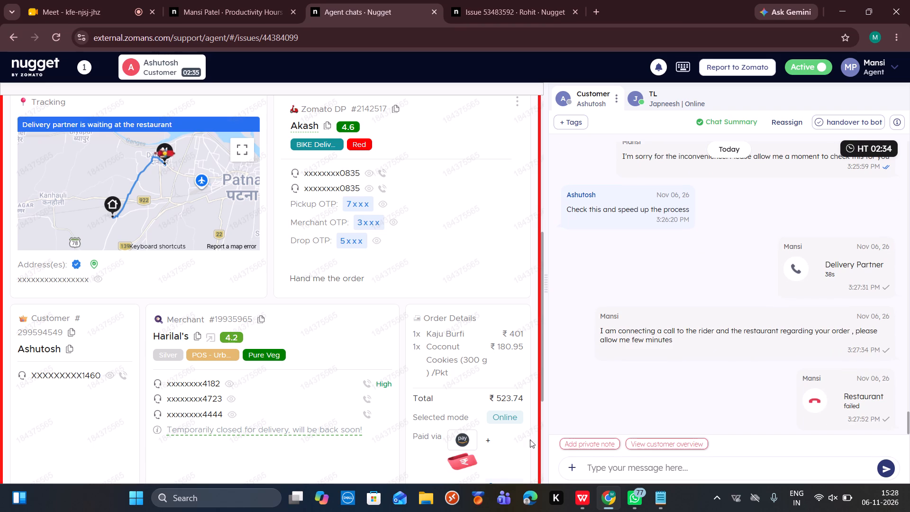
Place another callback call to Harilal's using the restaurant's first listed contact number.
click(370, 384)
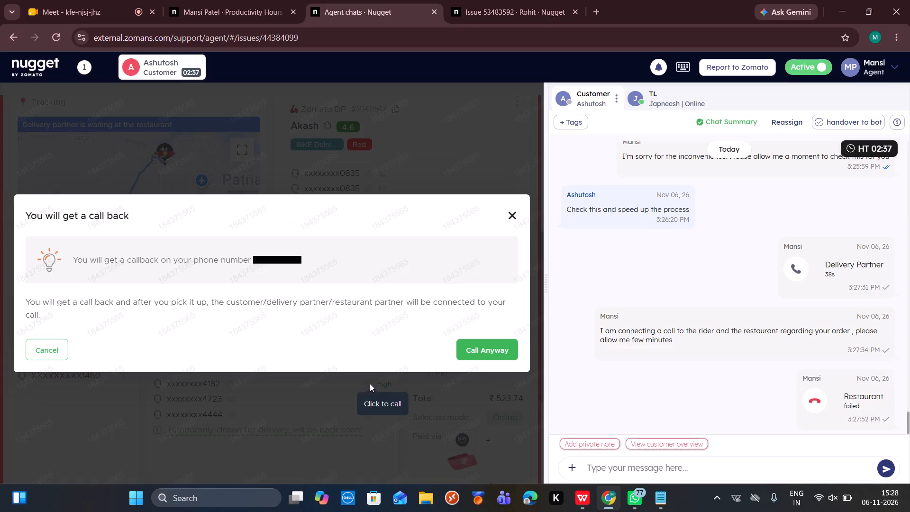
click(491, 350)
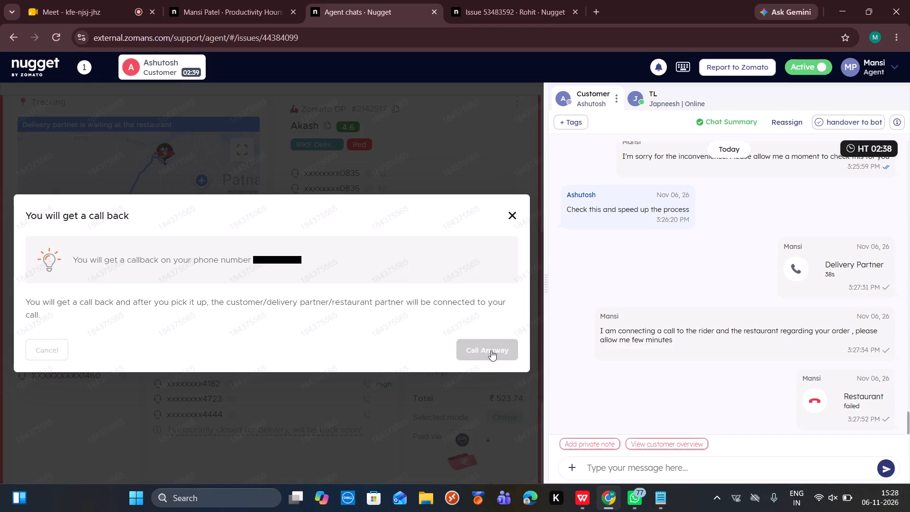
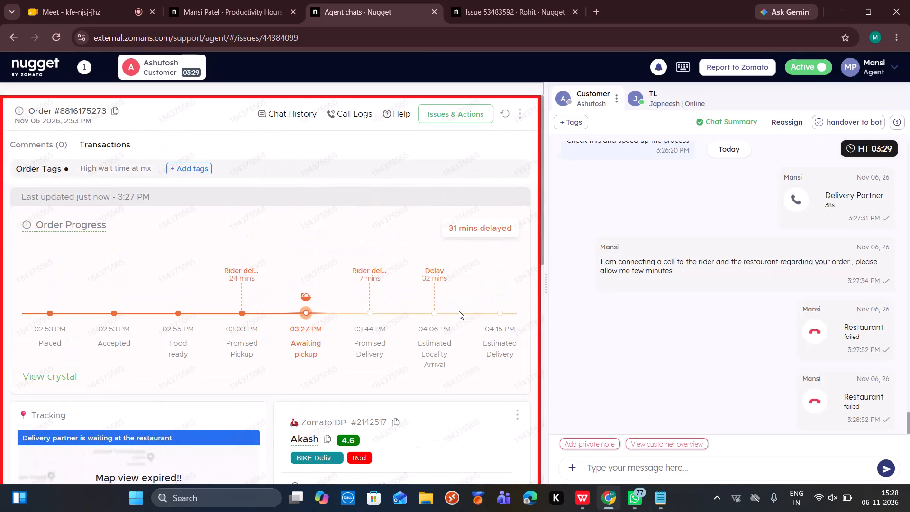
Refresh the order details and place another callback call to Harilal's using the restaurant's first listed contact number.
click(507, 116)
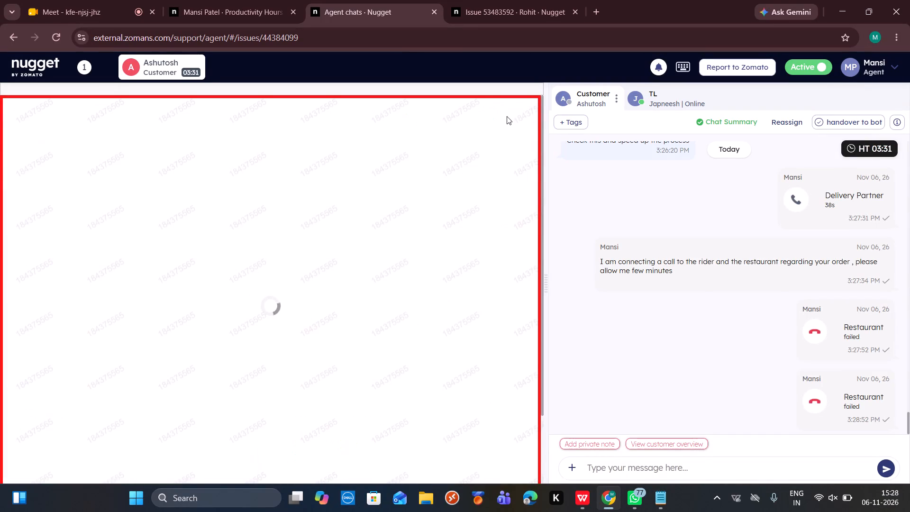
scroll(450, 303, down, 1)
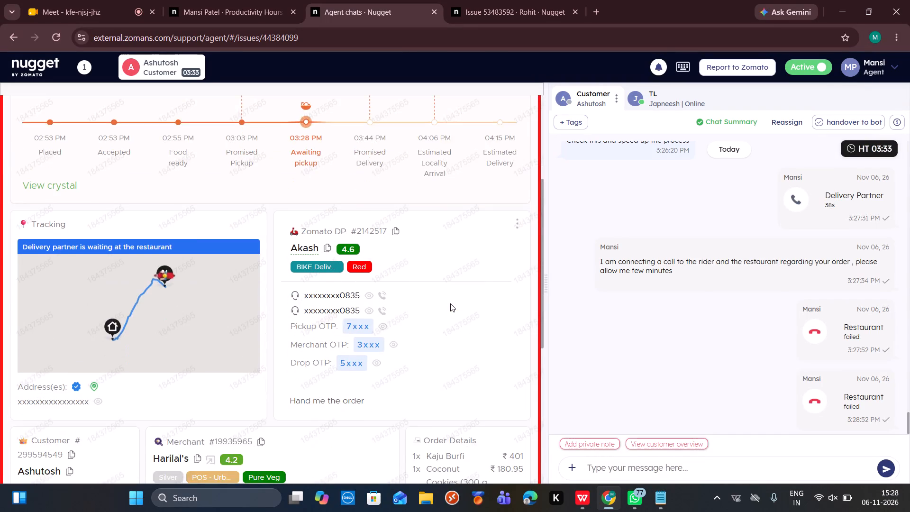
scroll(450, 303, down, 2)
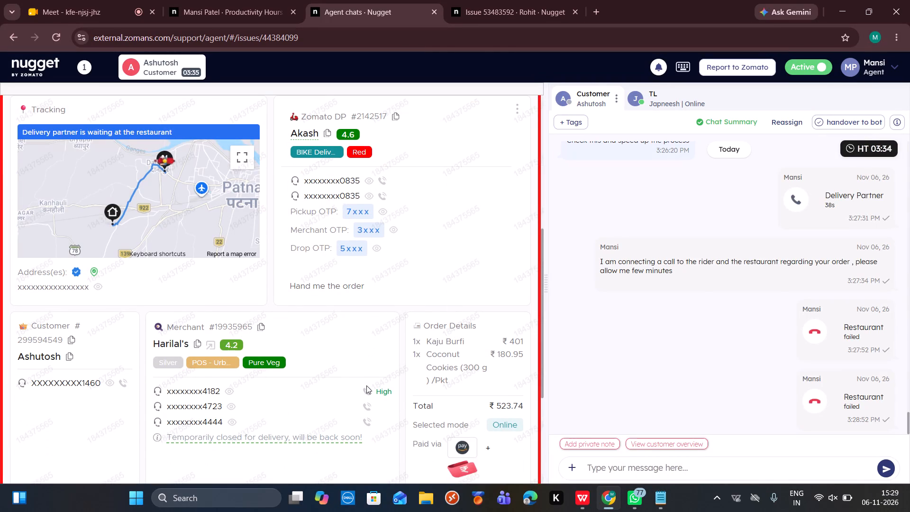
click(366, 385)
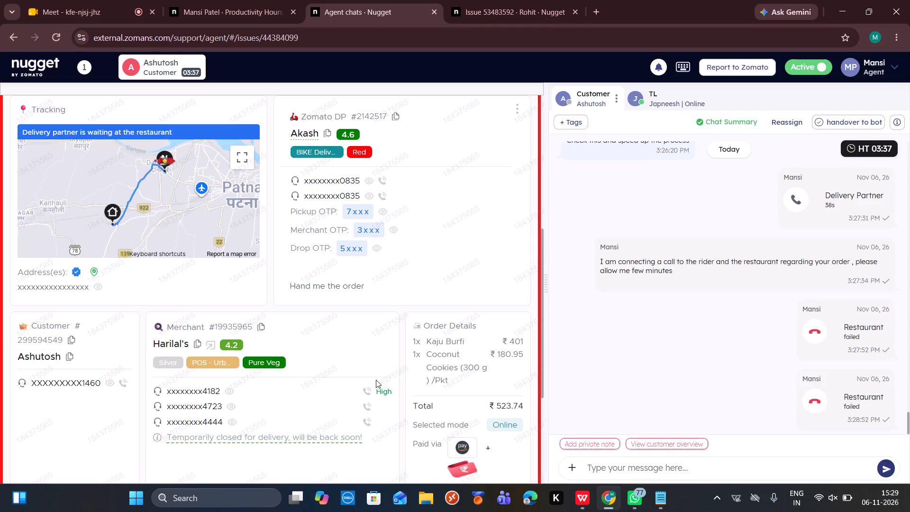
click(366, 391)
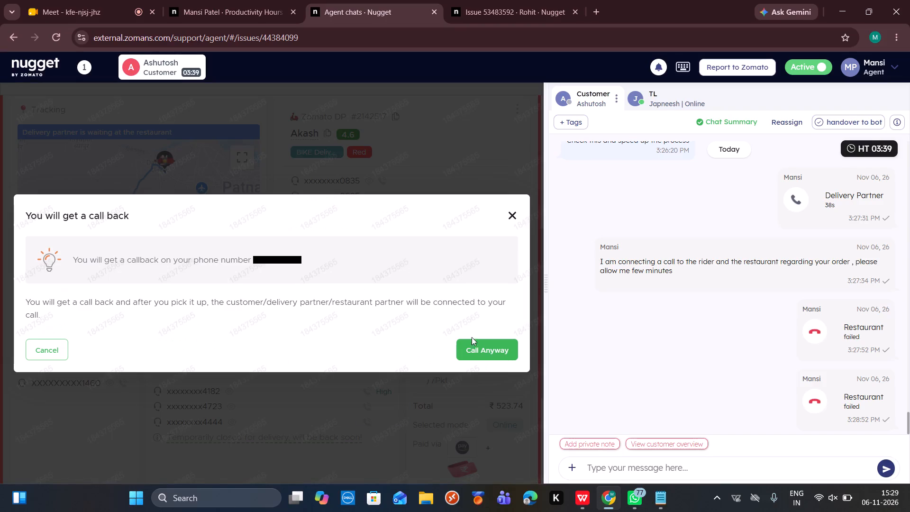
click(476, 345)
Review the customer's earlier chat conversation with Zia about the delayed order and the restaurant handover.
scroll(641, 329, up, 6)
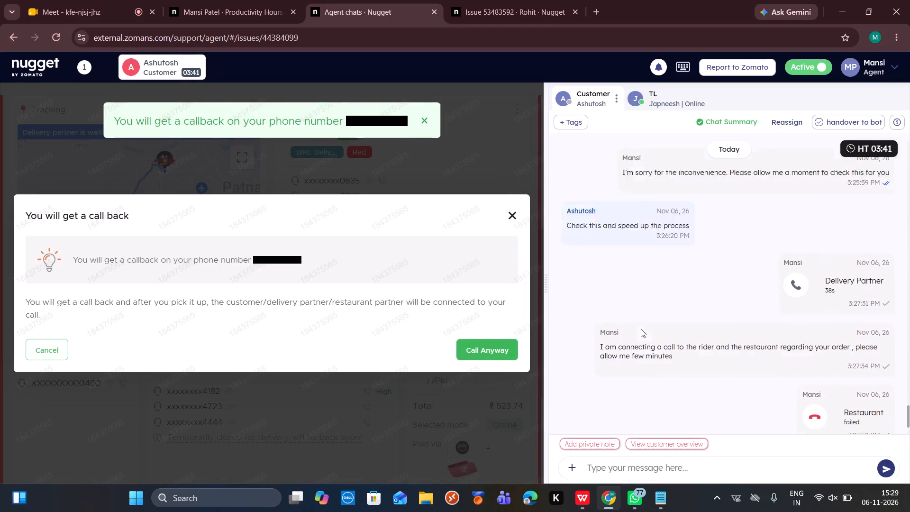
scroll(641, 329, up, 10)
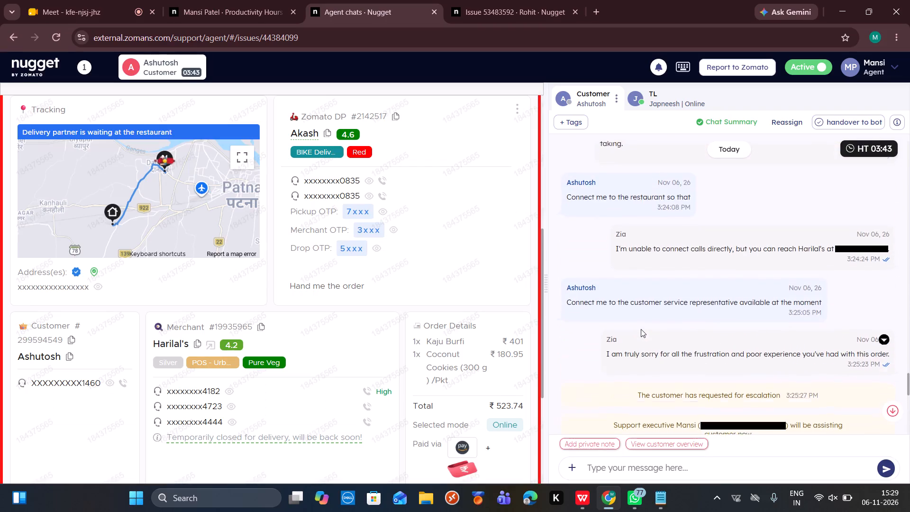
scroll(641, 329, up, 4)
scroll(641, 329, down, 3)
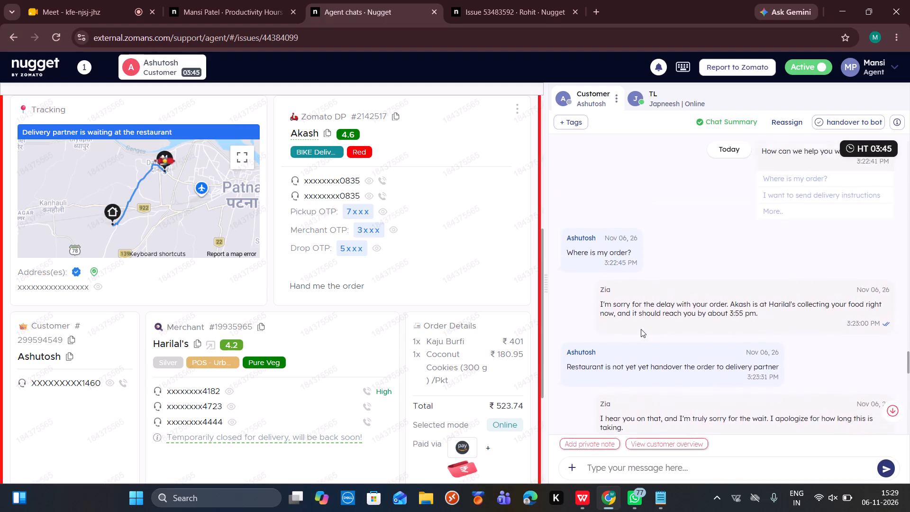
scroll(641, 329, down, 10)
Refresh the order details again and examine the order's progress, delivery tracking and Harilal's merchant information.
scroll(517, 261, up, 16)
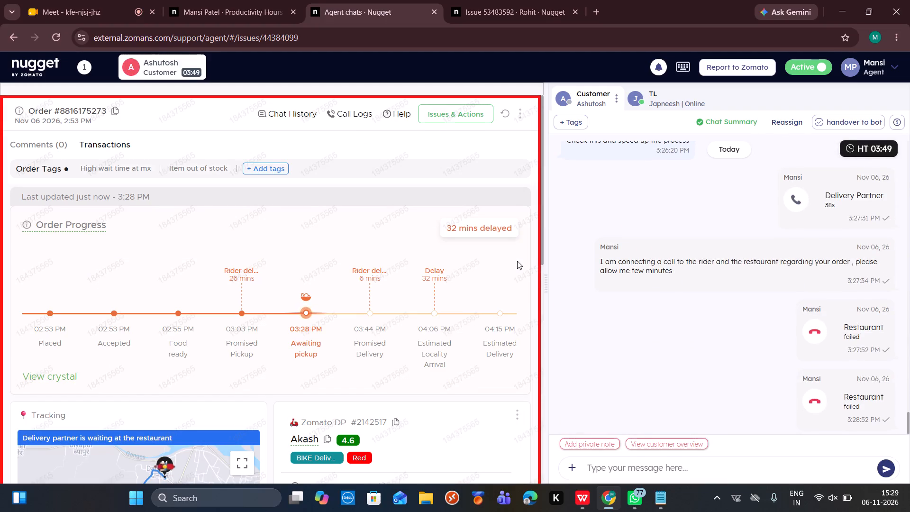
click(507, 115)
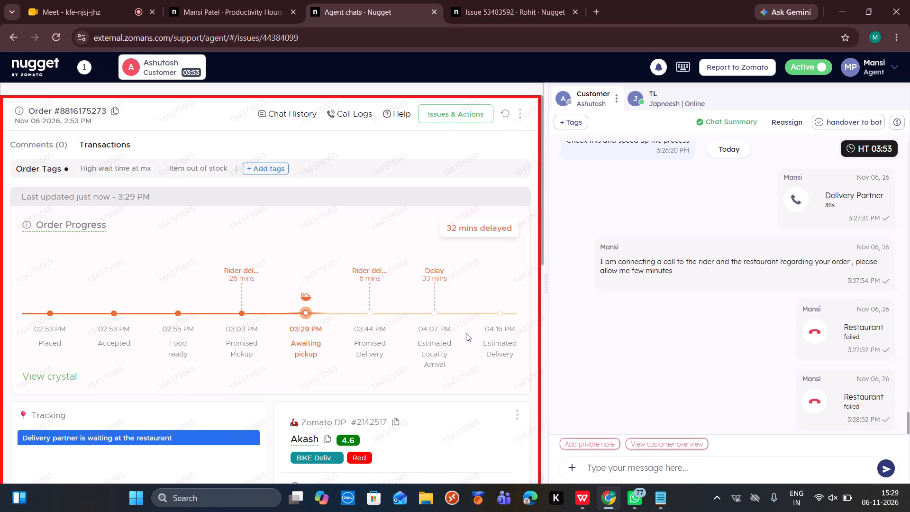
scroll(466, 333, down, 3)
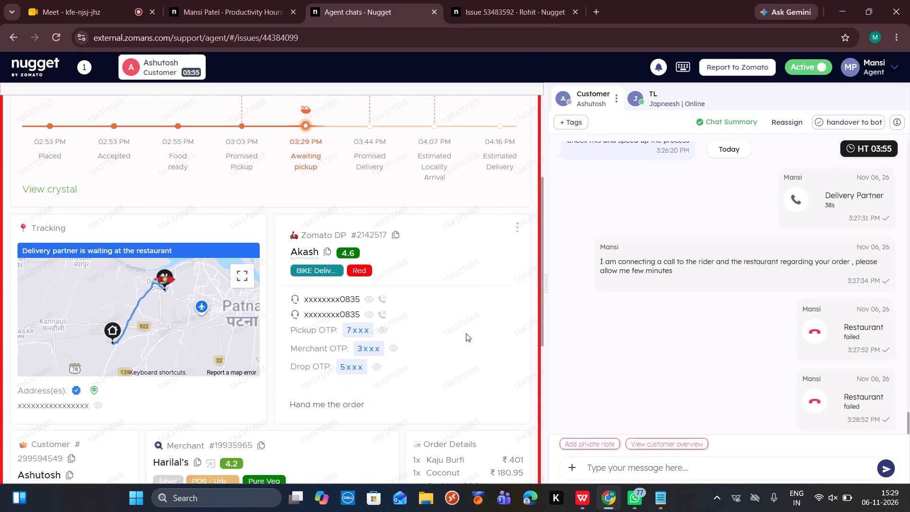
scroll(466, 333, down, 2)
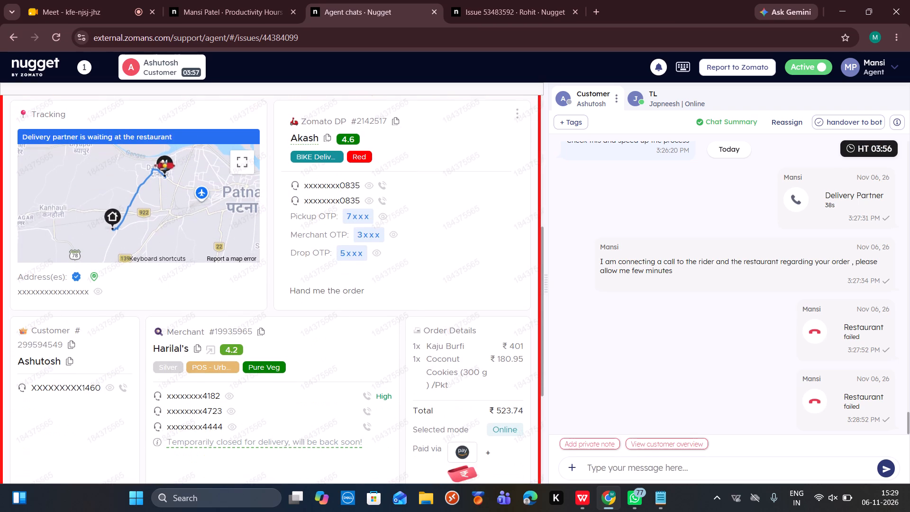
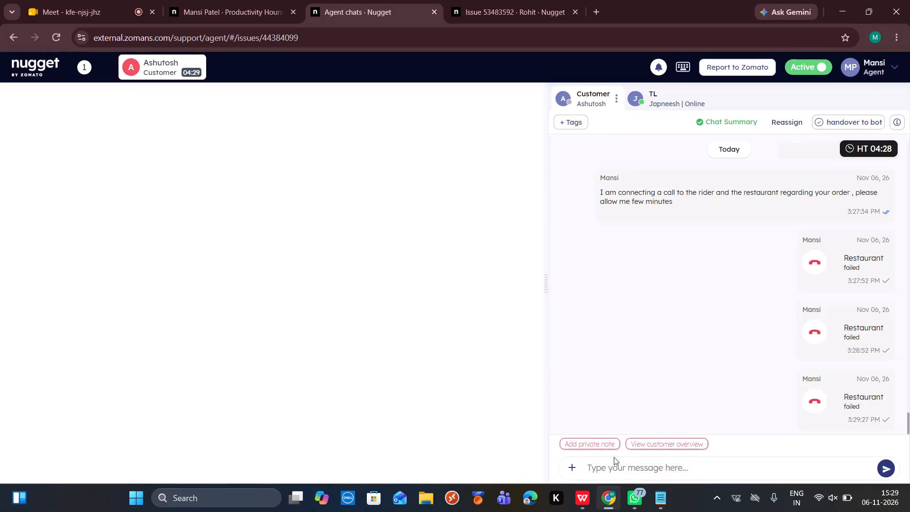
Send the customer the chat message "I am calling you for better assistance".
click(612, 462)
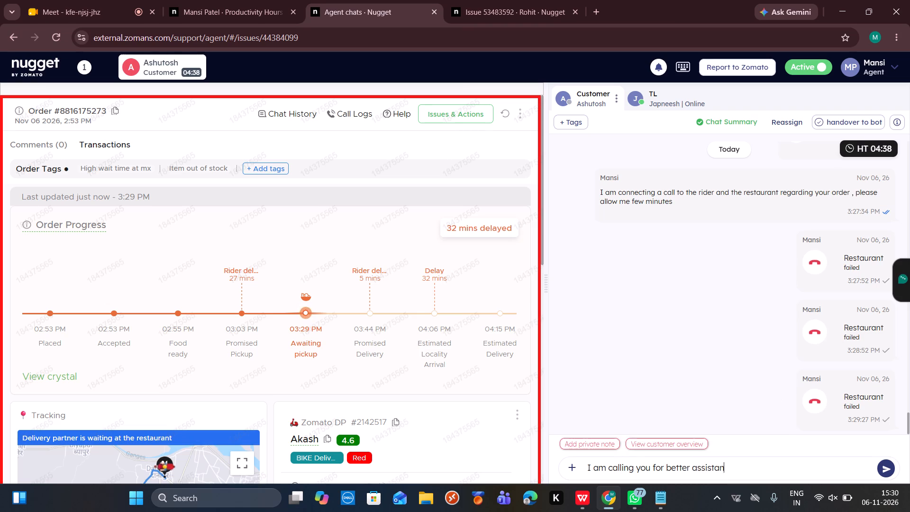
key(Return)
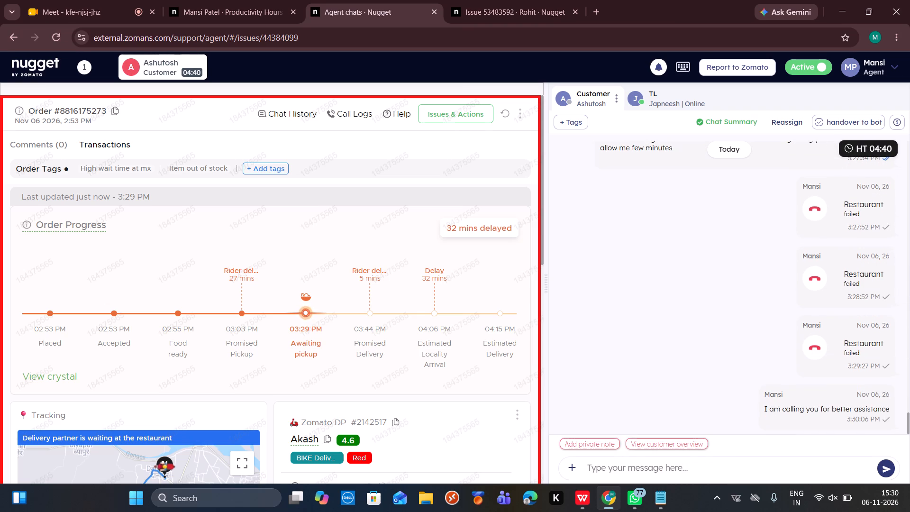
Place a callback call to the customer using the contact number listed in the order's customer details.
scroll(470, 416, down, 4)
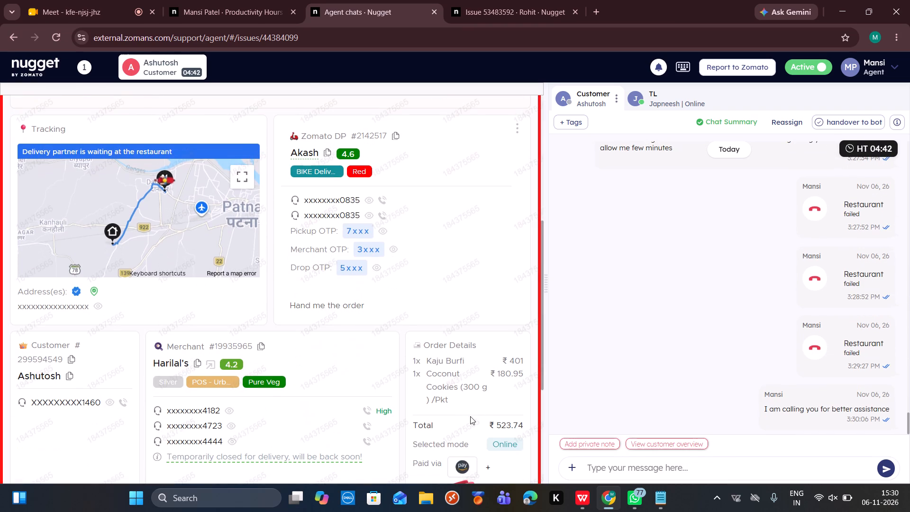
click(123, 402)
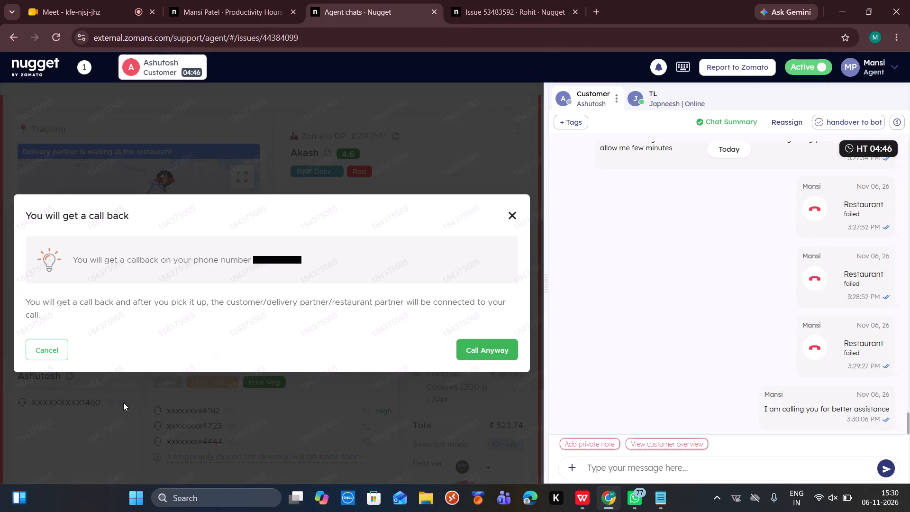
click(496, 350)
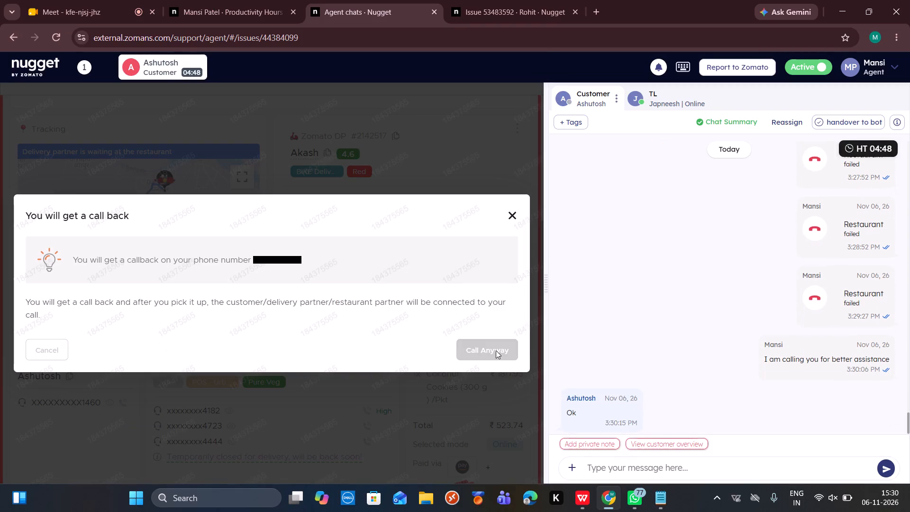
Refresh the order details to check the delayed order's current progress.
scroll(467, 300, up, 4)
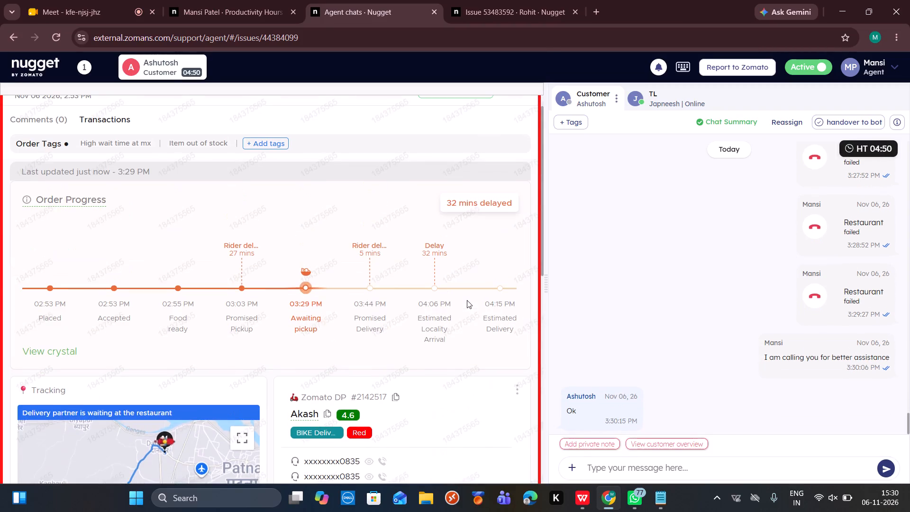
scroll(467, 300, up, 5)
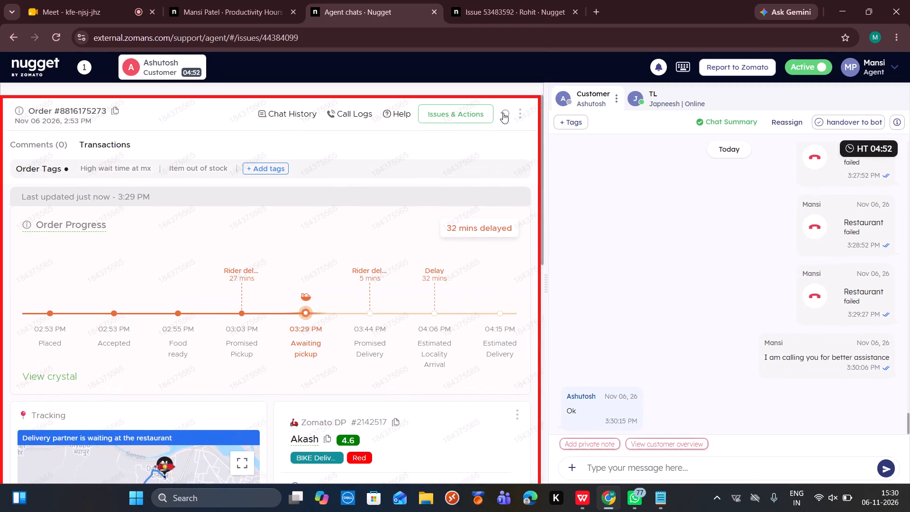
click(504, 112)
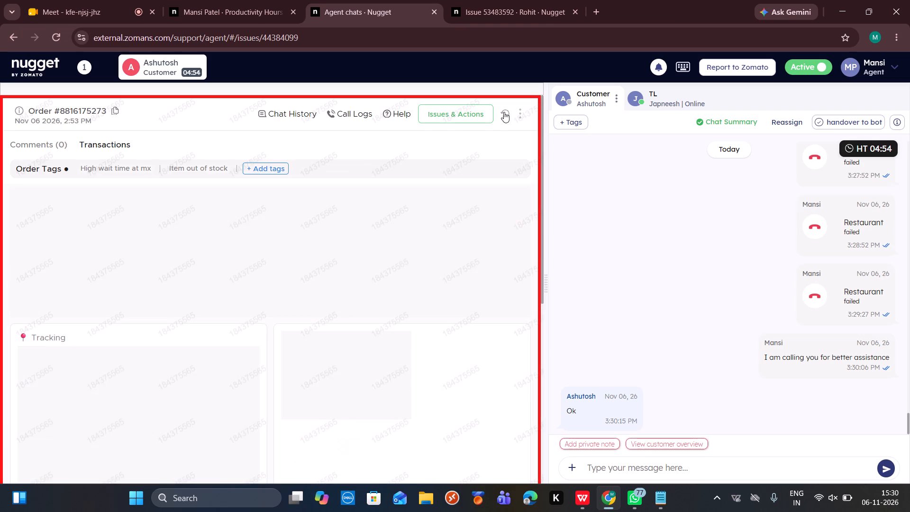
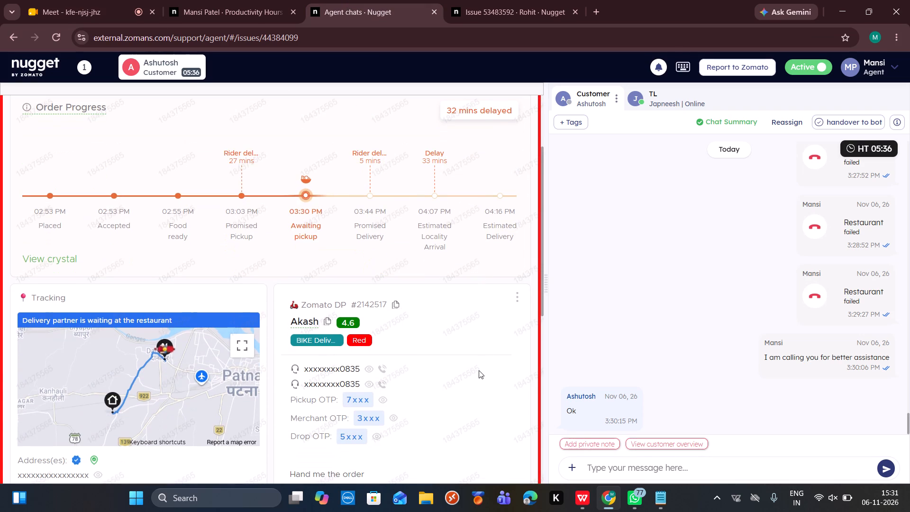
Refresh the order details again and review the order progress timeline and the delivery partner's tracking.
scroll(479, 370, up, 5)
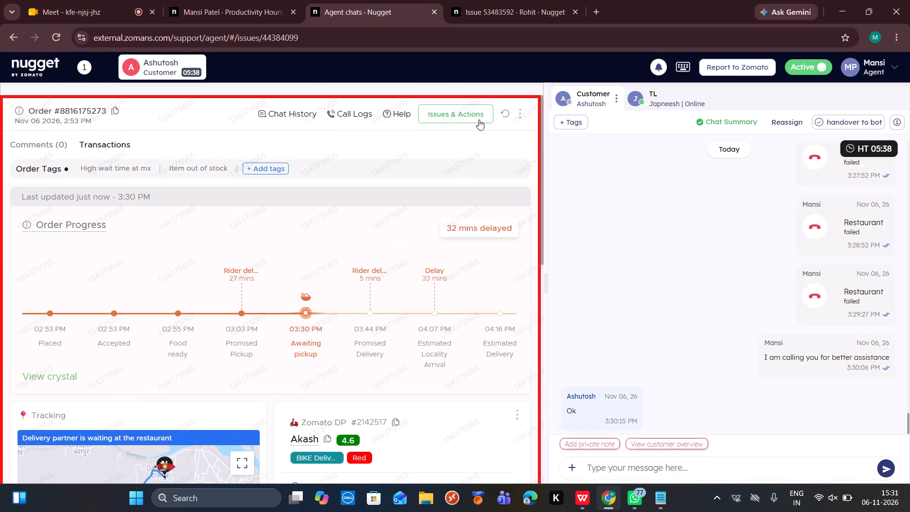
click(499, 112)
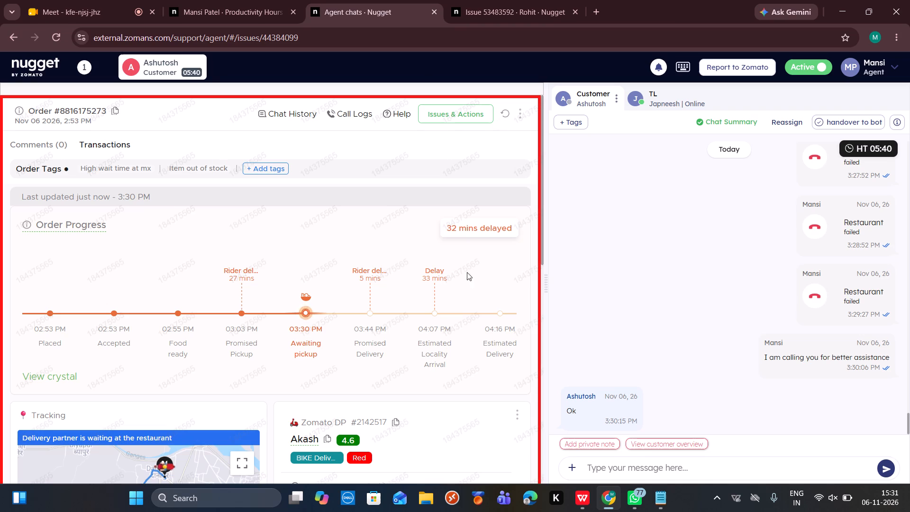
scroll(448, 358, down, 2)
scroll(448, 358, up, 5)
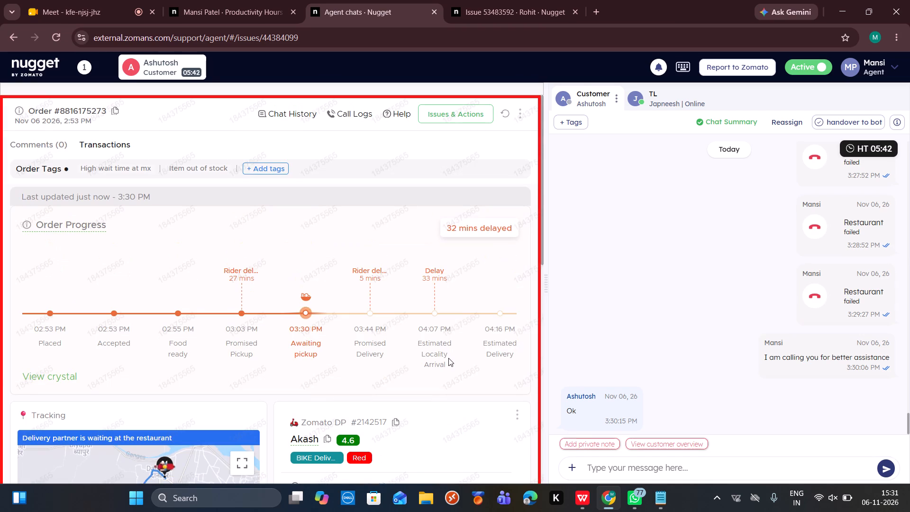
click(503, 116)
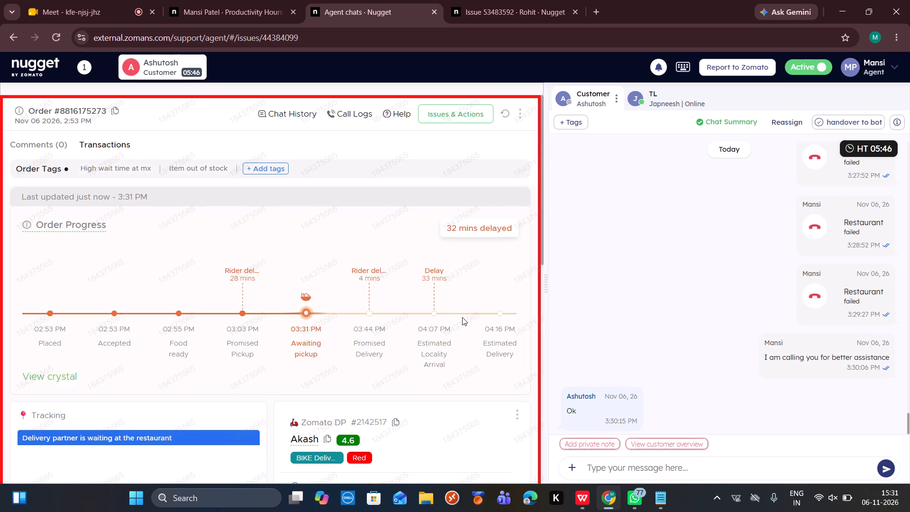
scroll(462, 317, down, 1)
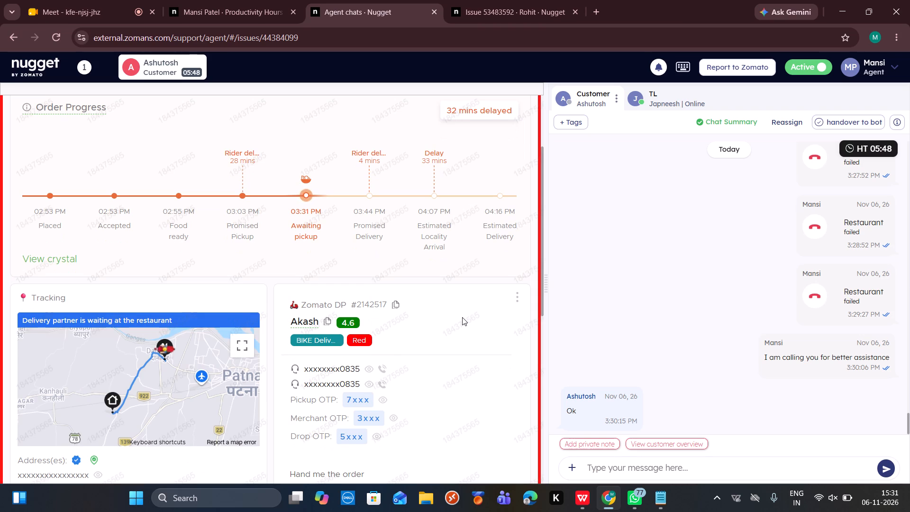
scroll(462, 317, up, 4)
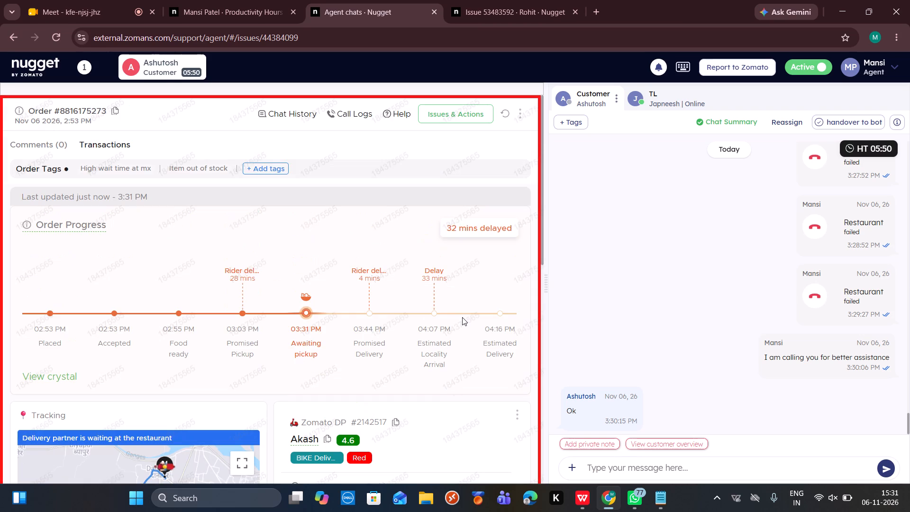
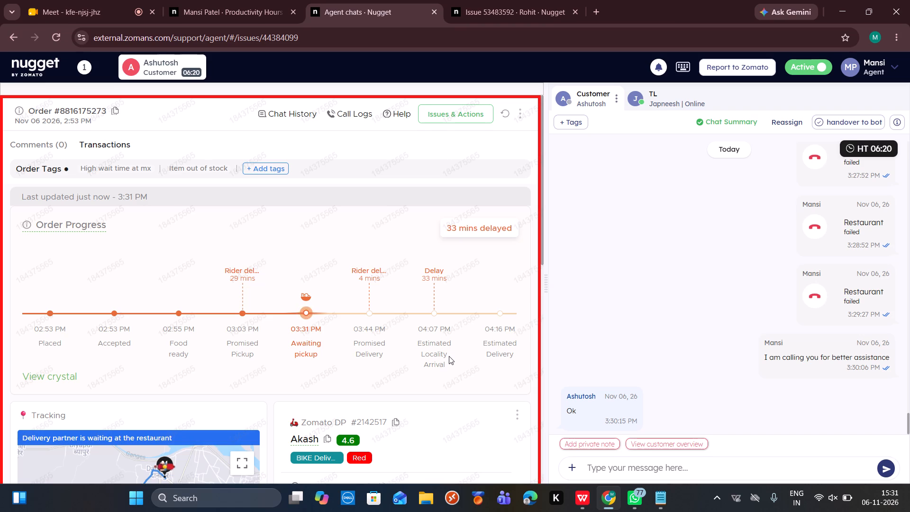
Refresh the order details and check the progress timeline, the delivery partner's tracking and the merchant section.
scroll(449, 356, down, 3)
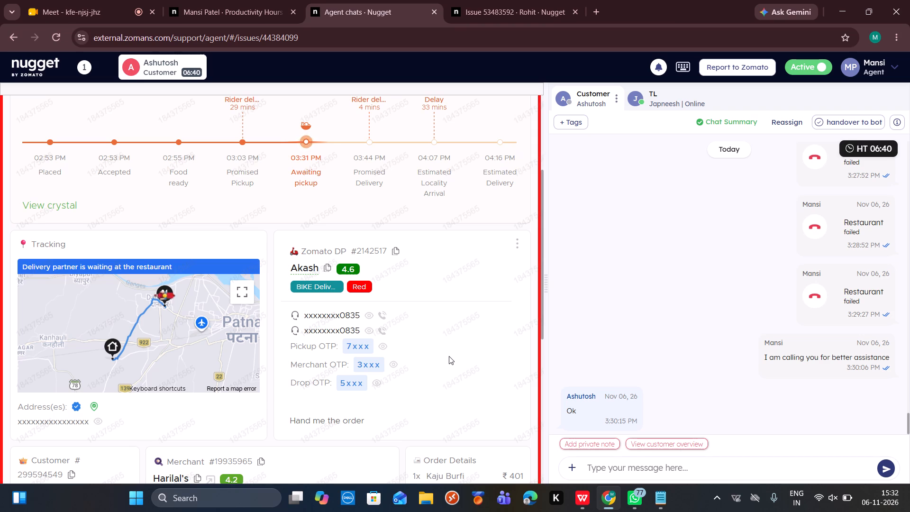
scroll(449, 356, up, 7)
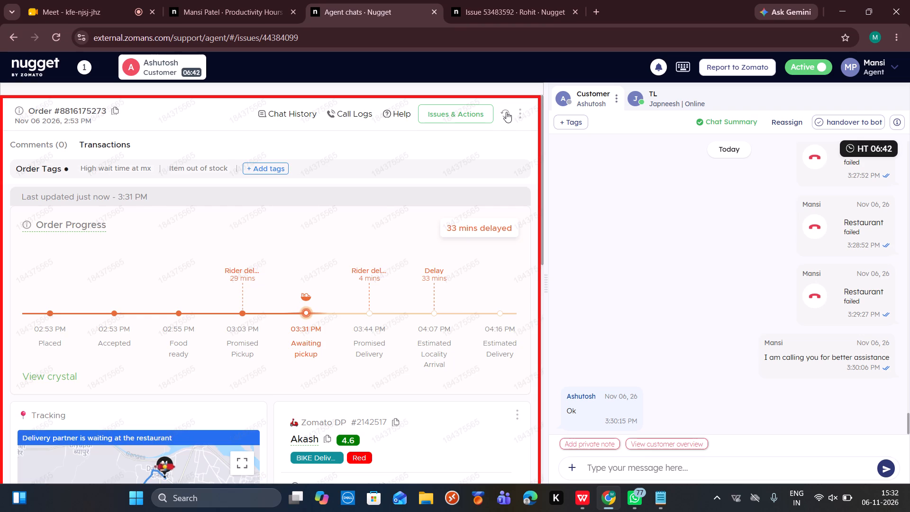
click(506, 112)
scroll(472, 332, down, 3)
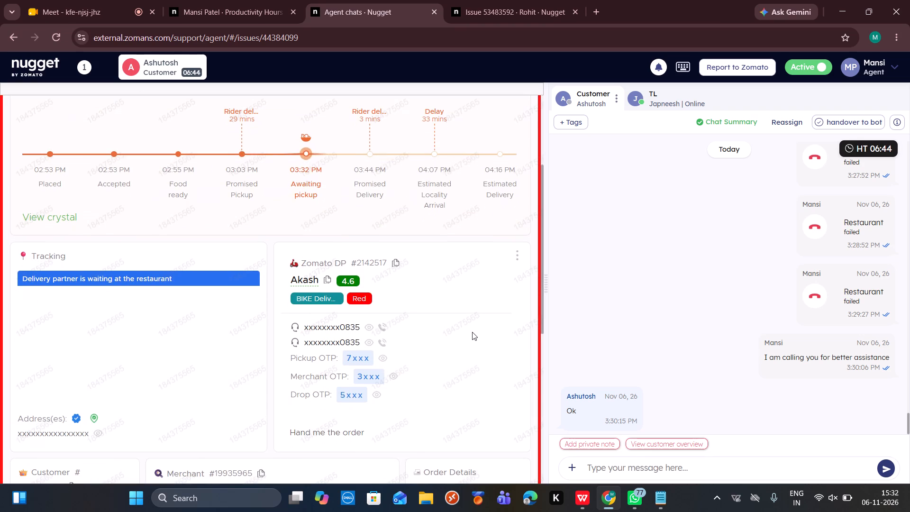
scroll(472, 332, down, 2)
scroll(472, 332, up, 6)
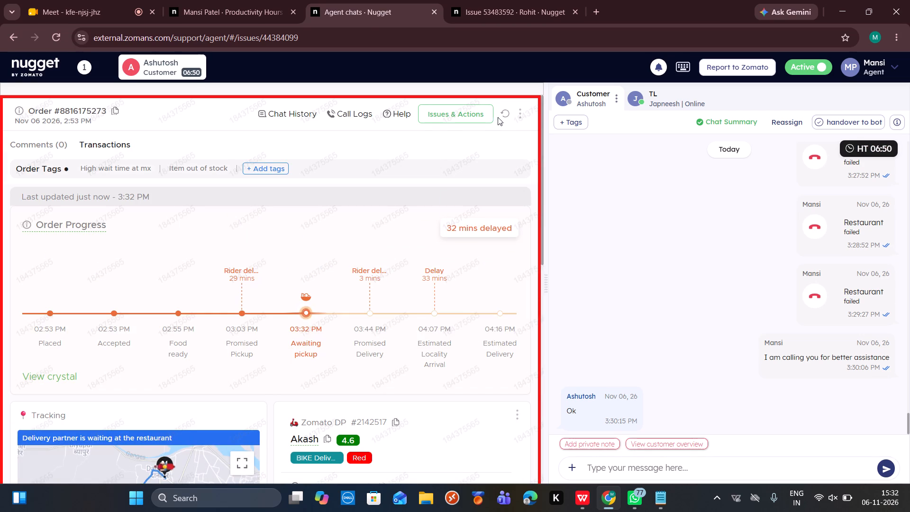
scroll(464, 301, down, 2)
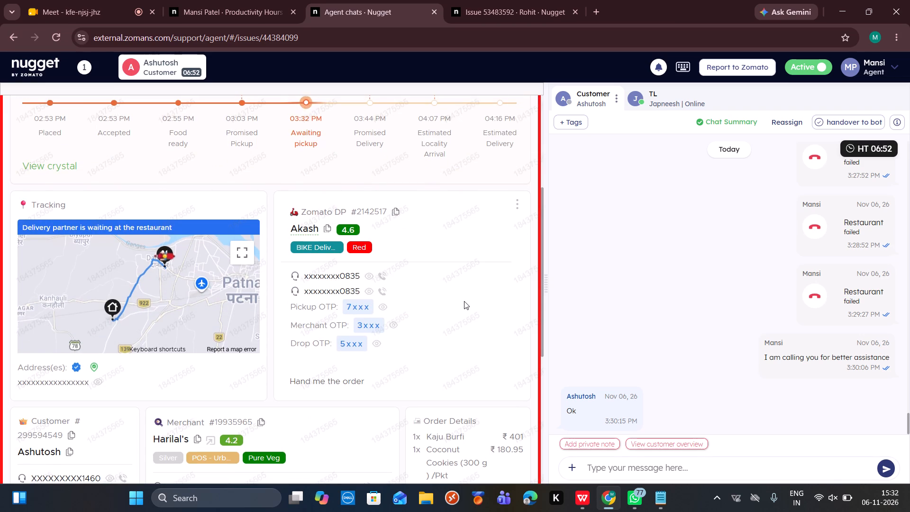
scroll(464, 301, up, 5)
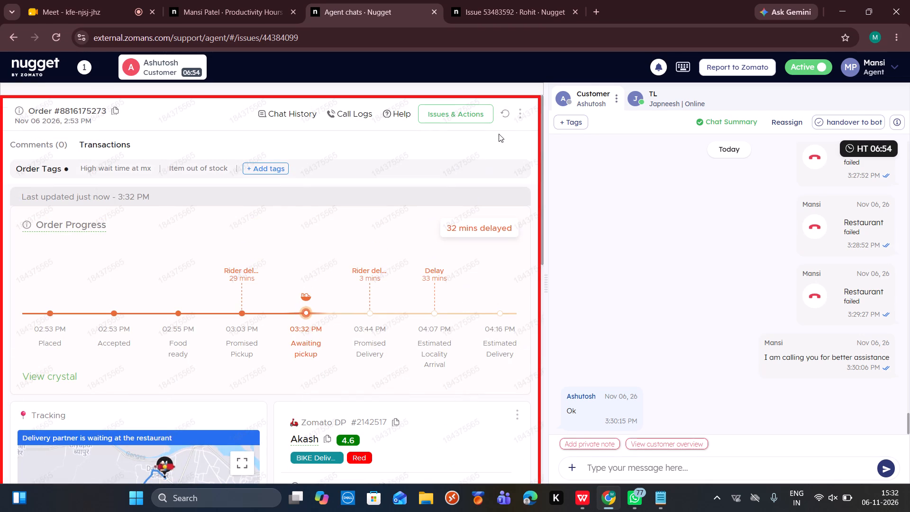
Refresh the order details again and recheck the pickup status and delivery partner's location.
click(506, 113)
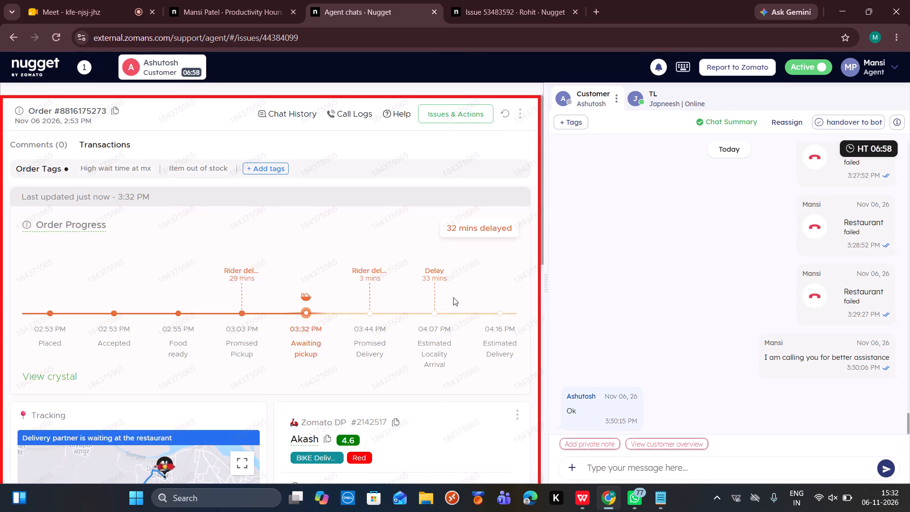
scroll(453, 297, down, 1)
scroll(453, 297, up, 2)
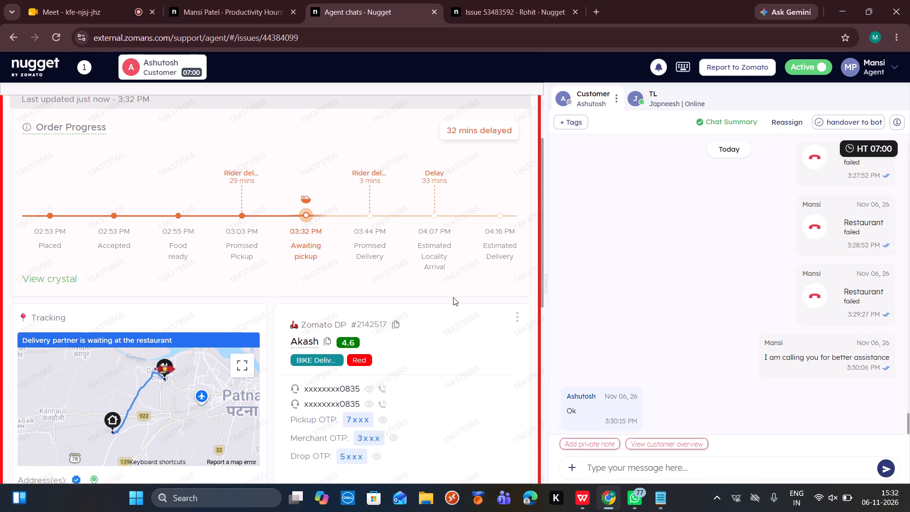
scroll(453, 297, up, 7)
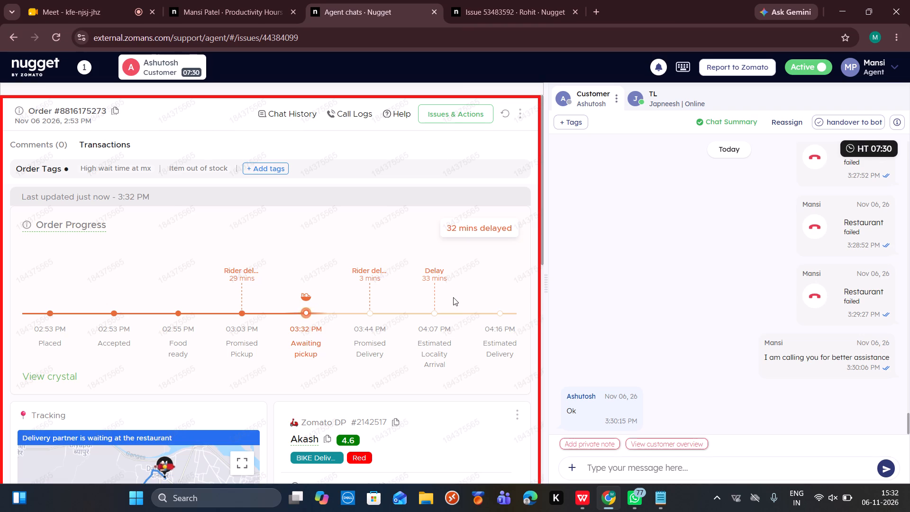
Refresh the order details once more and review the progress timeline, the estimated delivery time and the tracking map.
click(506, 116)
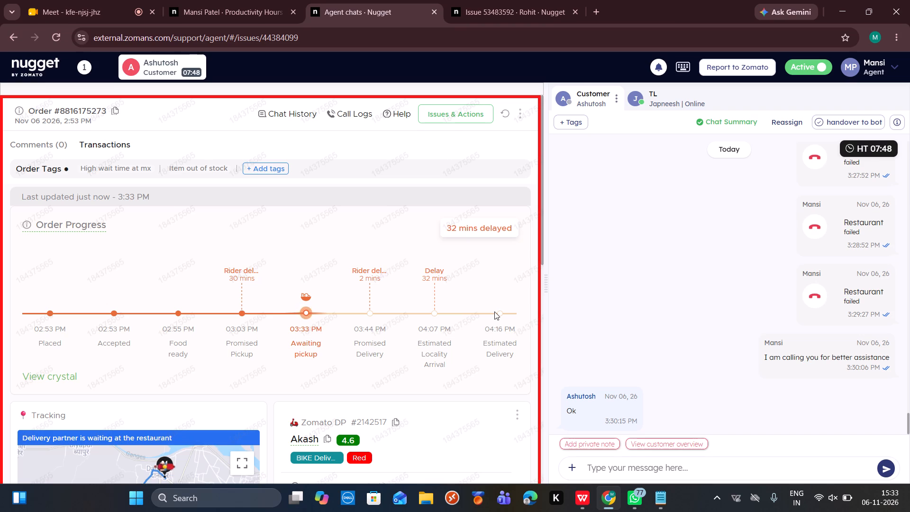
scroll(445, 397, down, 5)
scroll(445, 397, up, 6)
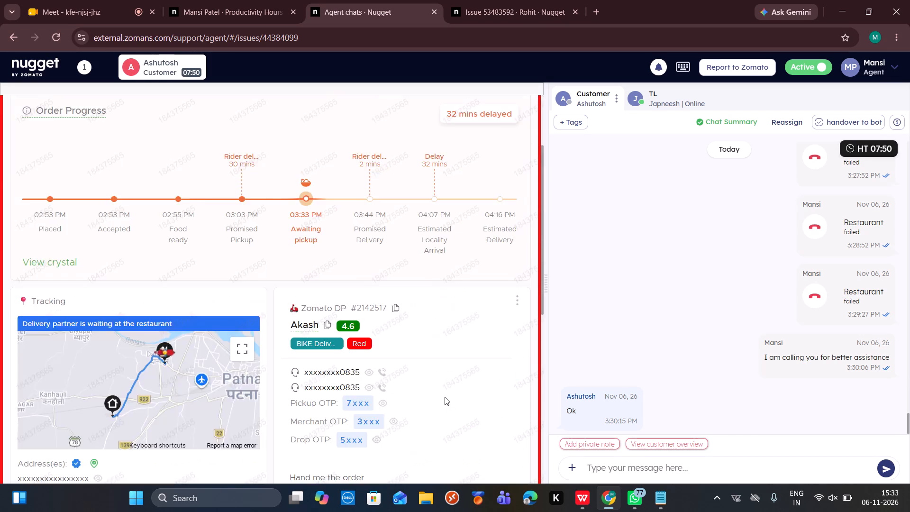
scroll(445, 397, up, 4)
scroll(622, 319, down, 5)
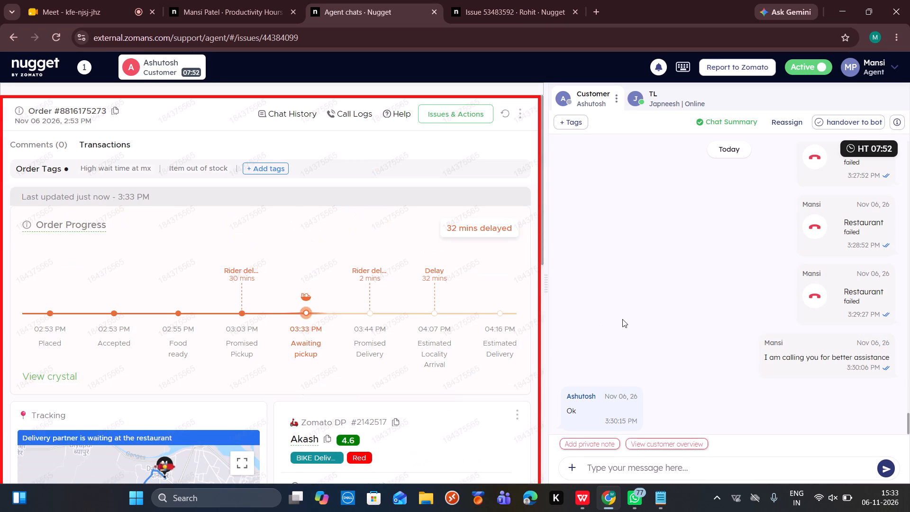
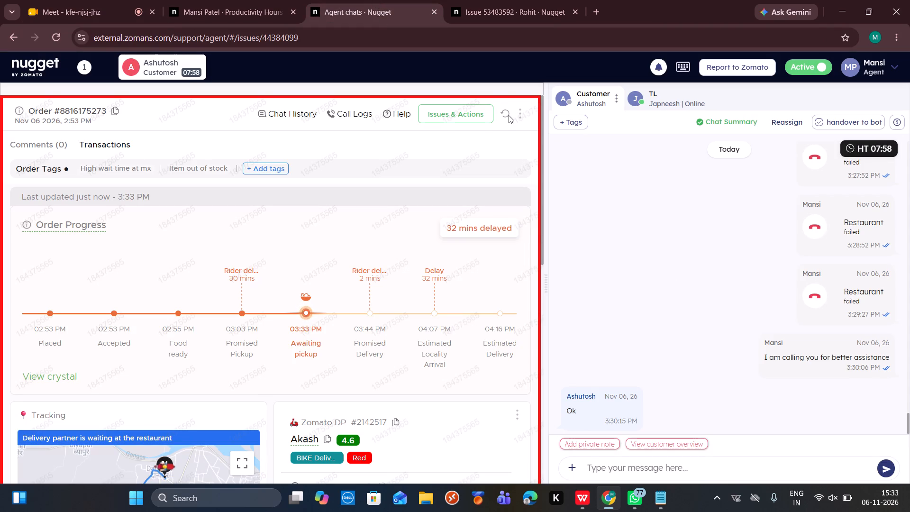
Check the order's progress timeline and delivery tracking, and reread the earlier messages in the customer's chat.
scroll(629, 249, down, 4)
scroll(463, 380, down, 1)
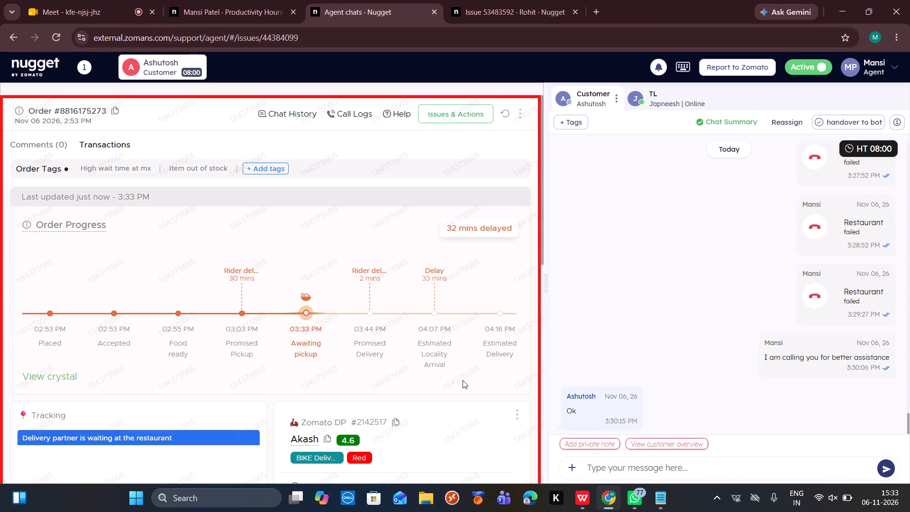
scroll(463, 380, down, 1)
scroll(463, 380, up, 5)
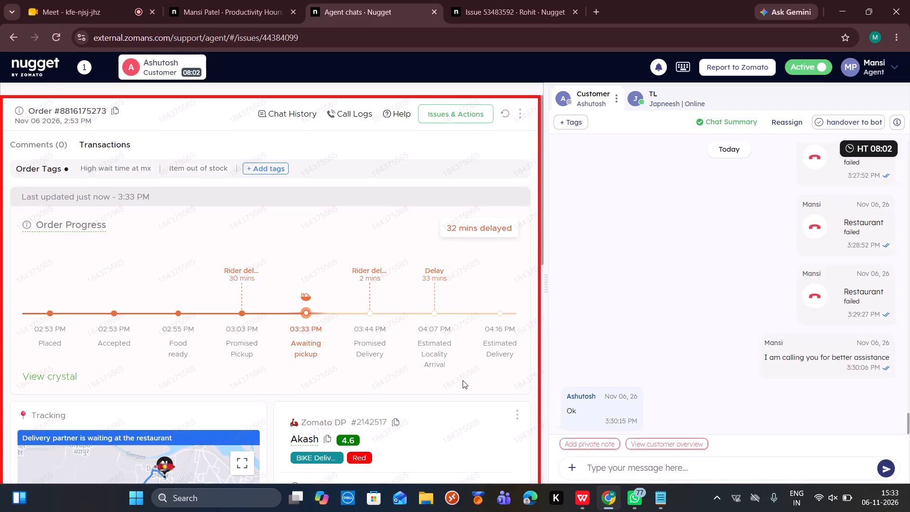
scroll(463, 380, down, 2)
scroll(463, 380, up, 5)
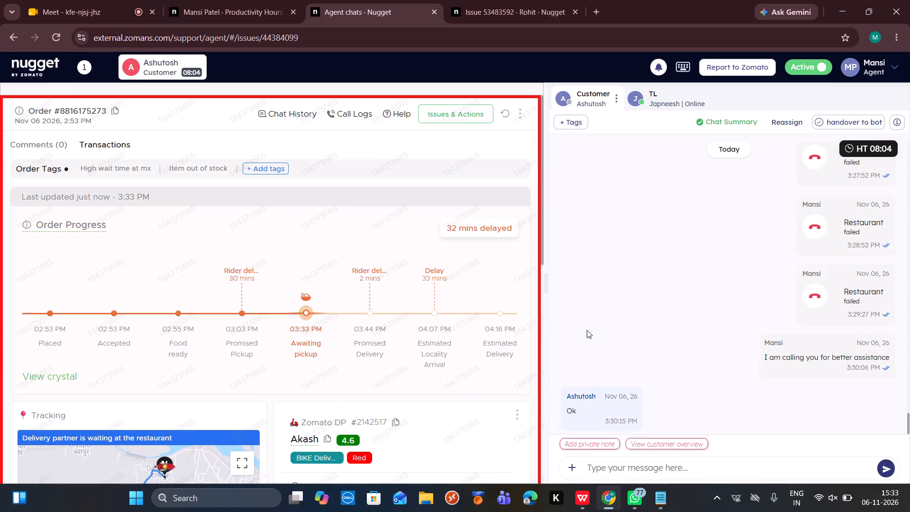
scroll(625, 330, up, 11)
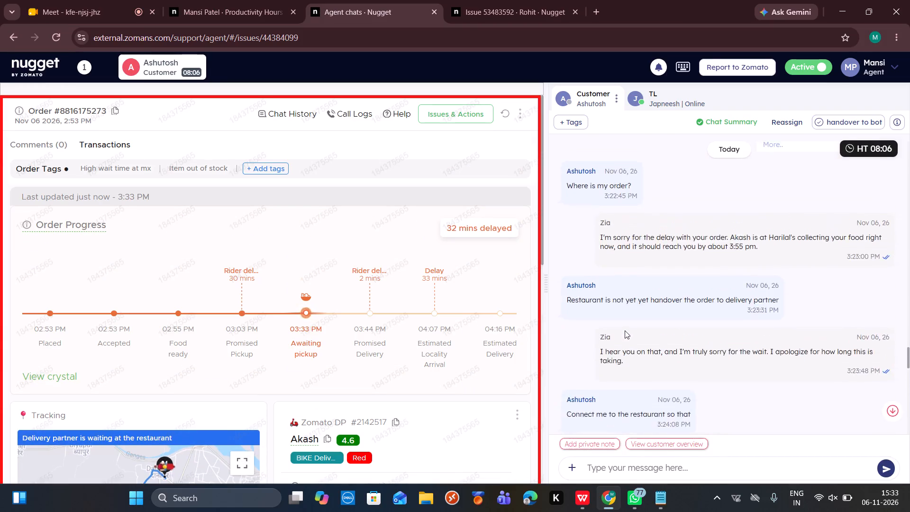
scroll(625, 330, down, 17)
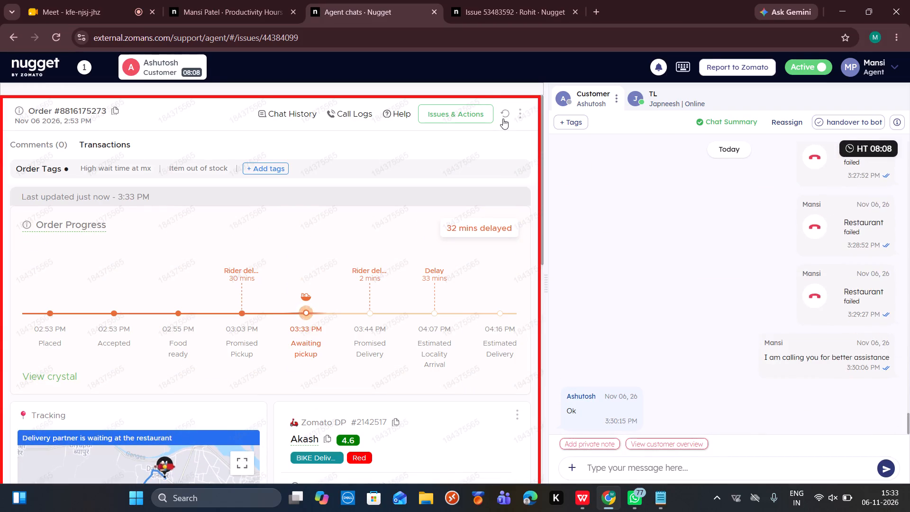
Refresh the order details and recheck the pickup status, the tracking section and the recent chat messages.
click(503, 119)
scroll(619, 256, down, 5)
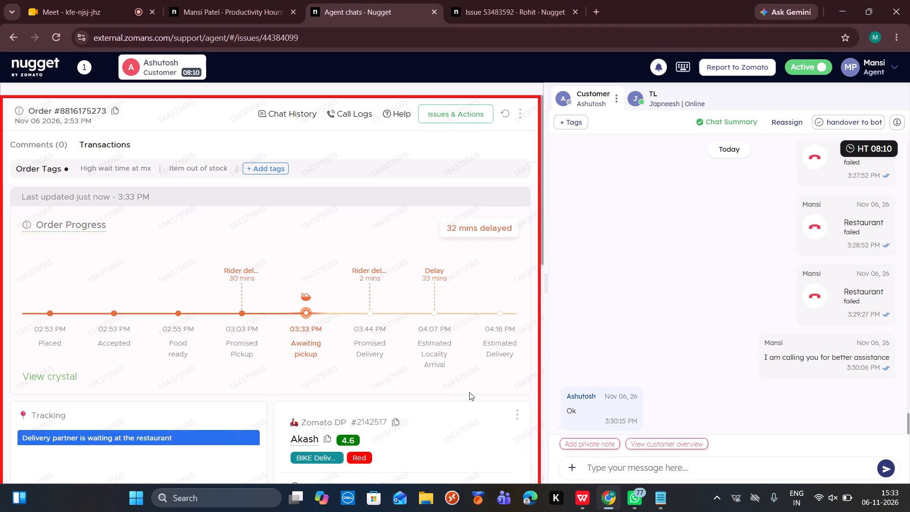
scroll(469, 392, down, 3)
scroll(469, 392, up, 10)
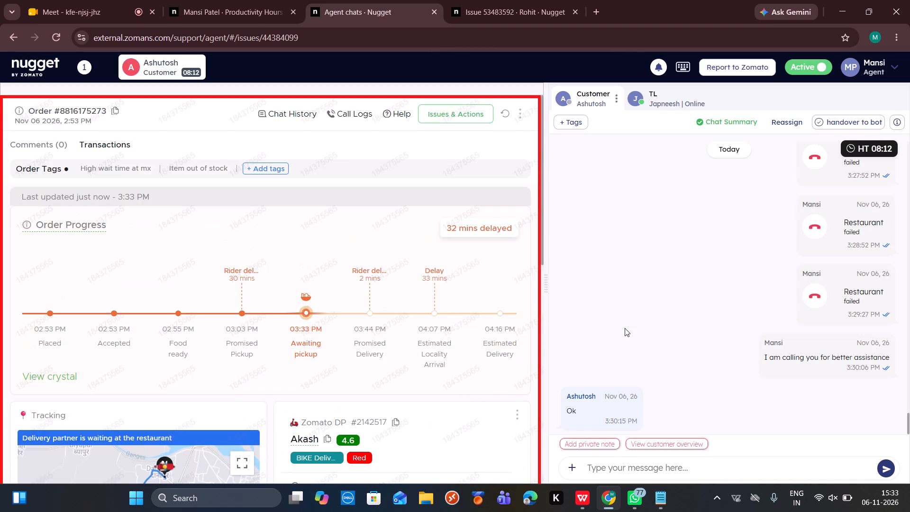
scroll(625, 328, down, 4)
scroll(673, 293, up, 3)
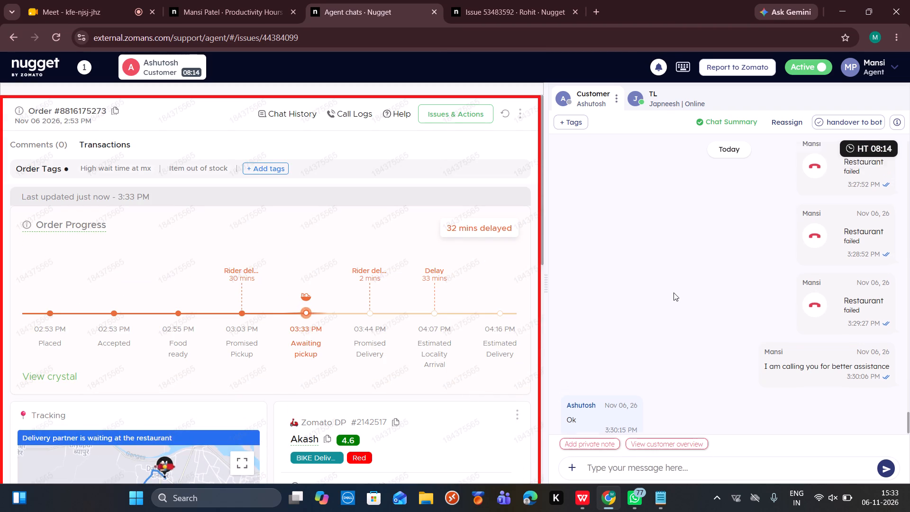
scroll(673, 293, up, 2)
scroll(673, 293, down, 8)
scroll(437, 390, down, 3)
scroll(437, 390, up, 4)
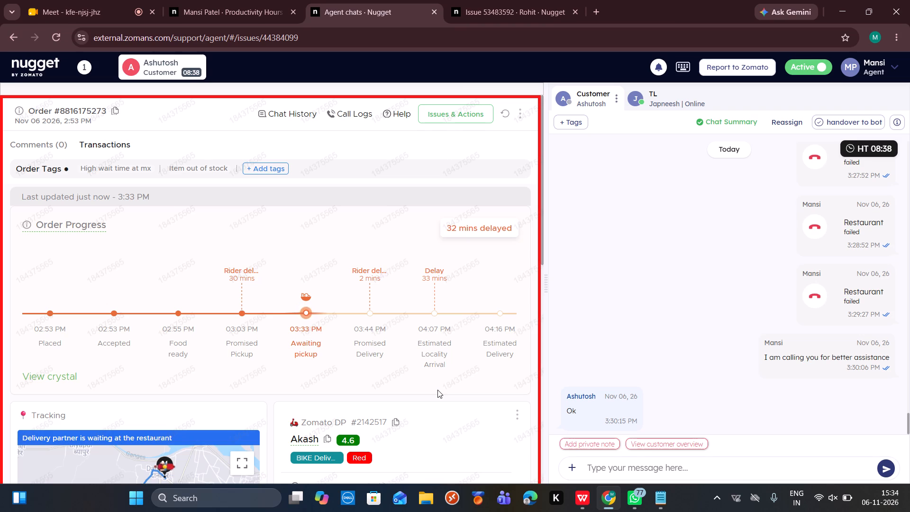
Refresh the order details again and review the progress timeline, the tracking map, the delivery partner section and the chat messages.
click(507, 113)
scroll(635, 274, down, 4)
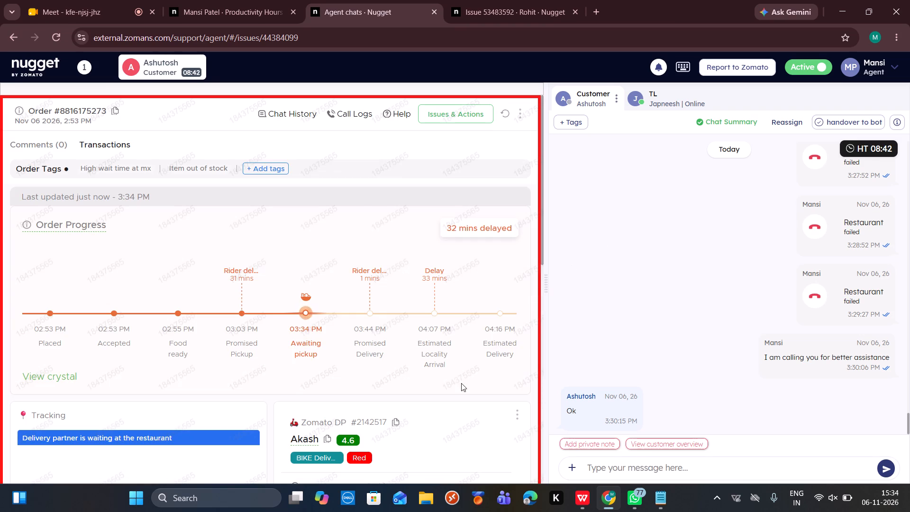
scroll(461, 392, down, 2)
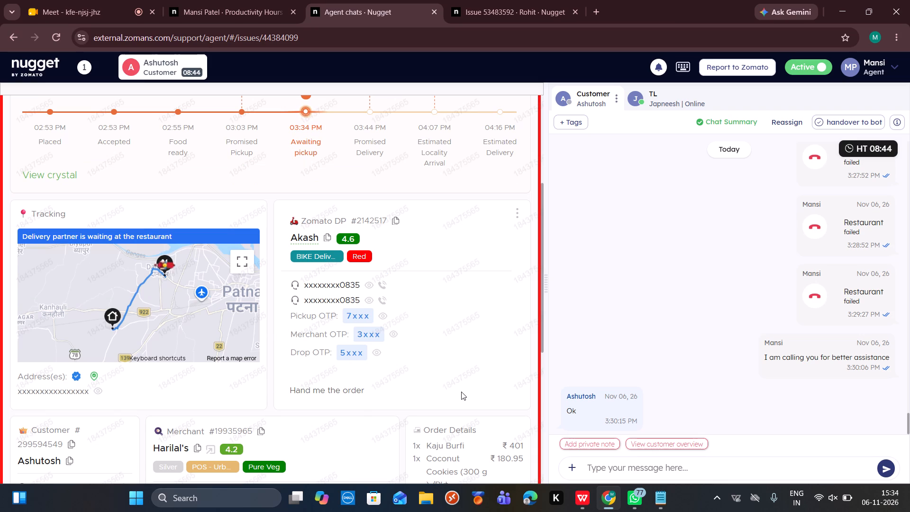
scroll(461, 392, up, 2)
scroll(641, 331, down, 4)
scroll(641, 331, up, 3)
scroll(641, 331, right, 1)
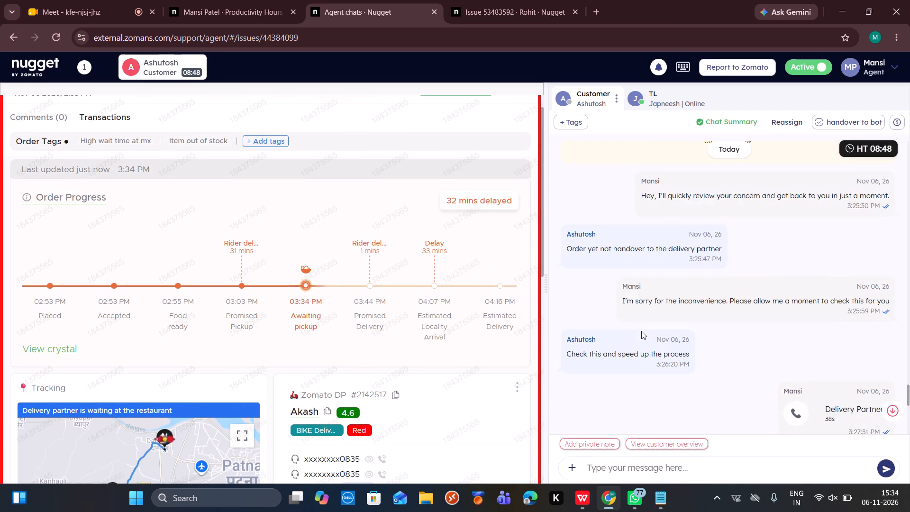
scroll(641, 331, right, 1)
scroll(490, 397, up, 10)
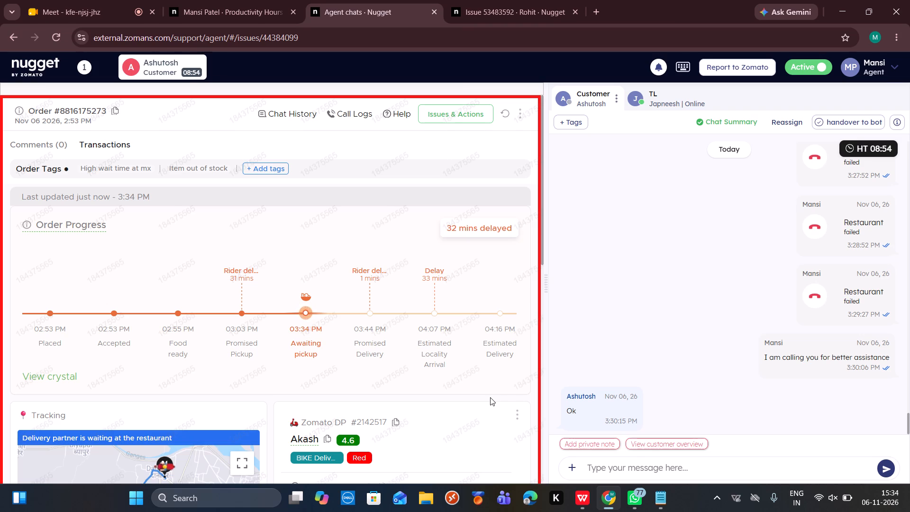
Send the customer the canned response Further assistance2, asking whether there is anything else to help with.
click(602, 465)
text(/fur)
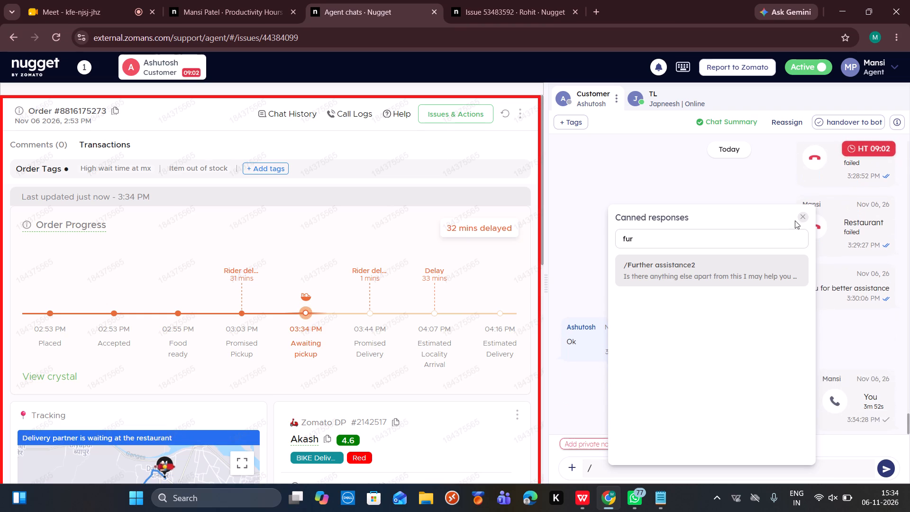
click(771, 263)
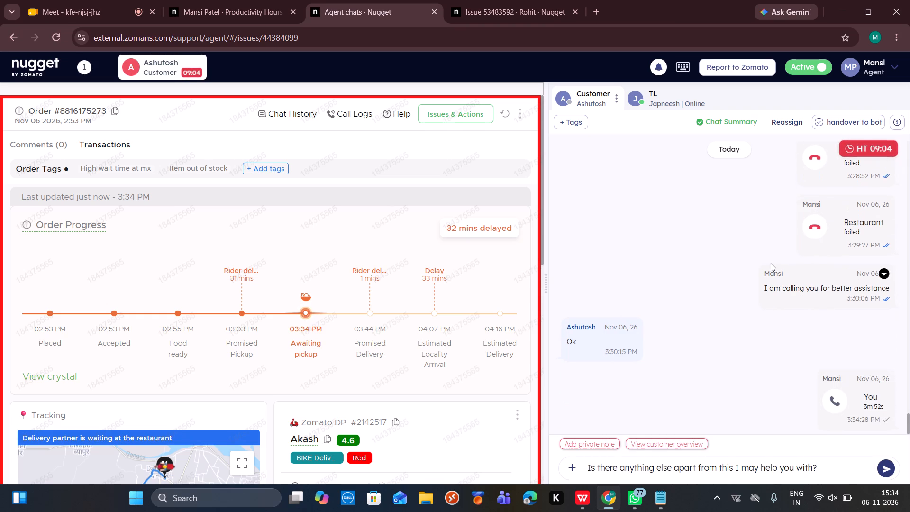
key(Return)
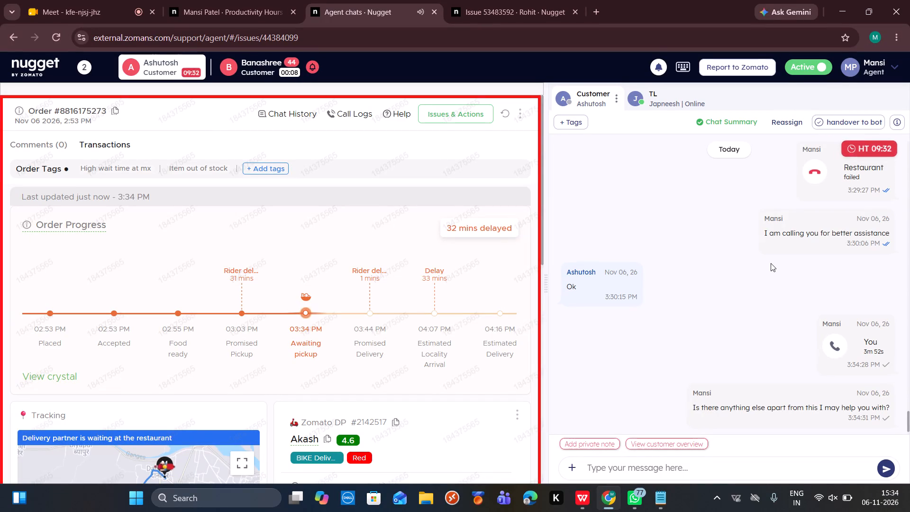
Open the newly assigned customer chat, go to its latest message and rate the chat summary as Helpful.
click(292, 65)
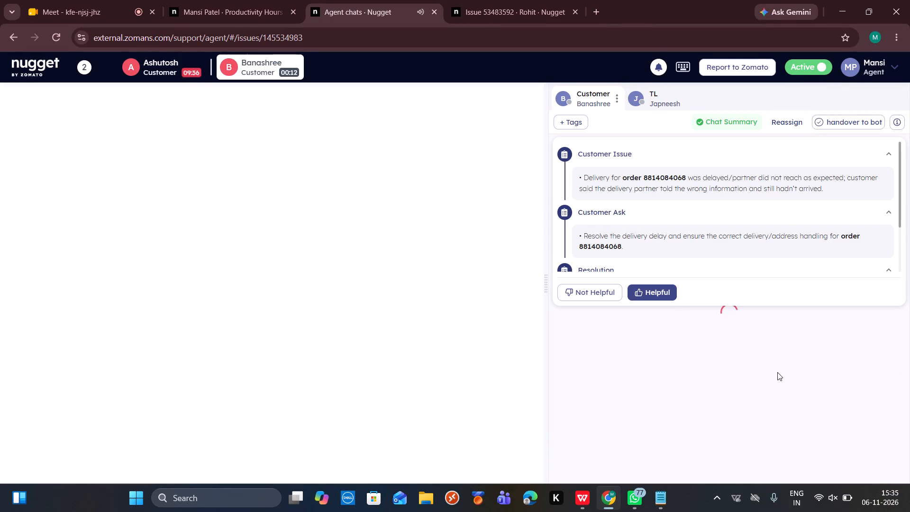
click(896, 423)
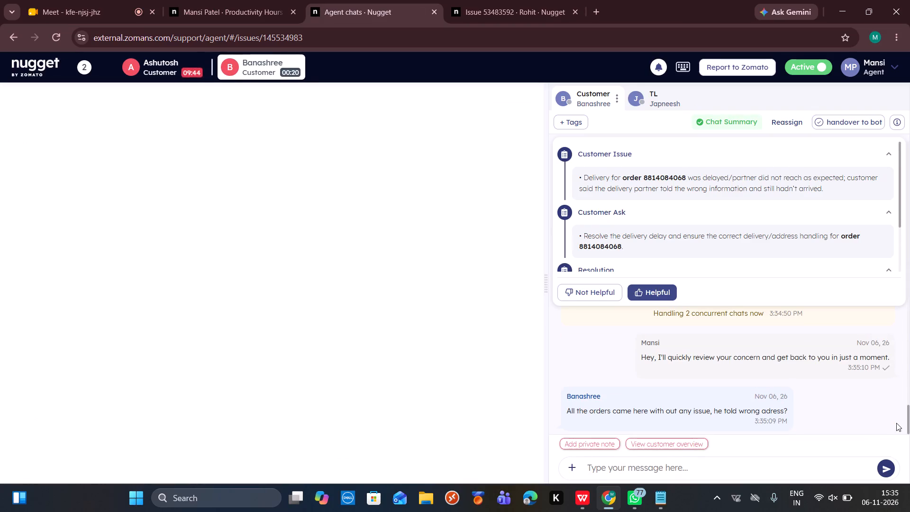
click(658, 291)
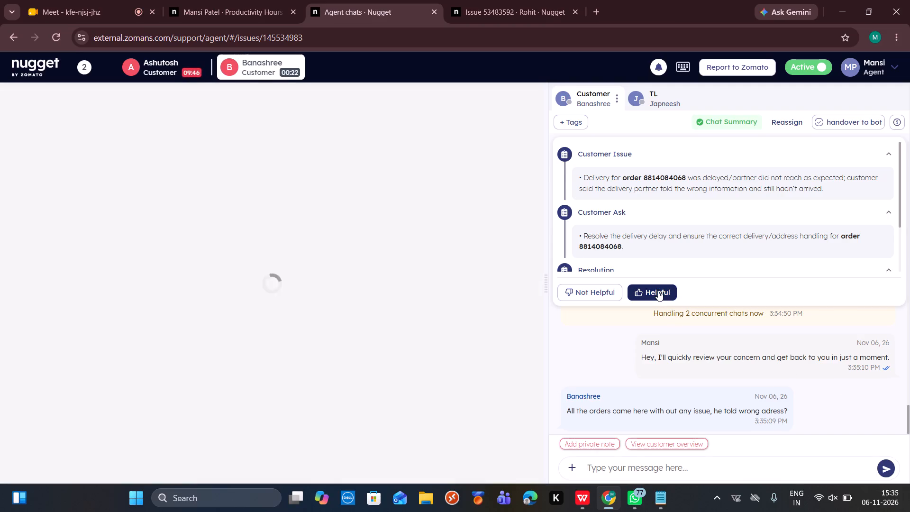
Find a canned response with "delay" and send the one apologising for the inconvenience and asking for a moment to check.
click(631, 462)
text(/delay)
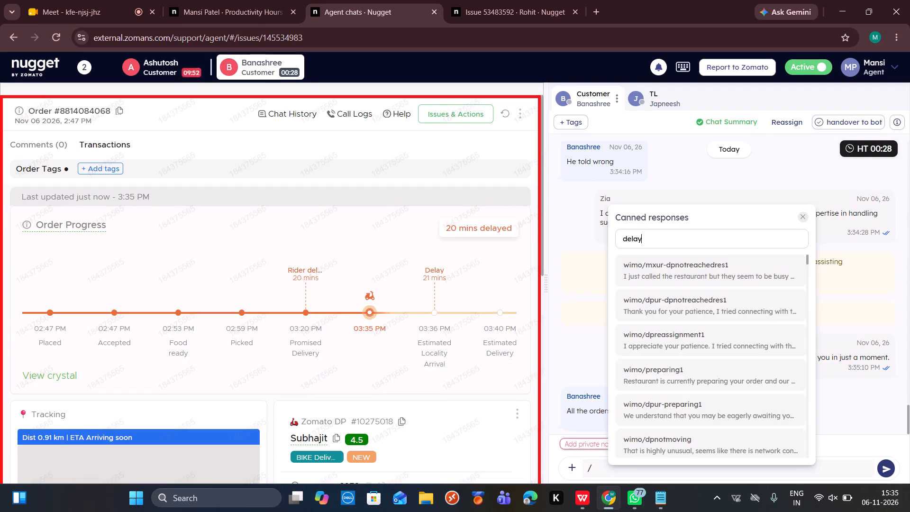
click(674, 279)
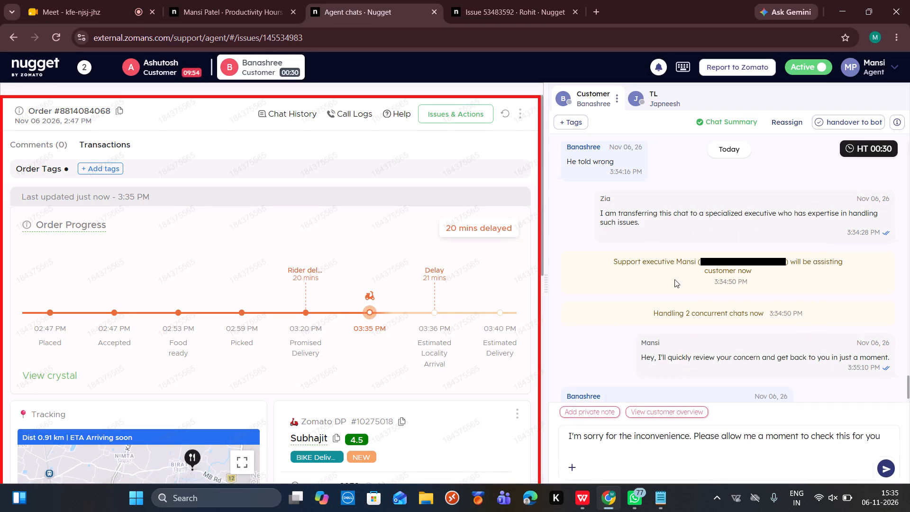
key(Return)
Reveal the customer's full delivery address in the order's tracking section.
scroll(461, 371, down, 2)
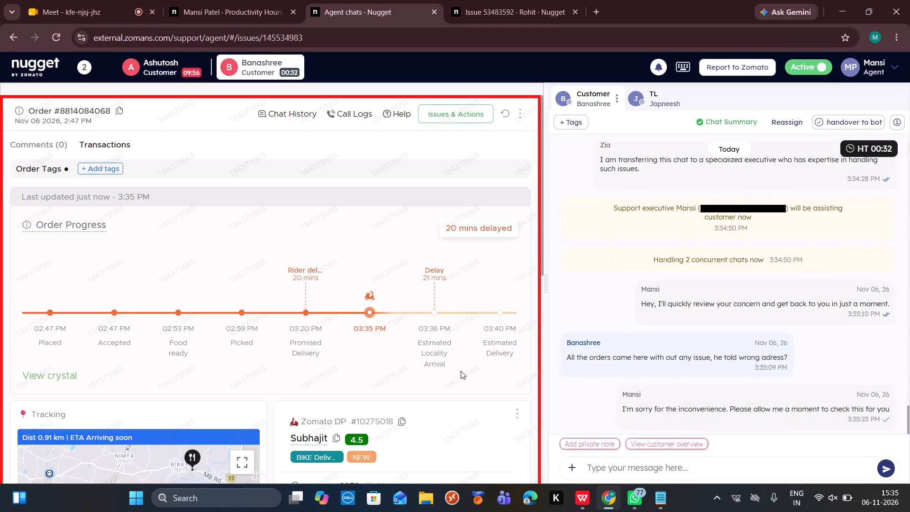
scroll(461, 371, down, 4)
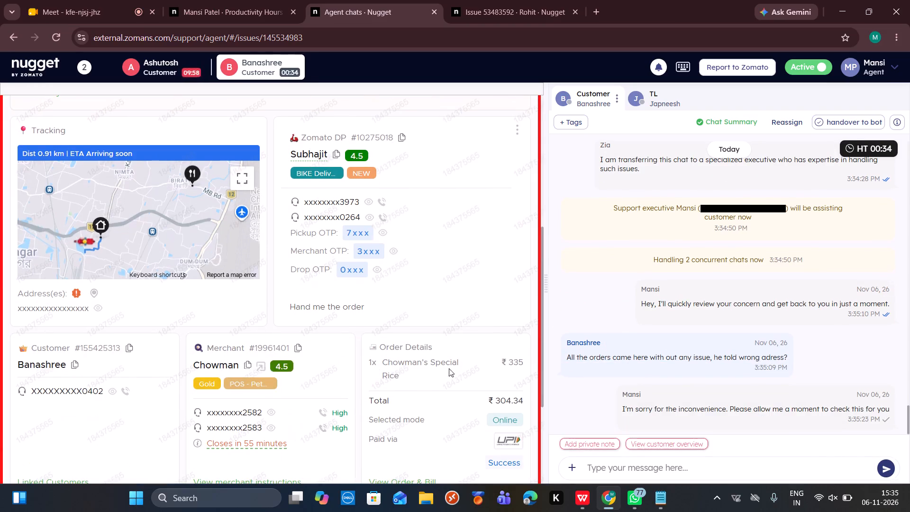
click(97, 306)
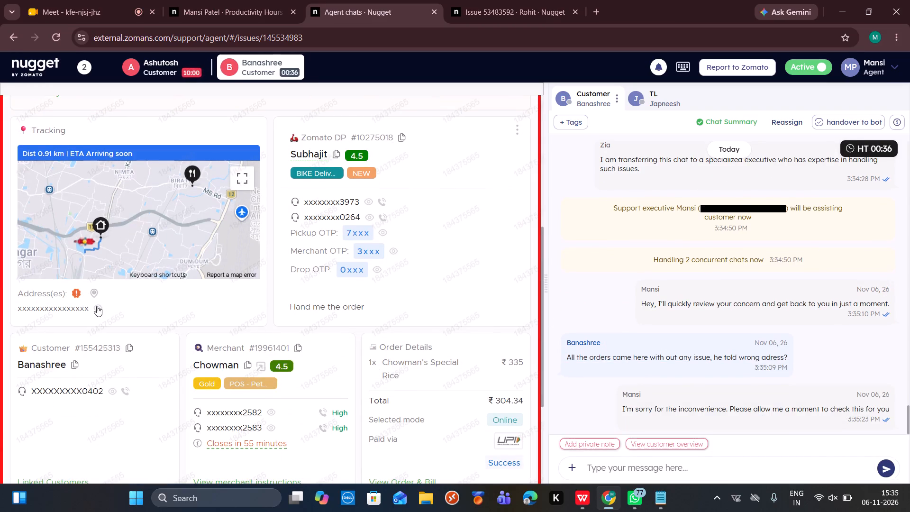
click(97, 308)
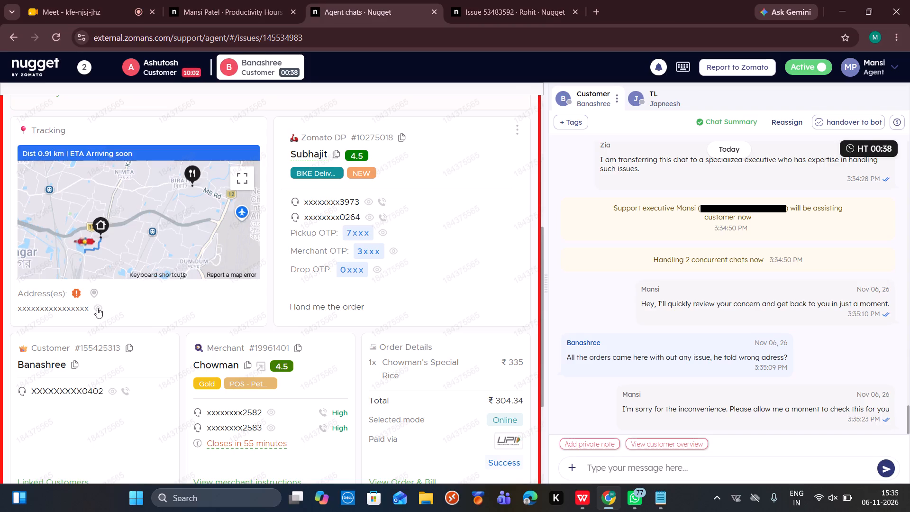
click(44, 332)
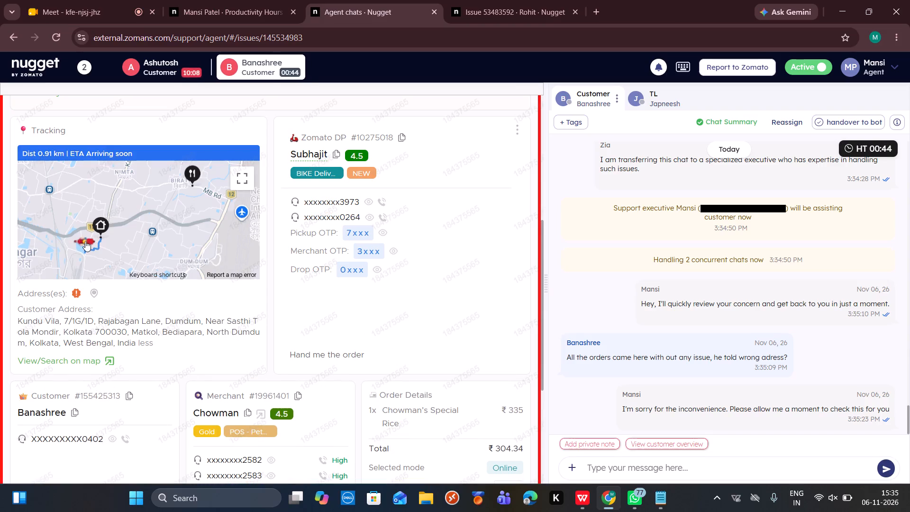
Examine the tracking map to compare the delivery partner's location with the customer's address and the restaurant.
scroll(85, 241, up, 2)
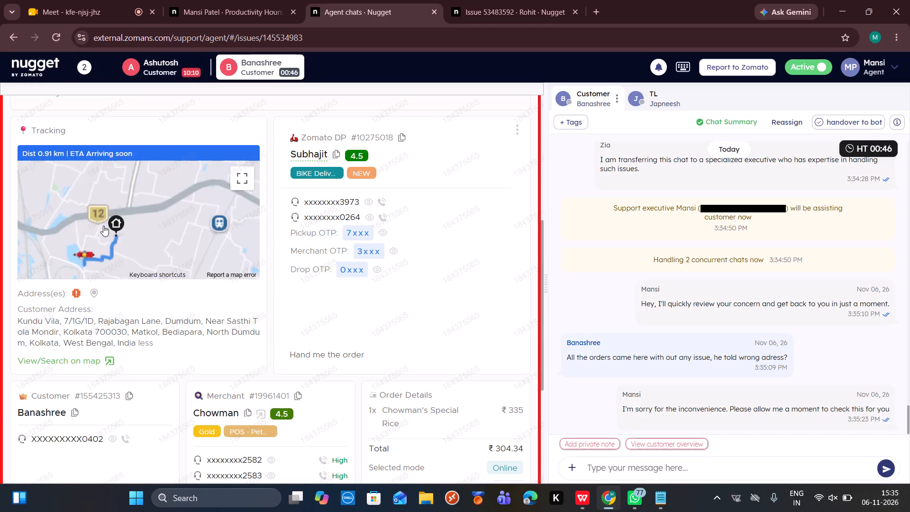
scroll(103, 226, up, 1)
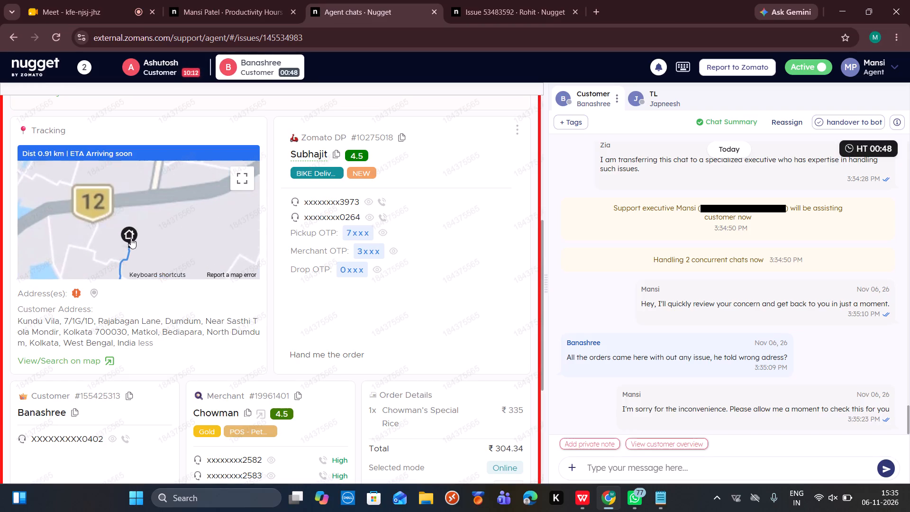
scroll(131, 238, down, 1)
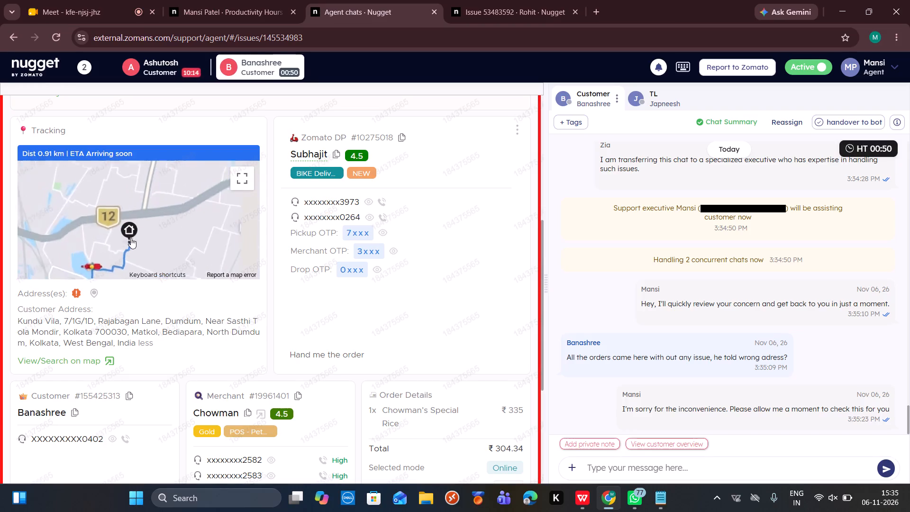
scroll(131, 238, down, 2)
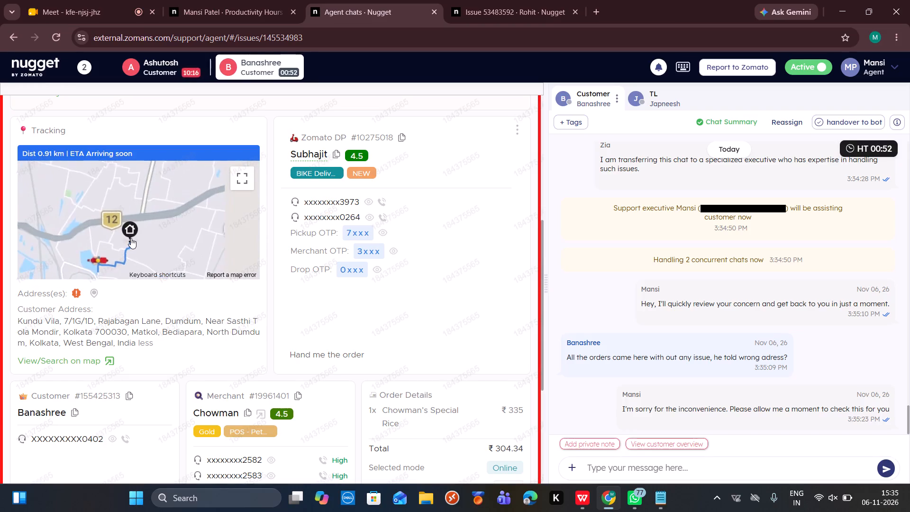
scroll(131, 238, down, 2)
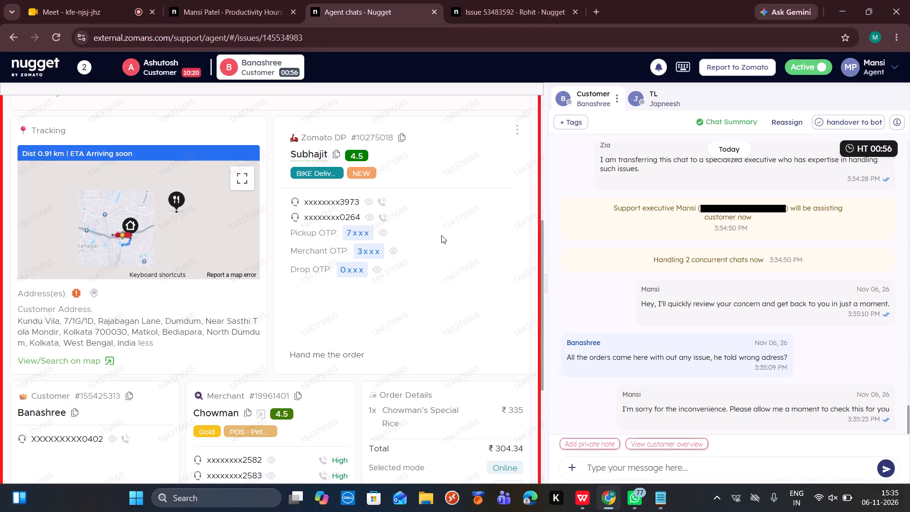
Refresh the order details and request a callback connection to the delivery partner on the first listed number.
scroll(441, 235, up, 5)
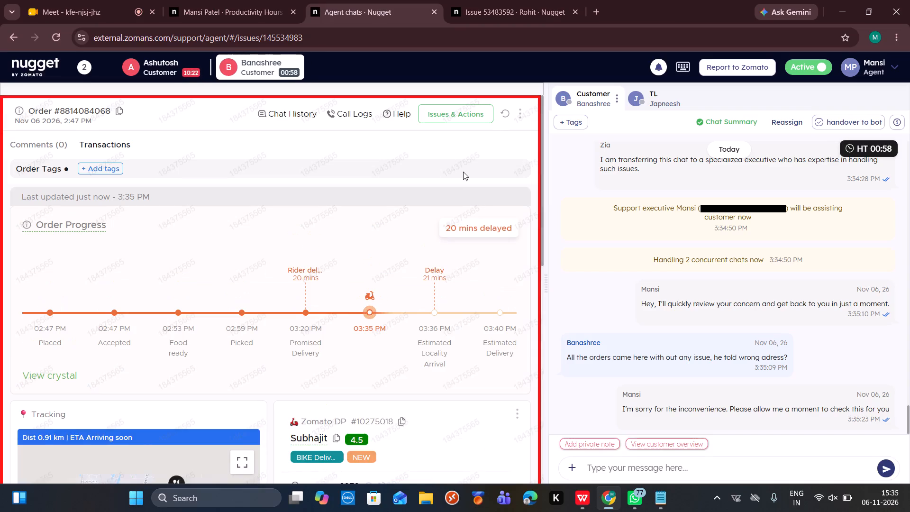
click(506, 115)
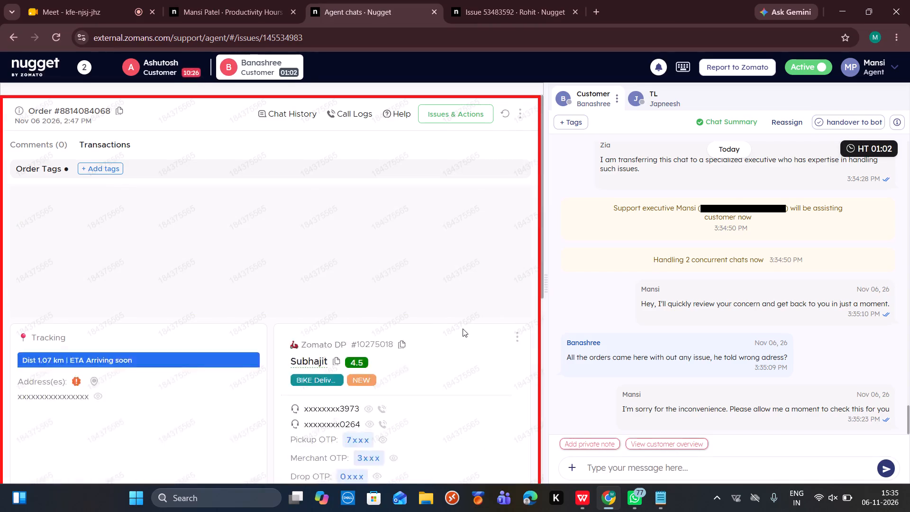
scroll(463, 329, down, 3)
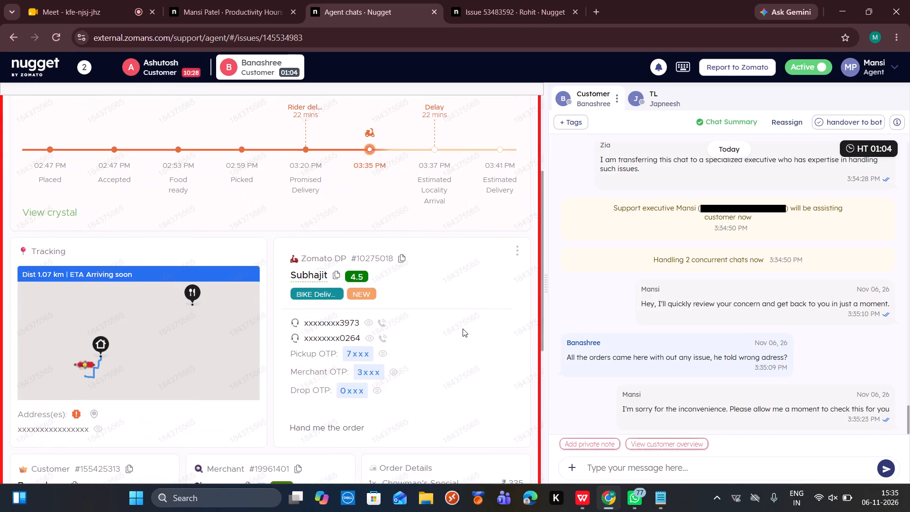
click(377, 323)
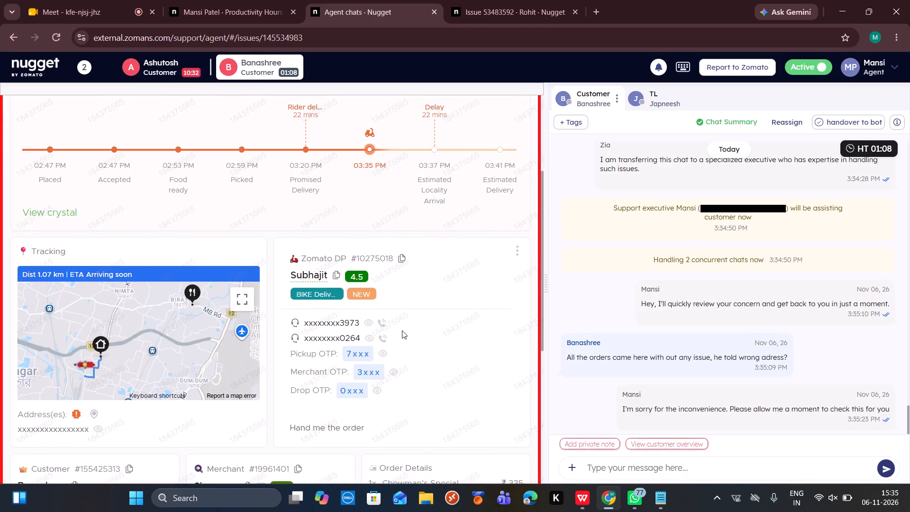
click(383, 323)
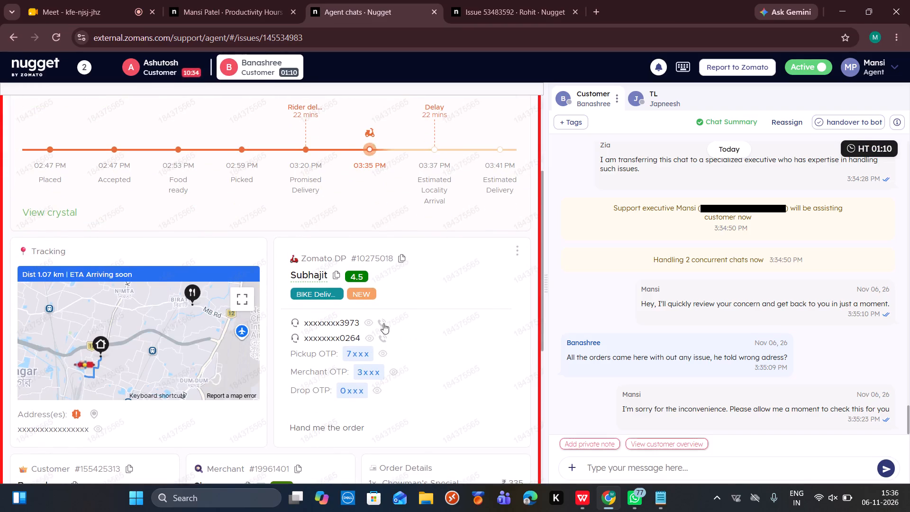
click(486, 341)
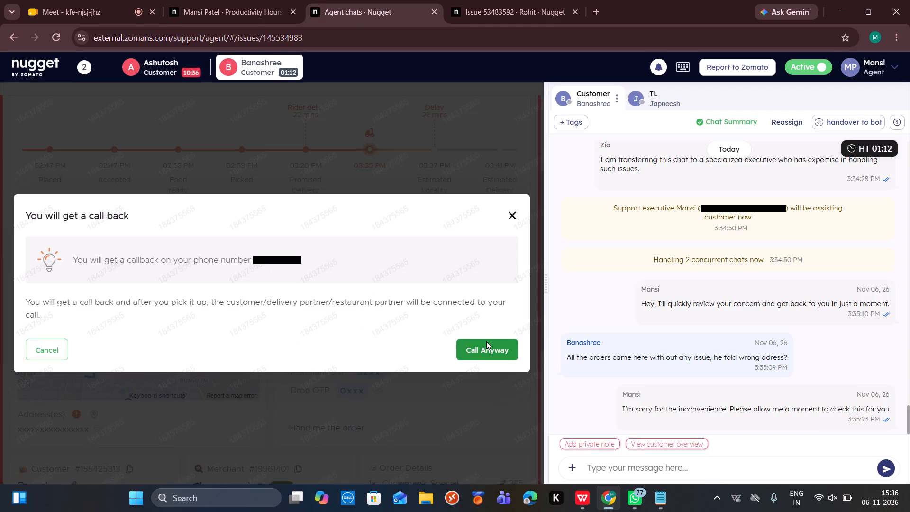
Switch to the other customer's chat and tag it with the Delay sub-tag under Delay.
click(166, 67)
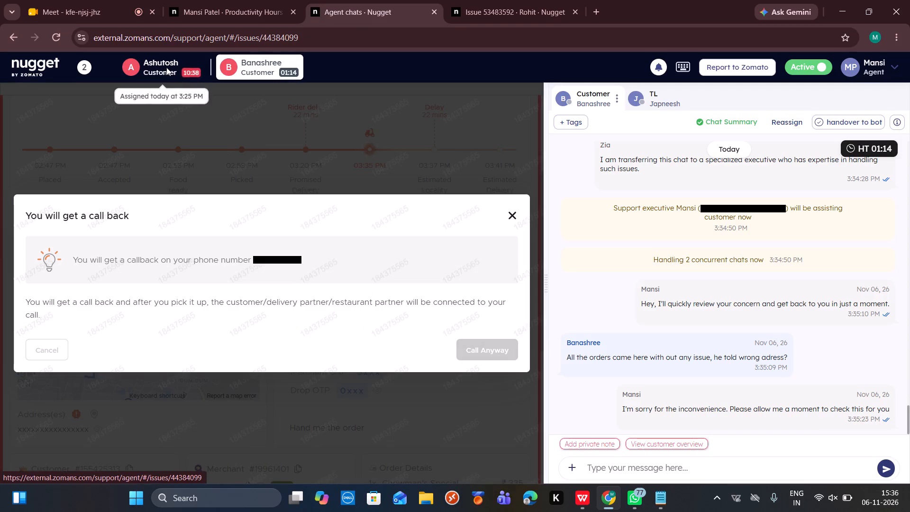
click(582, 128)
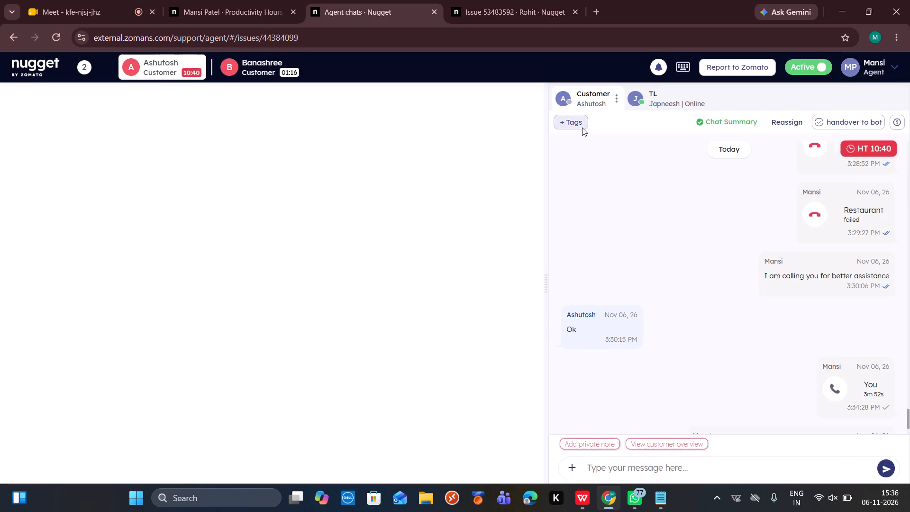
text(de)
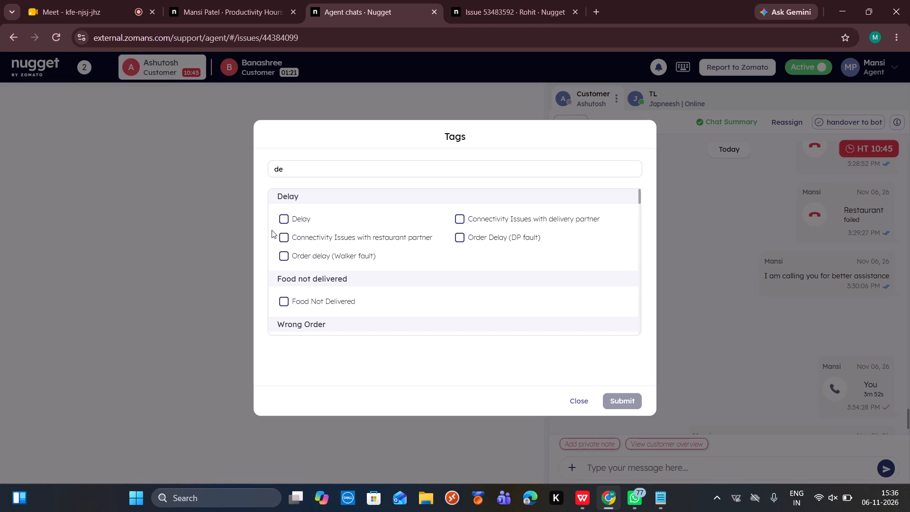
click(287, 222)
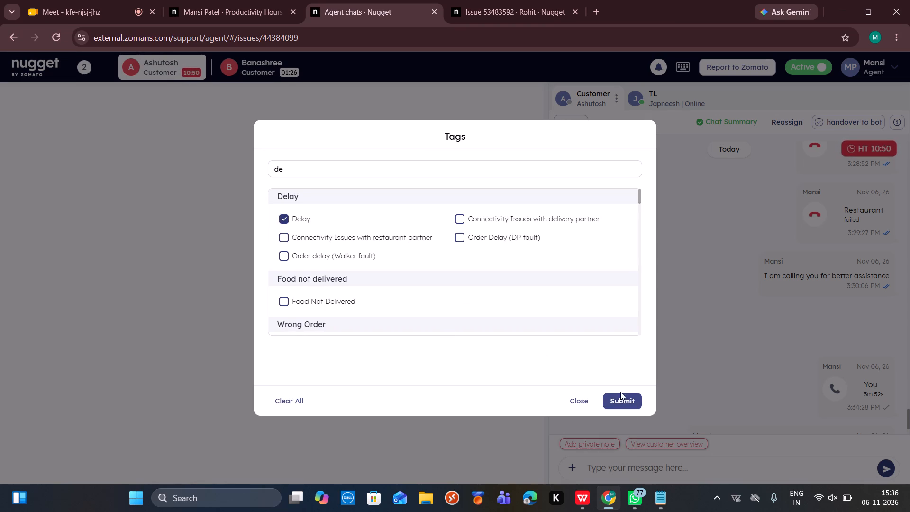
click(626, 396)
Go to the latest messages in the tagged chat and hand it over to the bot.
scroll(725, 340, down, 5)
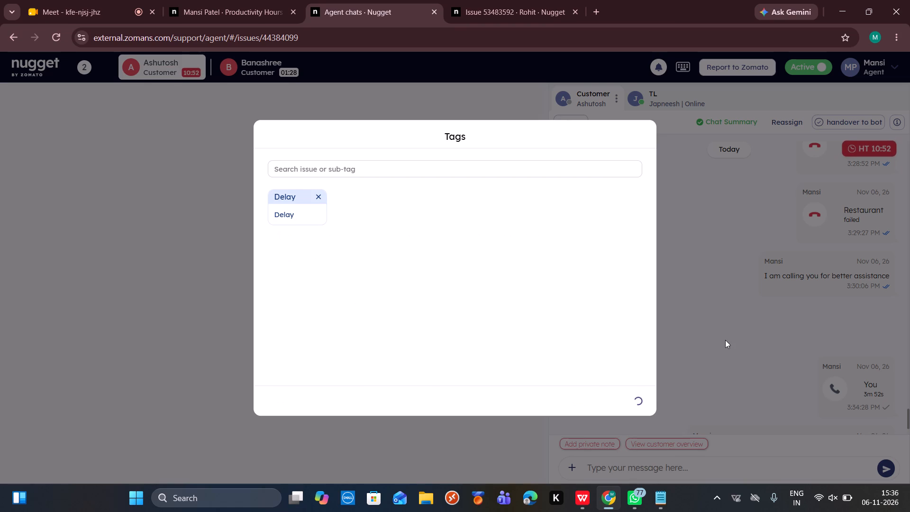
scroll(725, 340, down, 18)
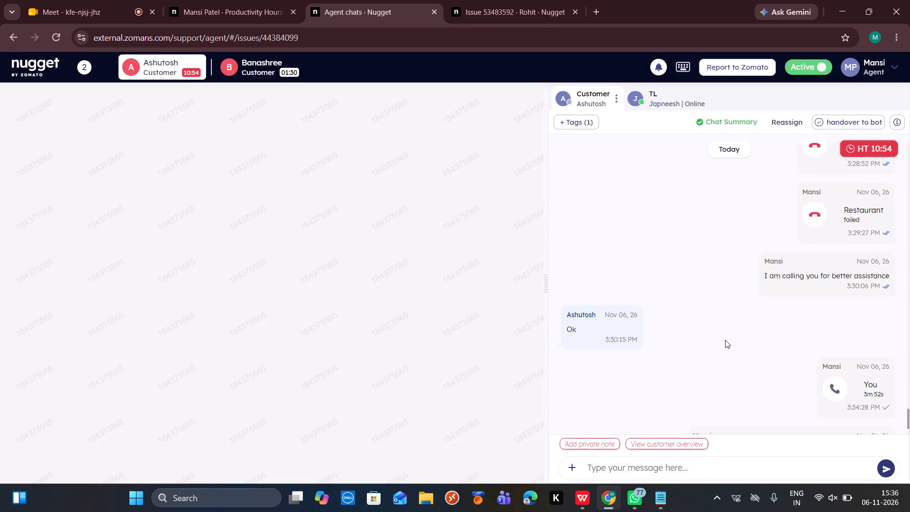
scroll(725, 340, down, 8)
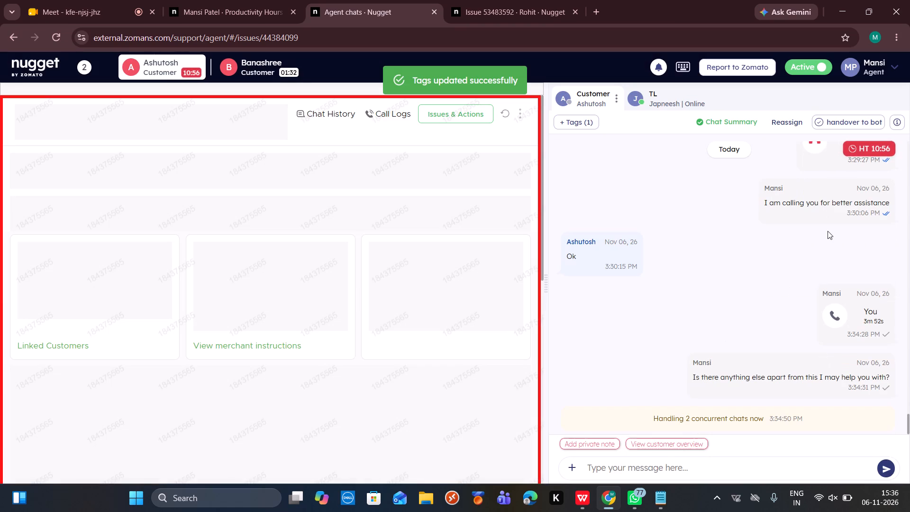
click(866, 122)
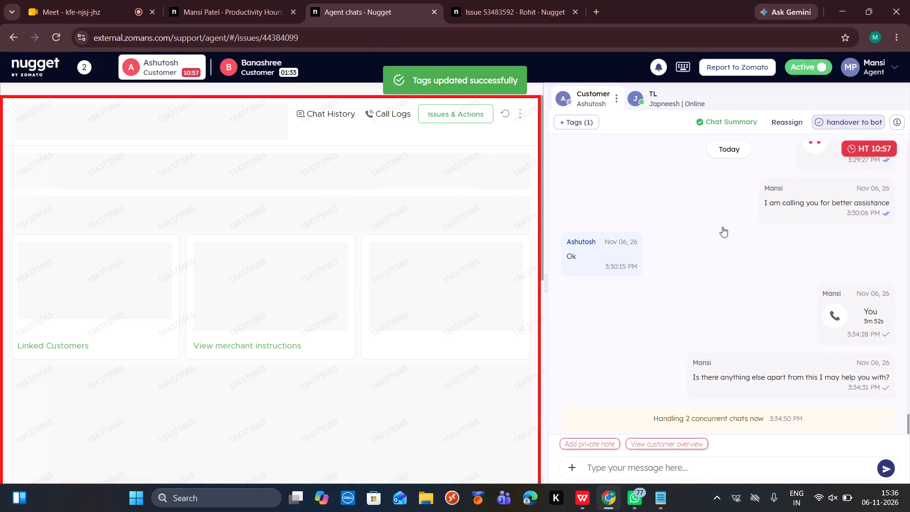
click(567, 292)
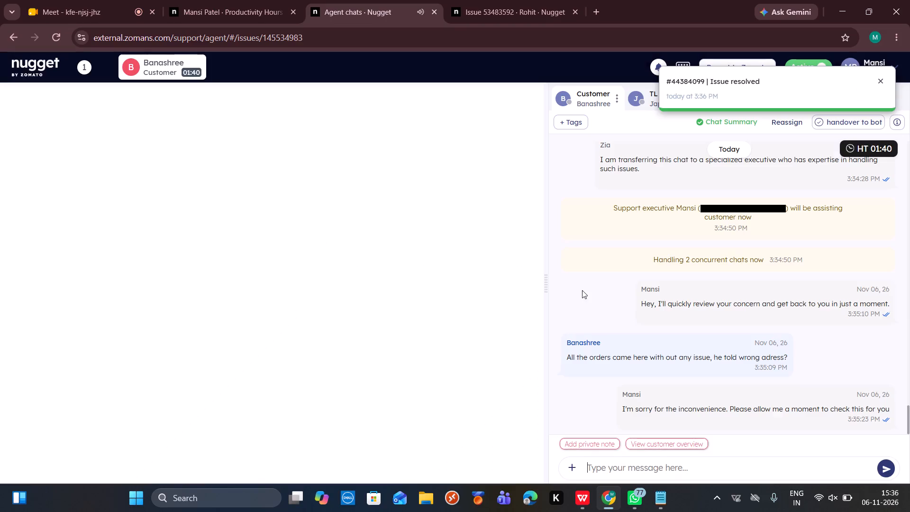
Examine the order progress timeline and delivery partner tracking for the remaining customer's delayed order.
scroll(661, 297, down, 16)
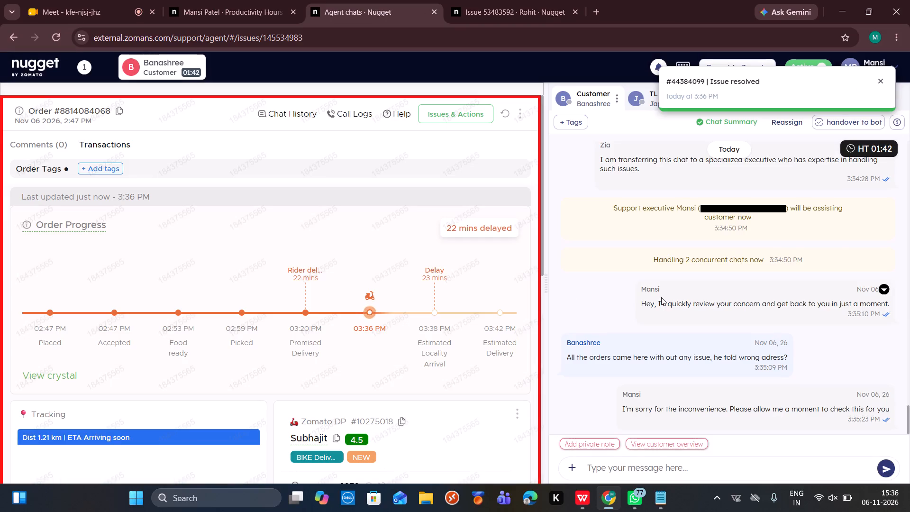
scroll(449, 375, down, 2)
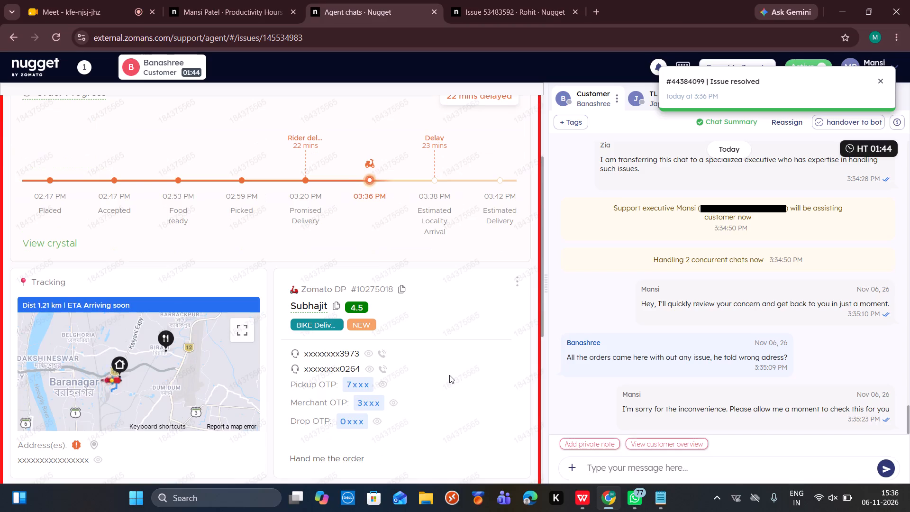
scroll(449, 375, down, 2)
scroll(449, 375, up, 2)
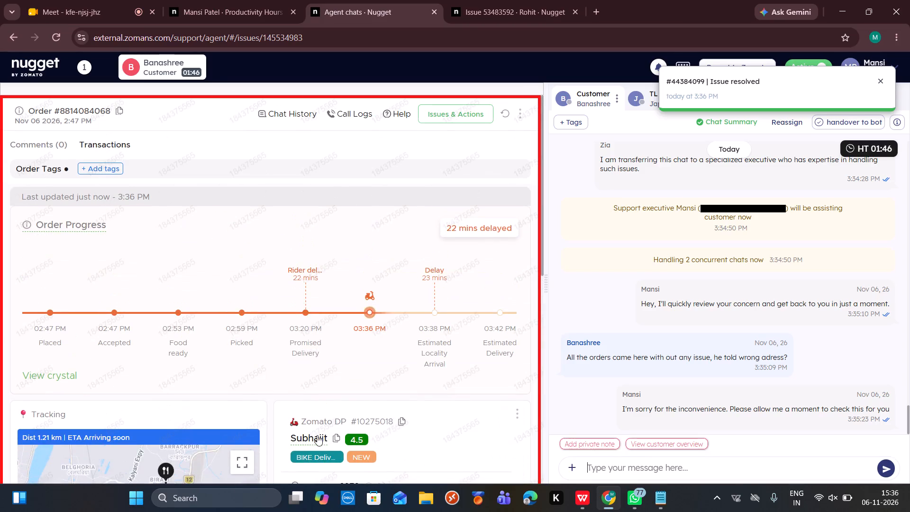
scroll(435, 361, up, 4)
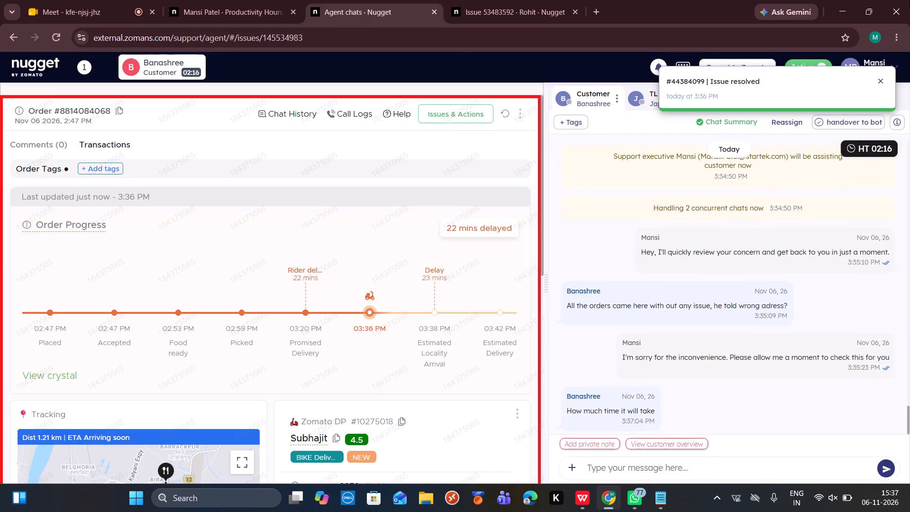
Refresh the order details twice and recheck the delivery partner's distance and the estimated delivery time.
click(509, 117)
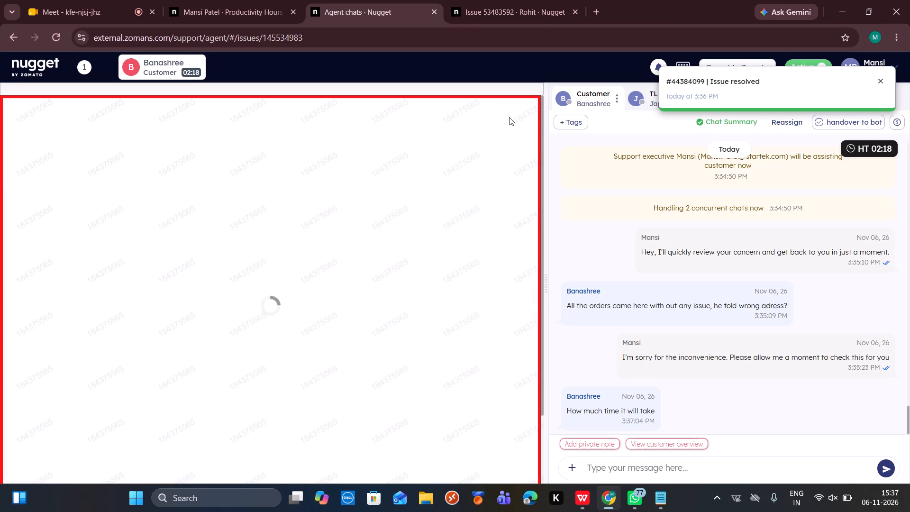
scroll(674, 349, down, 1)
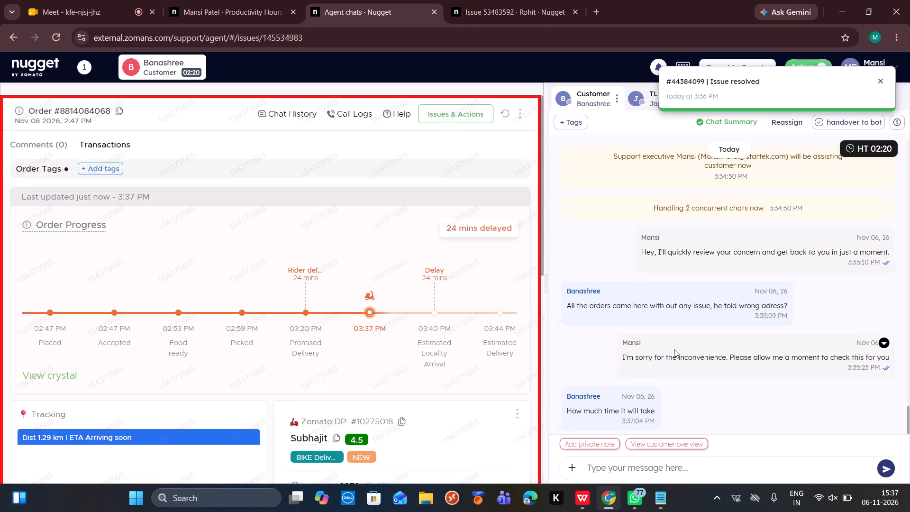
scroll(674, 349, down, 2)
scroll(446, 404, down, 2)
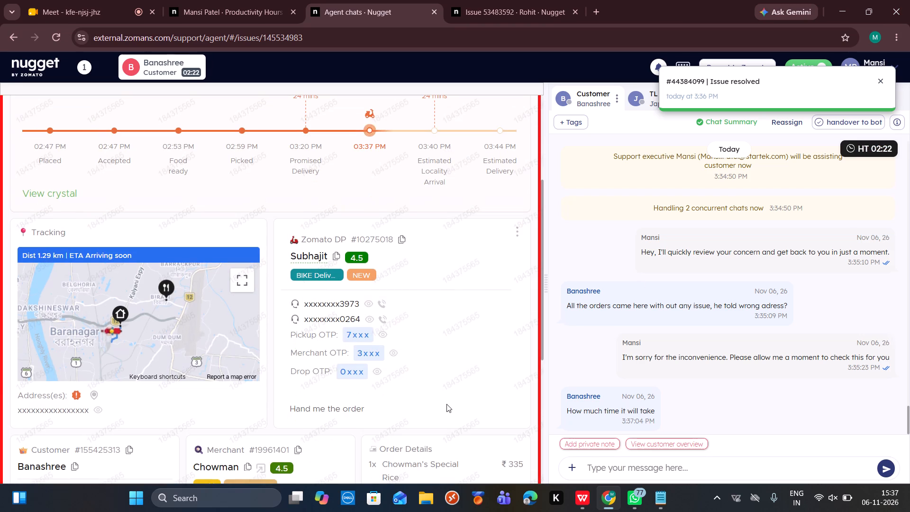
scroll(446, 404, down, 1)
scroll(446, 404, up, 5)
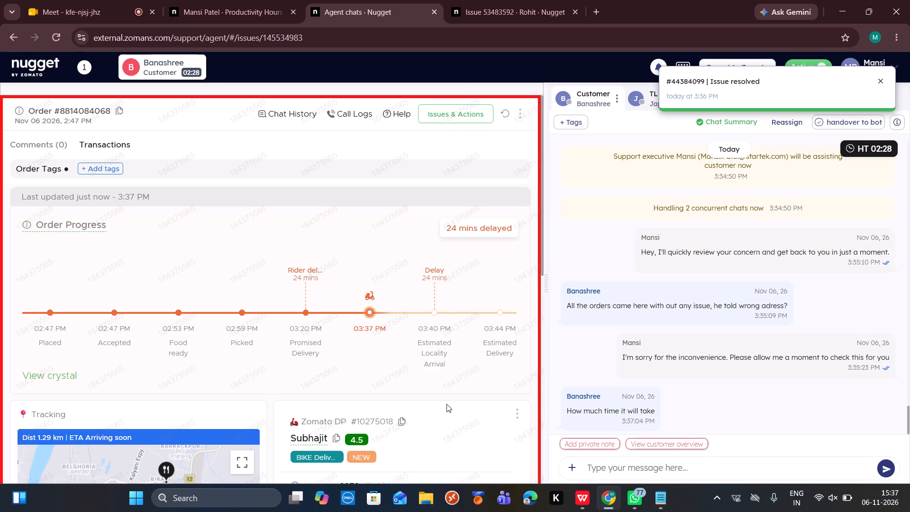
click(506, 114)
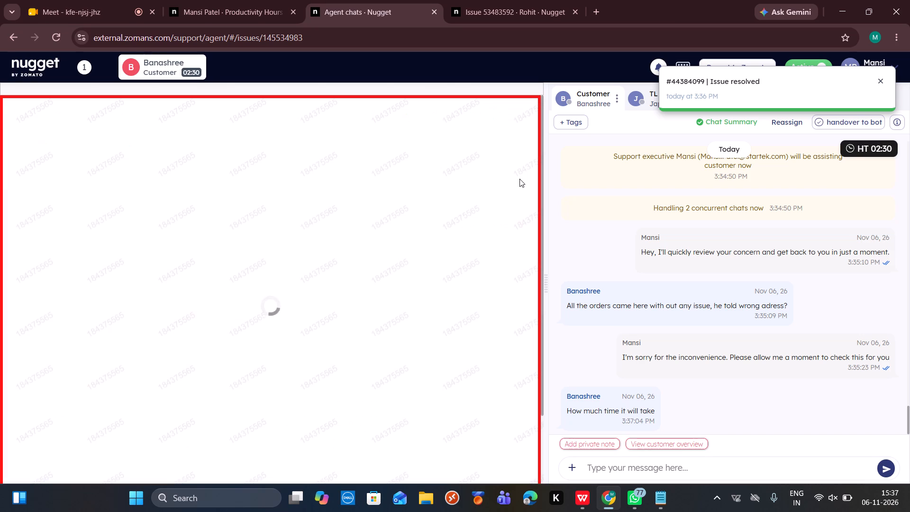
scroll(692, 400, down, 2)
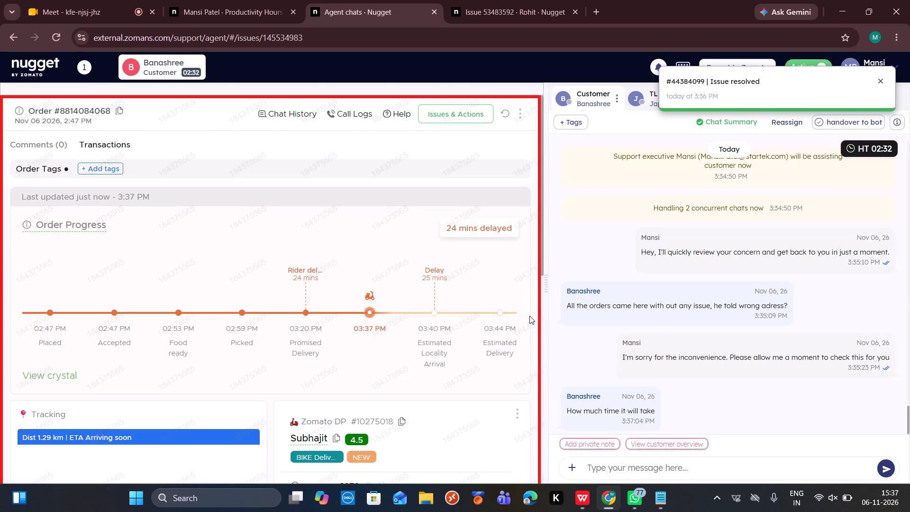
scroll(466, 385, down, 2)
scroll(466, 385, up, 6)
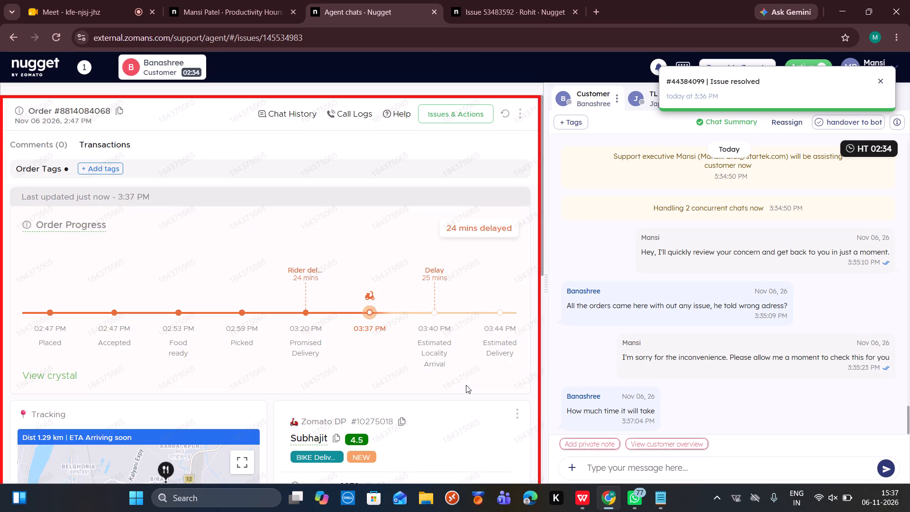
scroll(708, 366, down, 4)
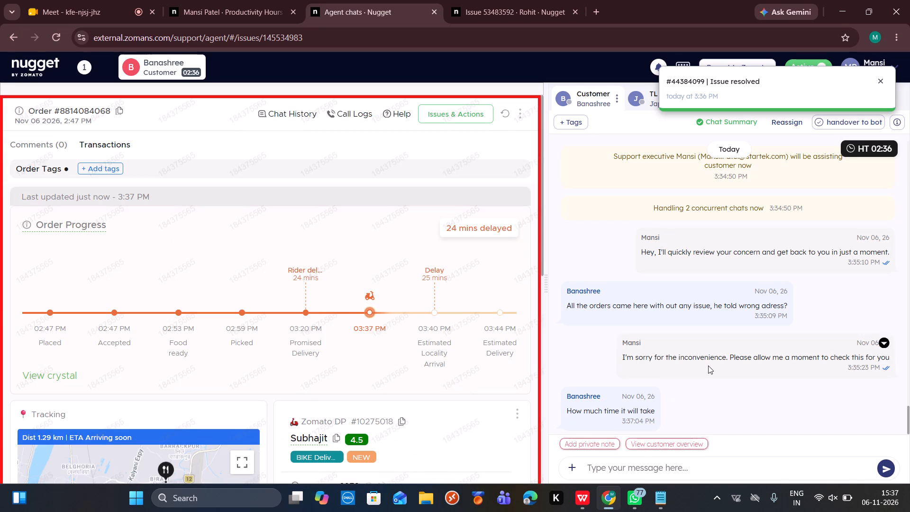
Draft the reply "I am calling you for better assistance" to the customer.
click(612, 472)
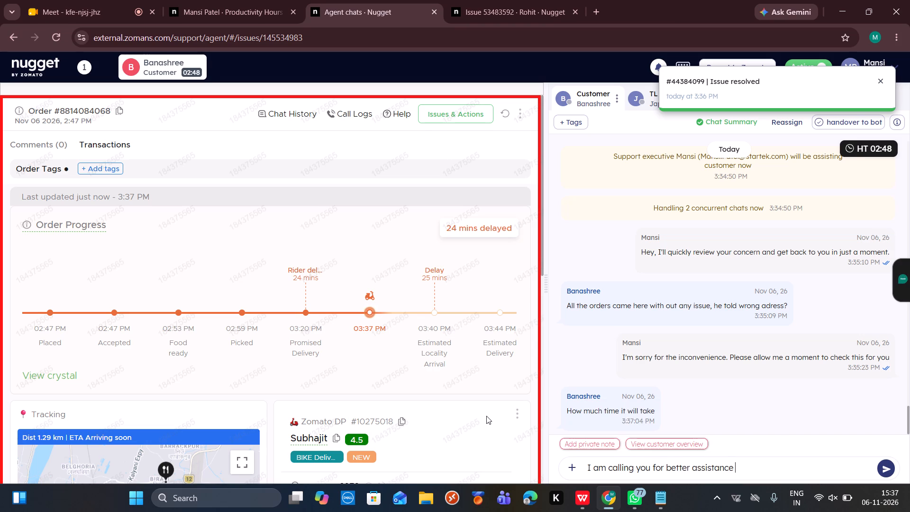
Refresh the order twice more and examine its progress, tracking map, and the customer, merchant and order details.
scroll(486, 416, down, 5)
scroll(486, 416, up, 5)
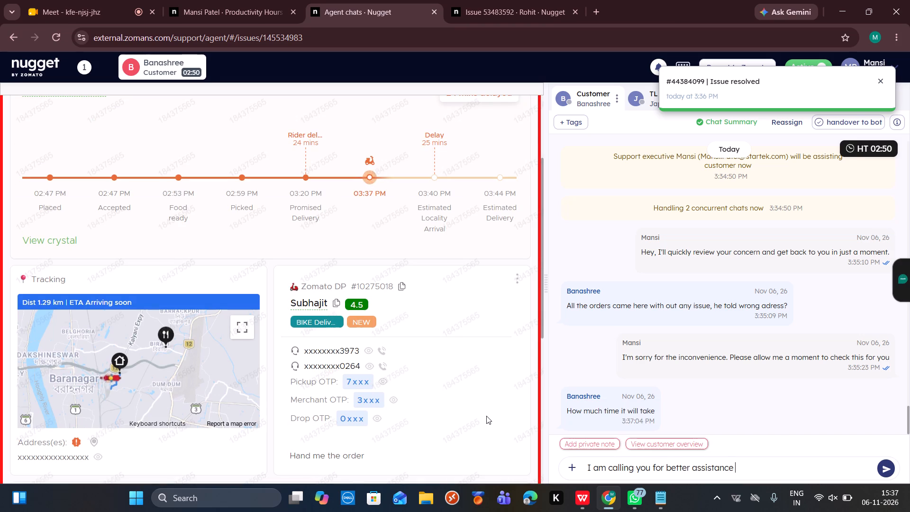
scroll(486, 416, up, 5)
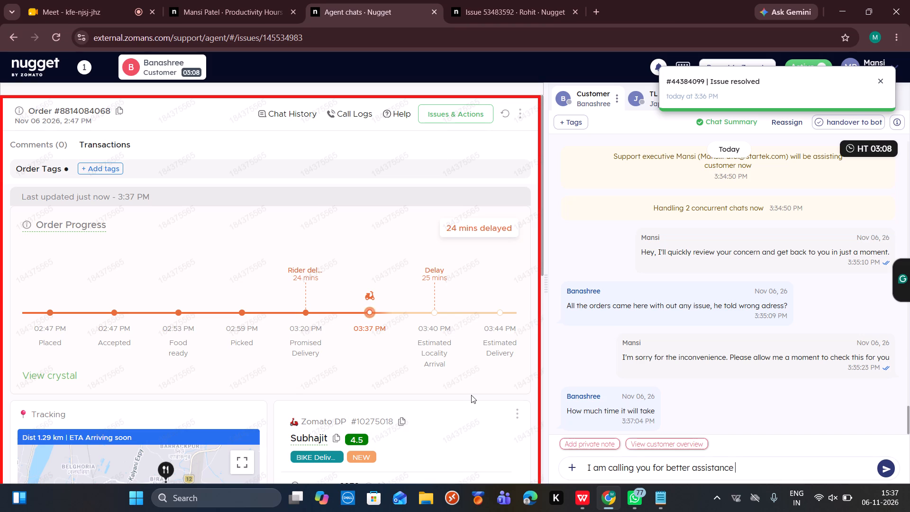
click(509, 119)
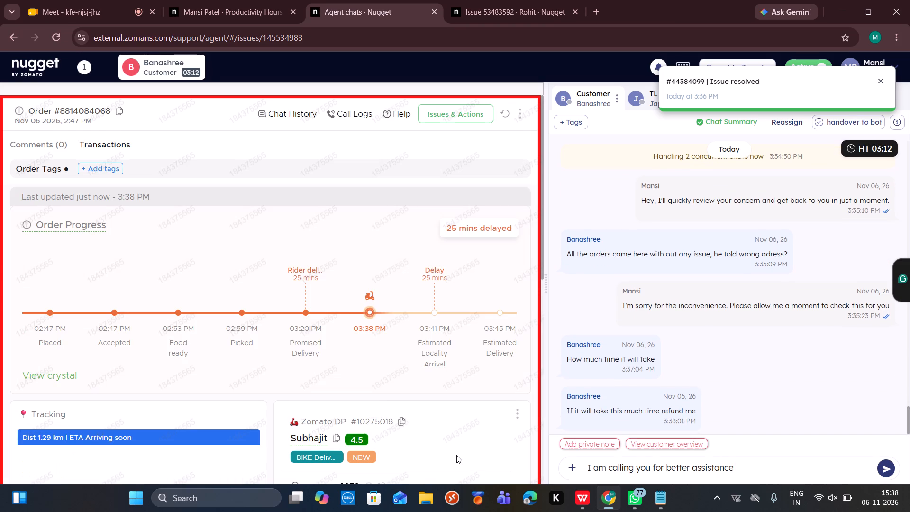
scroll(456, 455, down, 2)
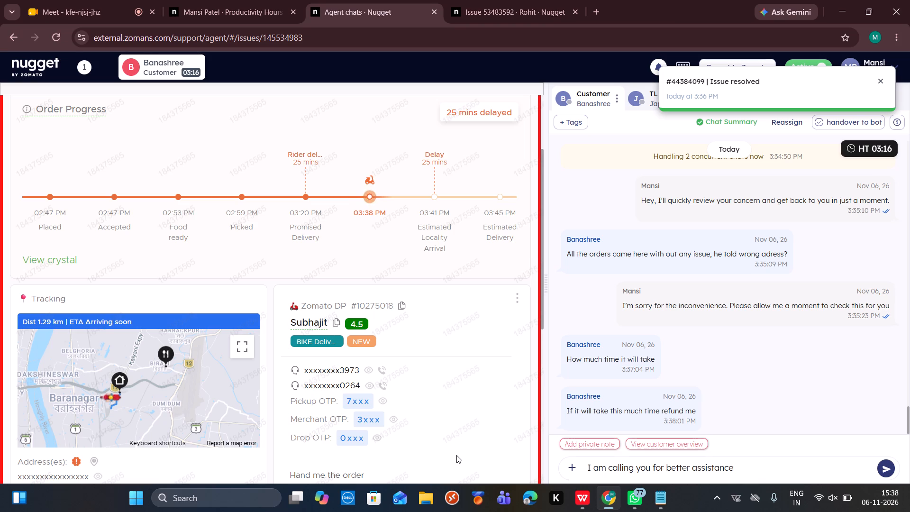
scroll(456, 455, up, 4)
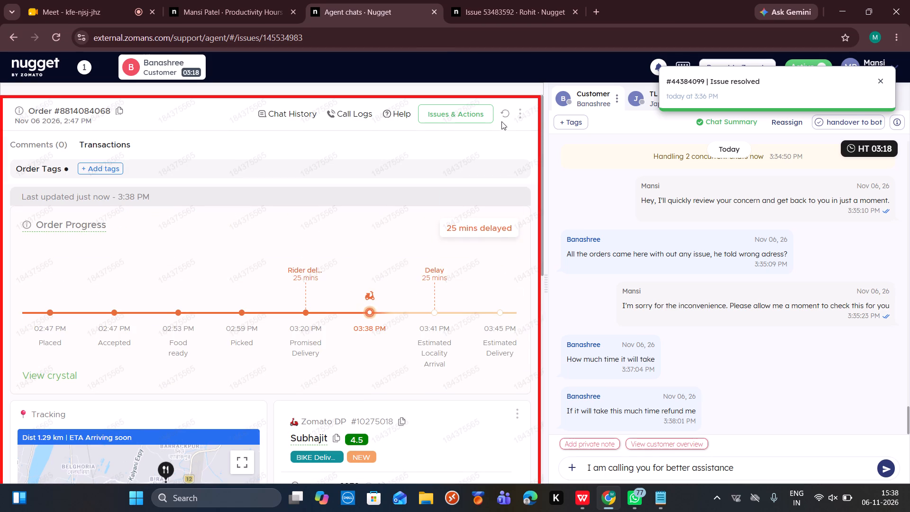
click(503, 118)
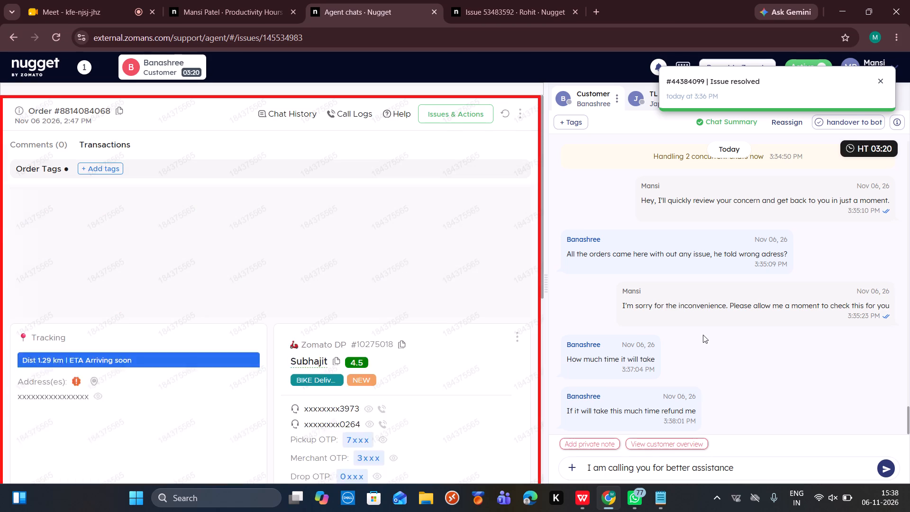
scroll(703, 335, down, 4)
scroll(477, 375, down, 3)
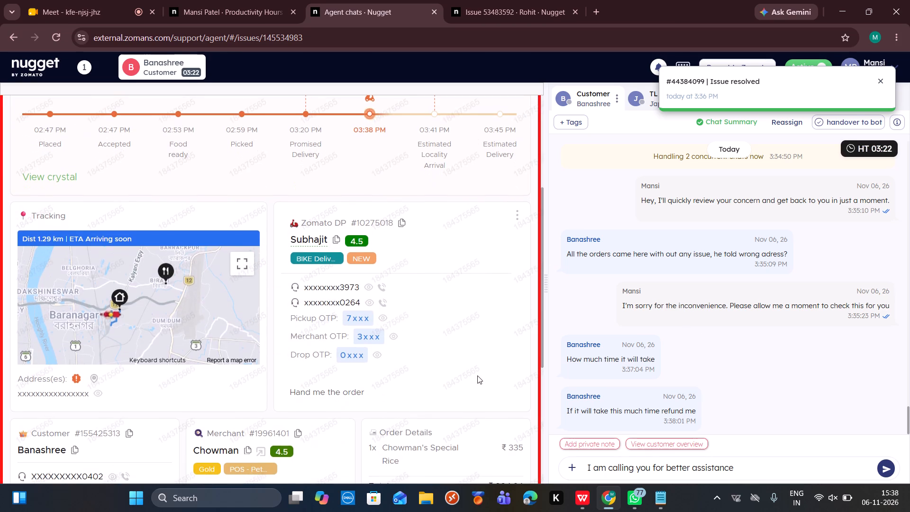
scroll(477, 375, down, 3)
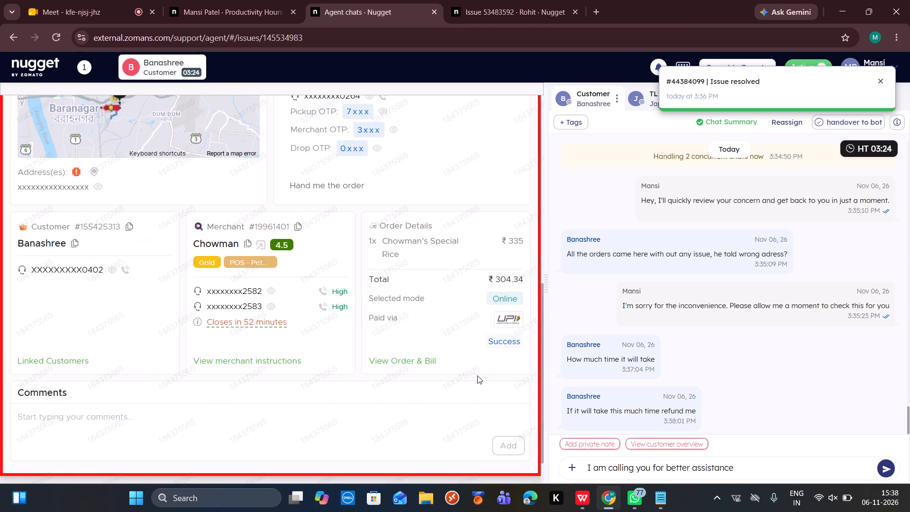
scroll(477, 375, up, 6)
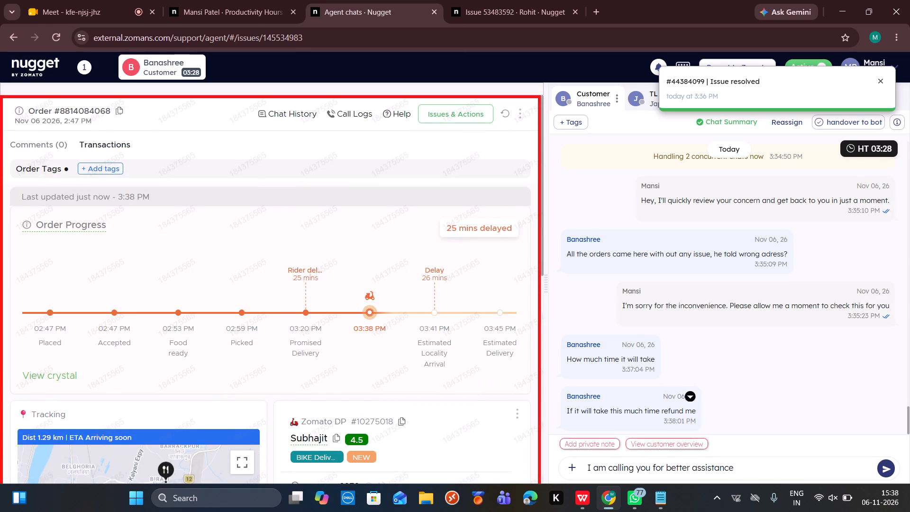
Return to the drafted reply to the customer for further editing or sending.
click(756, 466)
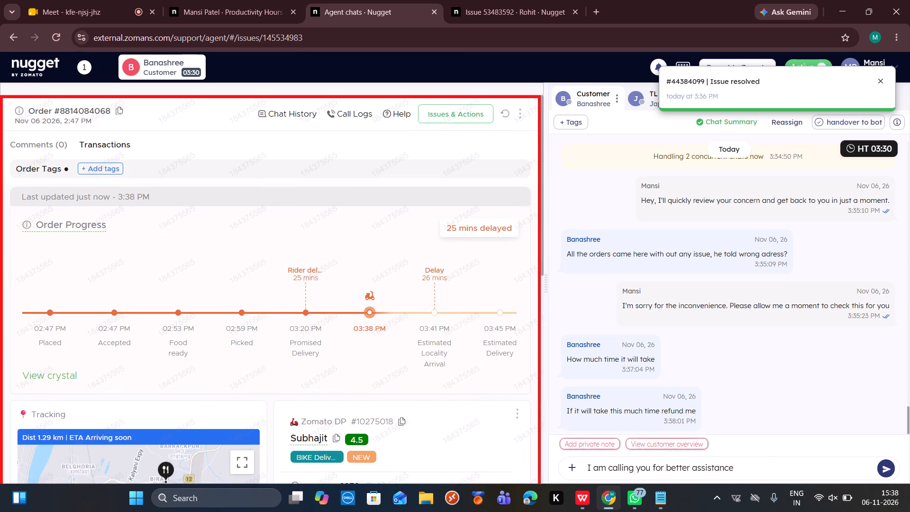
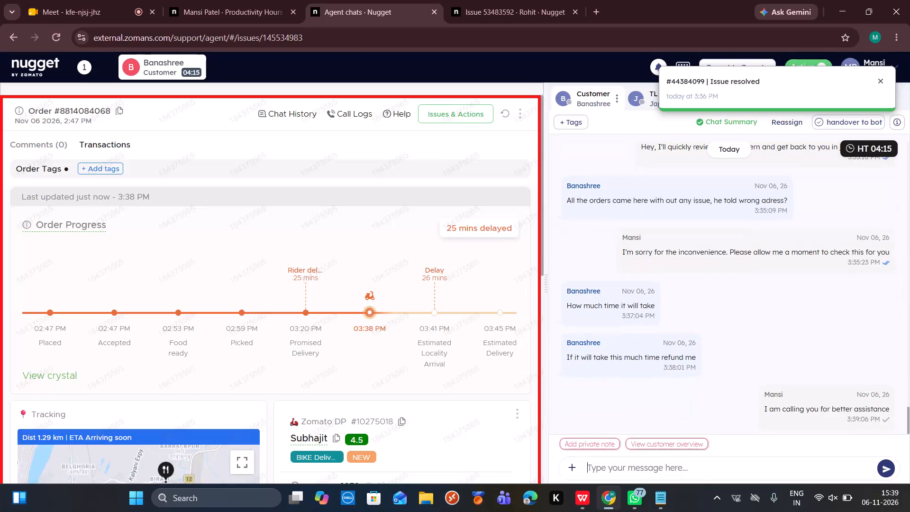
Refresh the order details twice and recheck the delivery partner's distance and estimated delivery time.
click(505, 113)
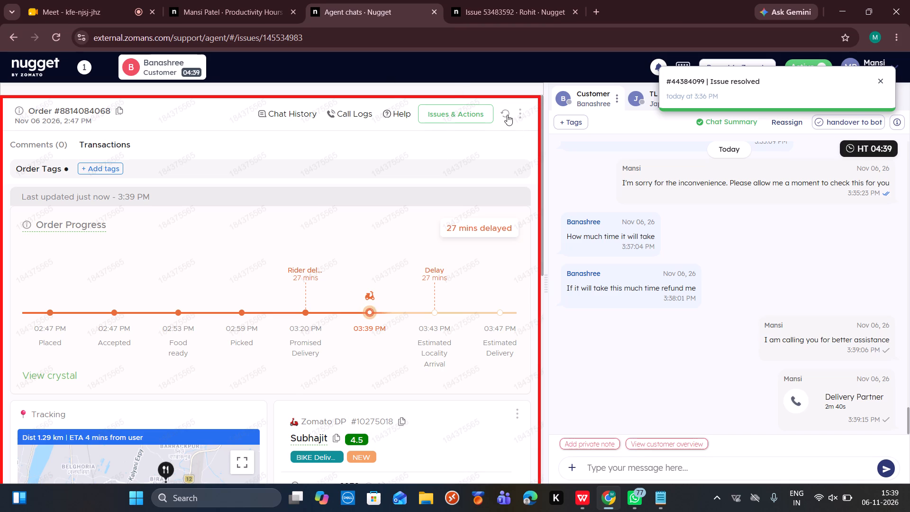
click(504, 115)
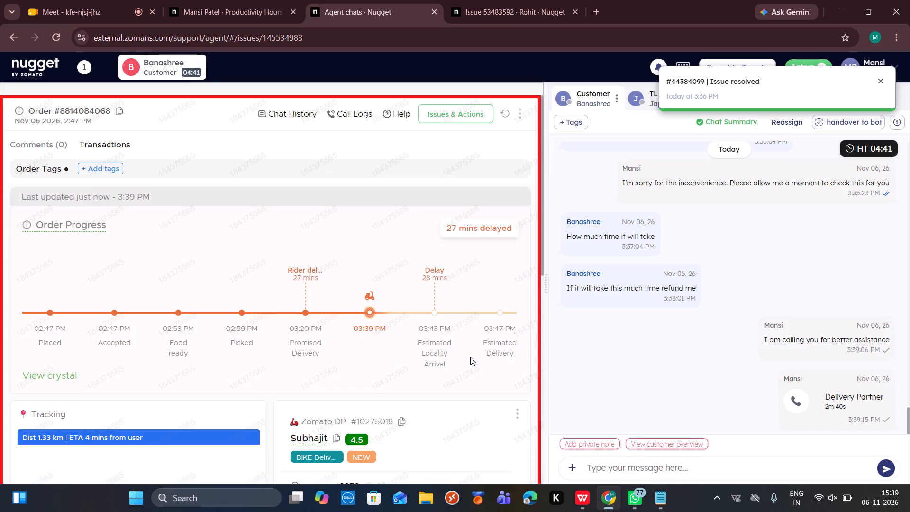
Place a call to the customer from the order's customer details.
scroll(470, 357, down, 3)
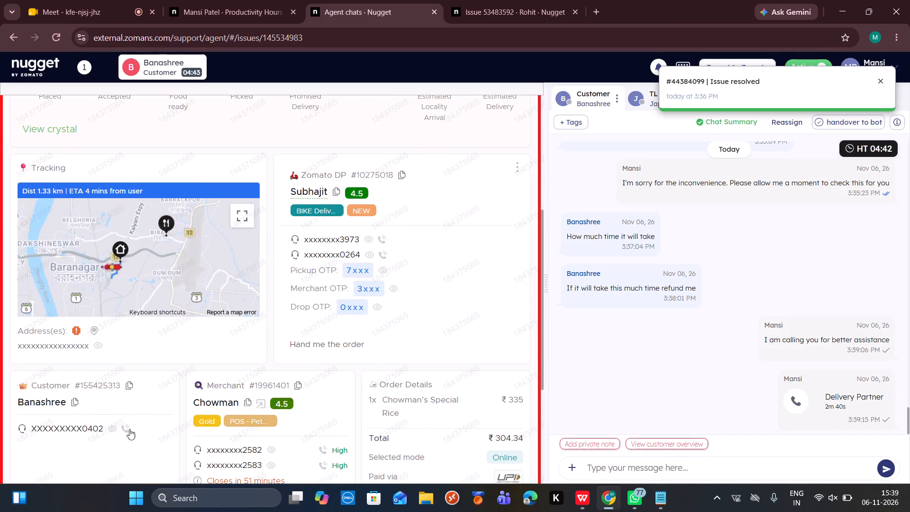
click(127, 429)
click(503, 358)
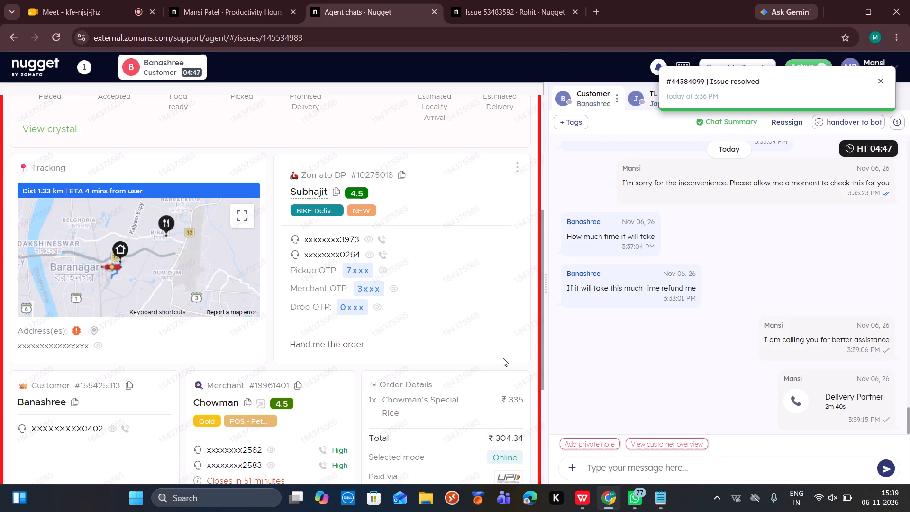
Refresh the order once more and recheck its progress and delay.
scroll(503, 358, up, 5)
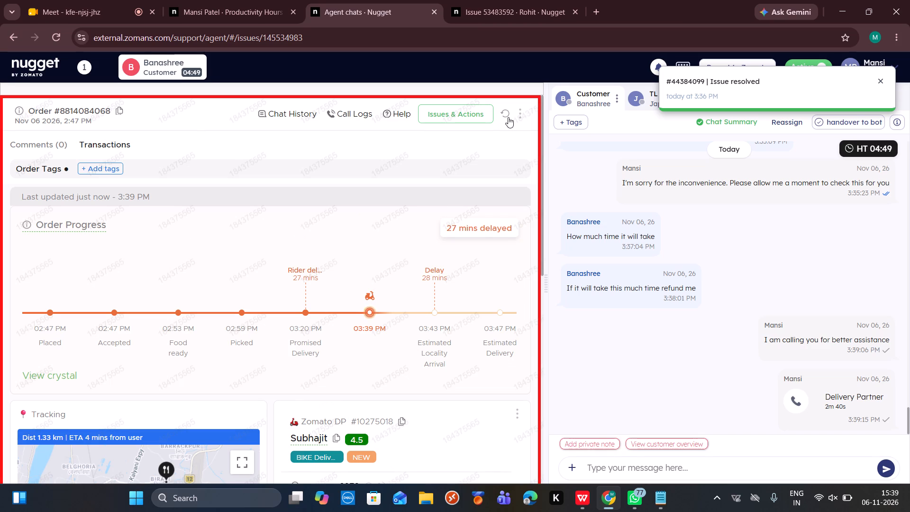
click(508, 117)
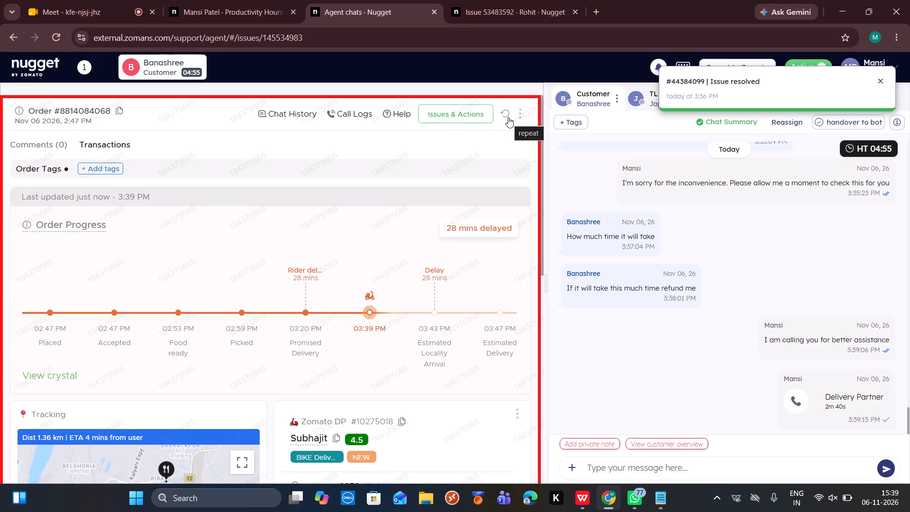
Check the order's cancellation terms under Customer requested cancellation with the reason Selected wrong address, leaving without cancelling the order.
click(476, 118)
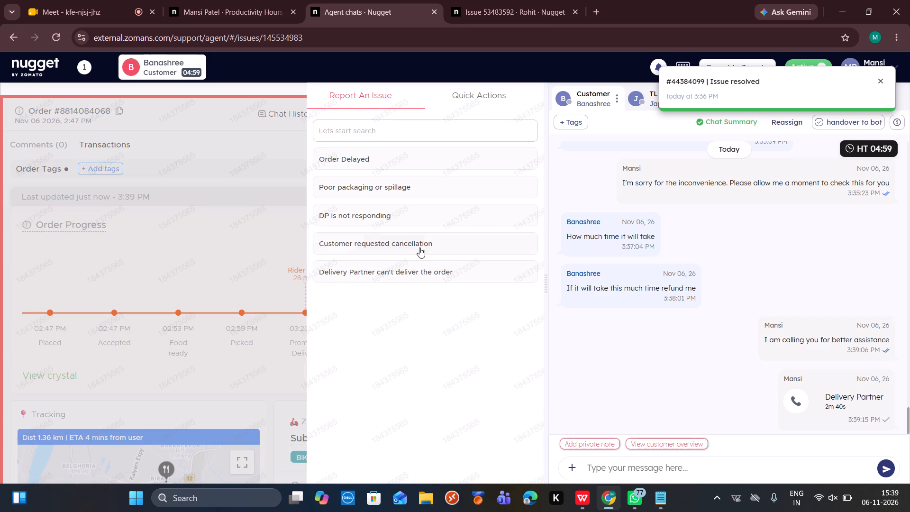
click(419, 247)
click(377, 181)
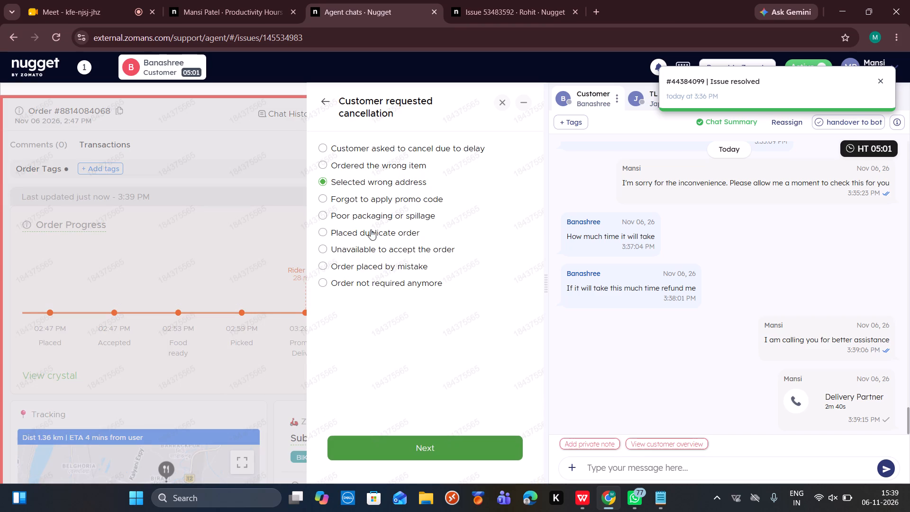
click(368, 461)
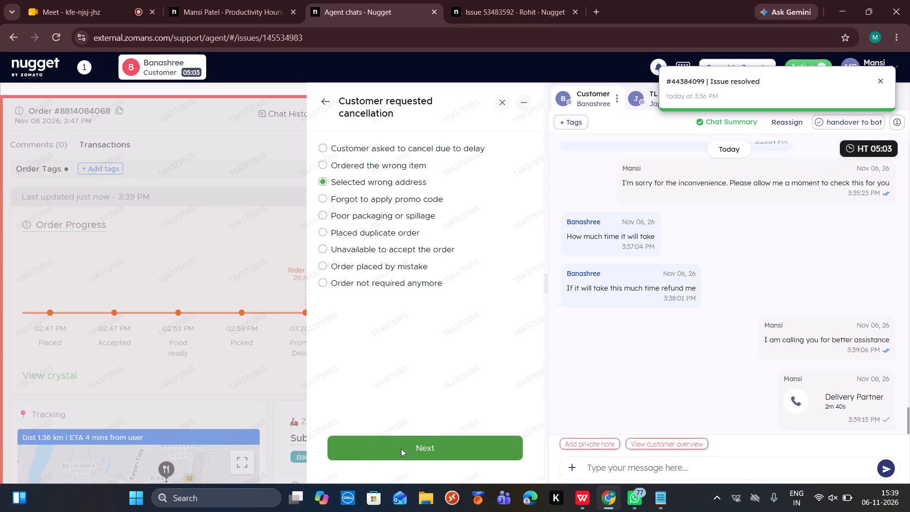
click(401, 448)
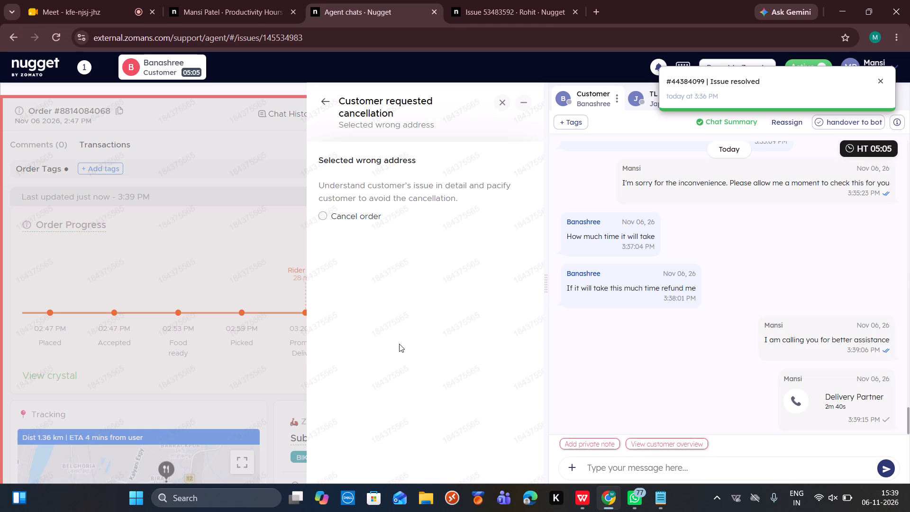
click(365, 216)
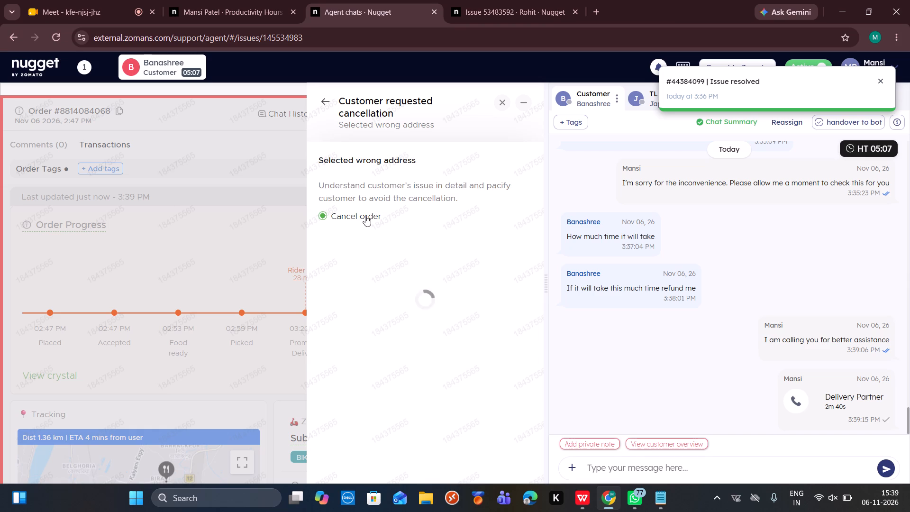
click(525, 100)
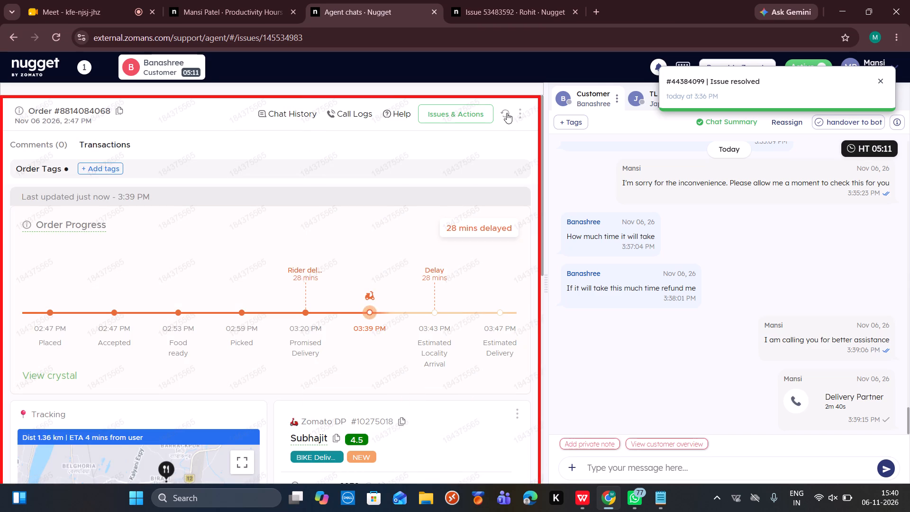
Examine the tracking map and the delivery partner, customer, merchant and order details, refreshing the order twice to follow its progress.
scroll(481, 313, down, 3)
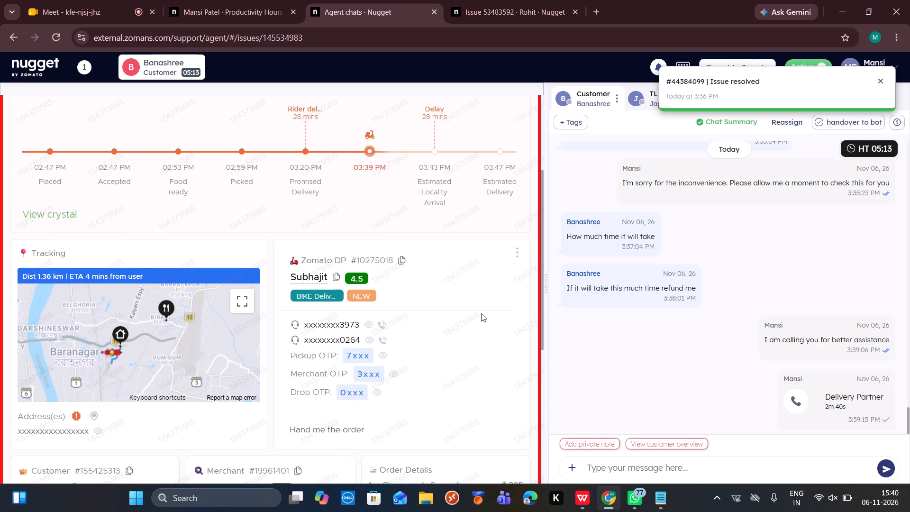
scroll(481, 313, down, 1)
scroll(481, 313, up, 3)
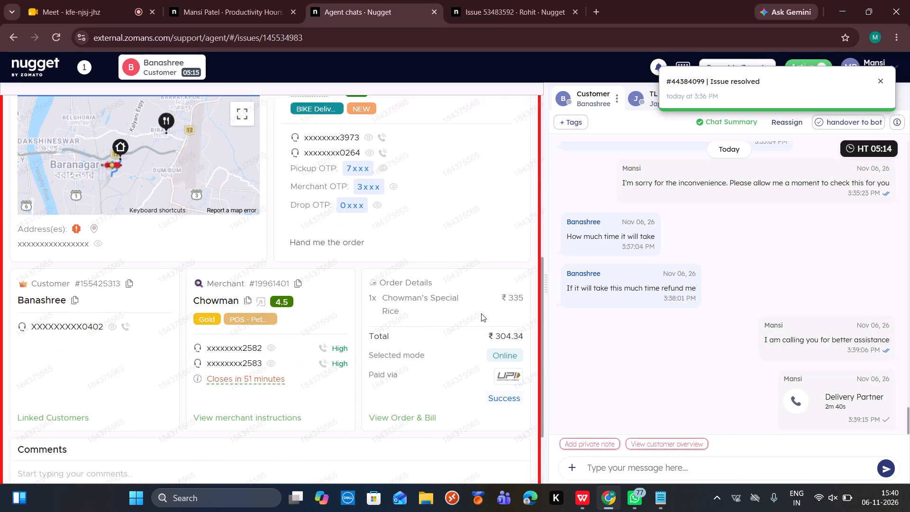
scroll(481, 313, up, 4)
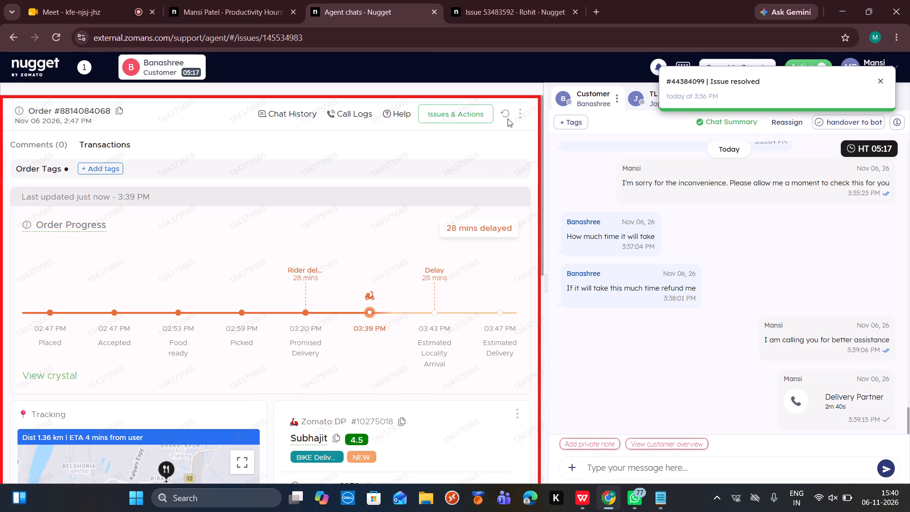
click(508, 119)
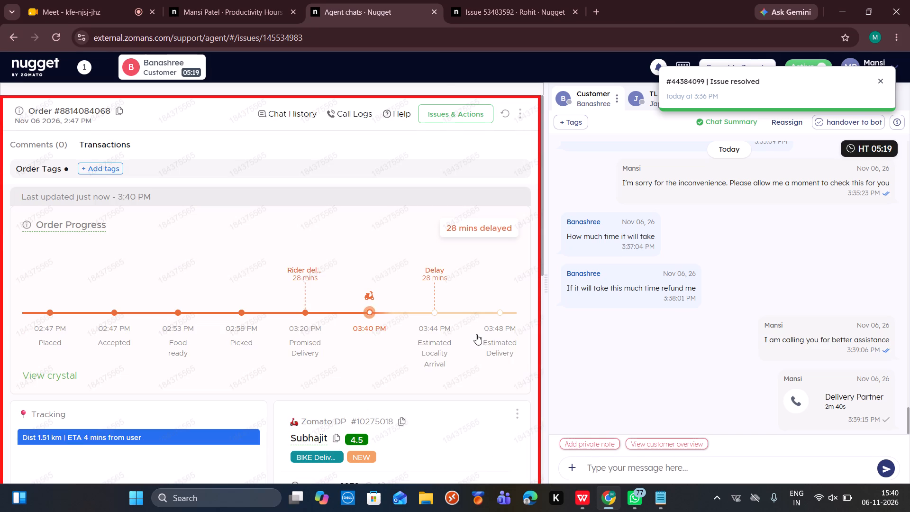
scroll(476, 334, down, 1)
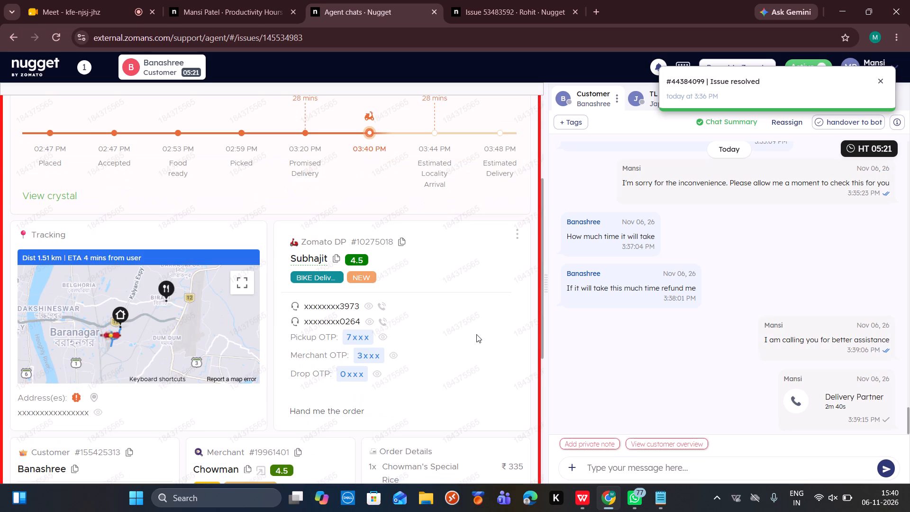
scroll(476, 334, down, 1)
scroll(476, 334, up, 6)
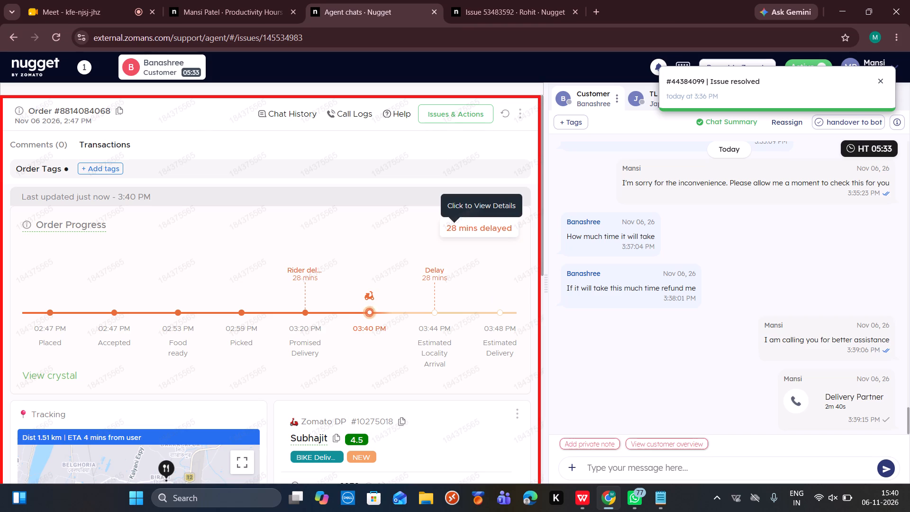
click(507, 113)
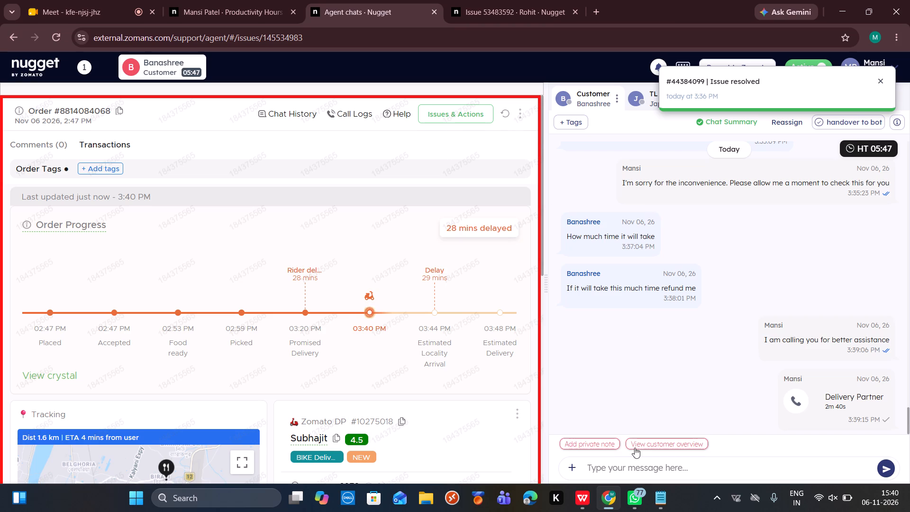
Send the customer the canned response Further assistance2, asking whether there is anything else to help with.
click(628, 468)
text(/fu)
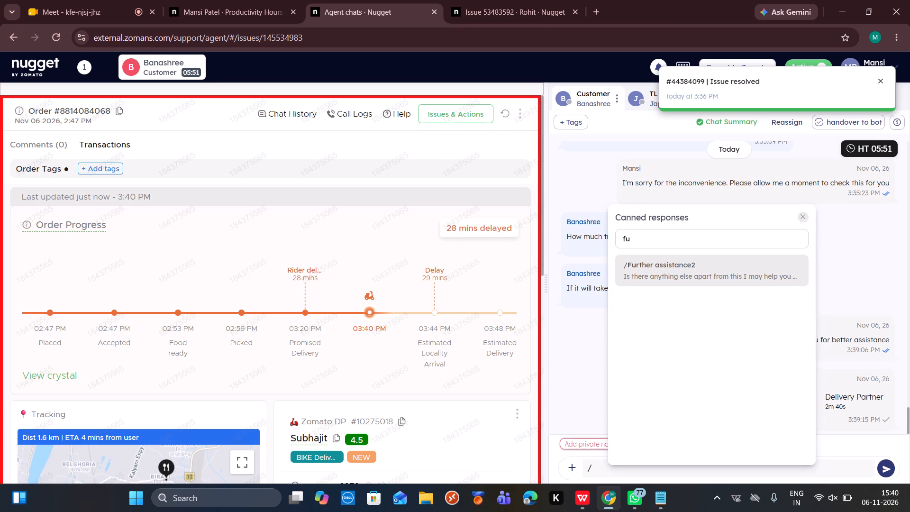
click(650, 274)
key(Return)
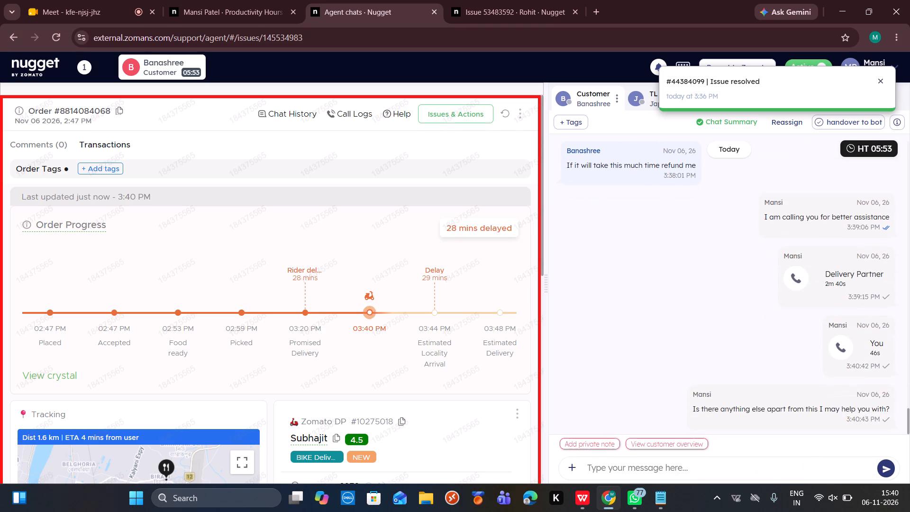
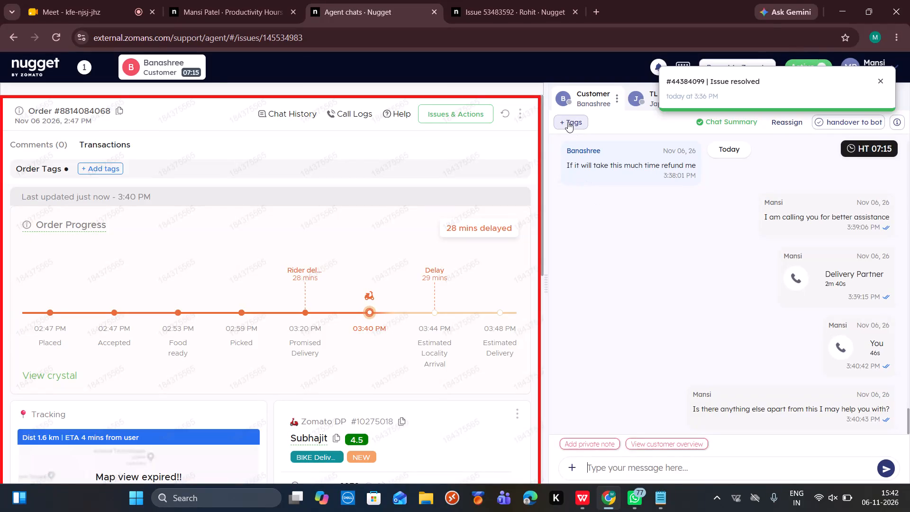
Tag the finished chat with Delay and hand it over to the bot, resolving the conversation.
click(568, 122)
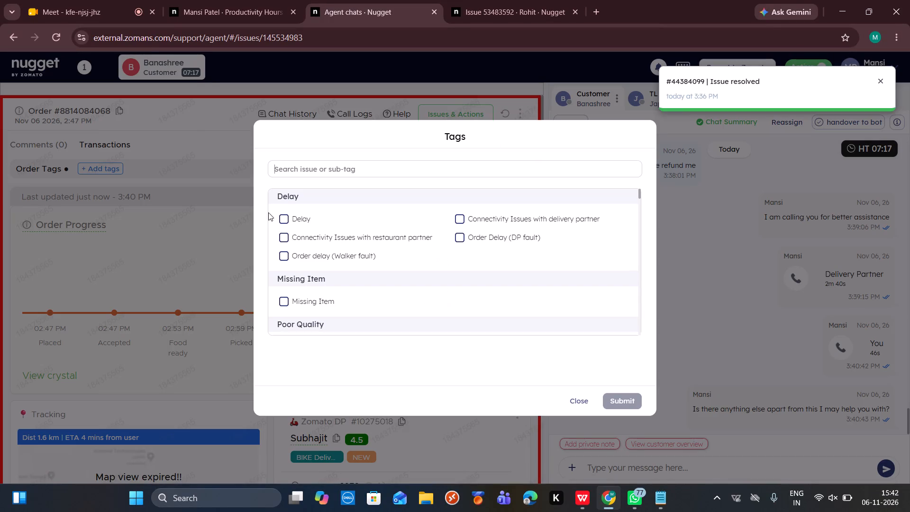
click(280, 216)
click(625, 403)
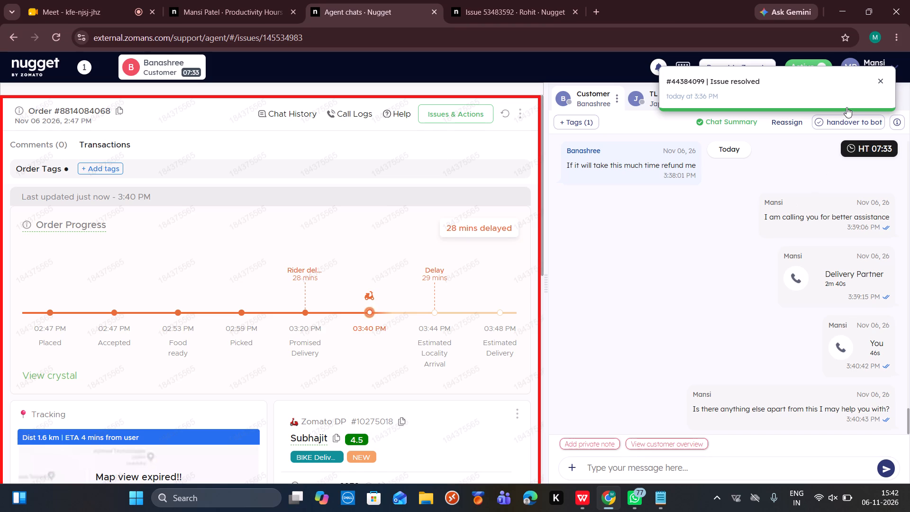
click(846, 125)
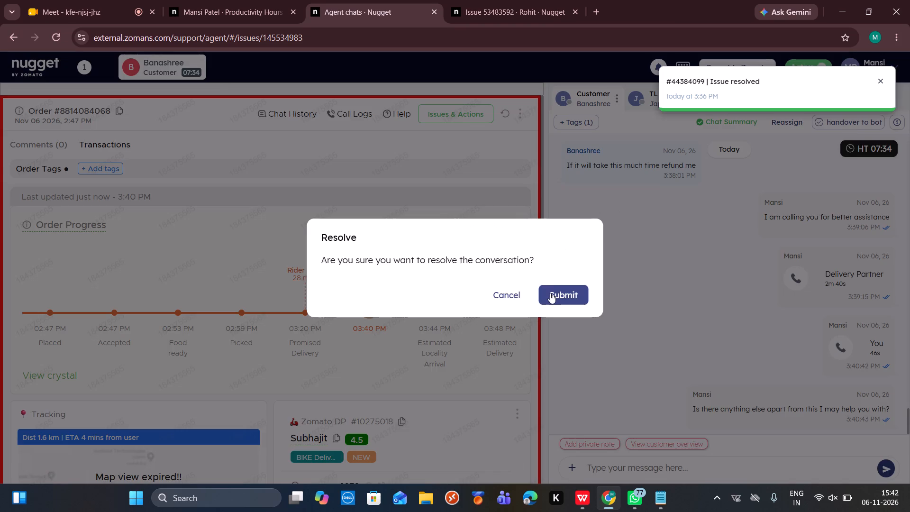
click(551, 294)
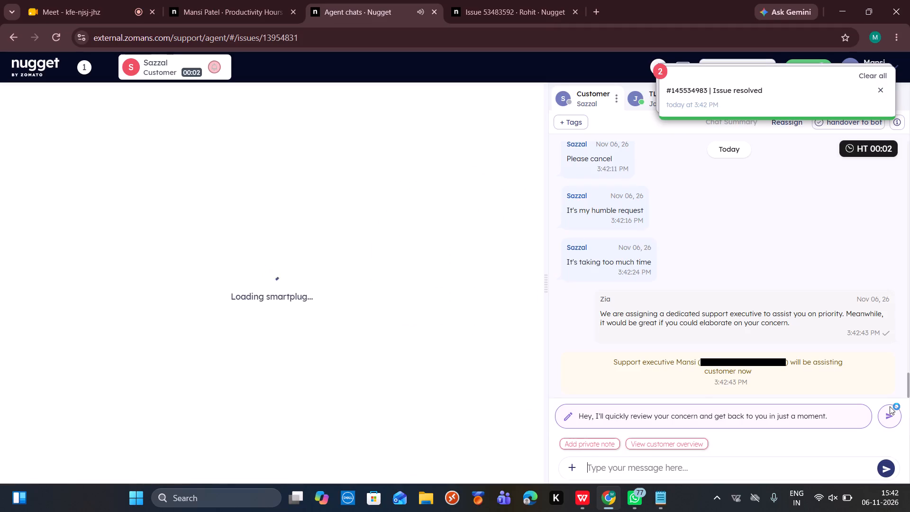
Send the newly assigned customer the suggested reply about quickly reviewing the concern, and rate the chat summary as helpful.
click(890, 406)
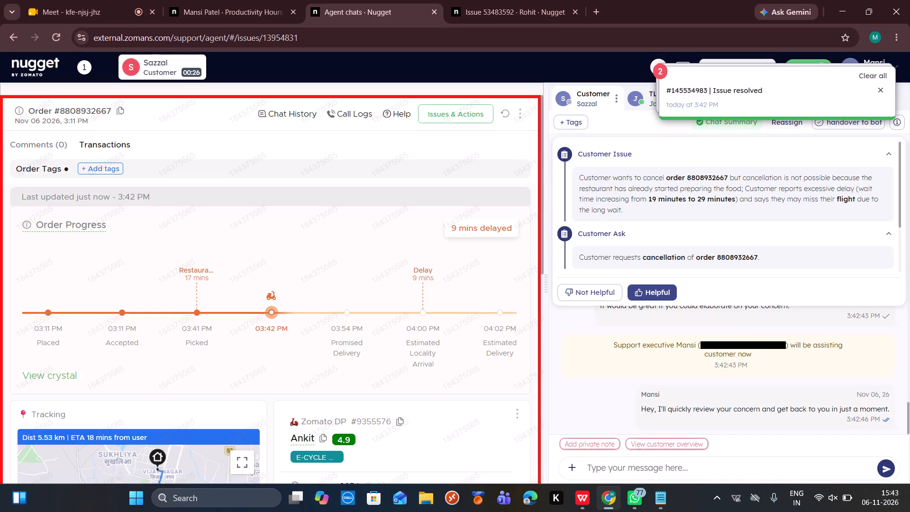
click(663, 293)
scroll(476, 372, down, 3)
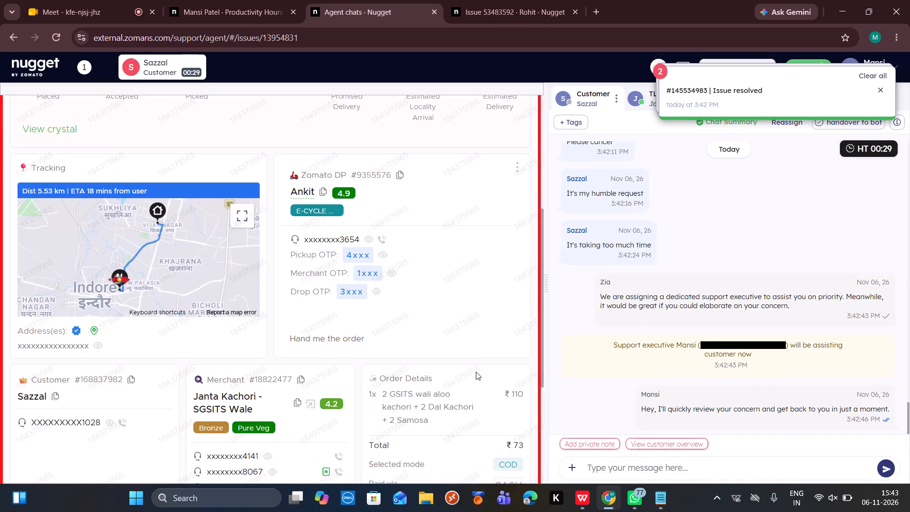
scroll(476, 372, down, 2)
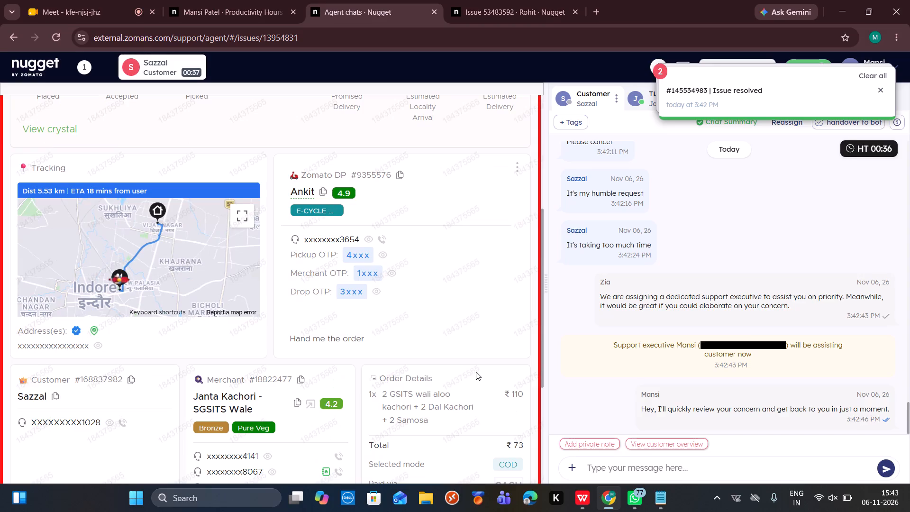
scroll(476, 372, up, 3)
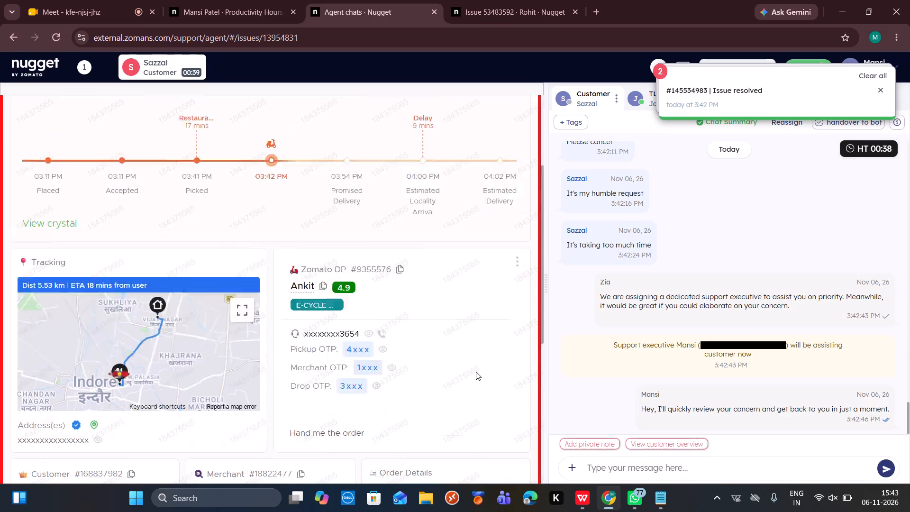
scroll(476, 372, up, 2)
scroll(476, 372, down, 2)
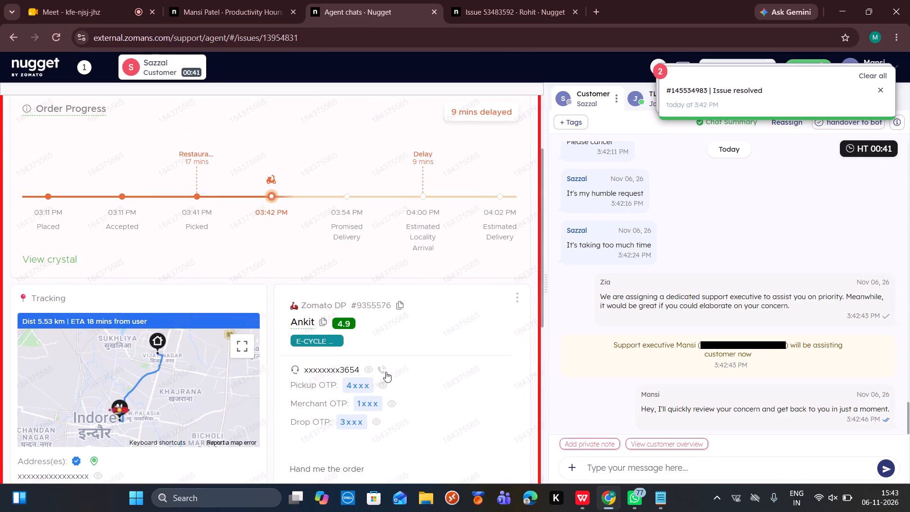
click(383, 372)
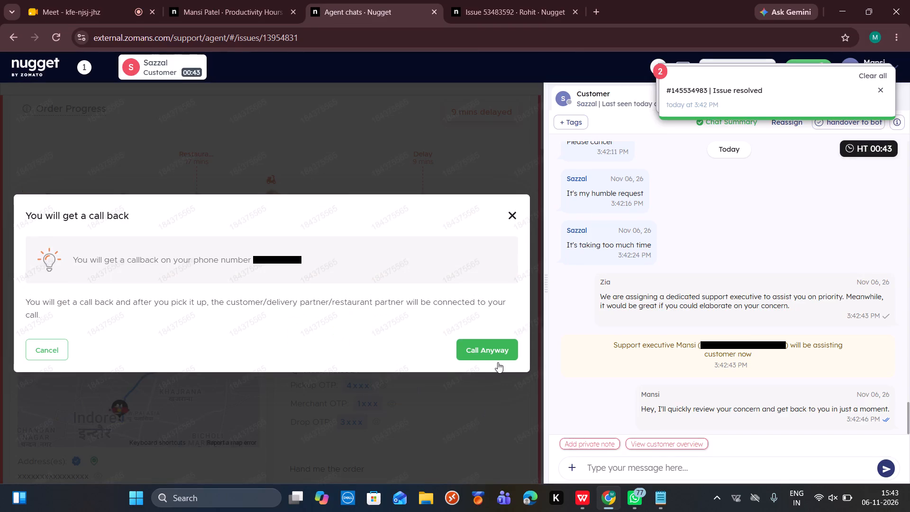
click(498, 362)
Send the customer the canned response /CFD/Delay/Ack, apologising and asking for a moment to check.
click(609, 465)
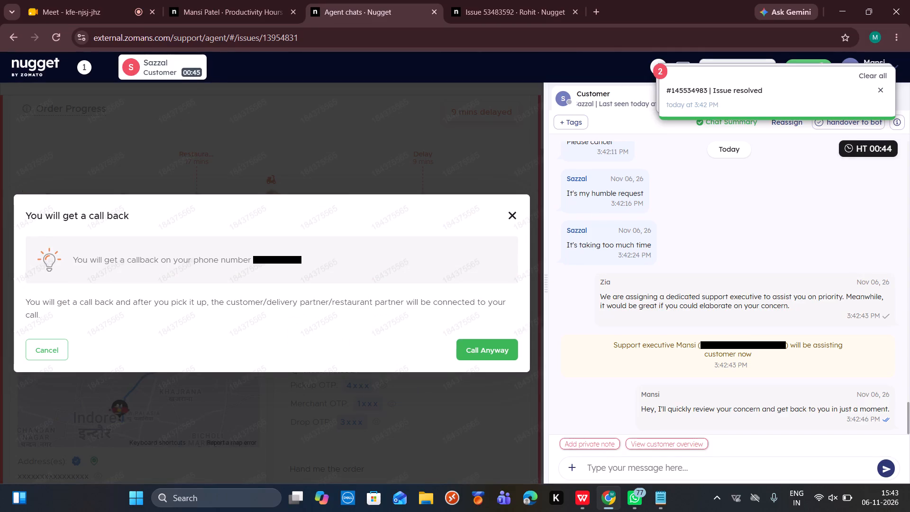
text(/delay)
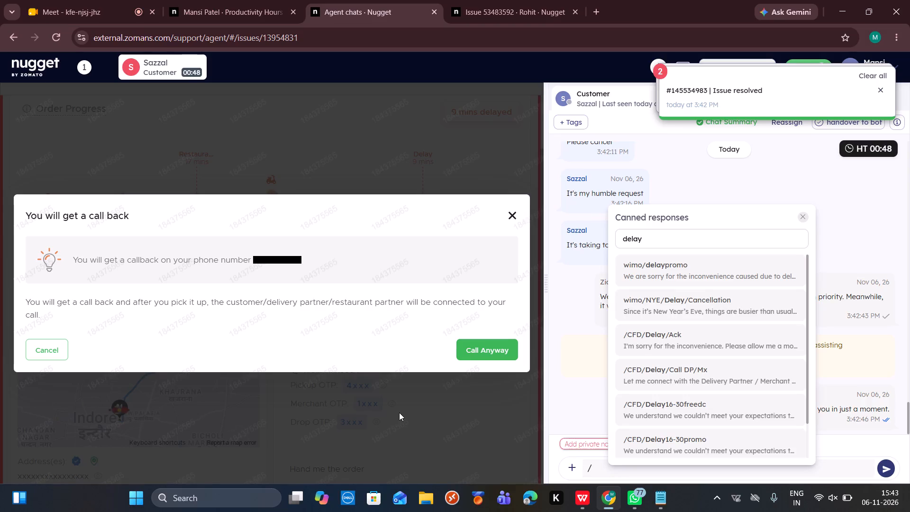
click(679, 340)
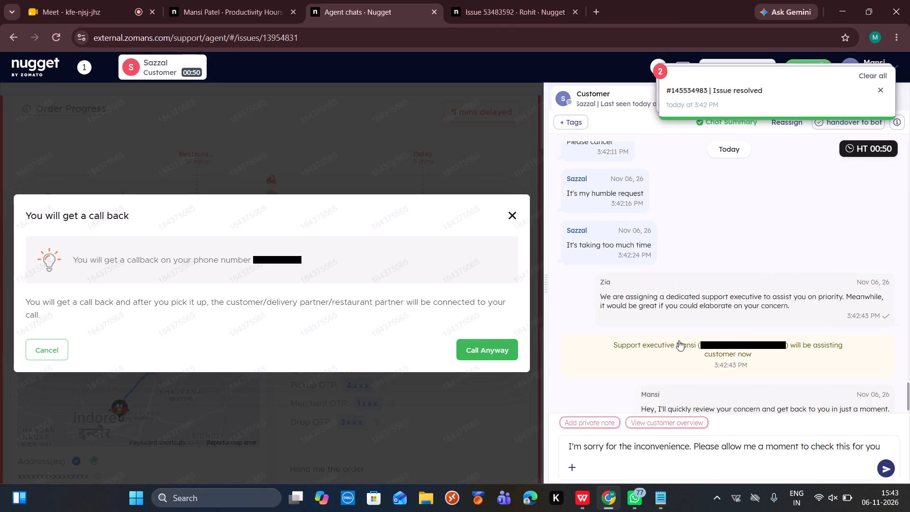
key(Return)
Place the callback call to the delivery partner.
click(508, 356)
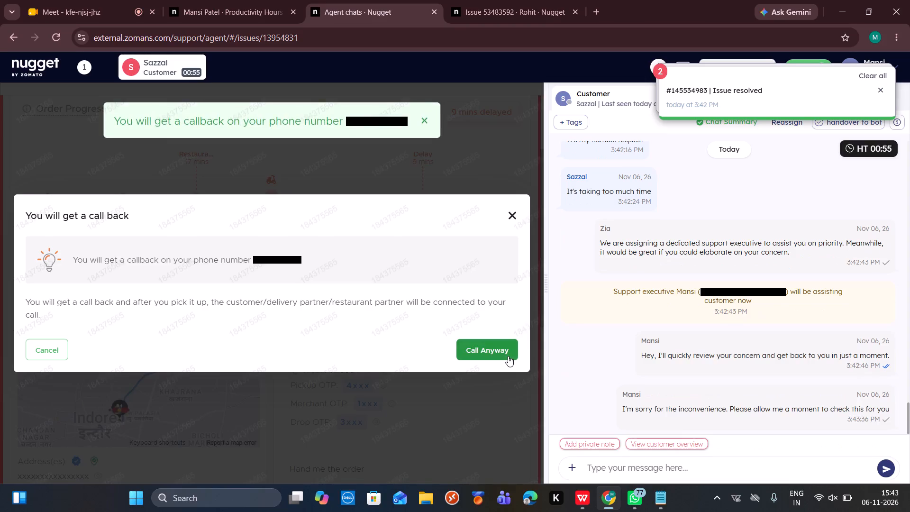
Refresh the order three times to follow its progress and delay.
scroll(508, 356, up, 9)
click(507, 111)
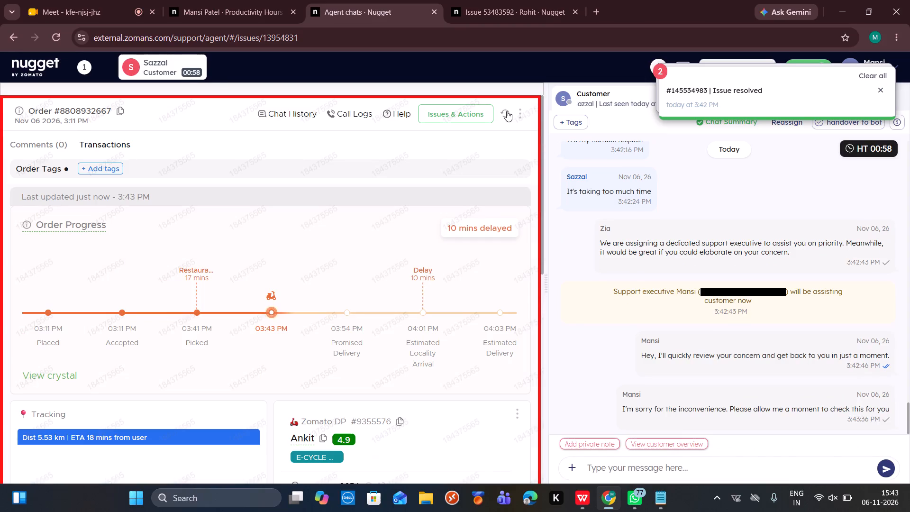
scroll(599, 271, down, 7)
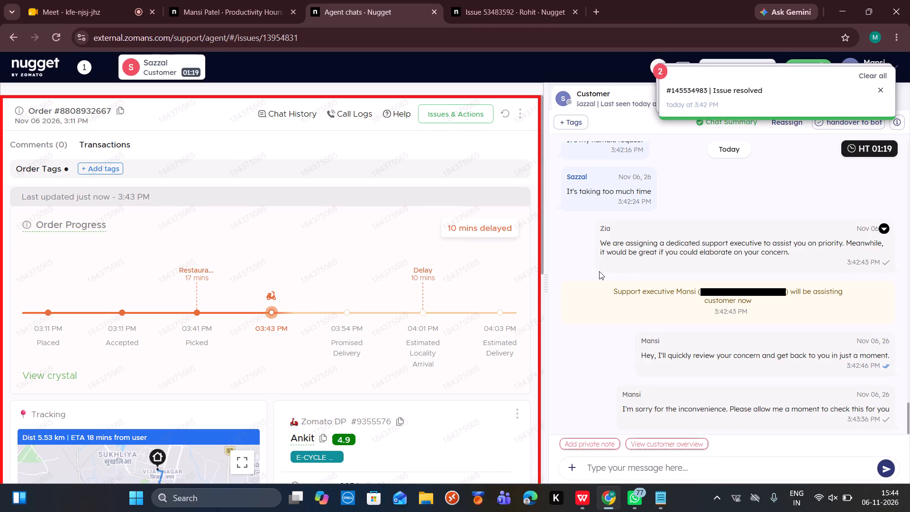
click(502, 112)
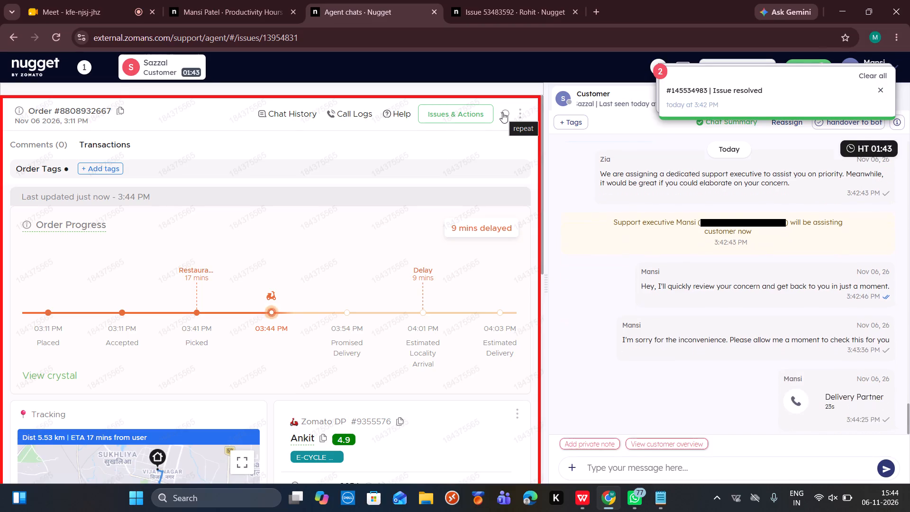
click(502, 112)
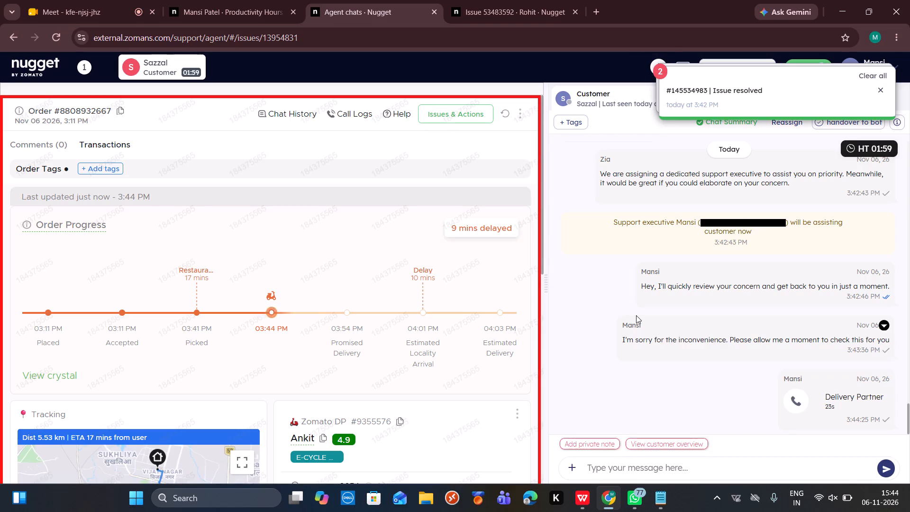
Send the customer the message "I am calling you for better assistance".
click(634, 475)
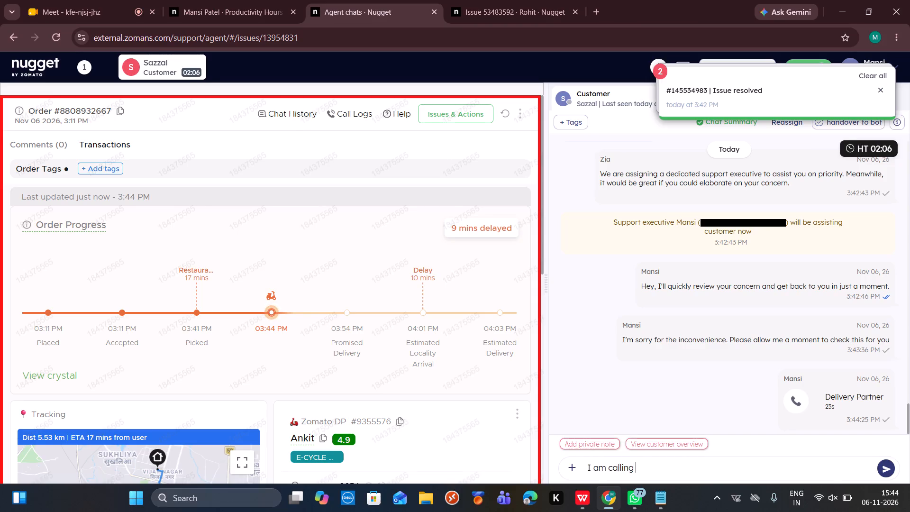
text(for better assistance)
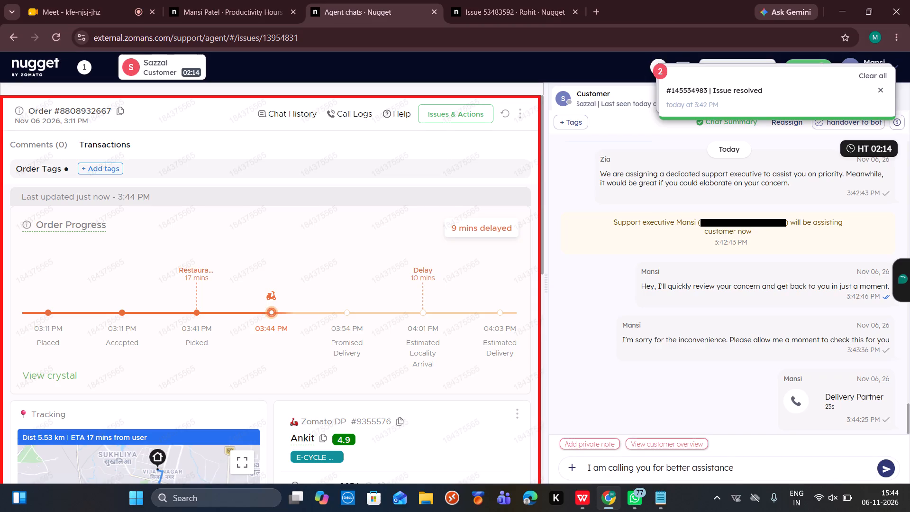
key(Return)
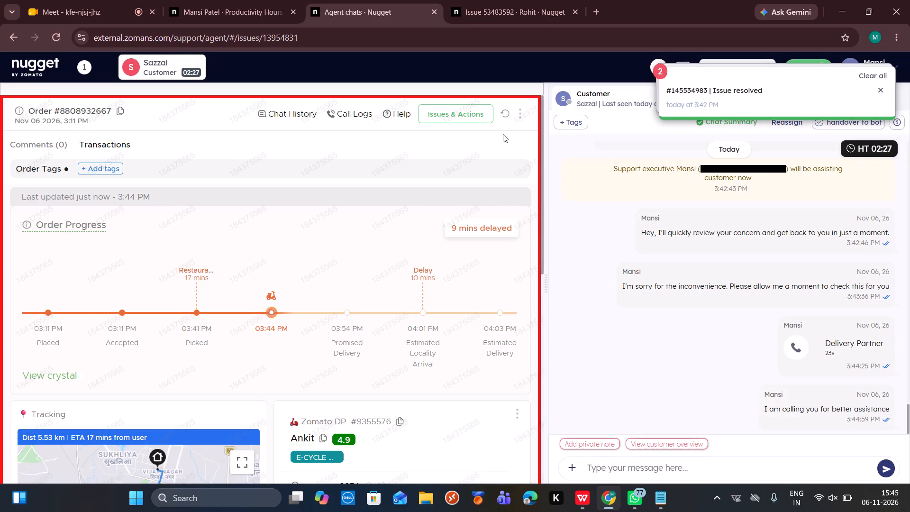
Refresh the order and clear all the issue notifications.
click(506, 115)
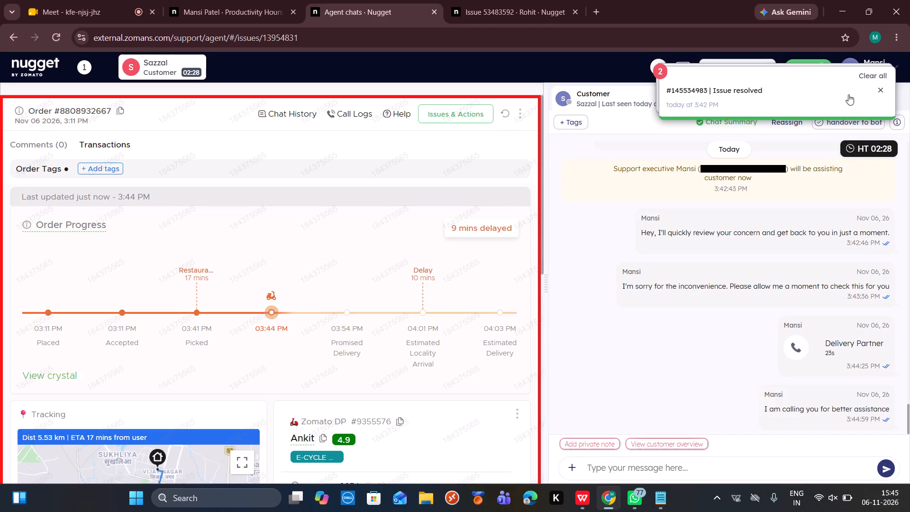
click(870, 77)
scroll(476, 375, down, 1)
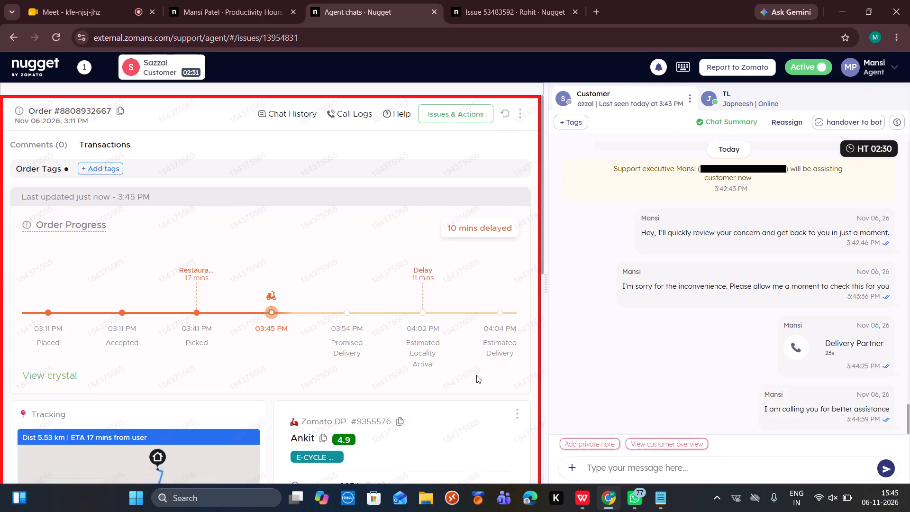
scroll(476, 375, down, 3)
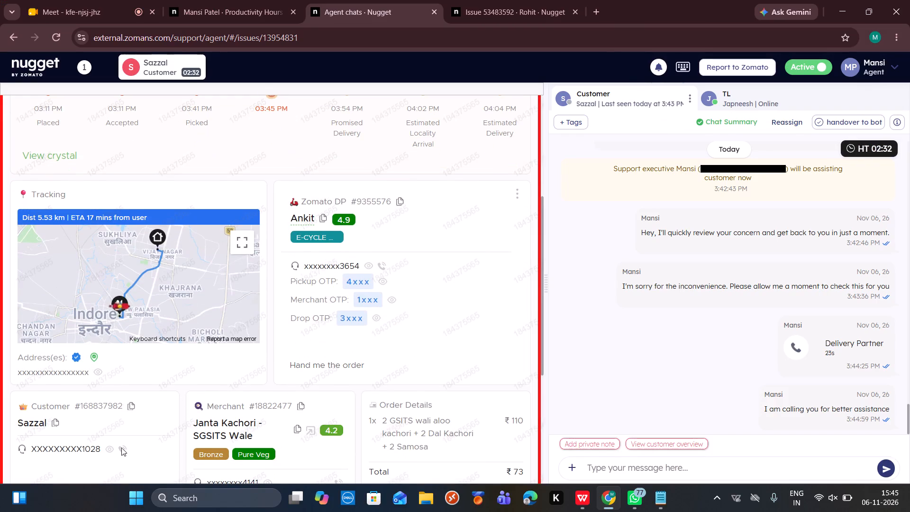
click(122, 447)
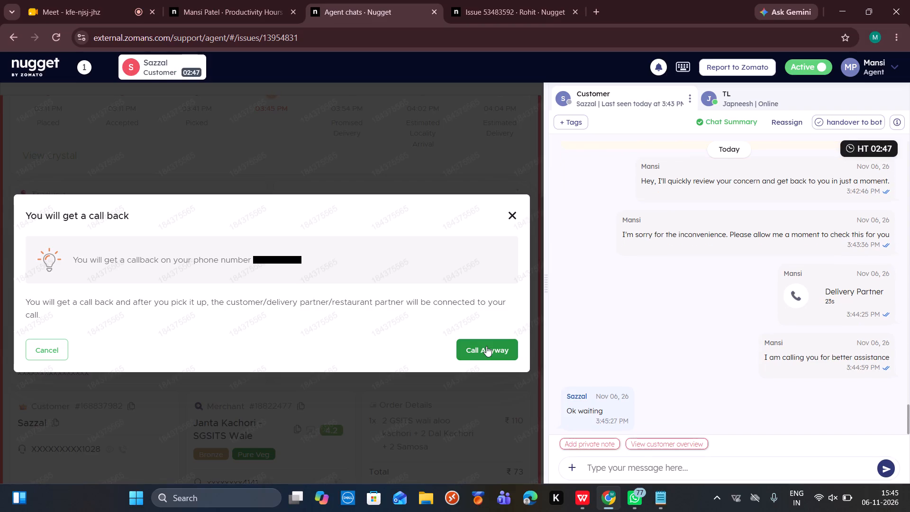
click(486, 346)
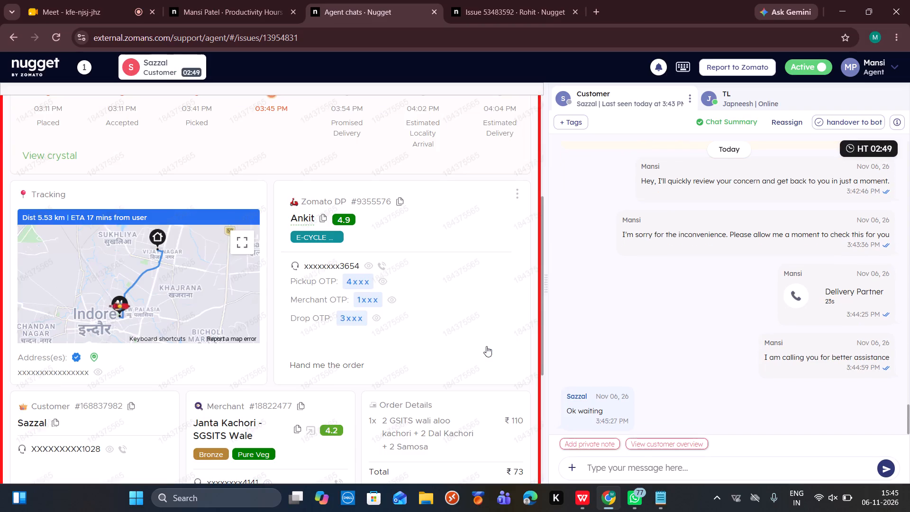
Refresh the order again and recheck its progress and delay.
scroll(486, 346, up, 6)
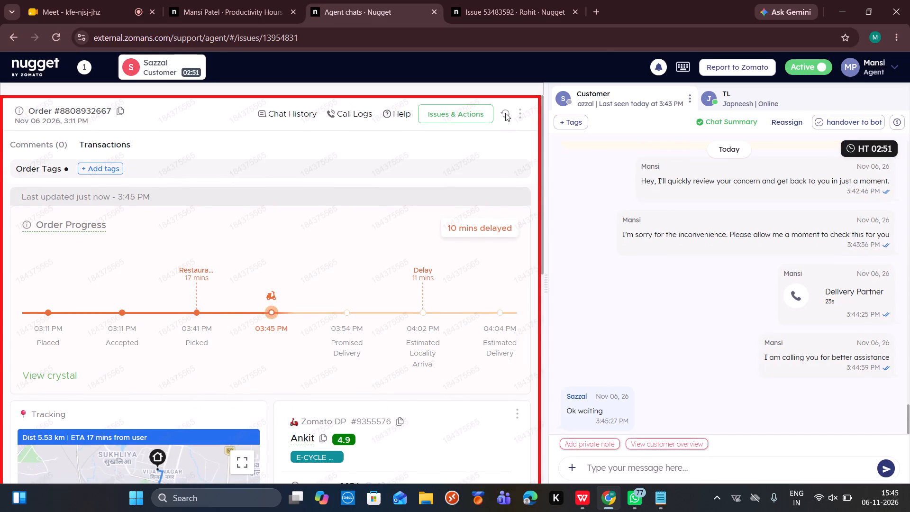
click(505, 113)
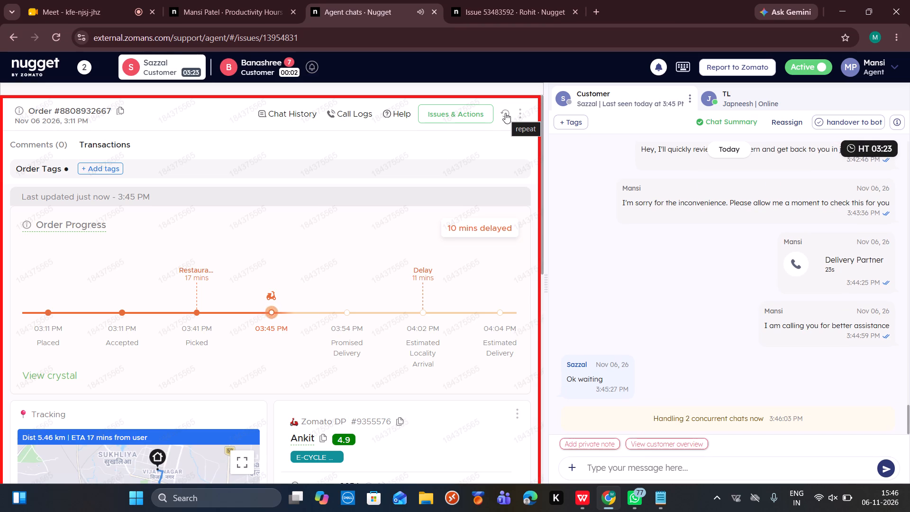
Open Banashree's reassigned chat and send the suggested reply about quickly reviewing the concern.
click(290, 67)
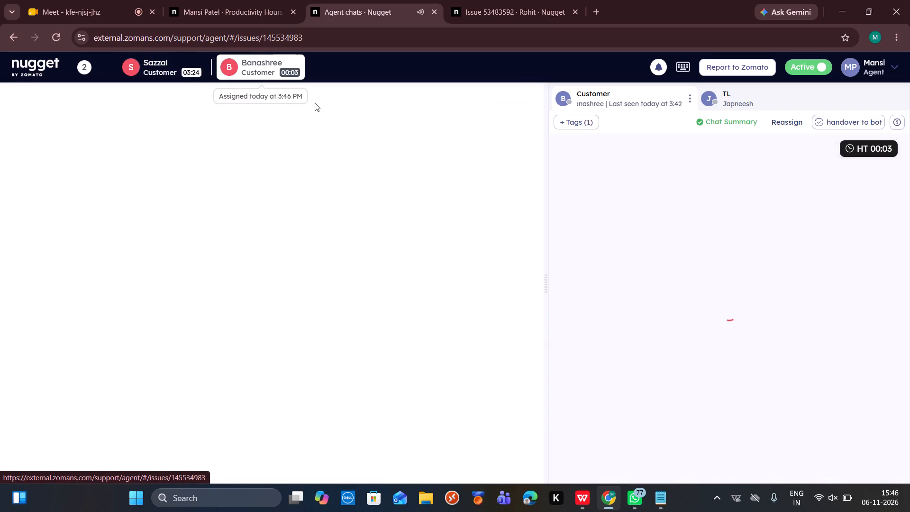
click(897, 418)
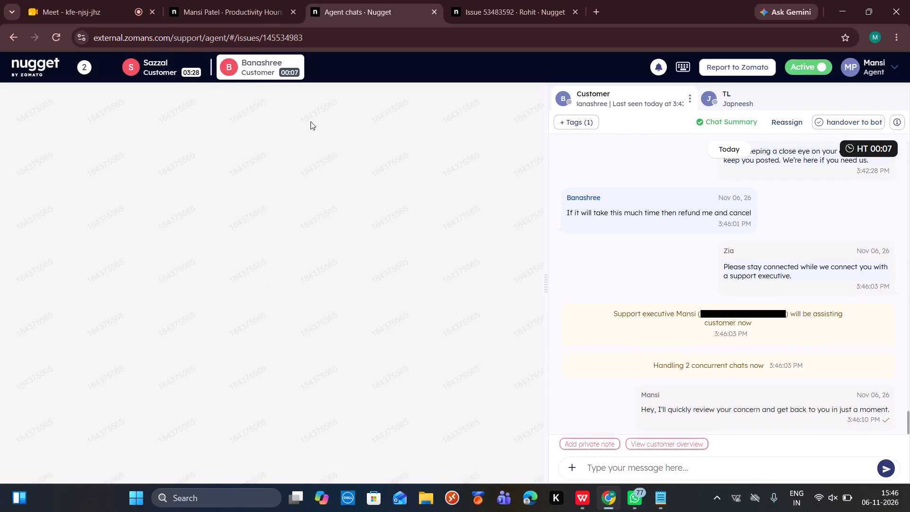
click(160, 70)
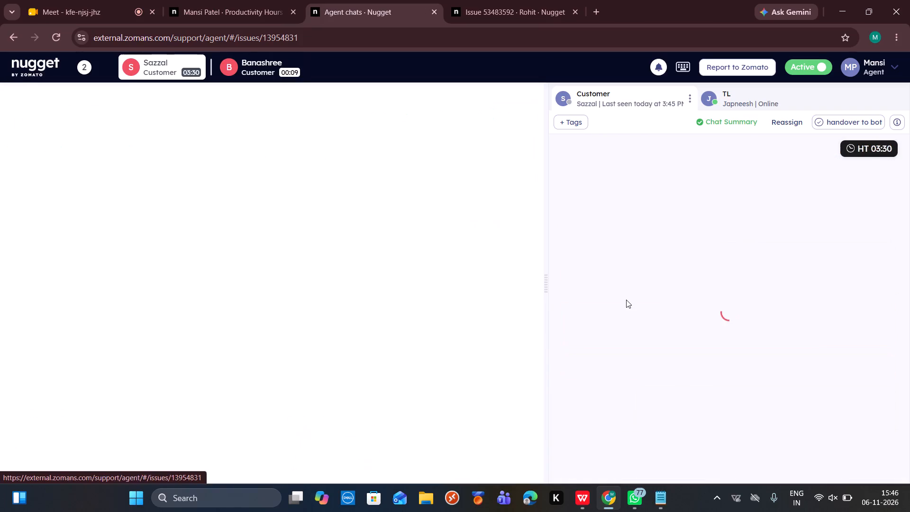
scroll(626, 300, down, 10)
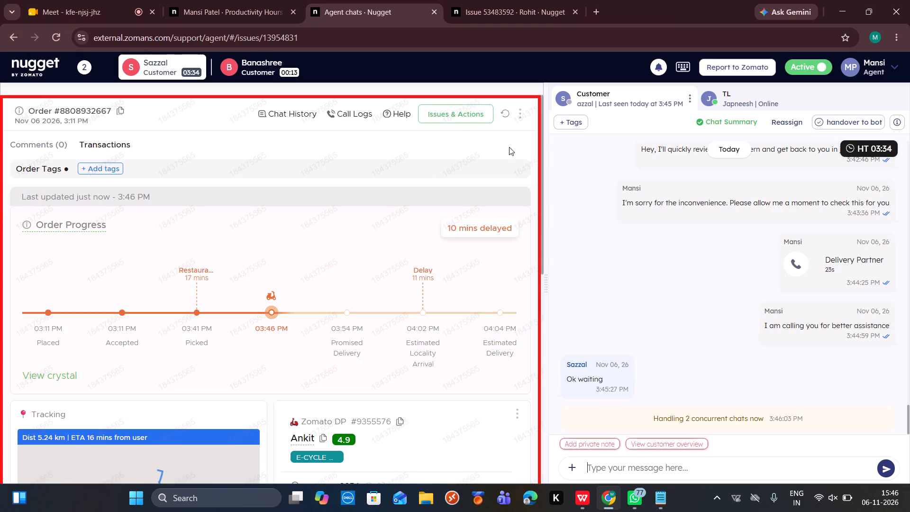
click(503, 112)
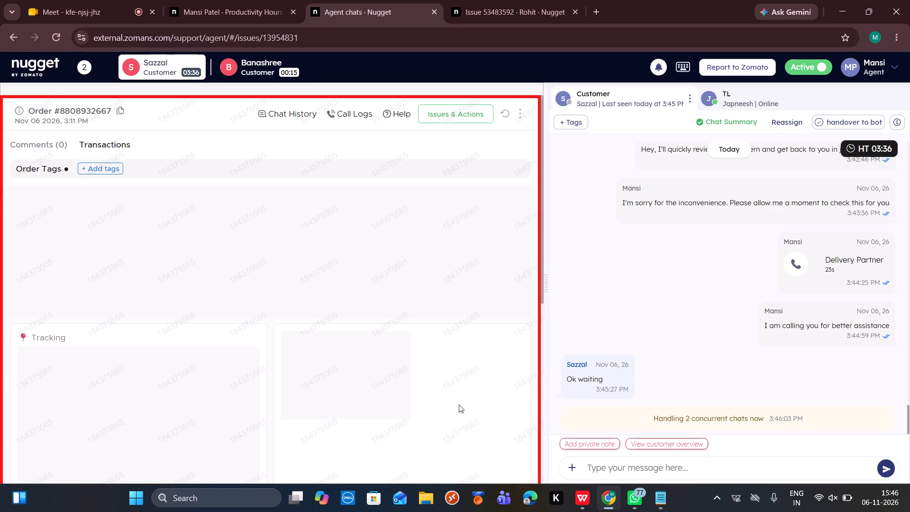
scroll(459, 404, down, 4)
scroll(459, 404, up, 5)
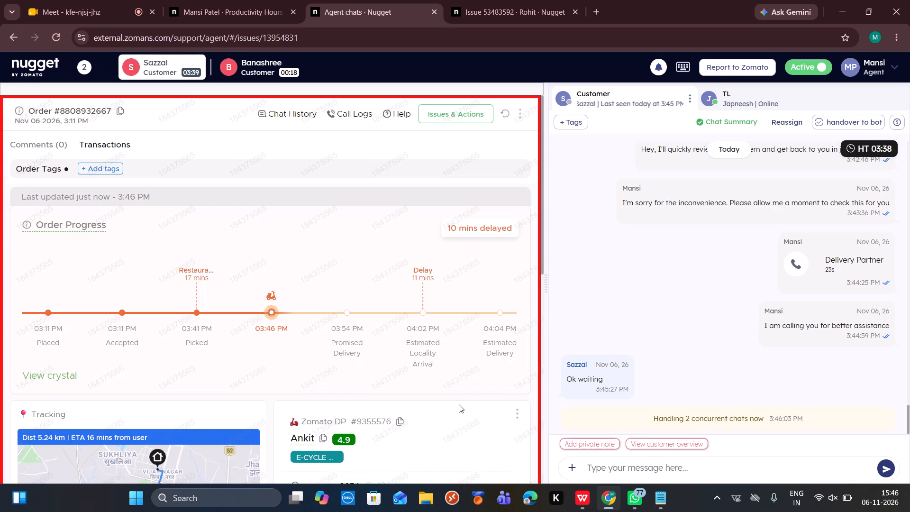
click(468, 116)
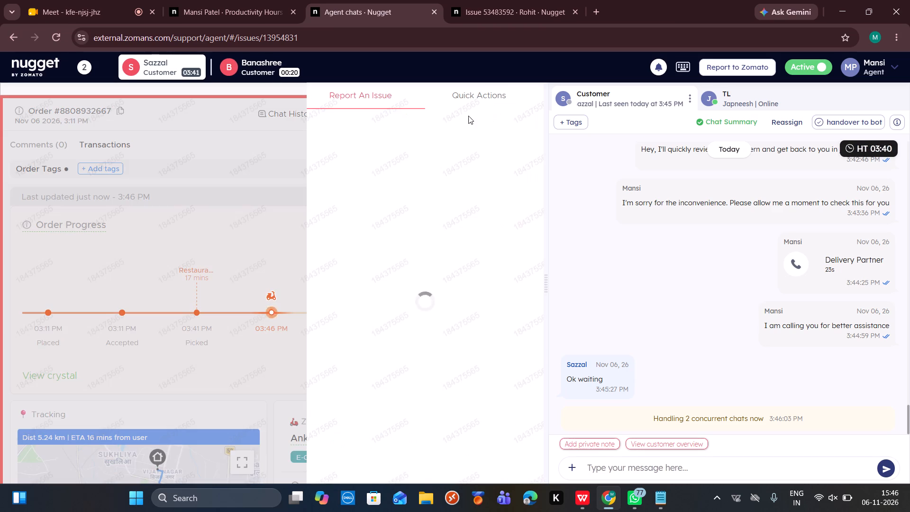
click(388, 241)
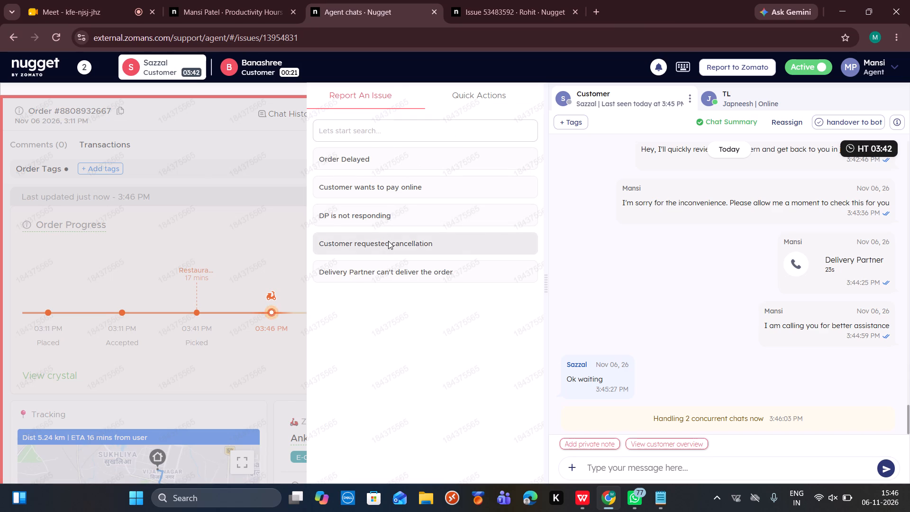
click(382, 277)
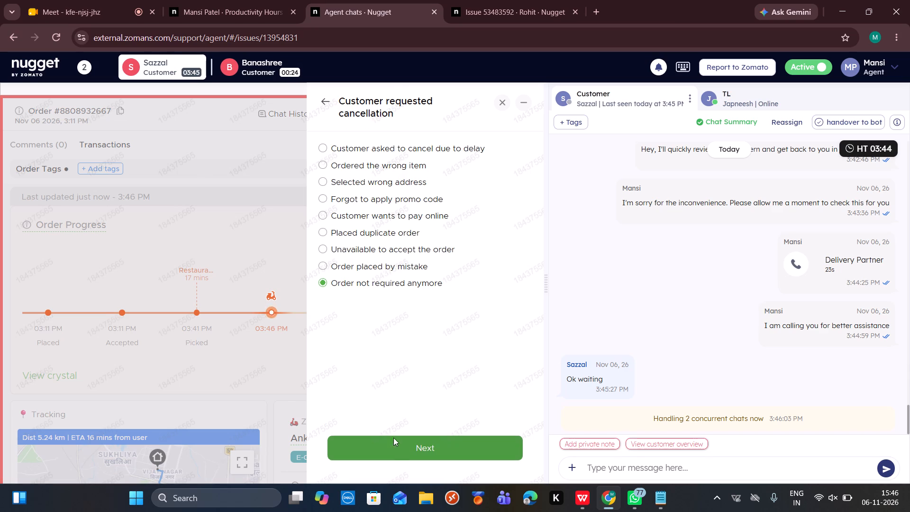
click(398, 444)
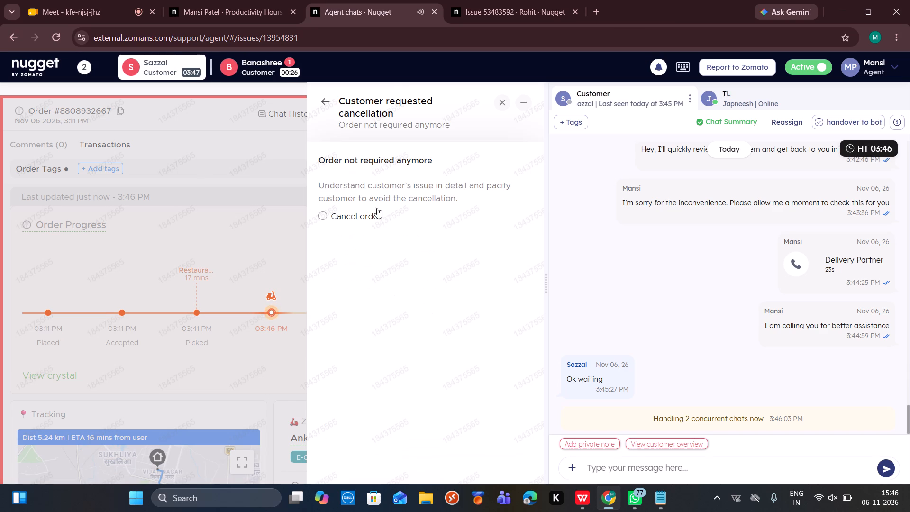
click(360, 213)
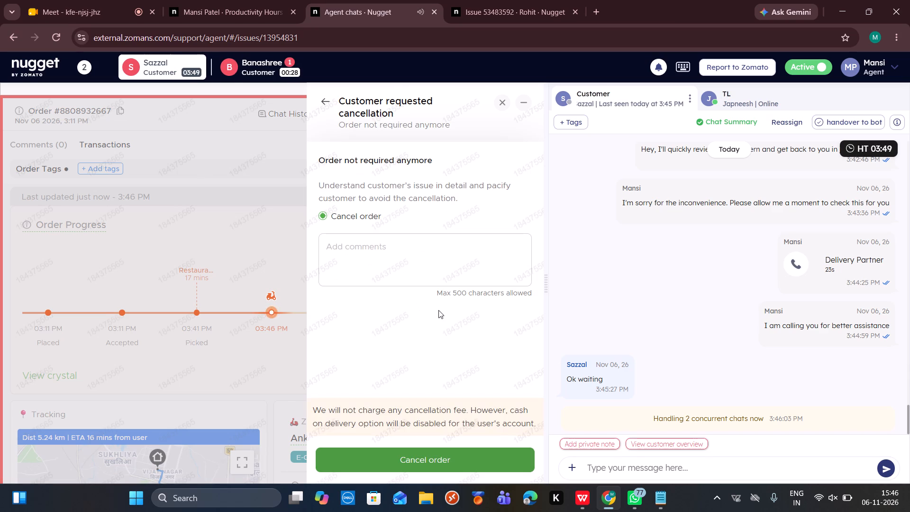
scroll(438, 310, down, 3)
click(520, 98)
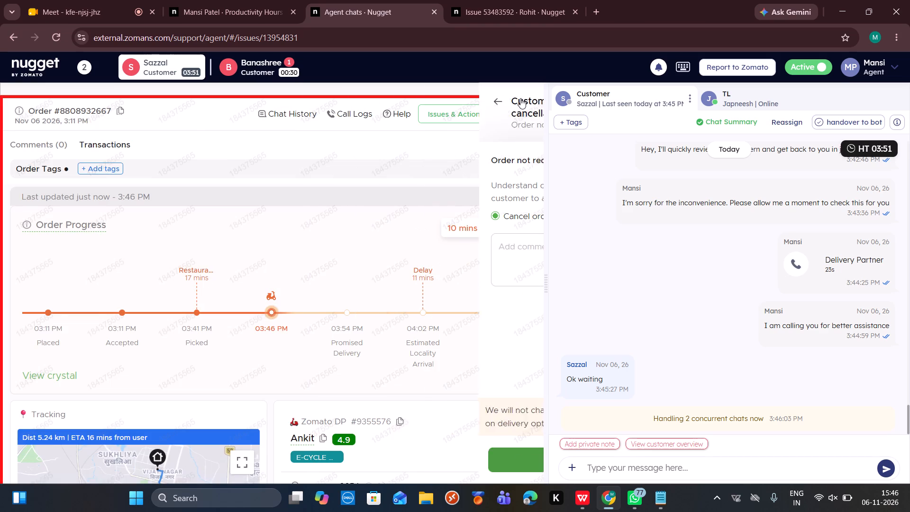
scroll(493, 357, down, 2)
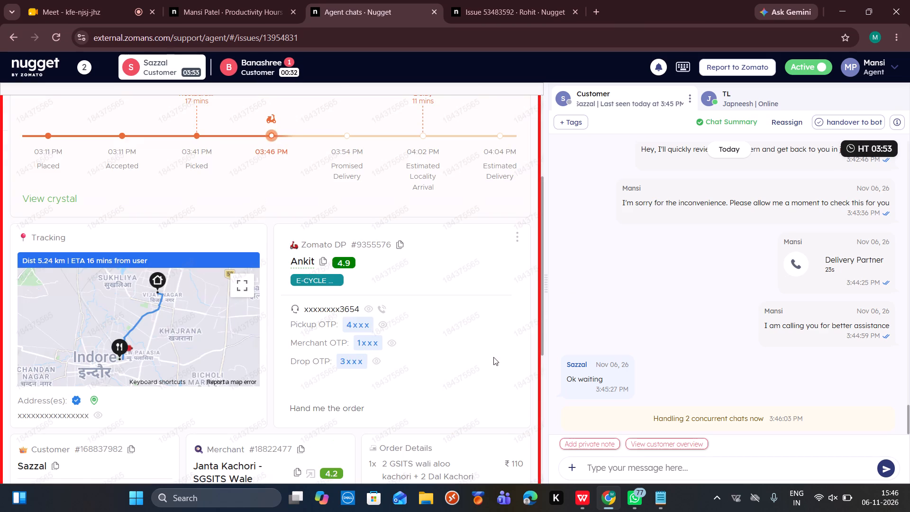
scroll(493, 357, up, 6)
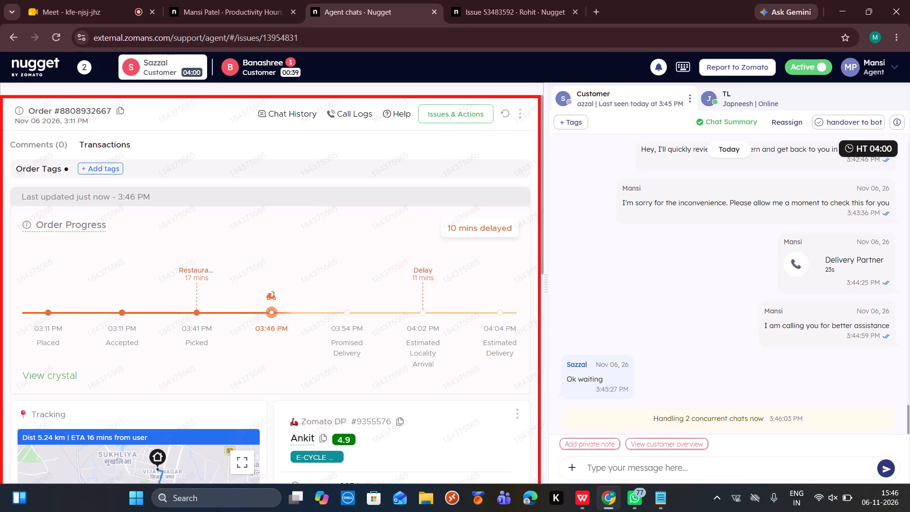
scroll(493, 357, down, 4)
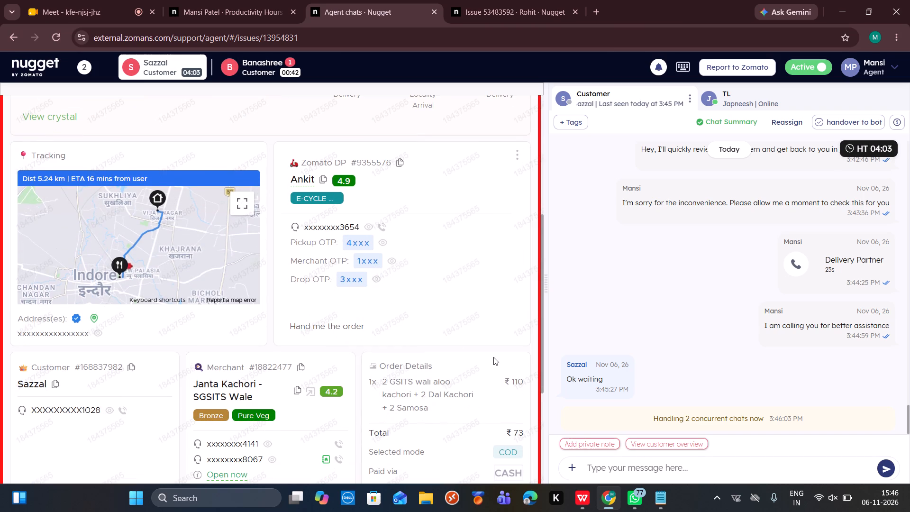
click(41, 381)
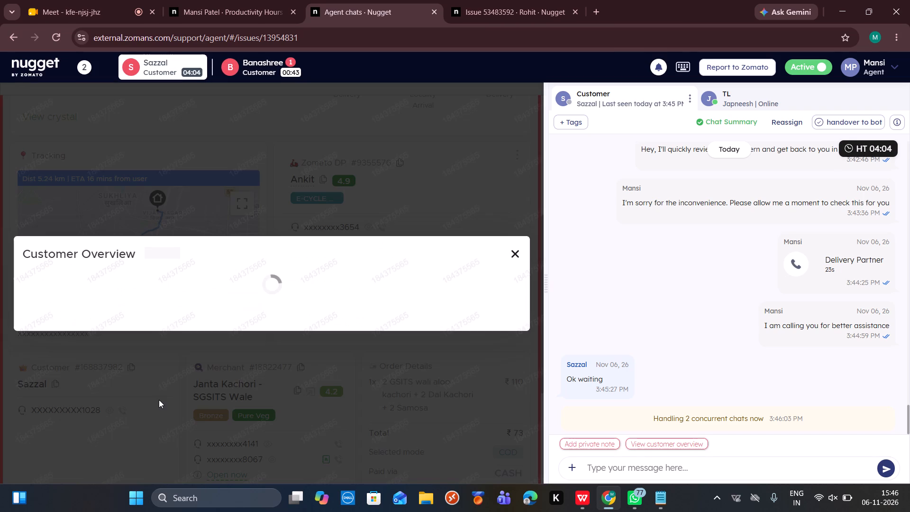
click(427, 416)
scroll(427, 416, up, 6)
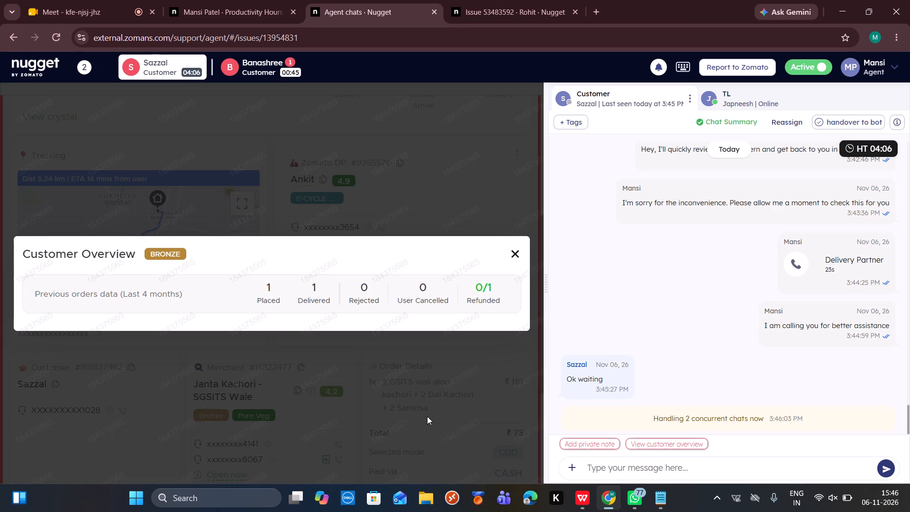
scroll(427, 416, up, 11)
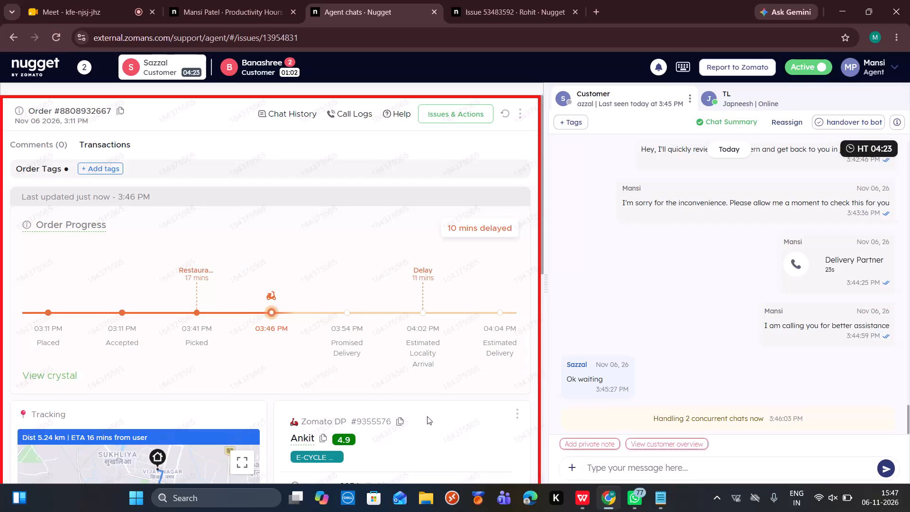
scroll(427, 416, down, 1)
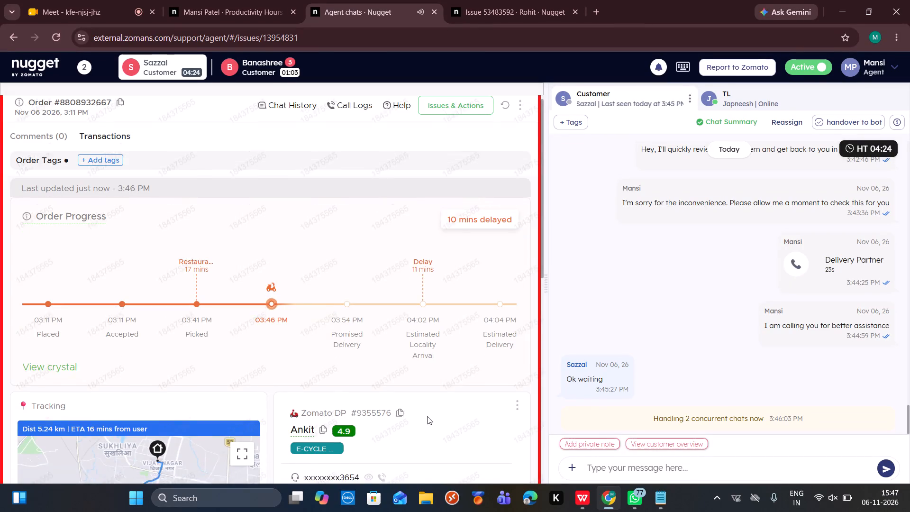
scroll(427, 416, down, 1)
scroll(427, 416, up, 6)
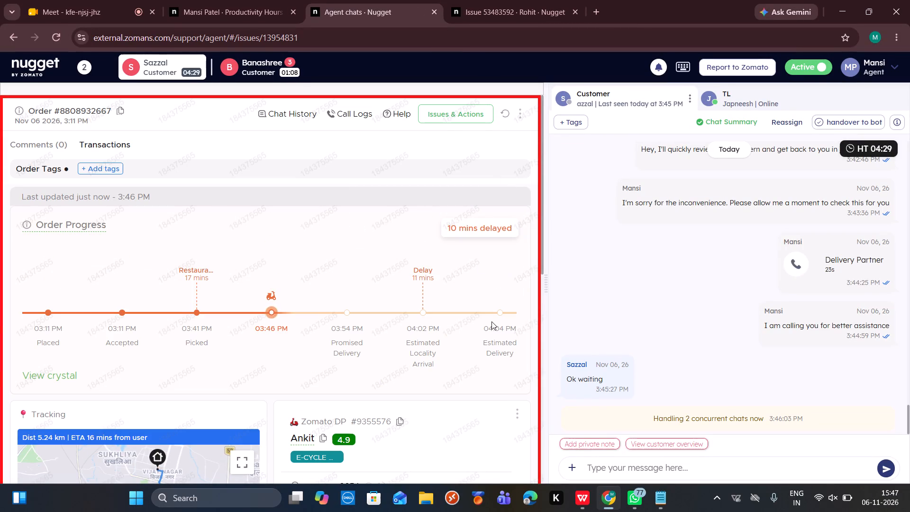
scroll(467, 446, down, 5)
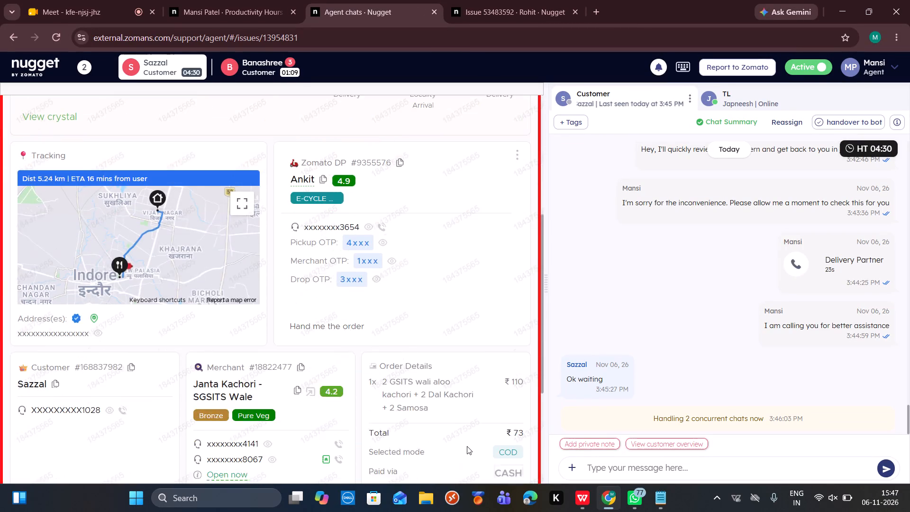
scroll(467, 446, up, 8)
click(466, 121)
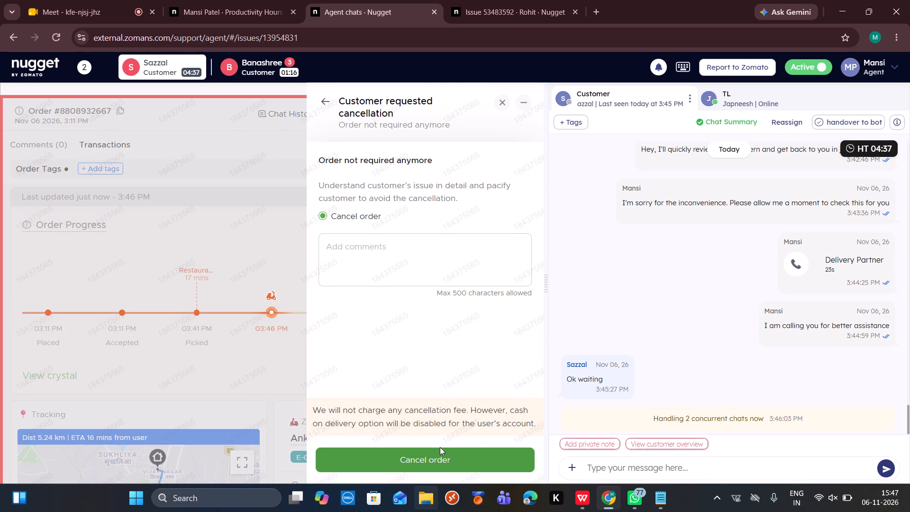
click(484, 459)
click(348, 254)
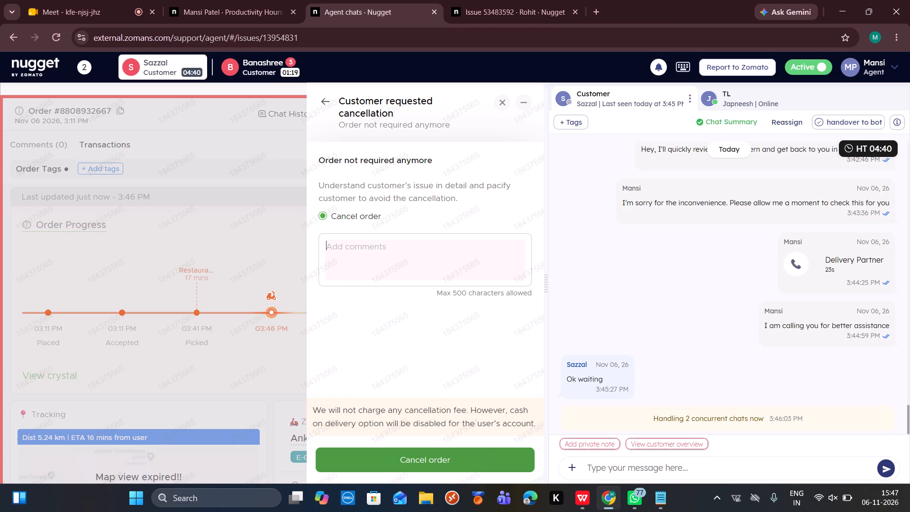
text(cx adment)
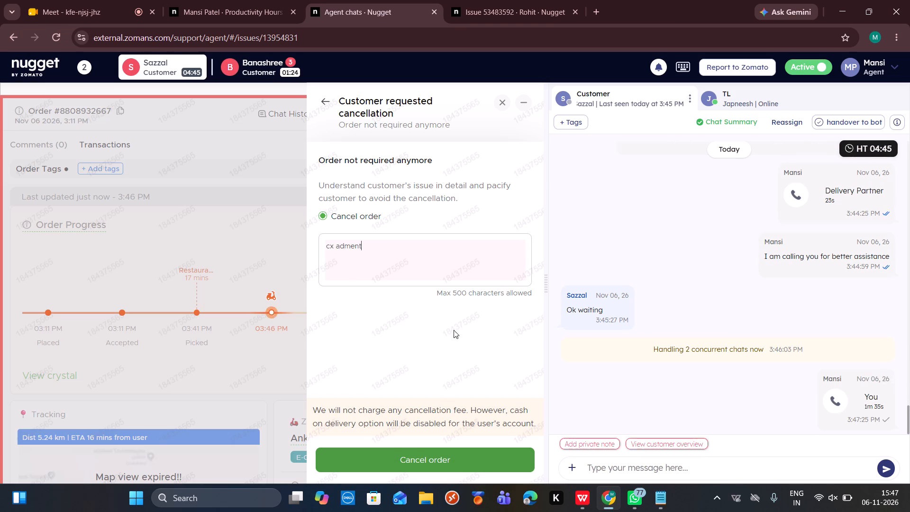
click(419, 453)
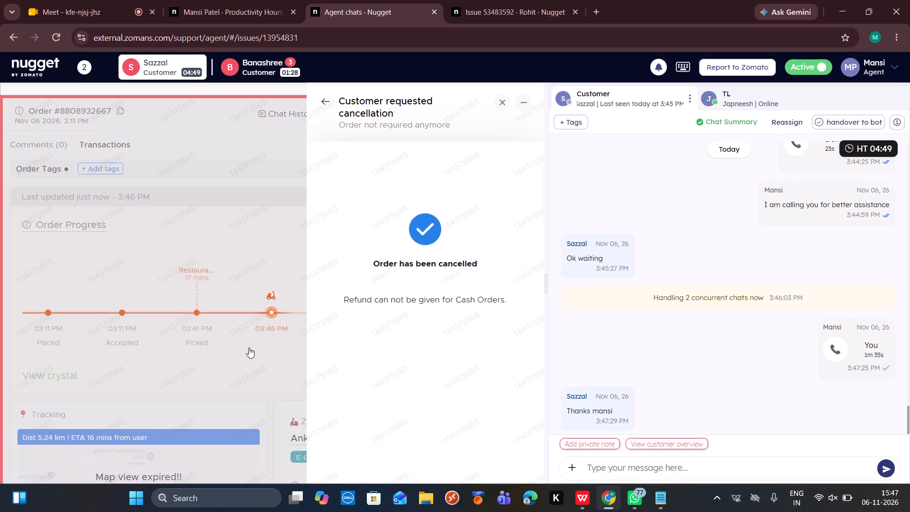
click(608, 461)
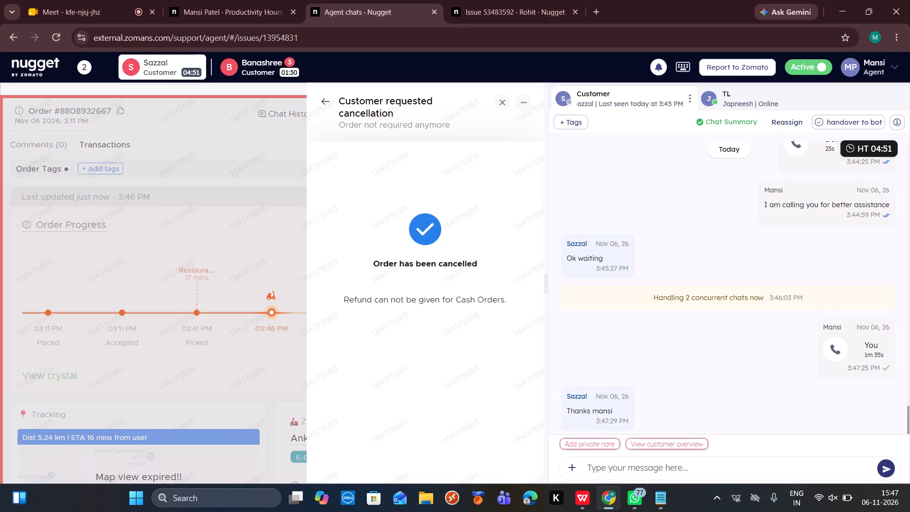
click(246, 73)
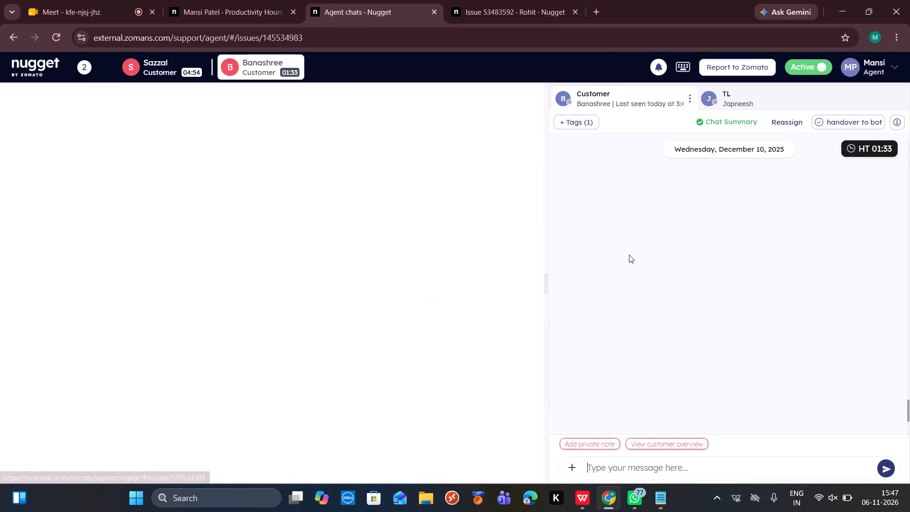
scroll(629, 255, down, 14)
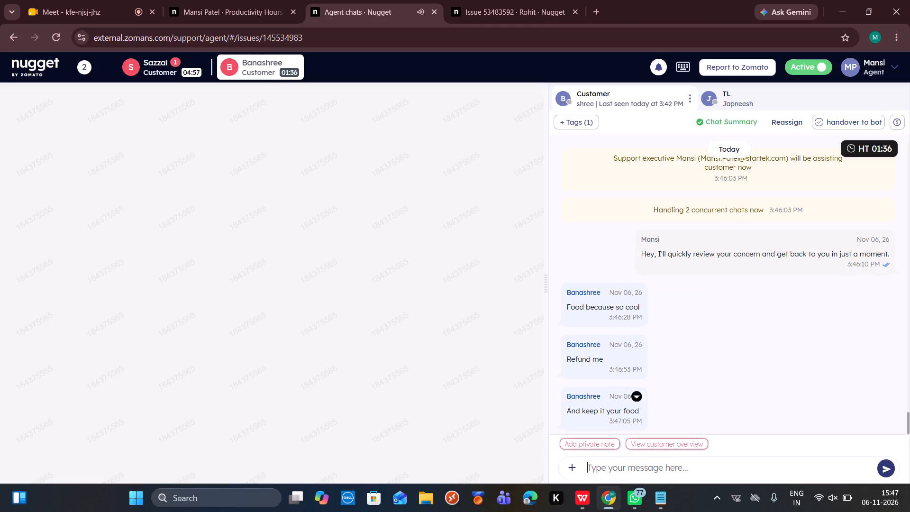
click(610, 464)
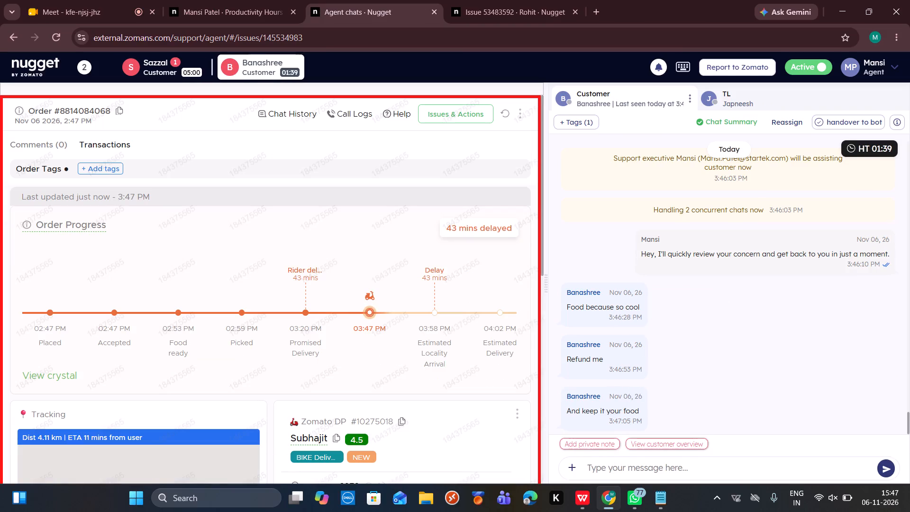
scroll(682, 312, up, 3)
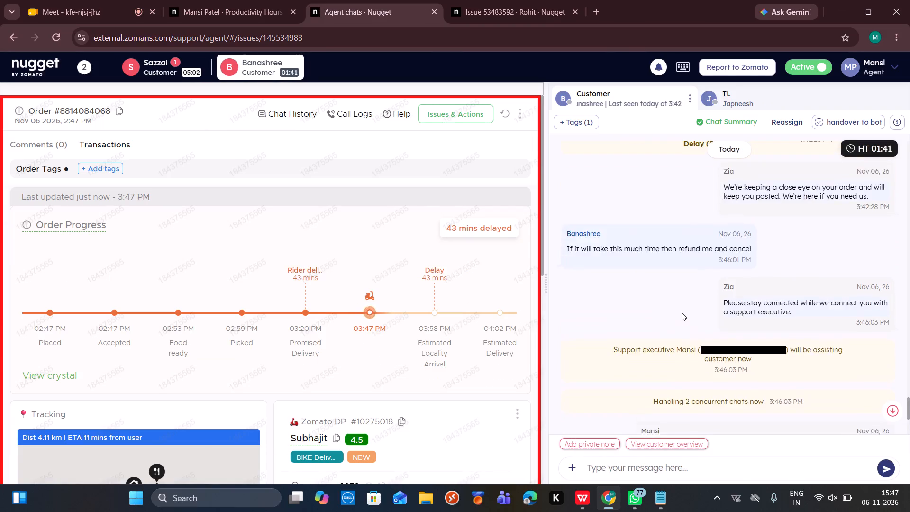
scroll(682, 312, up, 5)
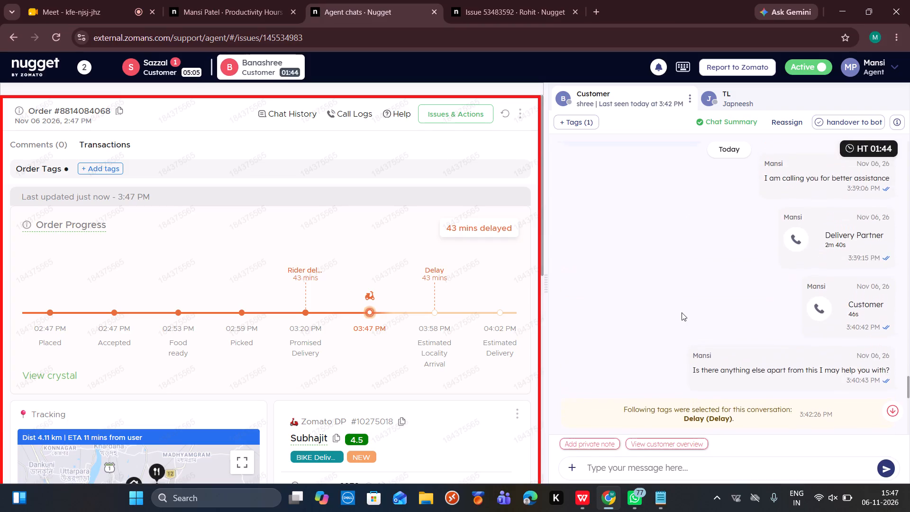
scroll(682, 312, up, 5)
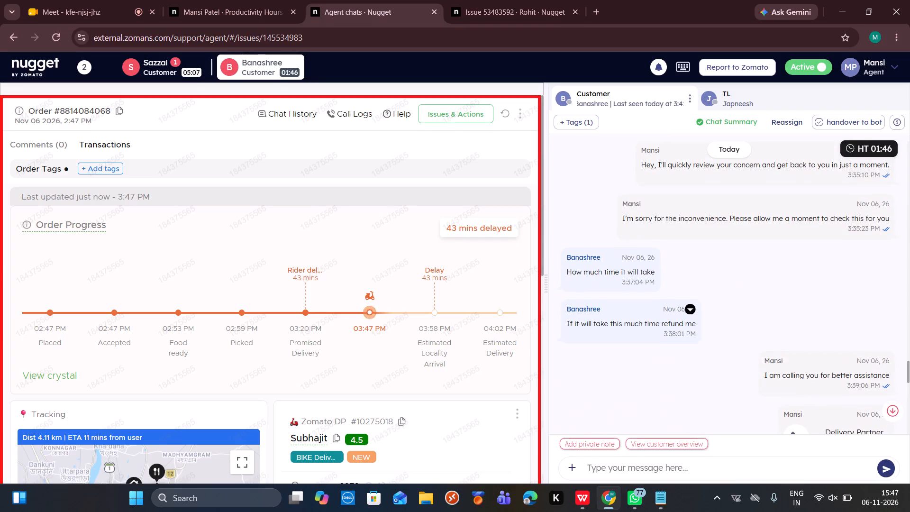
scroll(682, 312, down, 14)
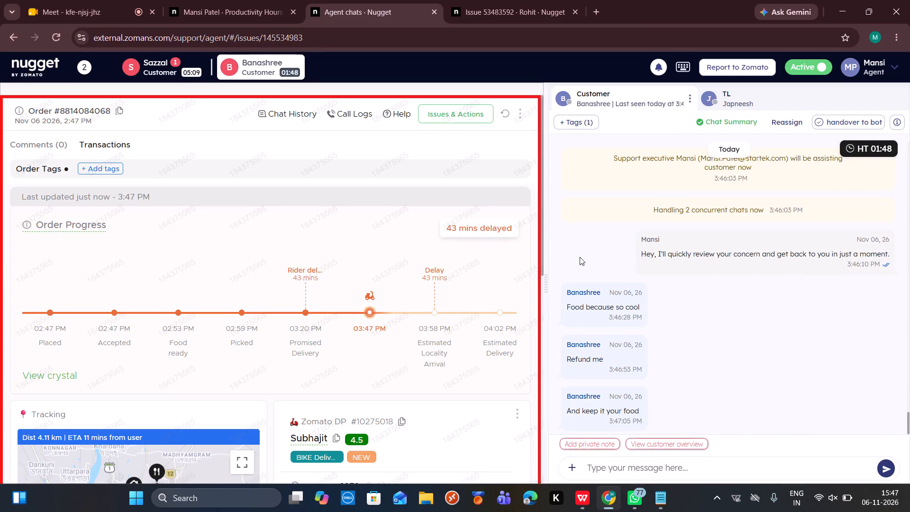
scroll(580, 257, up, 7)
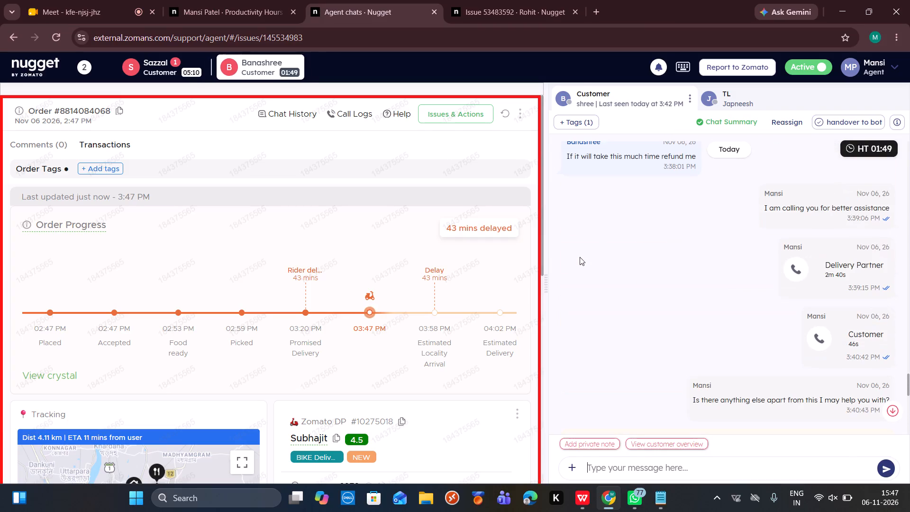
scroll(580, 257, down, 13)
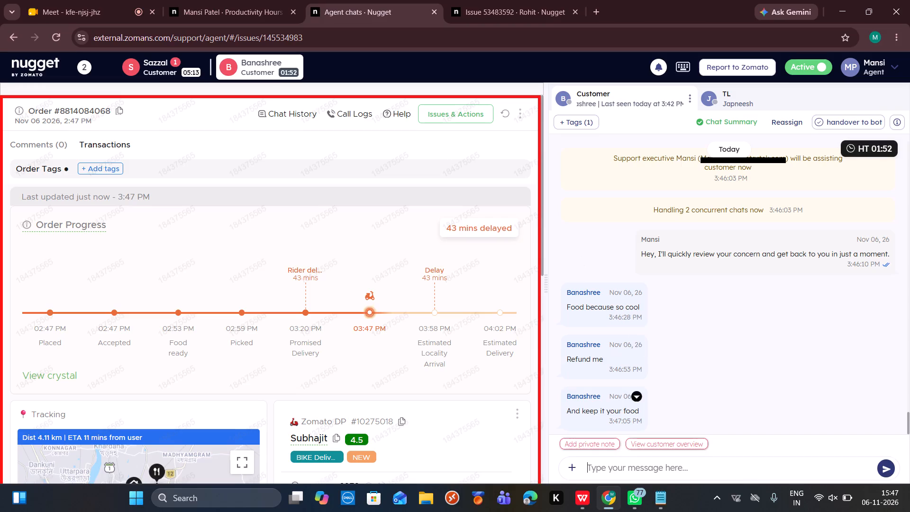
Send Banashree the canned response /CFD/Delay/Ack apologizing for the inconvenience and asking for a moment to check.
click(610, 466)
text(/delau)
key(BackSpace)
key(y)
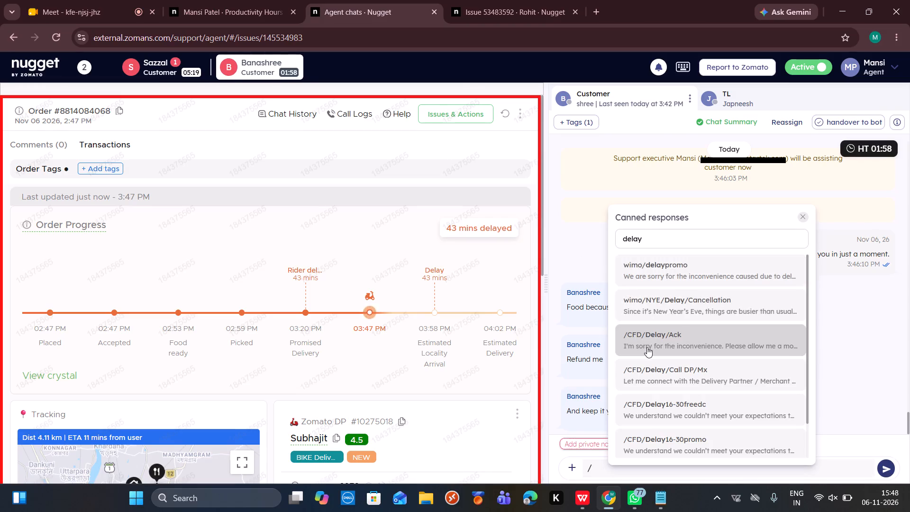
click(647, 347)
key(Return)
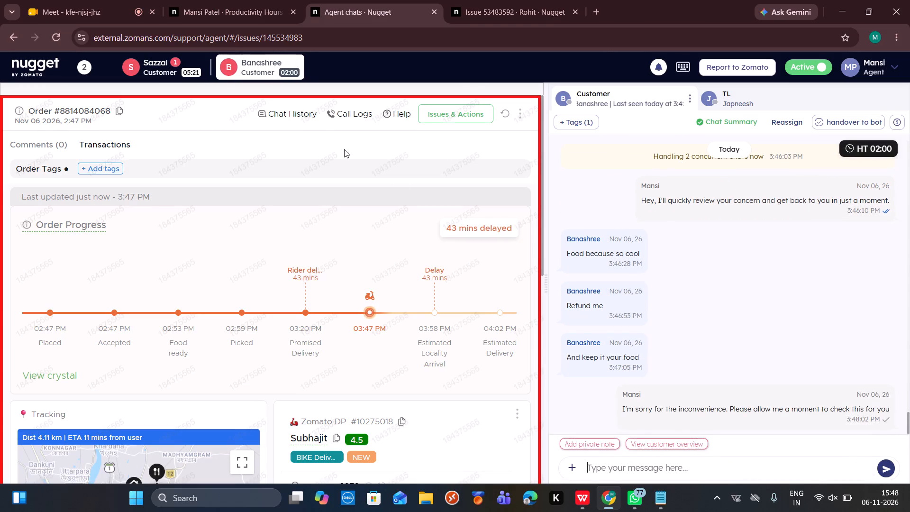
Return to Sazzal's chat and send the reply "Your welcome sir , sorry for the inconvinience caused".
click(184, 67)
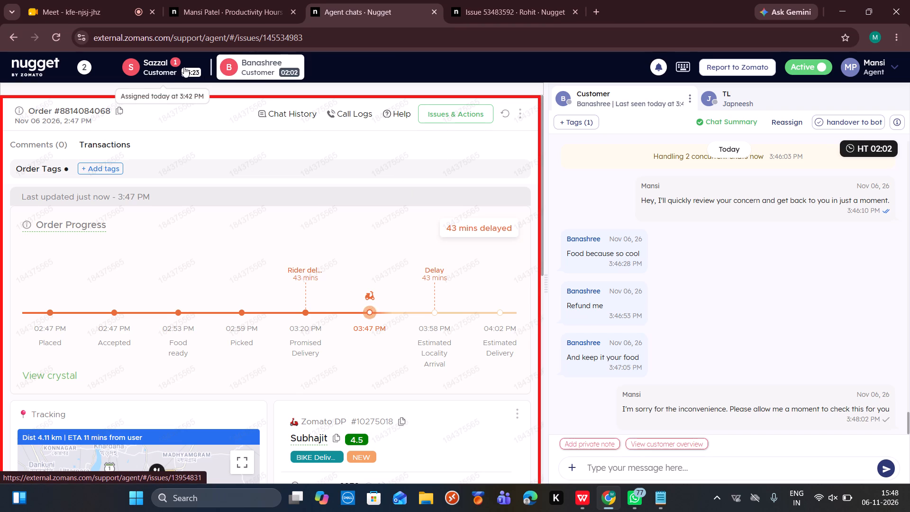
scroll(647, 263, down, 13)
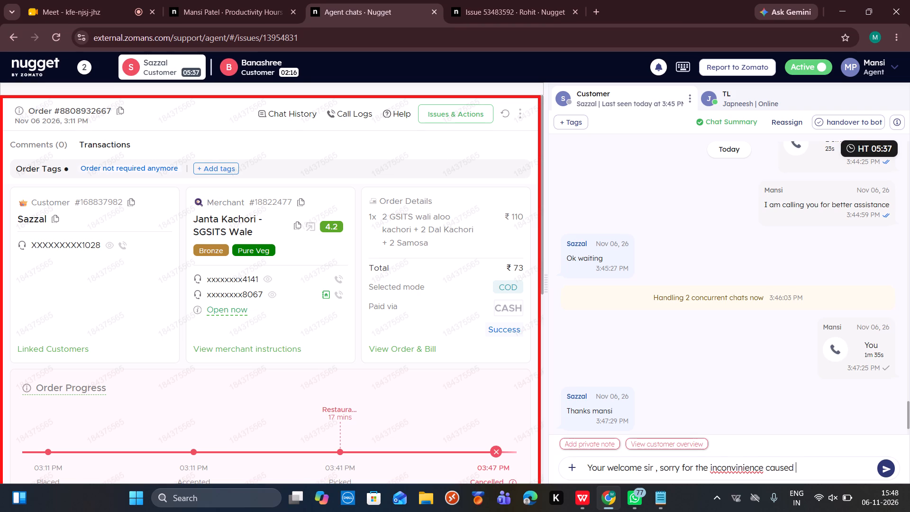
text(/fur)
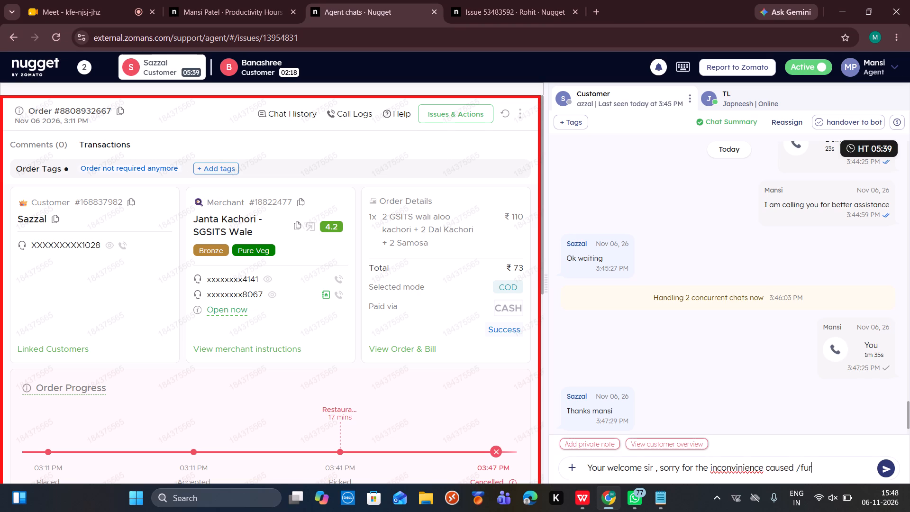
key(BackSpace)
key(BackSpace)
key(BackSpace)
key(BackSpace)
key(Return)
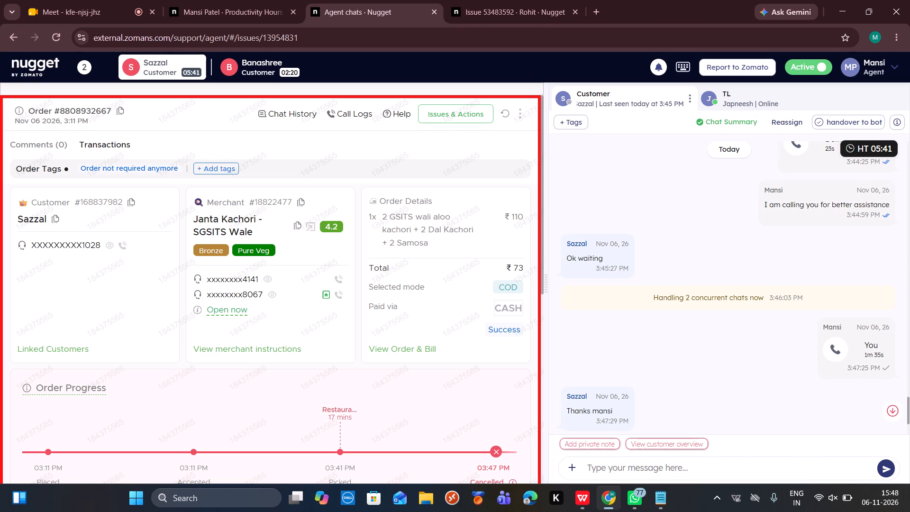
Send Sazzal the canned response /Further assistance2 asking whether any other help is needed.
text(/fur)
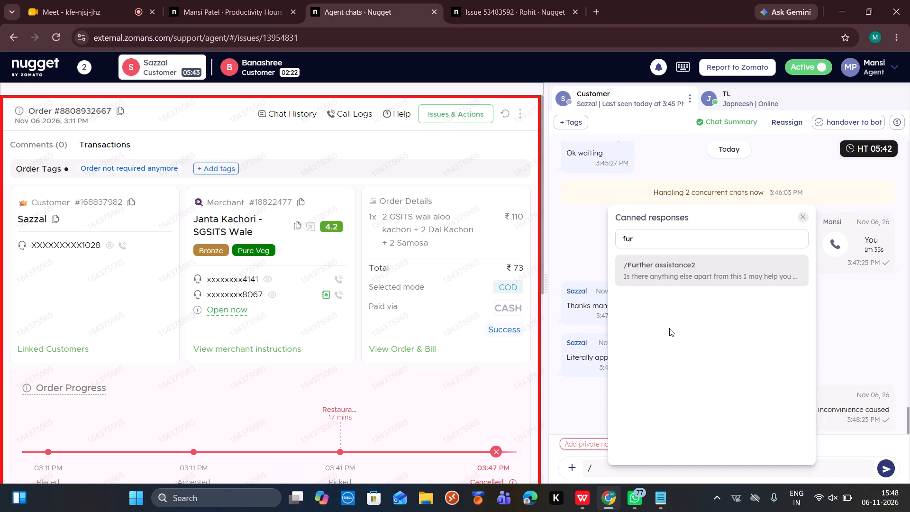
click(684, 272)
key(Return)
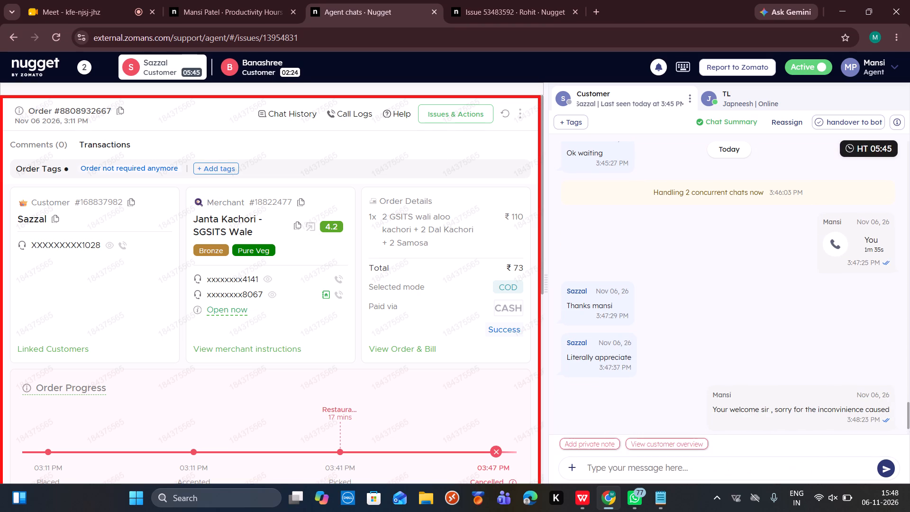
click(40, 219)
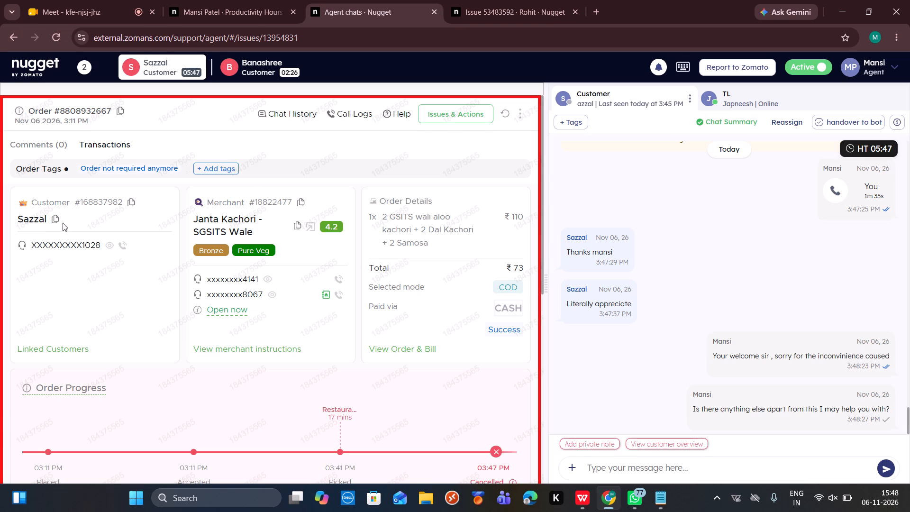
click(35, 219)
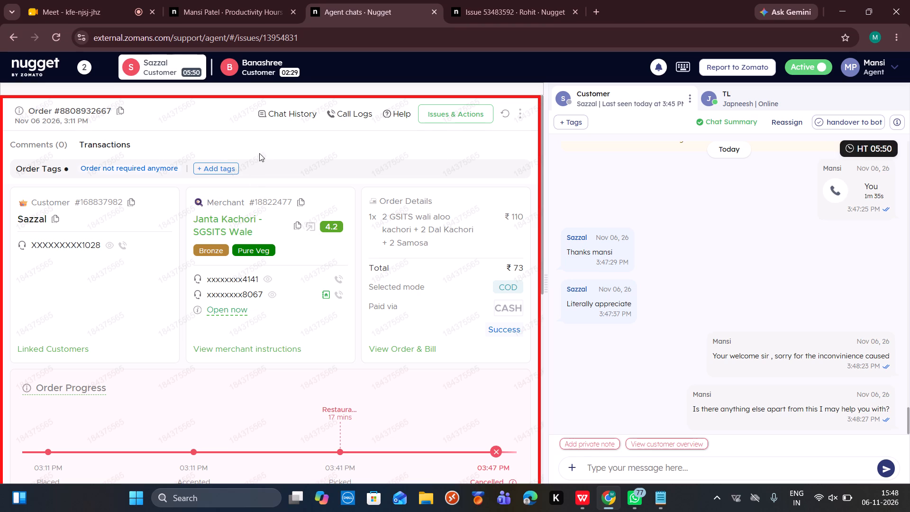
click(265, 69)
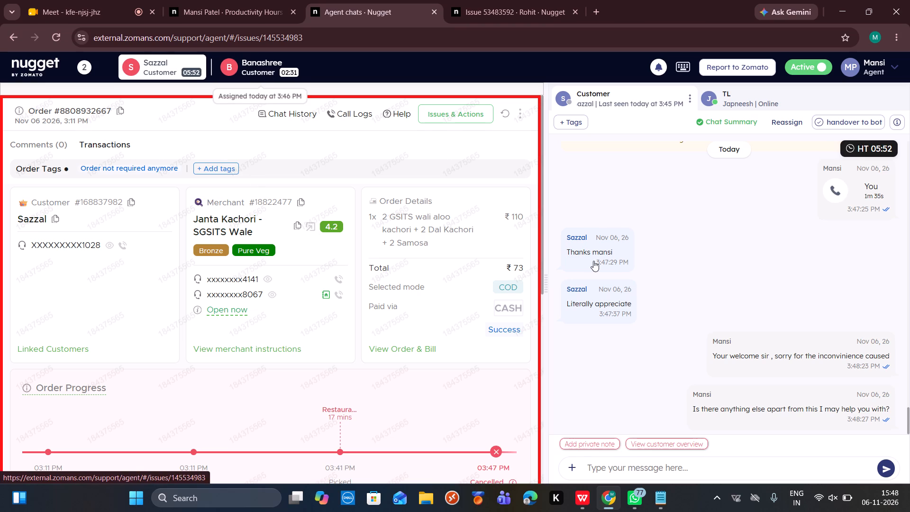
scroll(630, 298, down, 15)
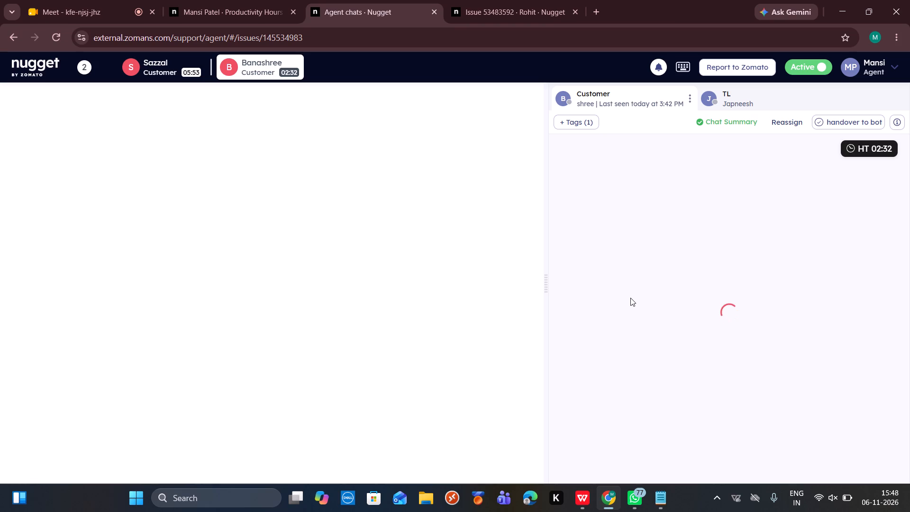
scroll(630, 298, down, 3)
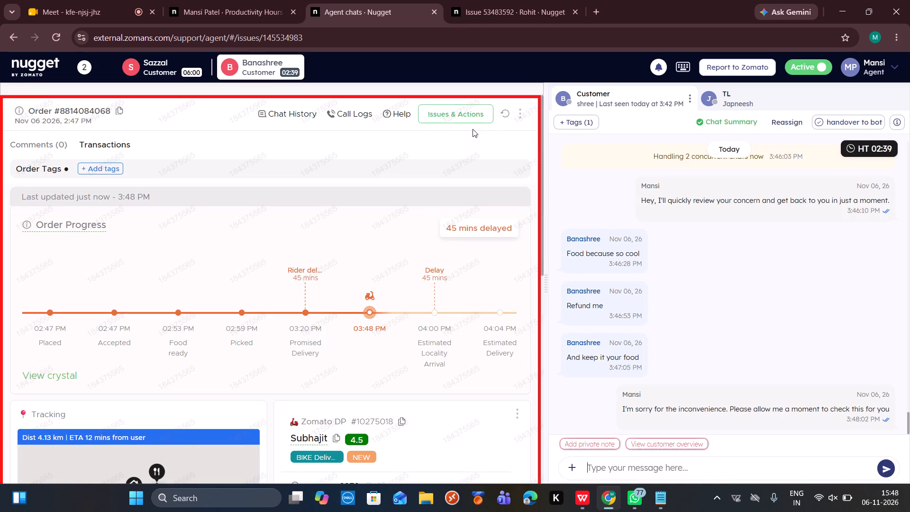
click(464, 113)
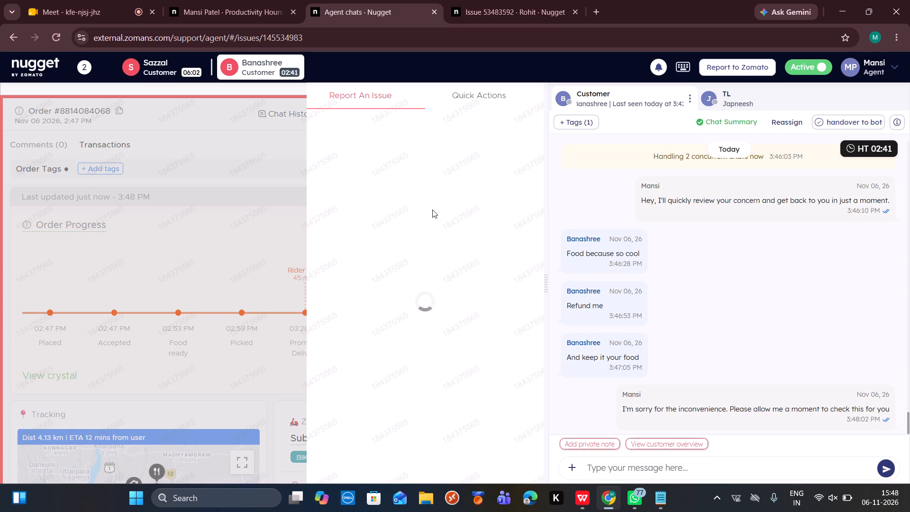
click(442, 248)
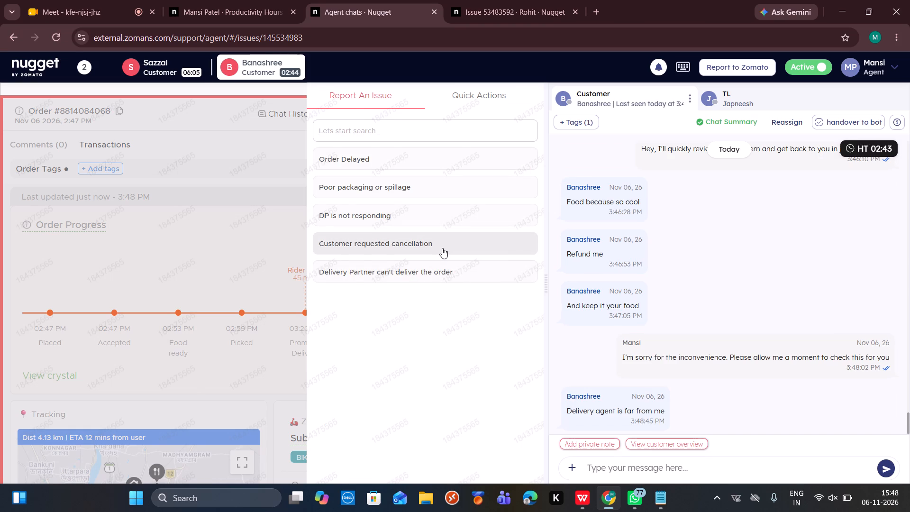
click(377, 285)
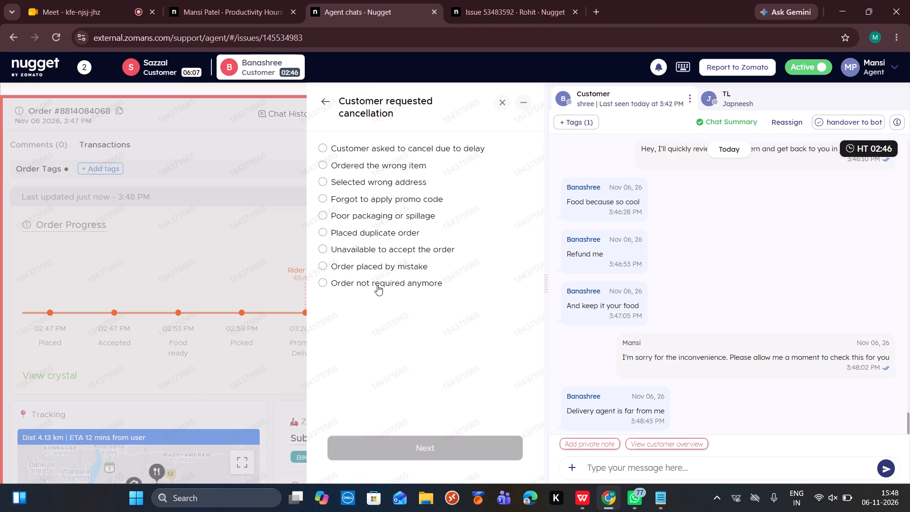
click(386, 435)
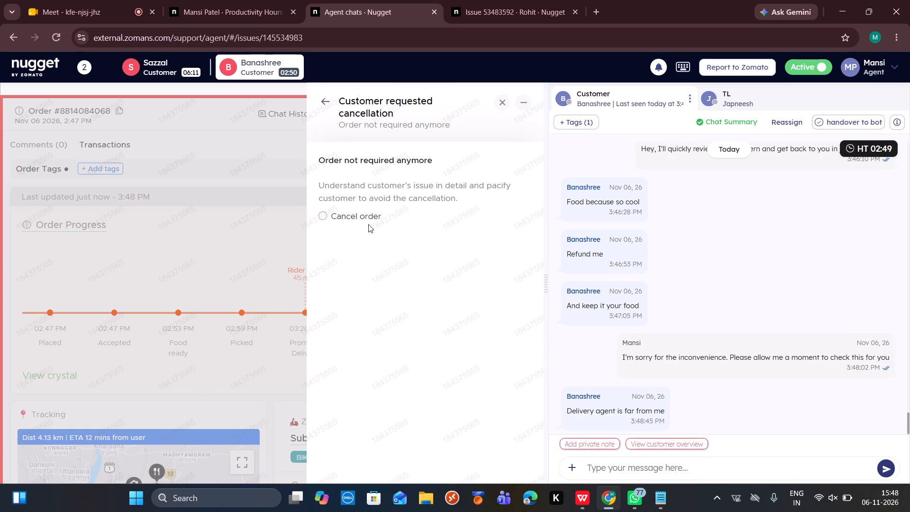
click(366, 220)
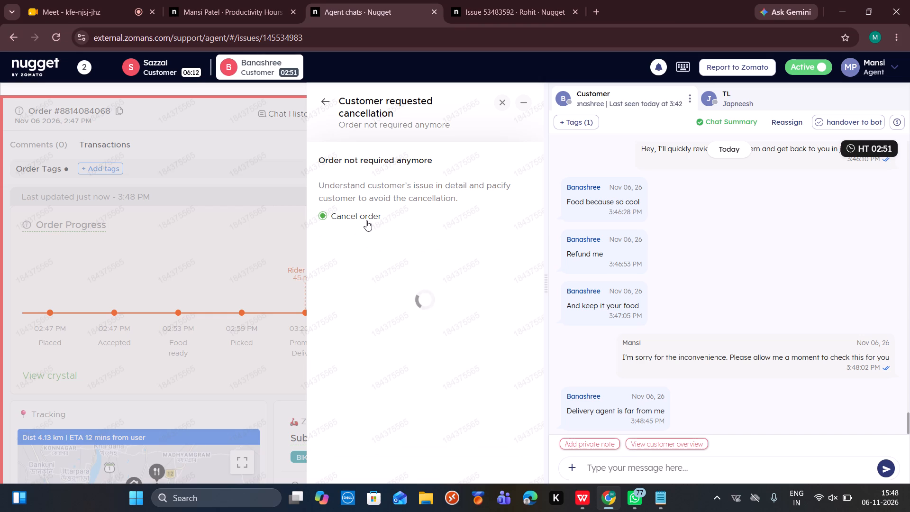
click(237, 262)
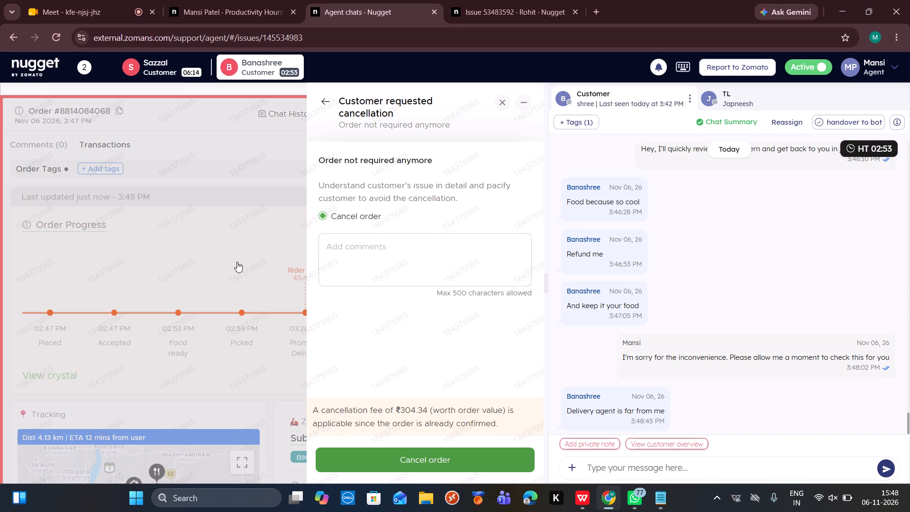
click(506, 112)
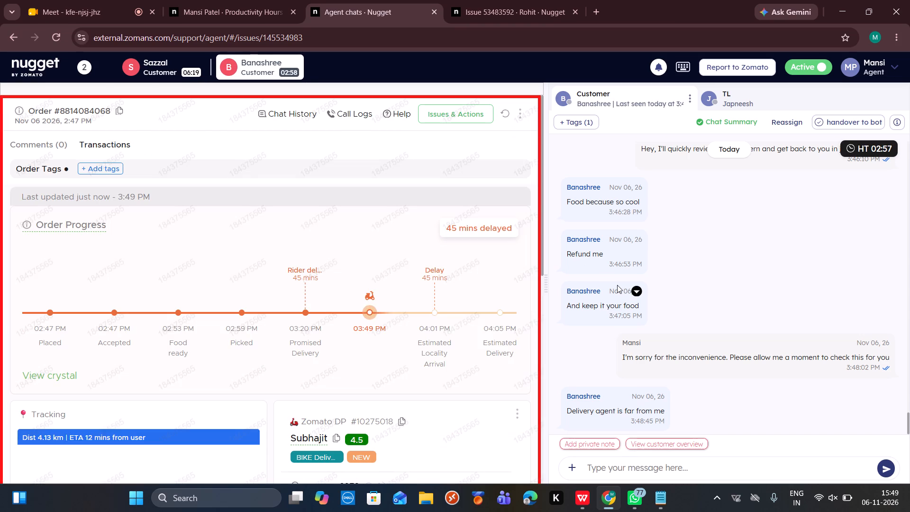
Reread Banashree's earlier conversation, check the "Order not required anymore" cancellation terms again, and refresh the order.
scroll(617, 285, up, 5)
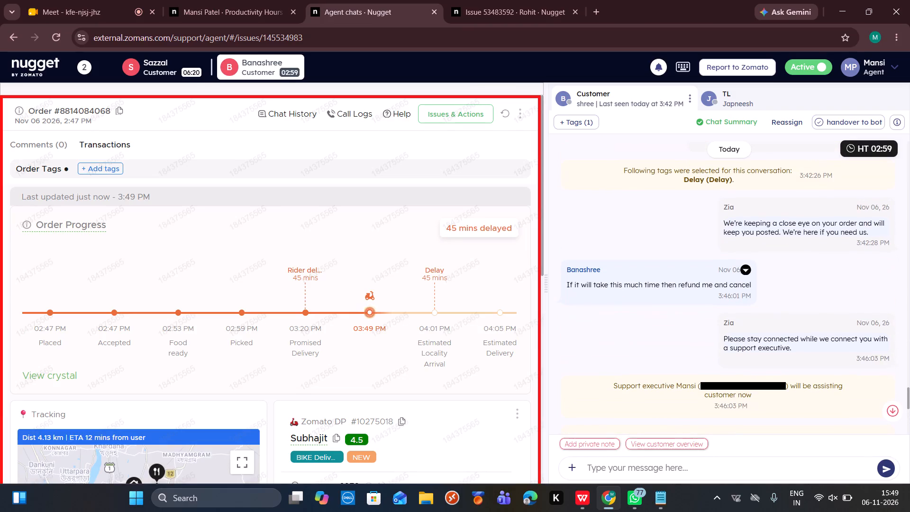
scroll(617, 285, up, 6)
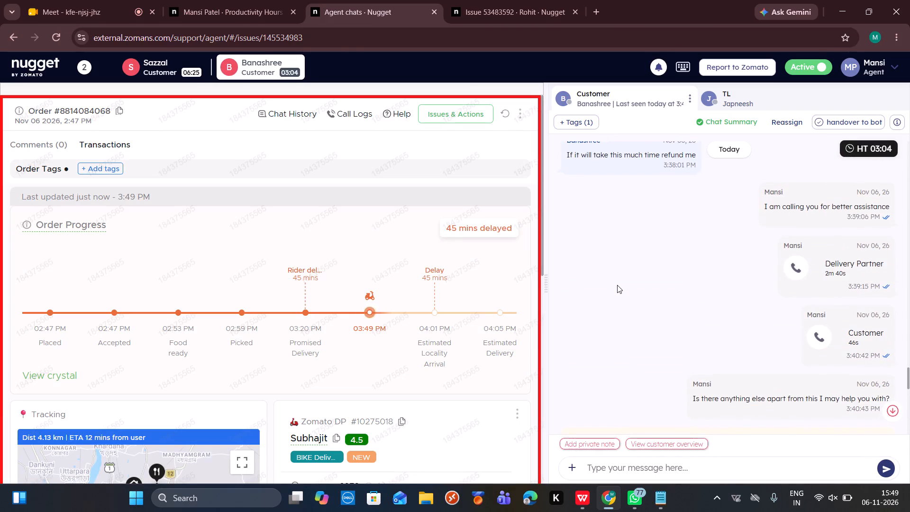
scroll(617, 285, down, 11)
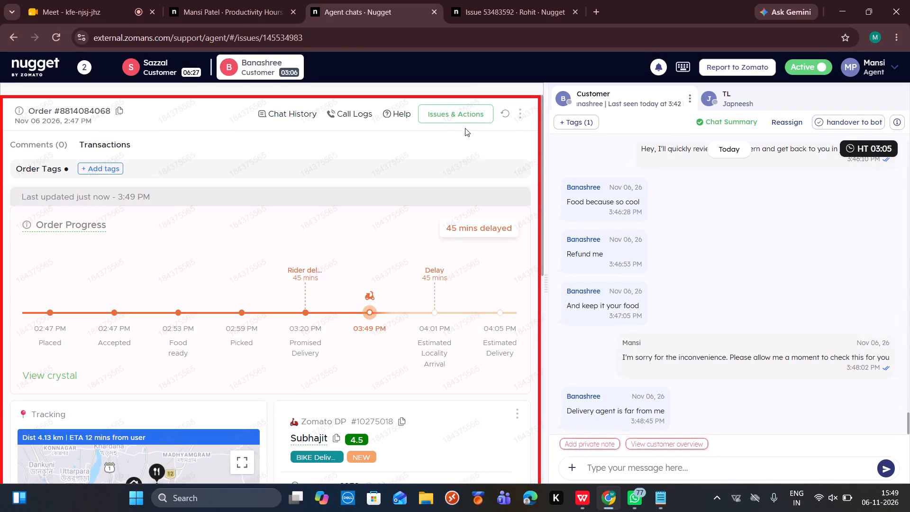
click(463, 120)
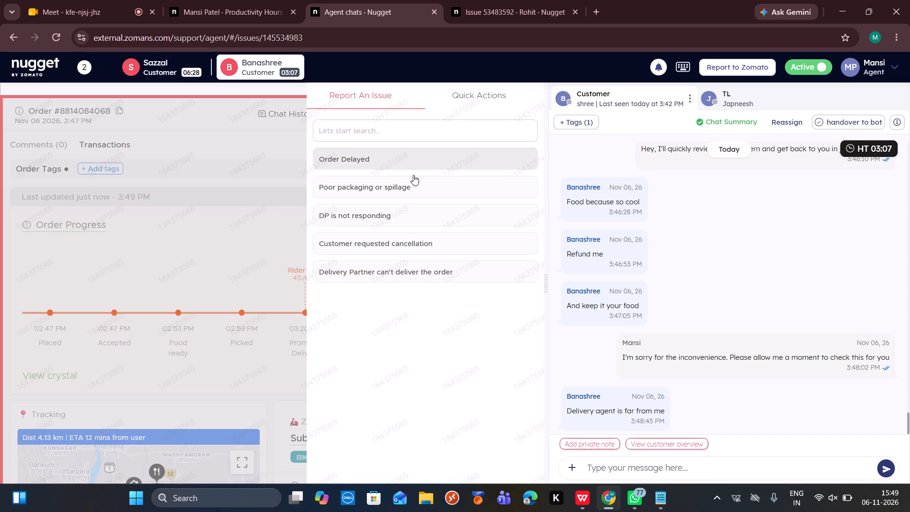
click(399, 238)
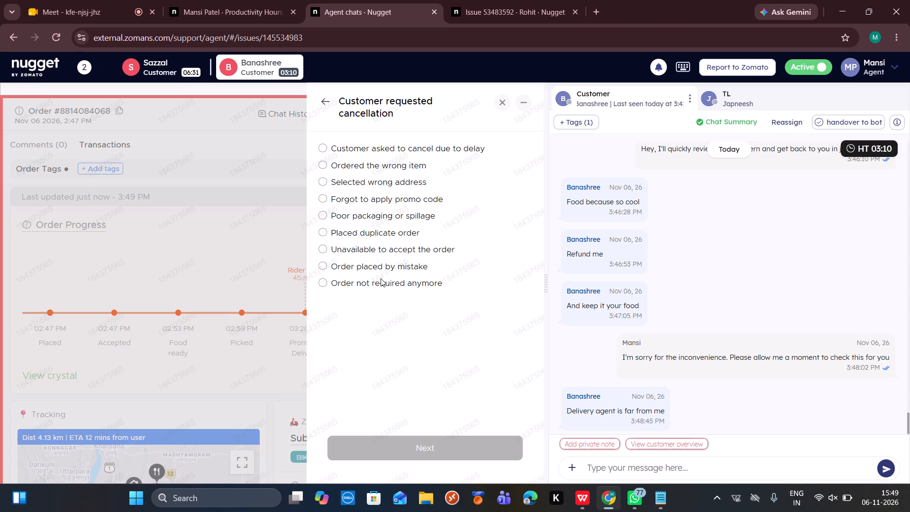
click(379, 286)
click(400, 439)
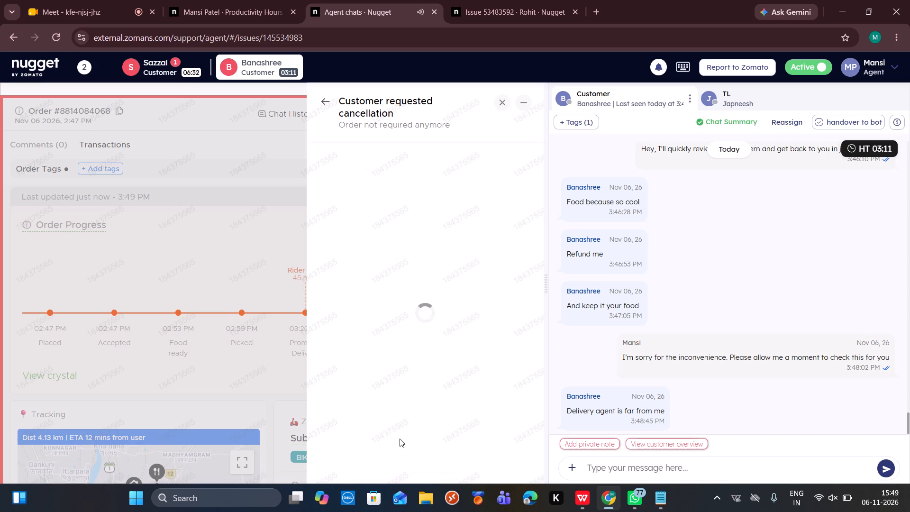
click(373, 217)
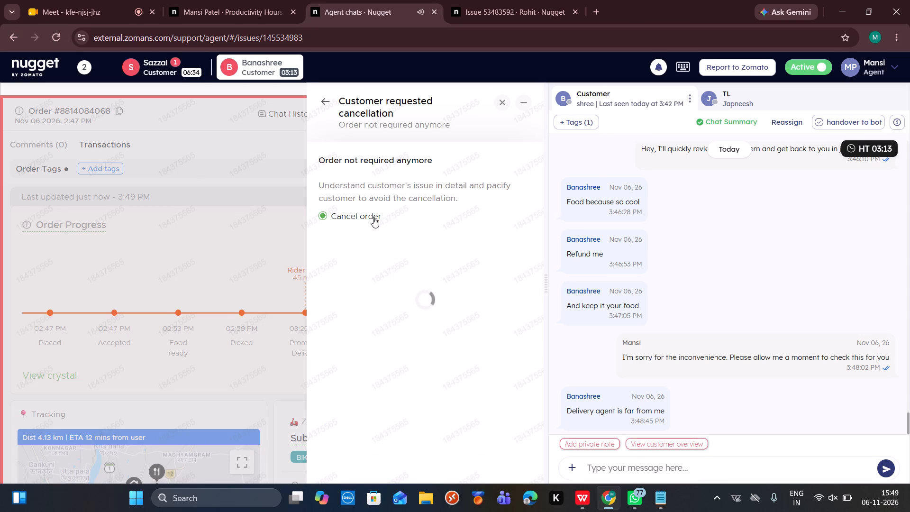
click(265, 249)
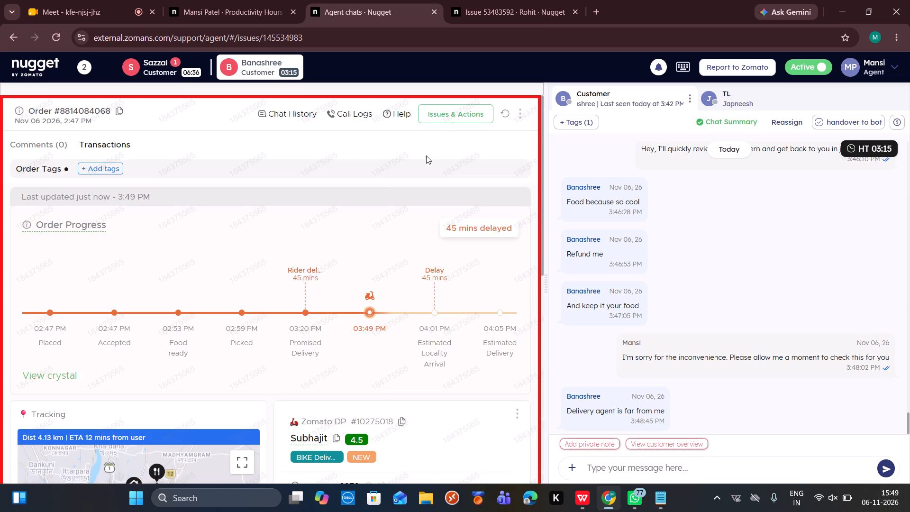
click(506, 115)
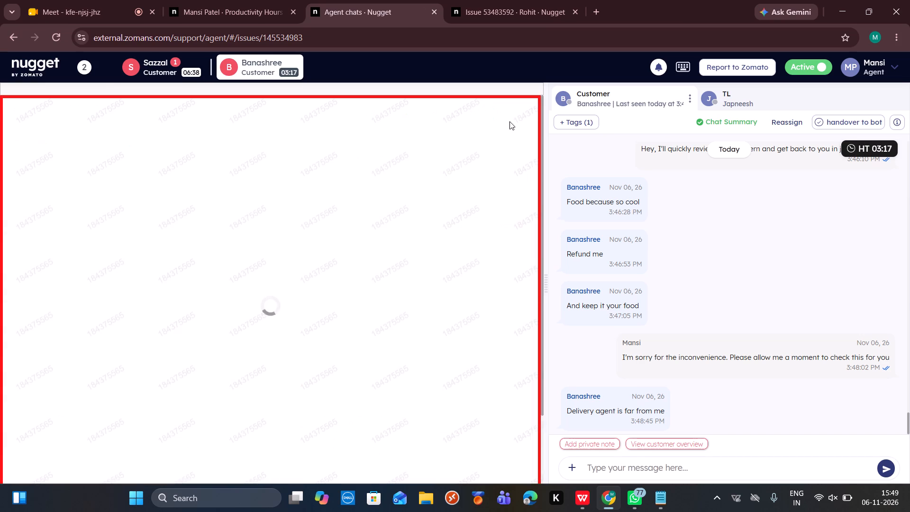
Copy the compensation statement offering an 80-rupee coupon from the HOLD STATEMENTS notes in Notepad into a draft reply to Banashree.
click(654, 493)
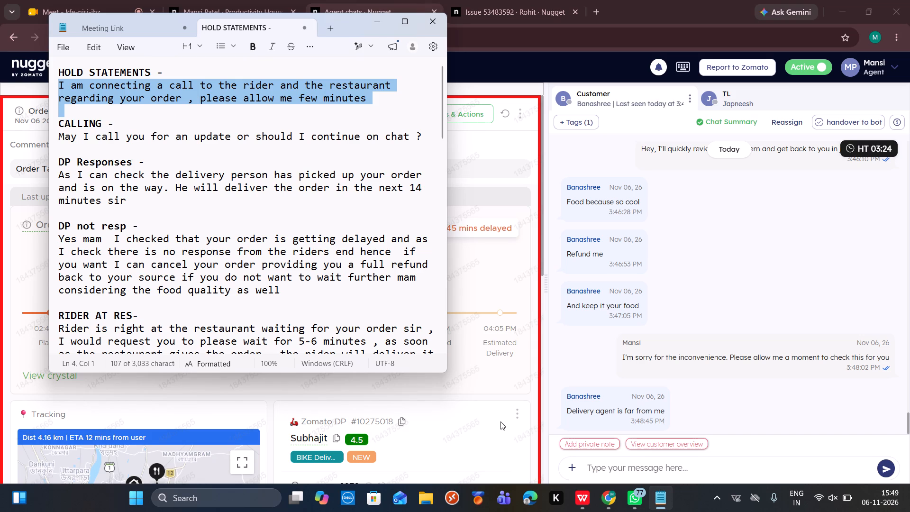
scroll(368, 282, down, 3)
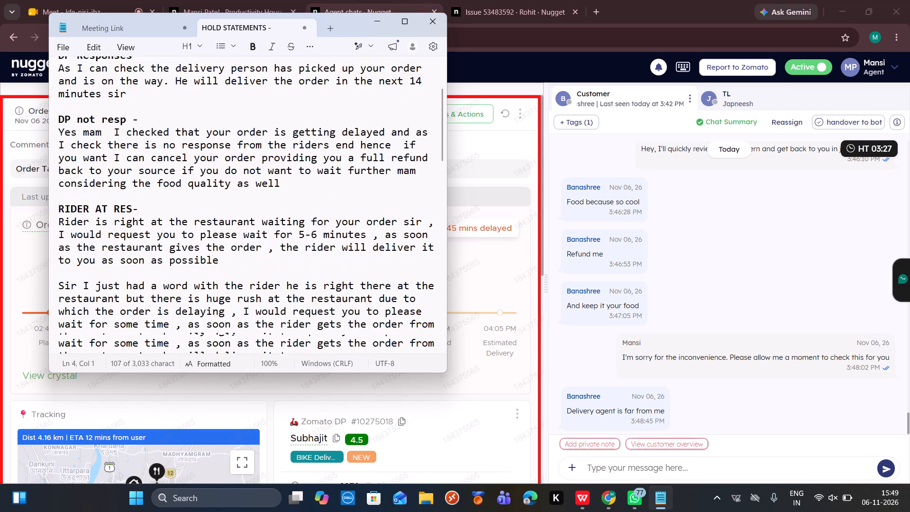
scroll(302, 233, up, 2)
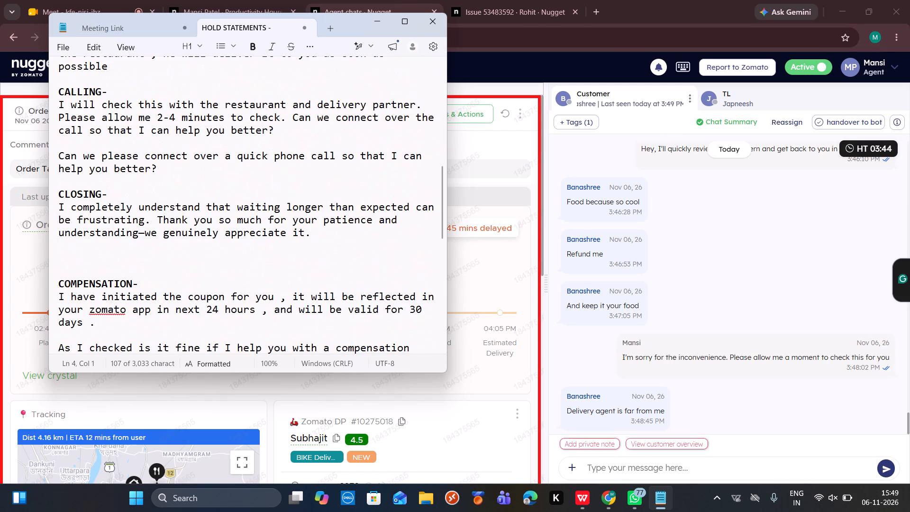
scroll(122, 172, down, 2)
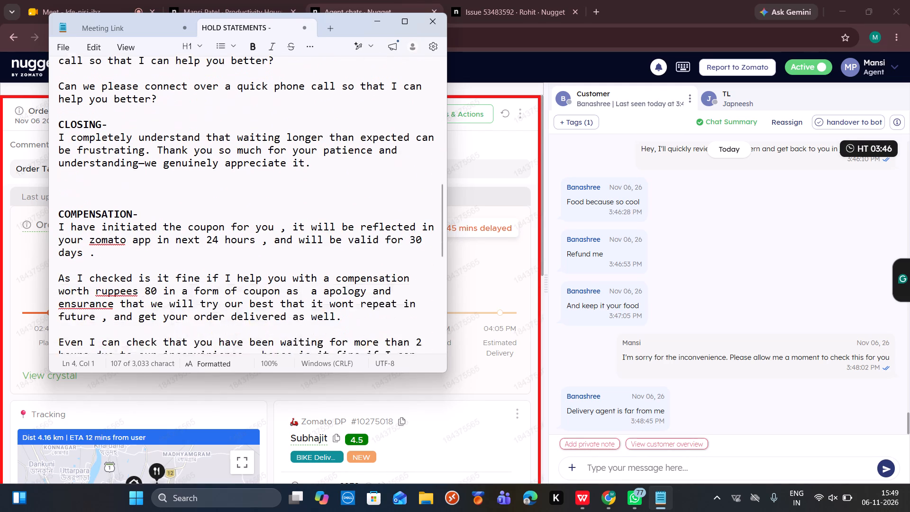
drag(54, 154, 53, 192)
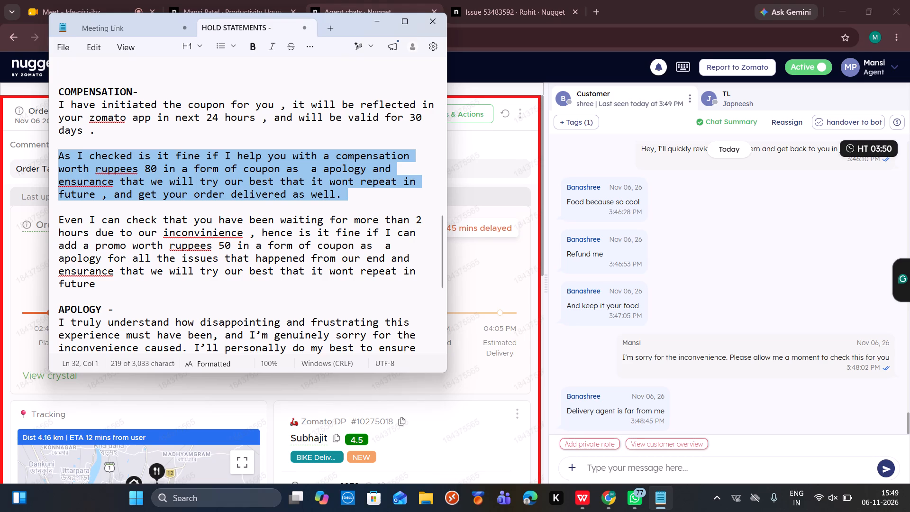
key(ctrl+c)
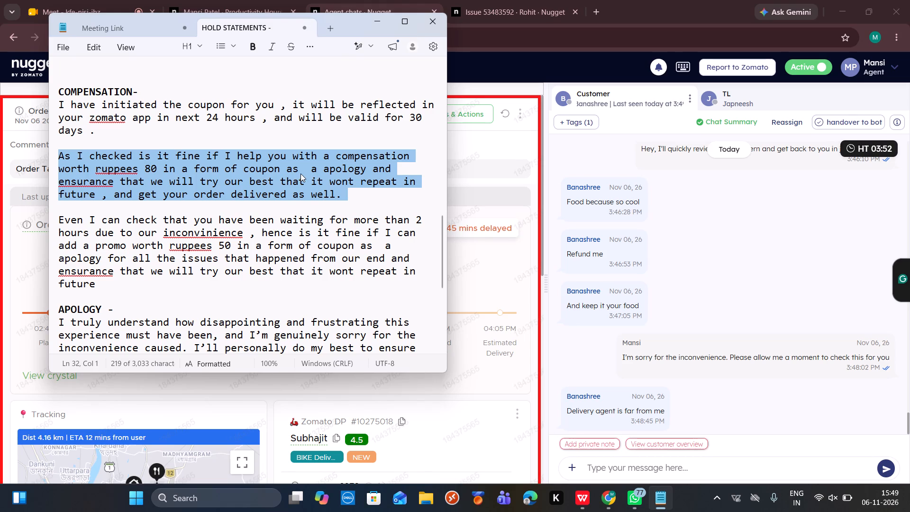
click(499, 266)
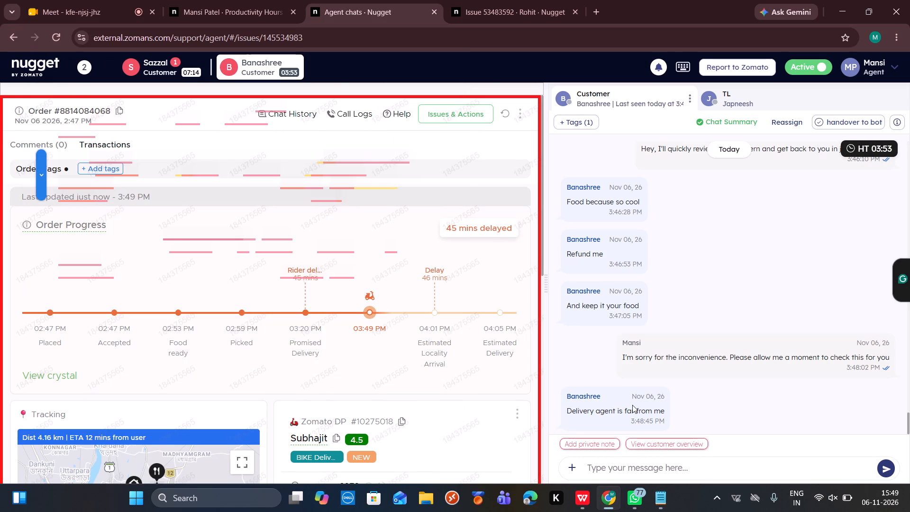
click(605, 463)
key(ctrl+v)
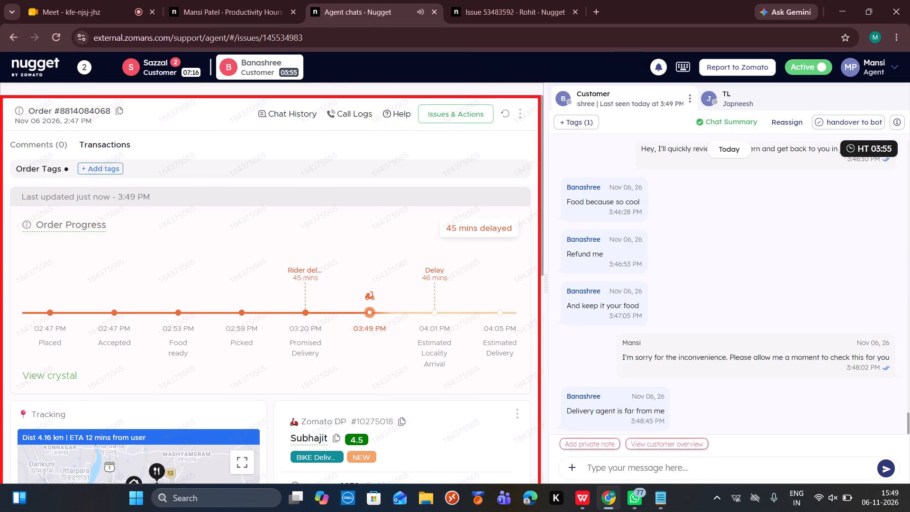
click(509, 110)
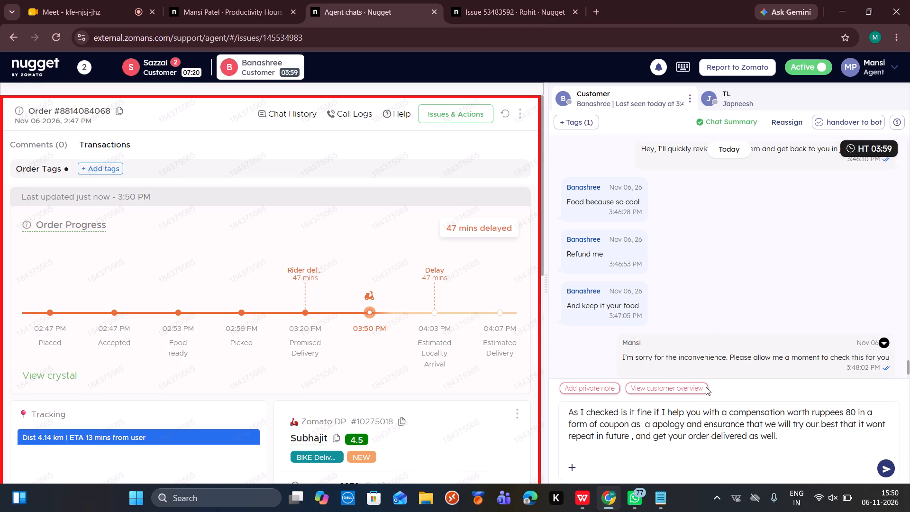
scroll(497, 387, down, 2)
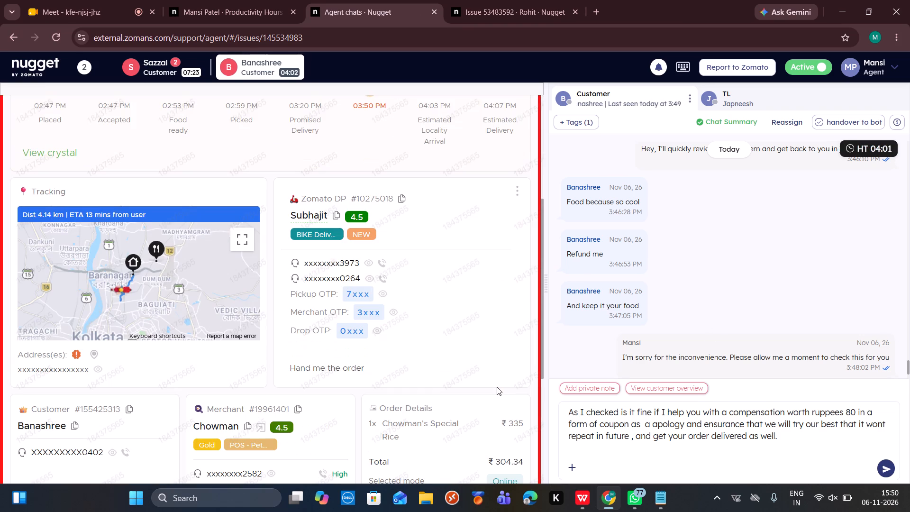
scroll(497, 387, up, 1)
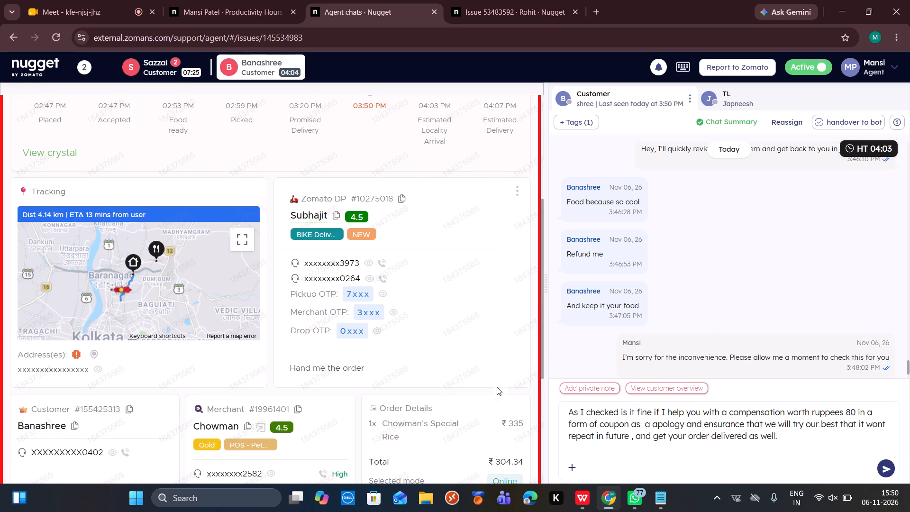
scroll(497, 387, up, 5)
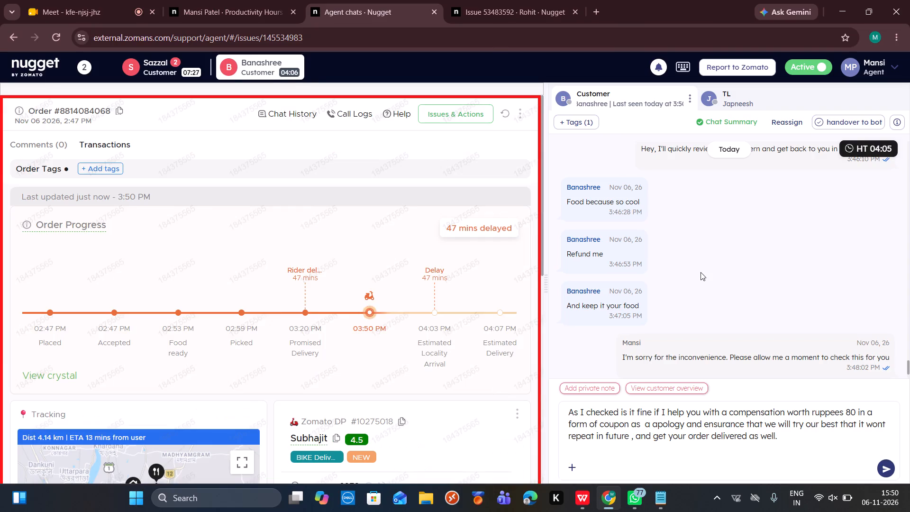
scroll(701, 272, up, 9)
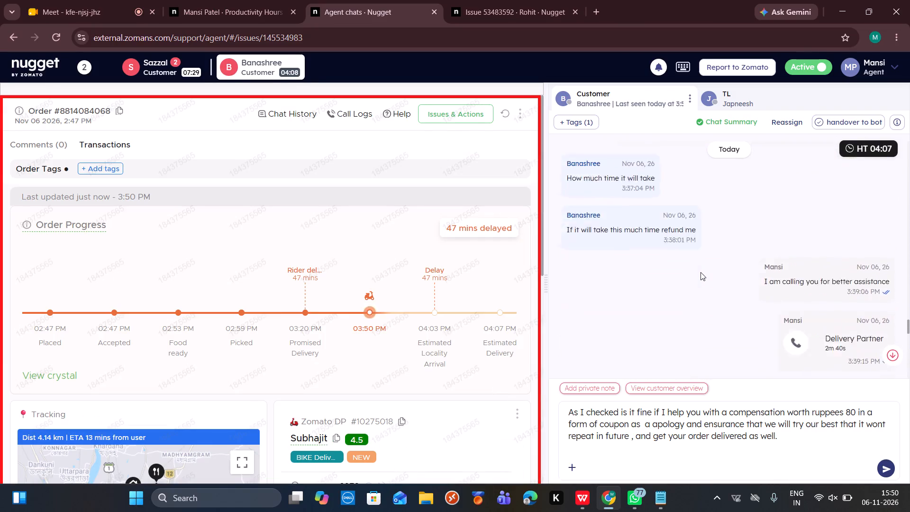
scroll(701, 272, up, 1)
scroll(701, 272, down, 15)
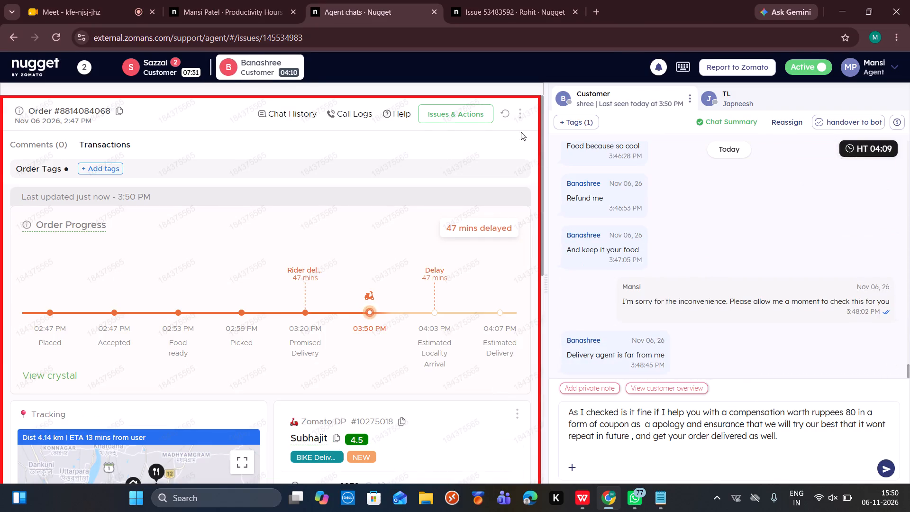
click(503, 112)
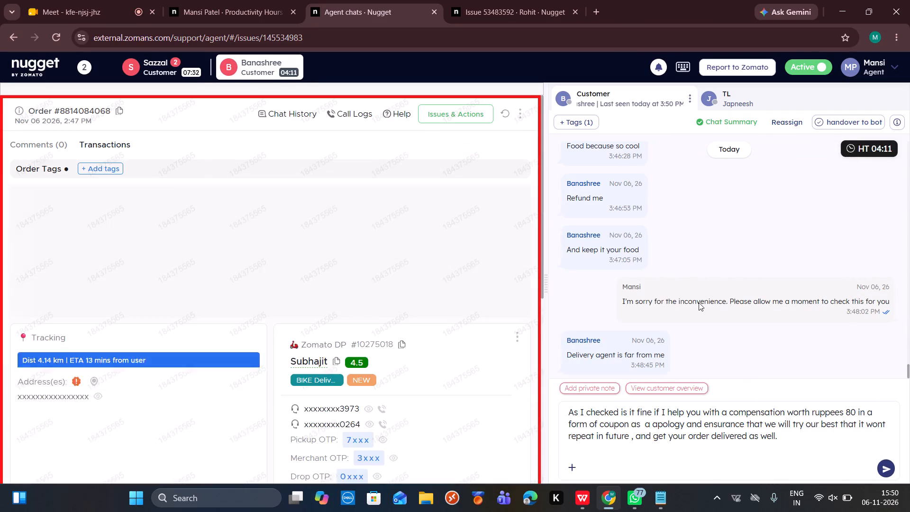
scroll(471, 326, down, 1)
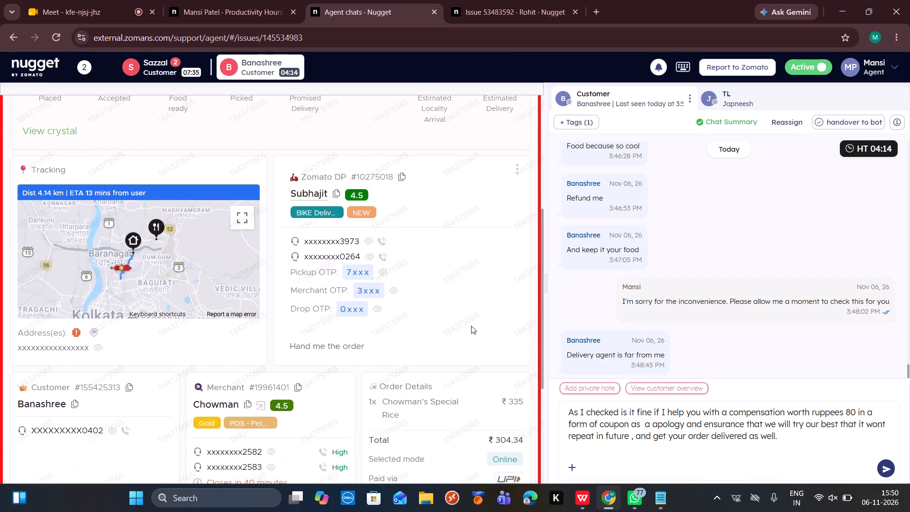
scroll(471, 326, down, 1)
scroll(663, 236, up, 6)
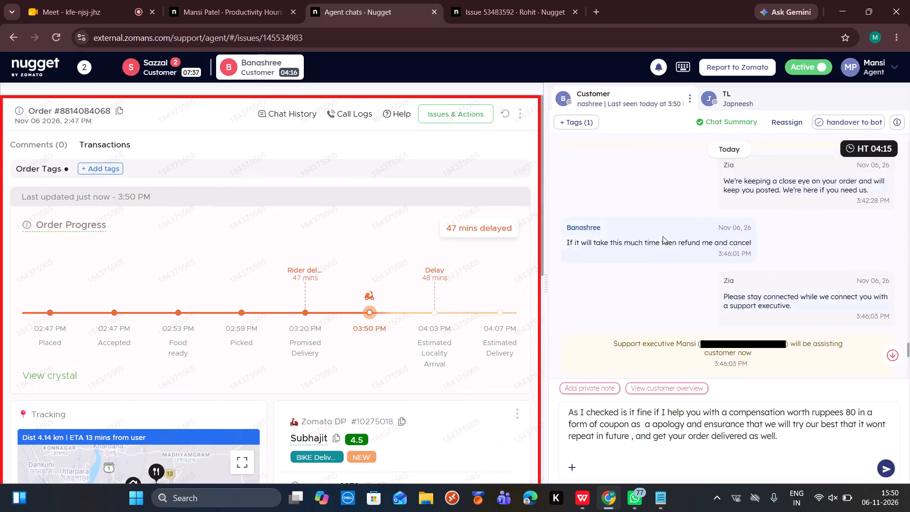
scroll(663, 236, up, 7)
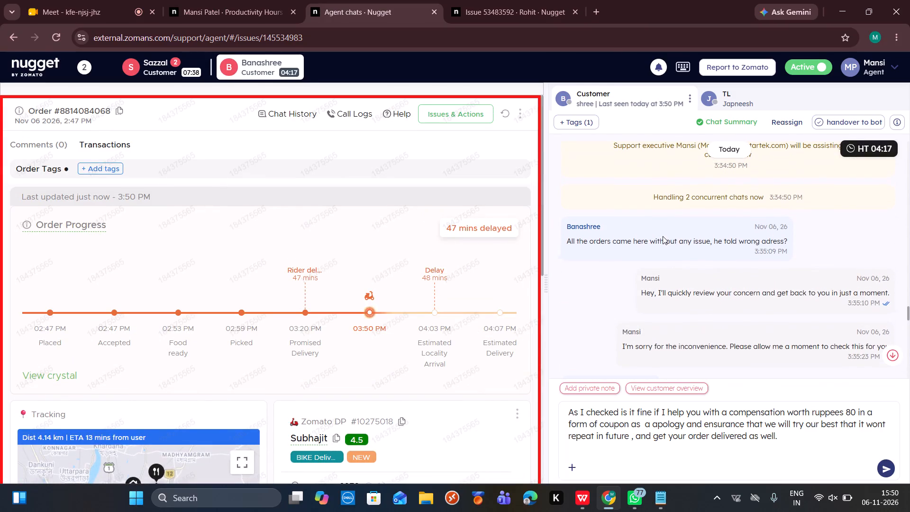
scroll(663, 236, up, 6)
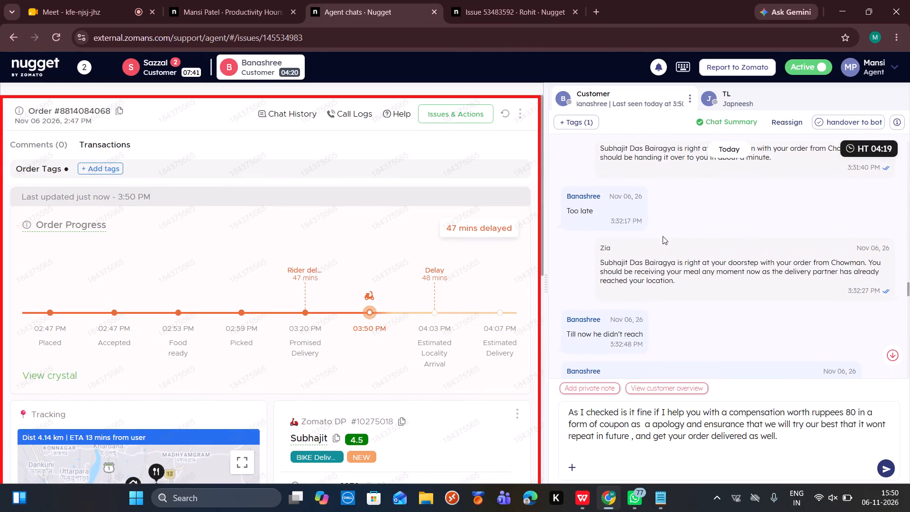
scroll(663, 236, down, 14)
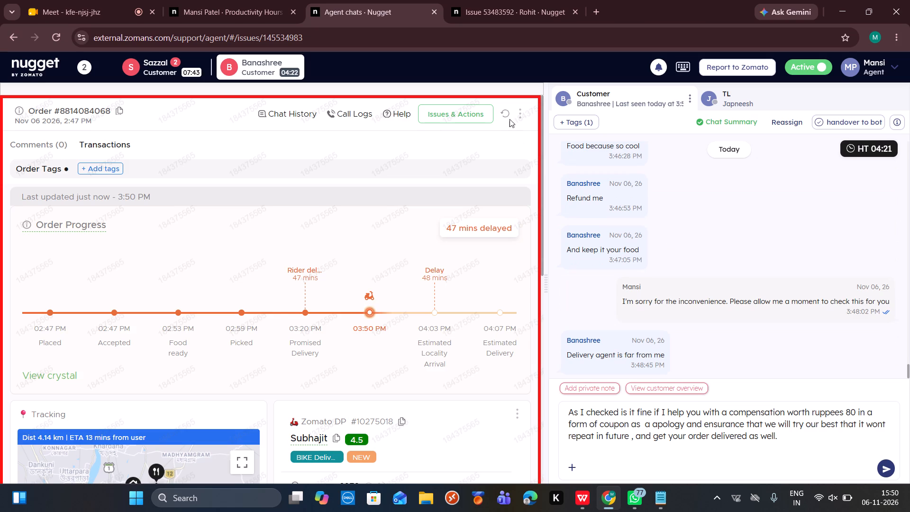
click(505, 111)
Replace the compensation draft to Banashree with "Have you recieved the order ?" and send it.
click(847, 414)
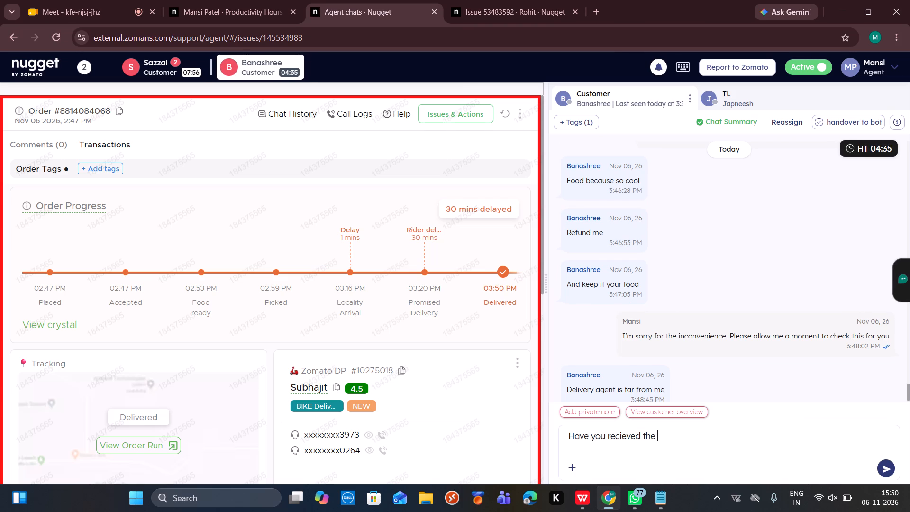
key(Return)
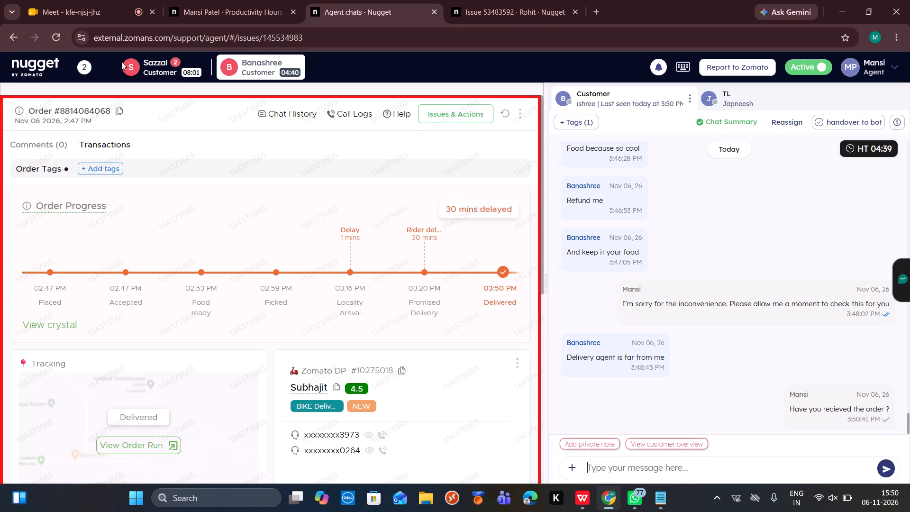
click(174, 56)
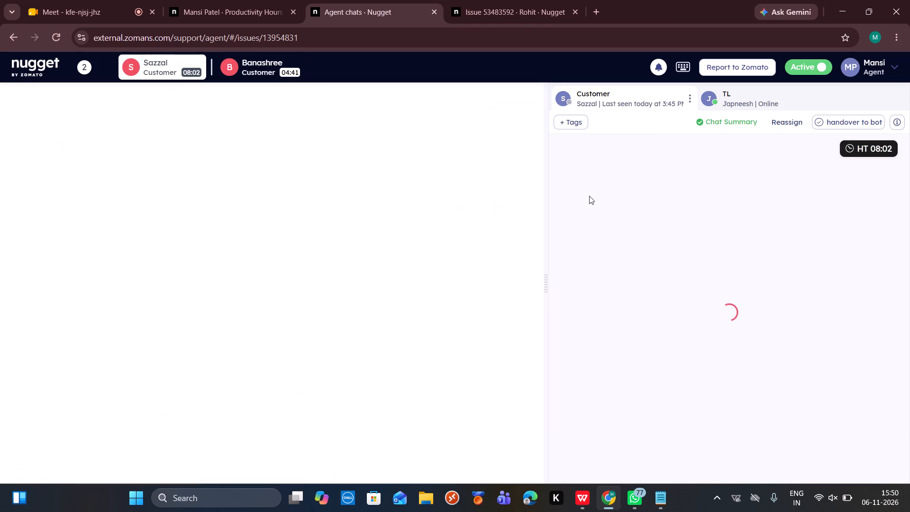
scroll(640, 228, down, 5)
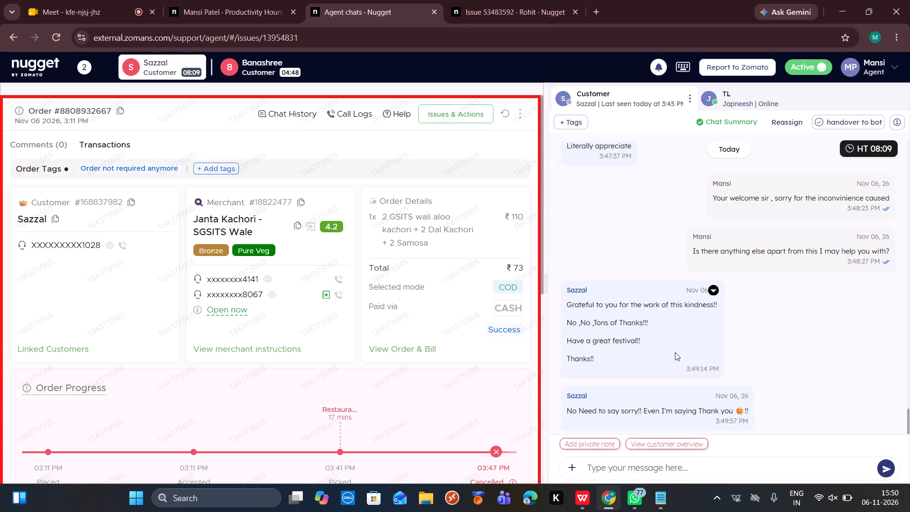
key(Print)
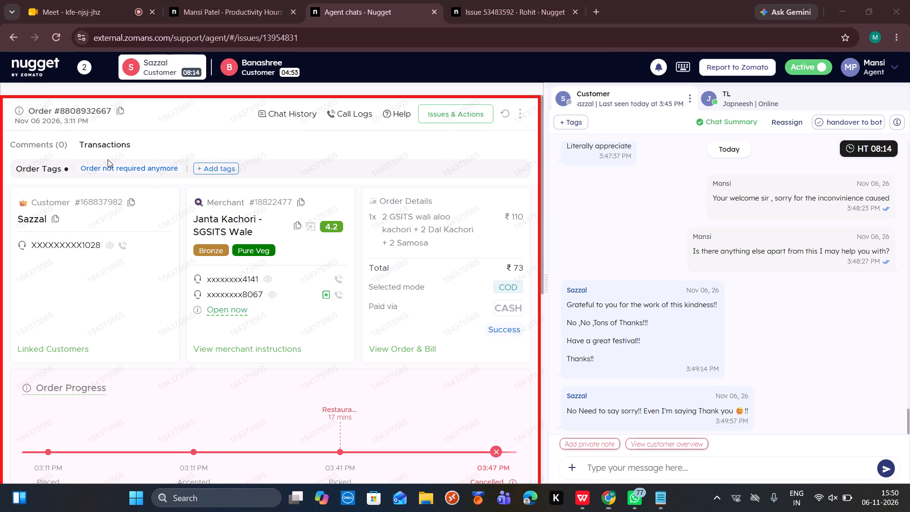
drag(0, 26, 869, 511)
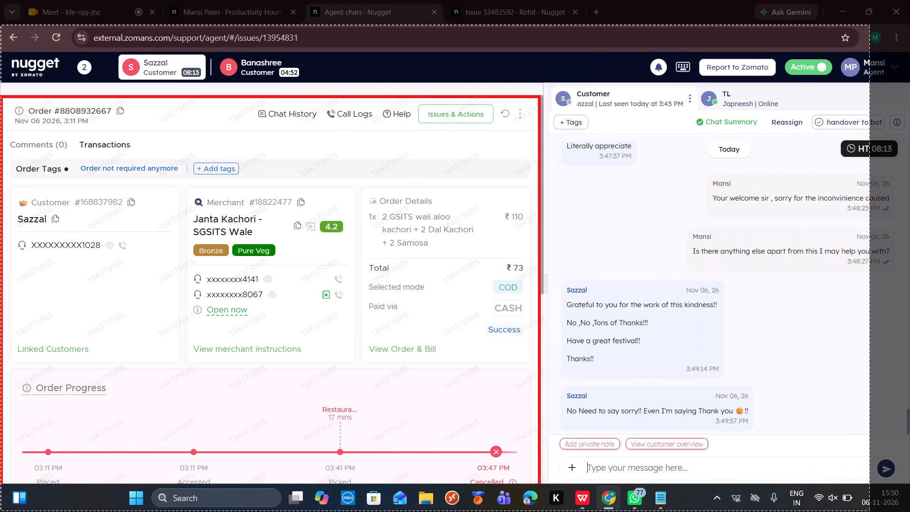
drag(869, 511, 909, 479)
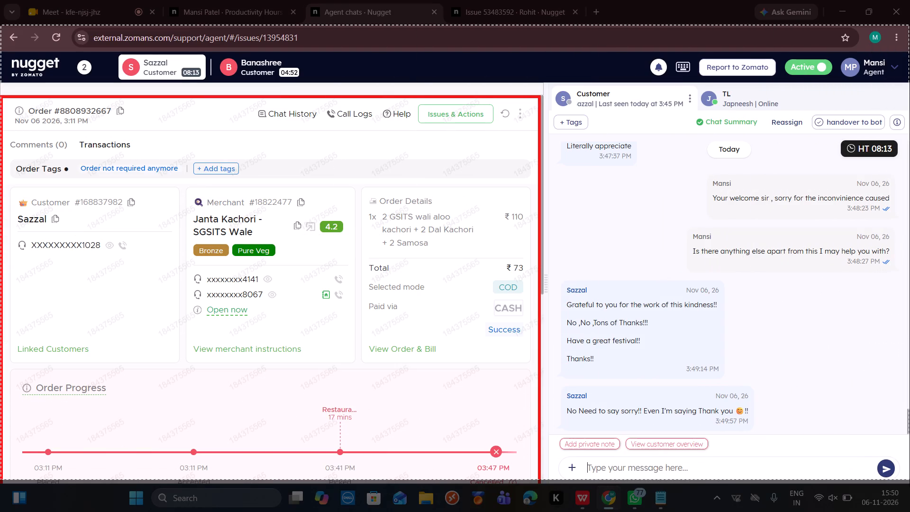
drag(909, 479, 909, 479)
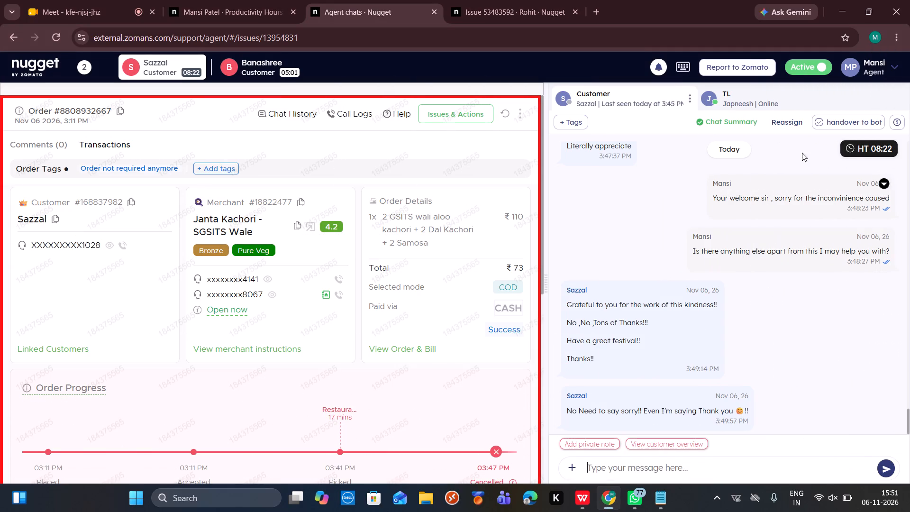
Tag Sazzal's chat as Order Cancellation and dismiss the screenshot notification.
click(579, 119)
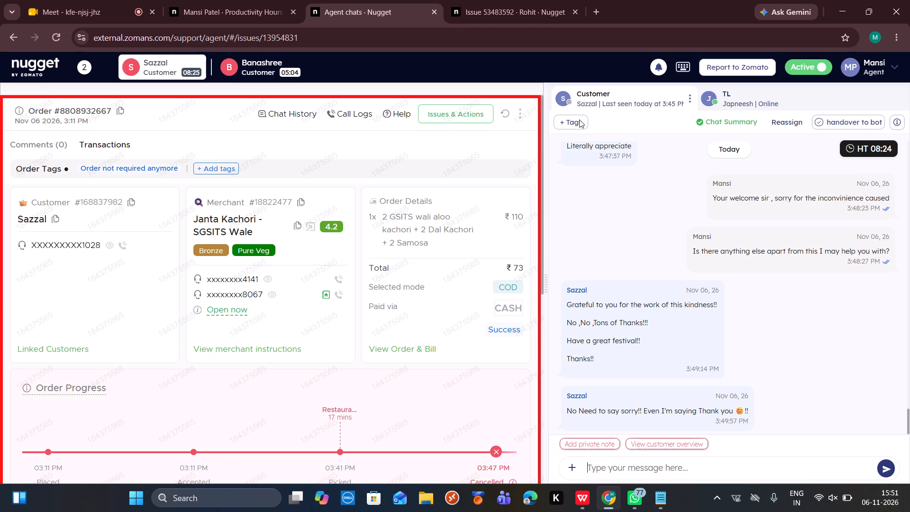
text(ca)
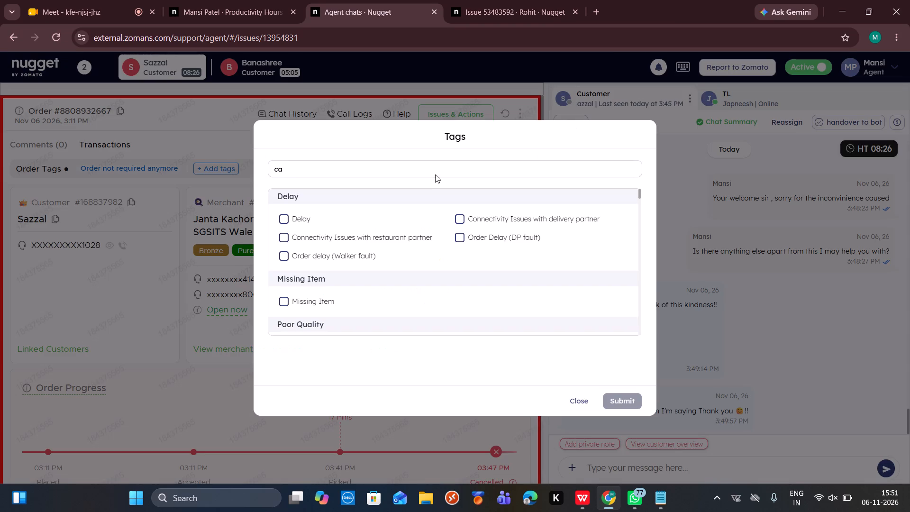
click(318, 219)
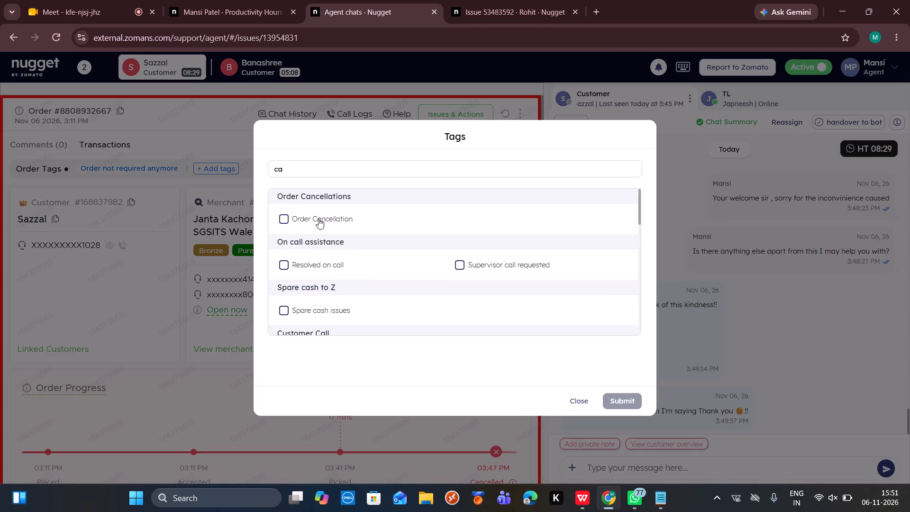
click(633, 400)
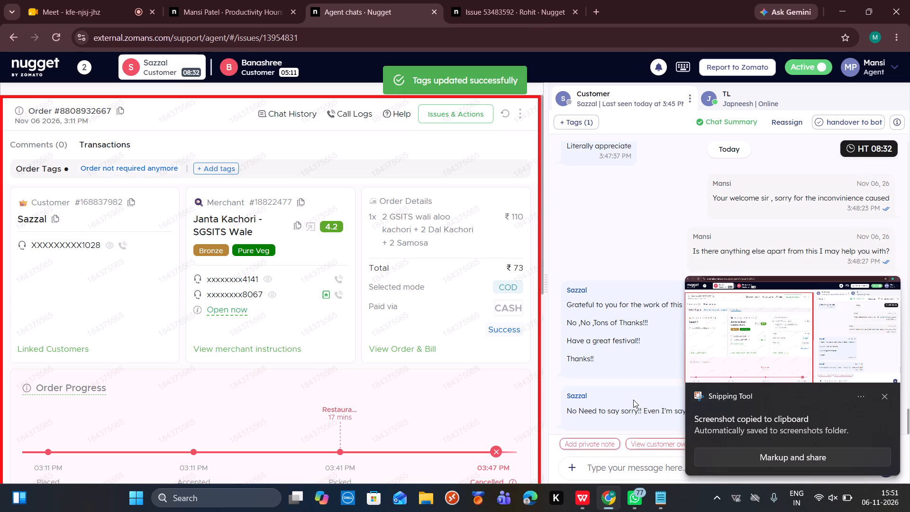
click(885, 395)
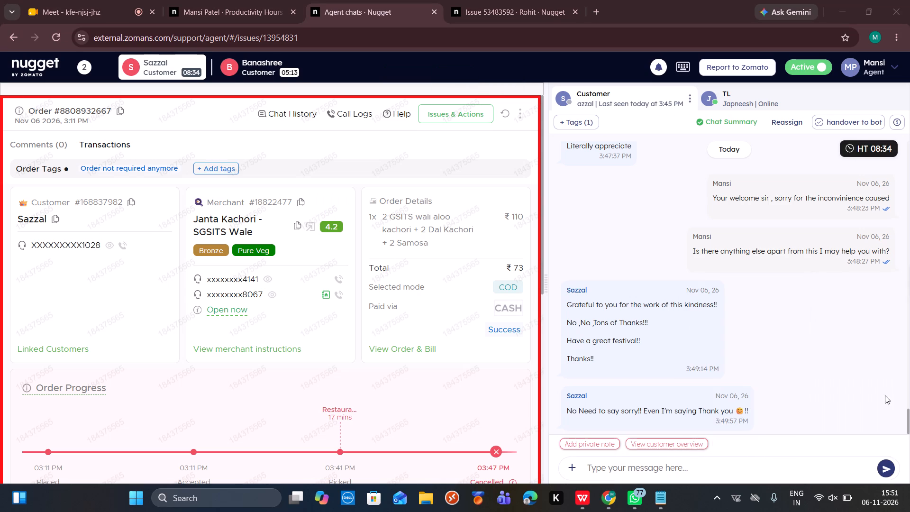
Hand Sazzal's chat over to the bot and confirm resolving the conversation.
click(844, 128)
click(564, 289)
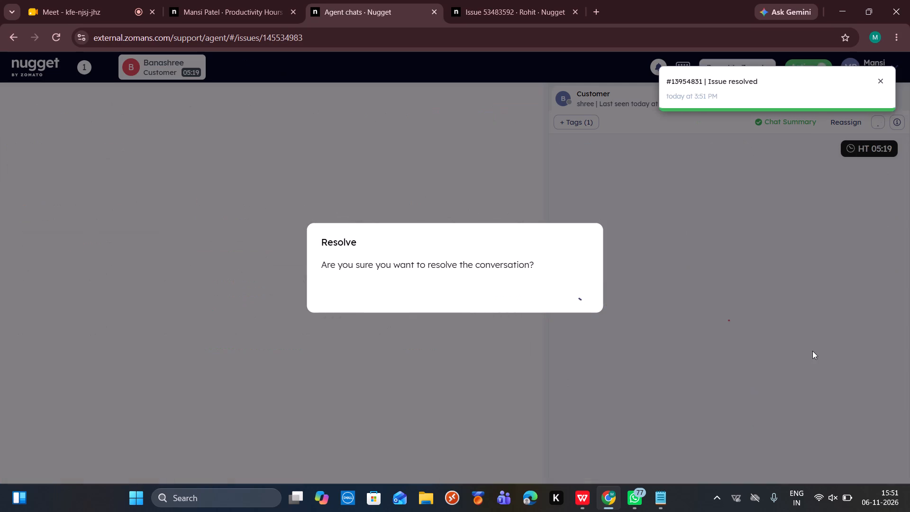
Send Banashree the canned response "Further assistance2", asking whether there is anything else she needs help with.
scroll(812, 351, down, 4)
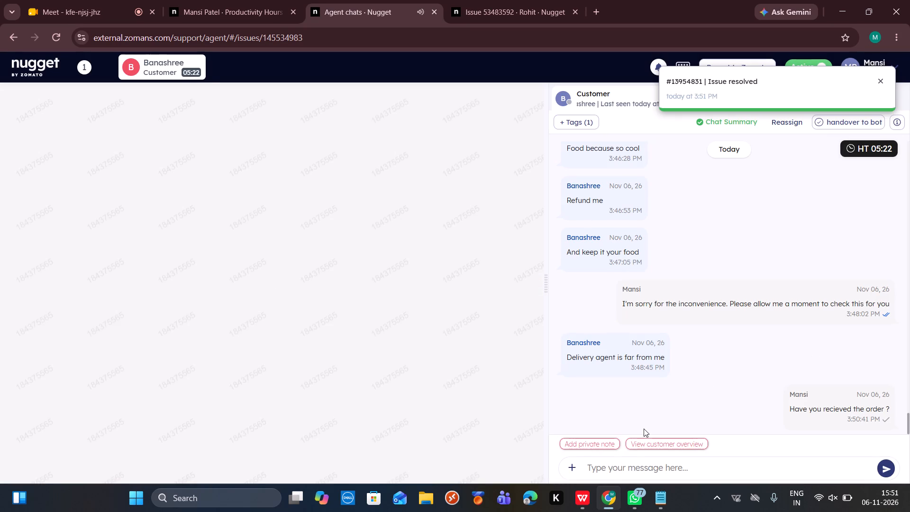
key(slash)
text(ur)
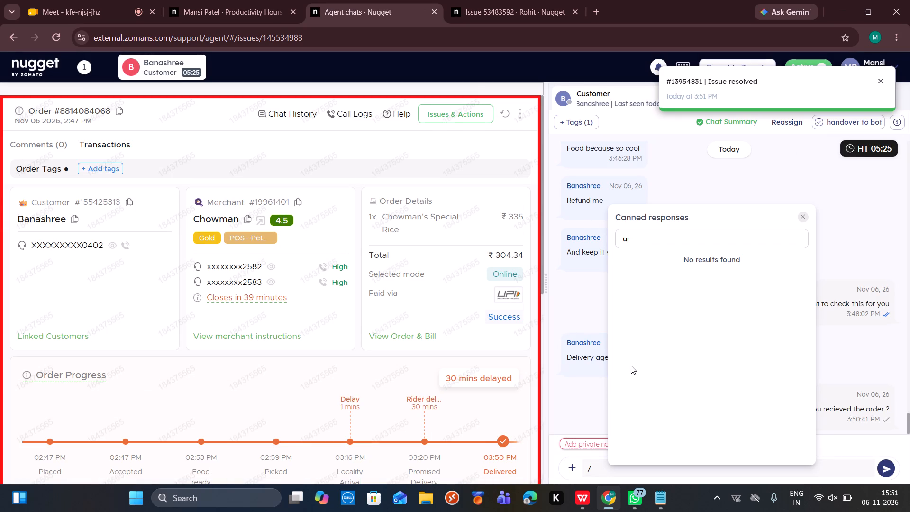
key(BackSpace)
key(BackSpace)
text(fu)
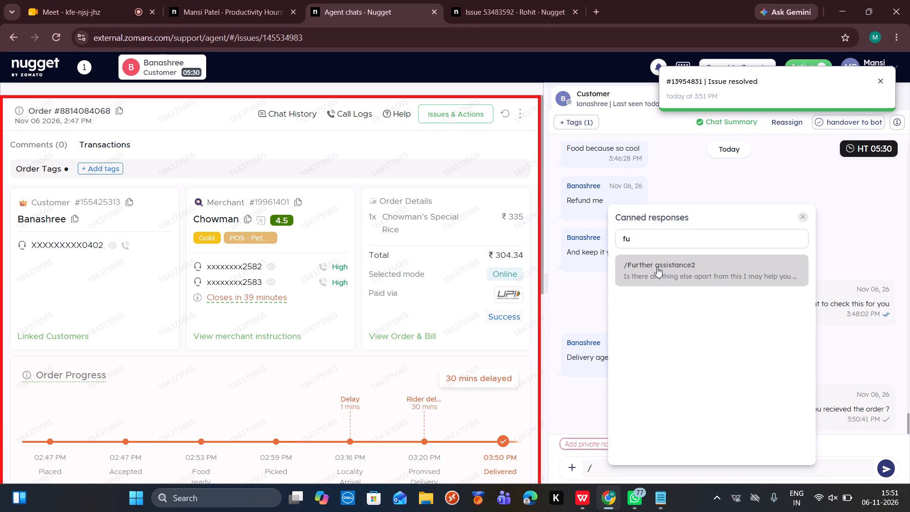
click(657, 267)
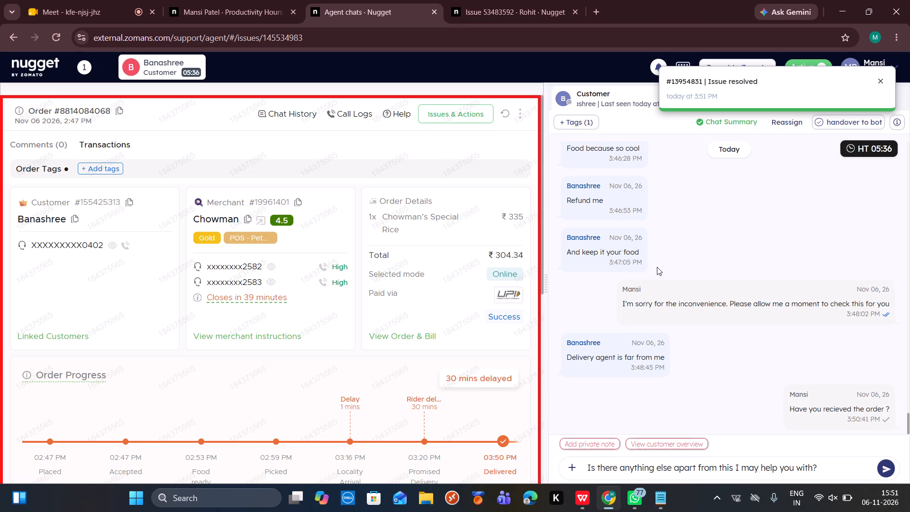
scroll(657, 267, down, 4)
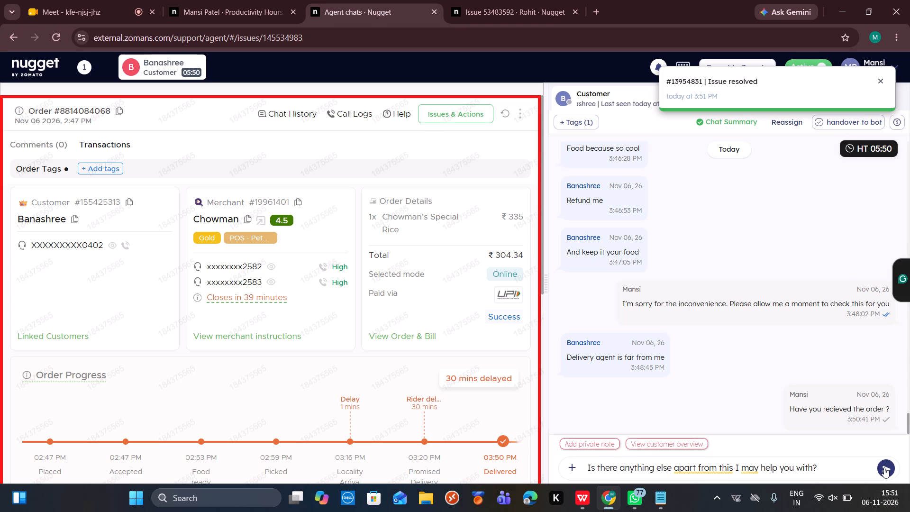
click(884, 467)
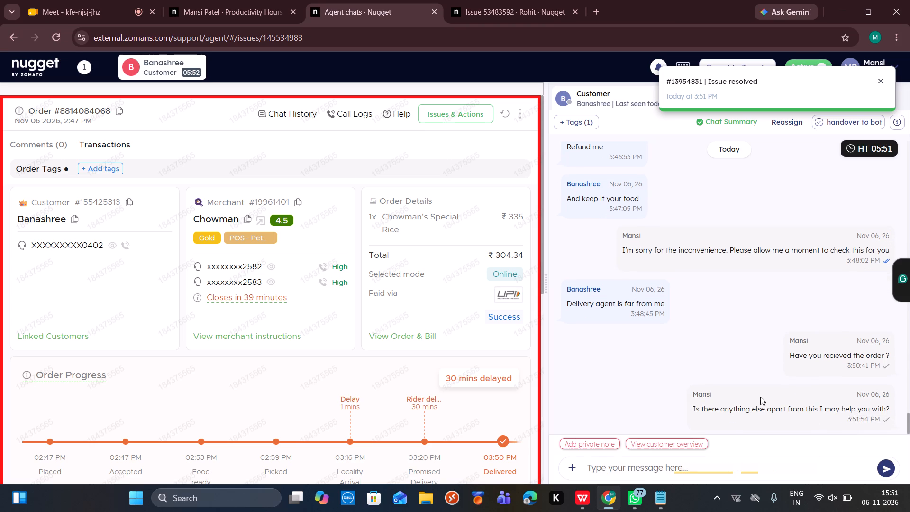
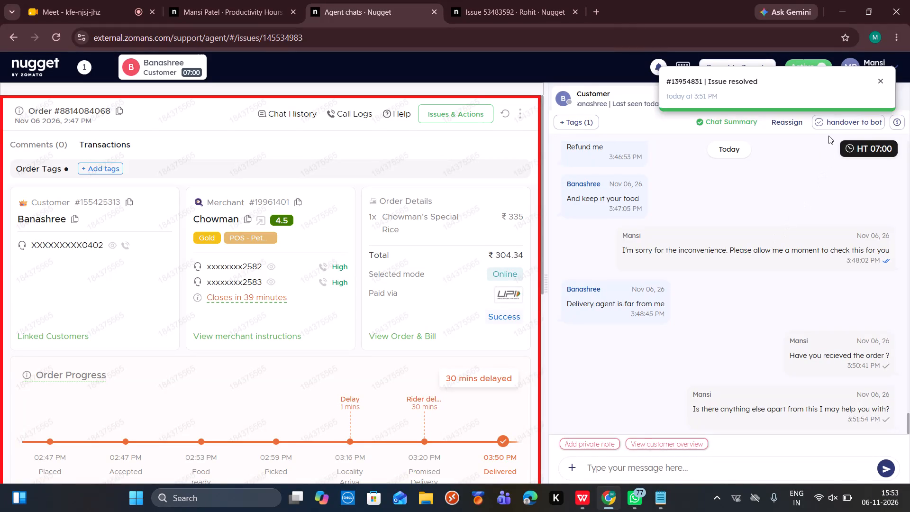
Hand Banashree's chat over to the bot and confirm resolving the conversation.
click(829, 125)
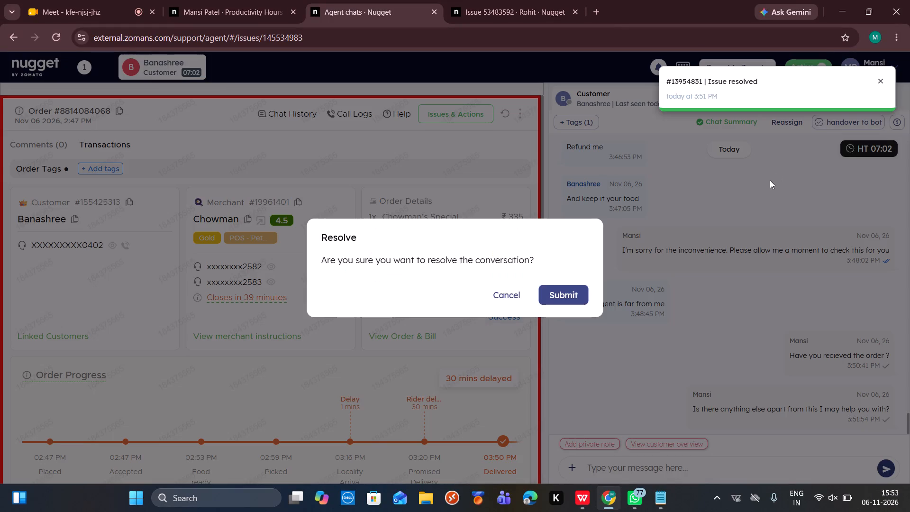
click(566, 298)
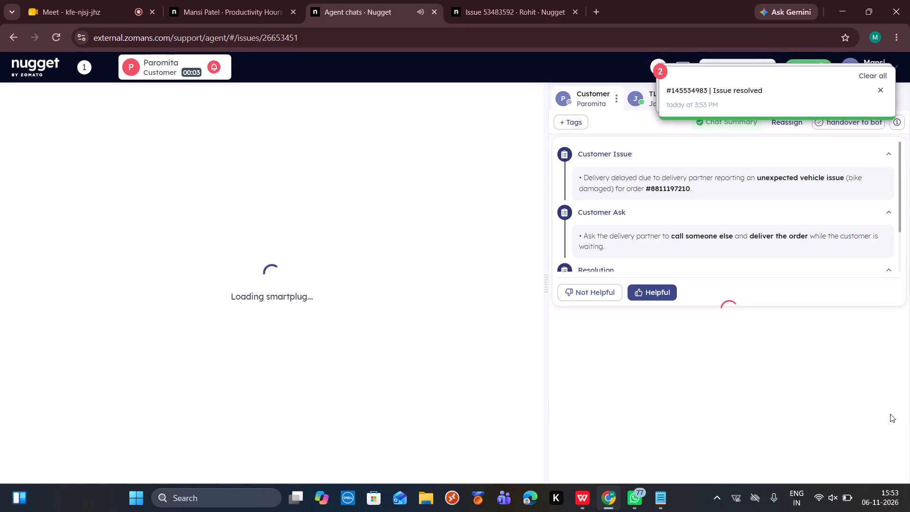
Go to the latest messages in Paromita's new chat and rate its chat summary as helpful.
click(890, 414)
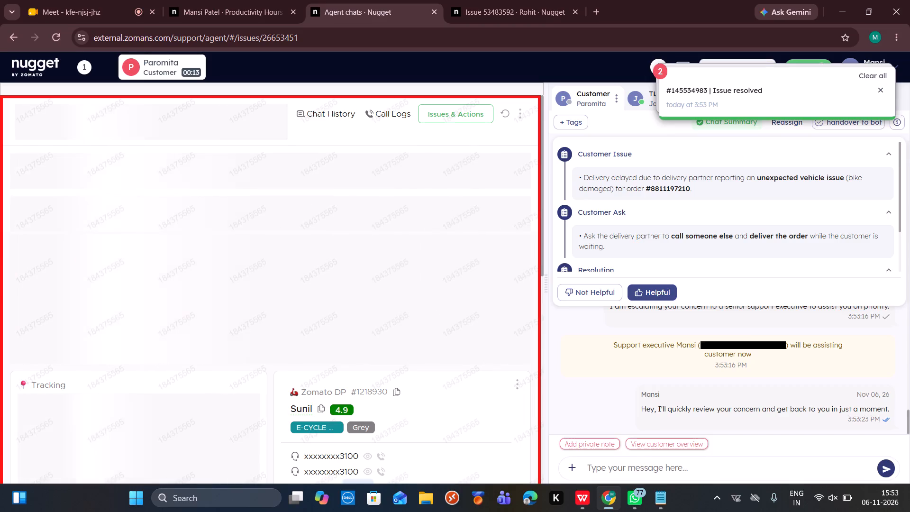
click(653, 290)
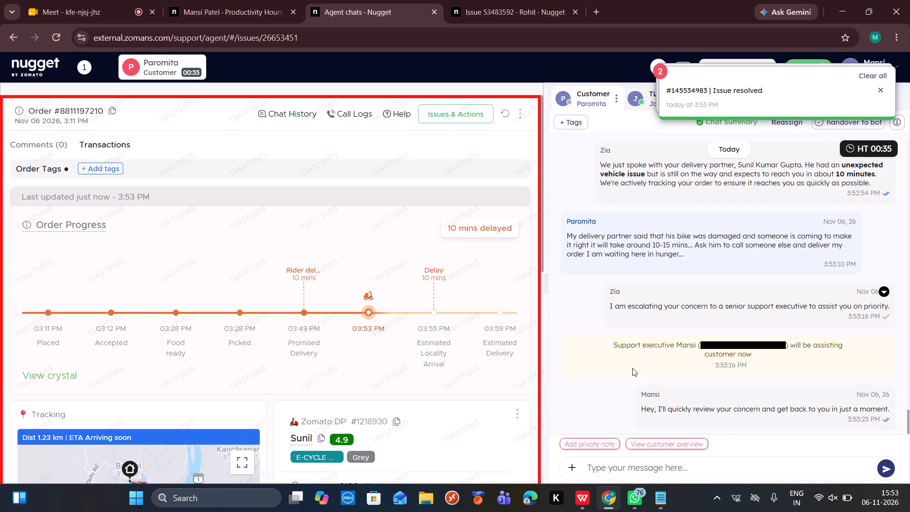
Send Paromita the canned response "/CFD/Delay/Ack", apologising and asking for a moment to check.
click(615, 466)
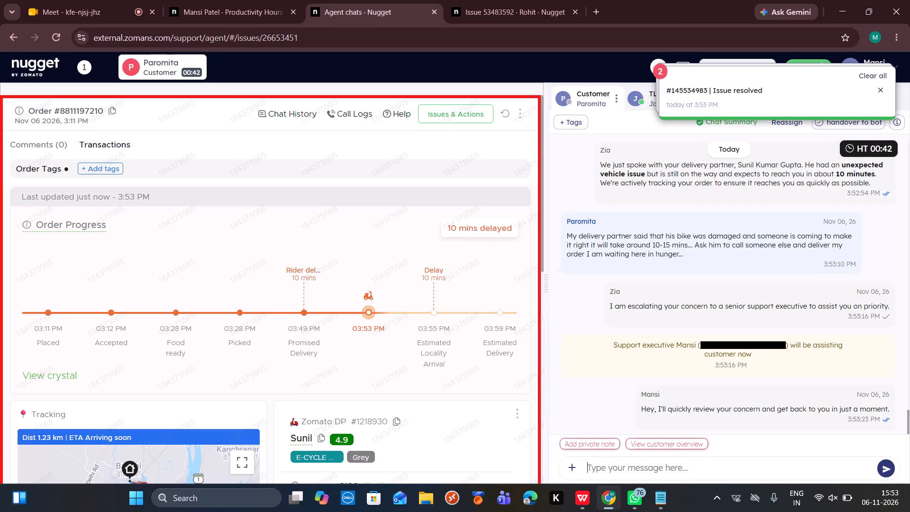
text(/delay)
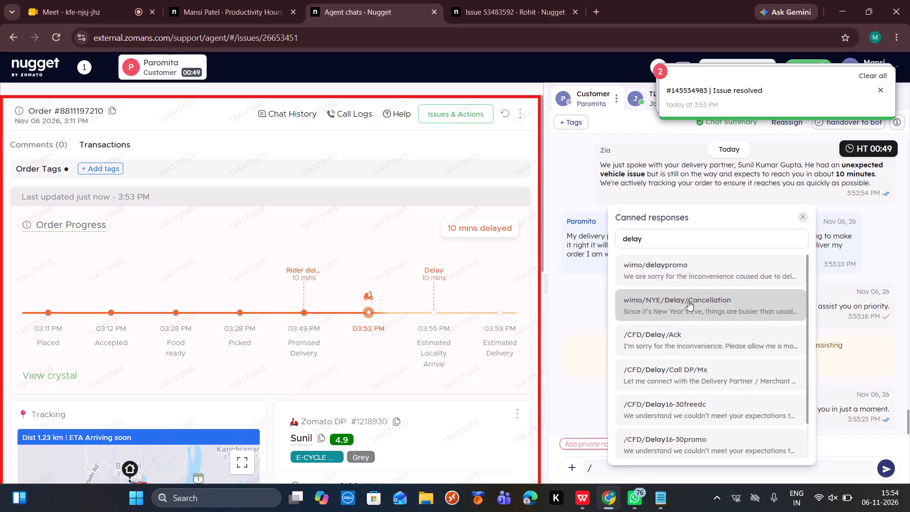
click(668, 332)
key(Return)
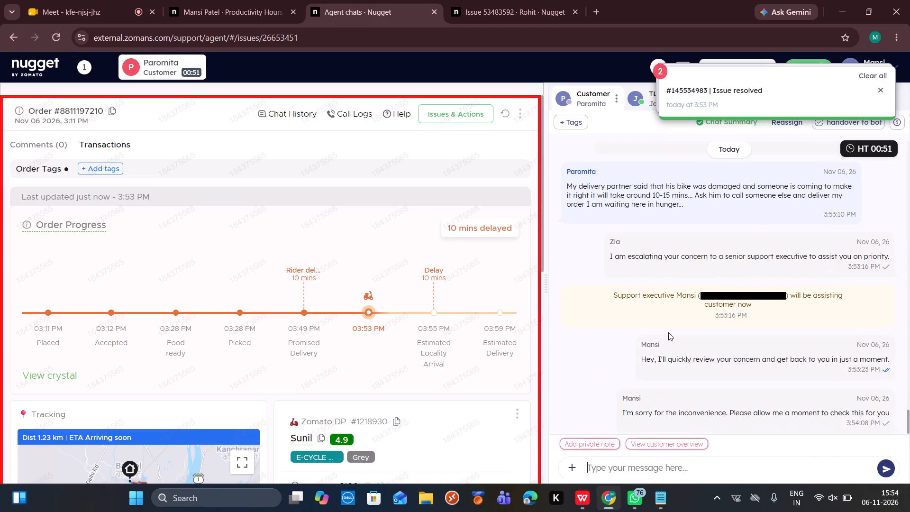
scroll(465, 416, down, 2)
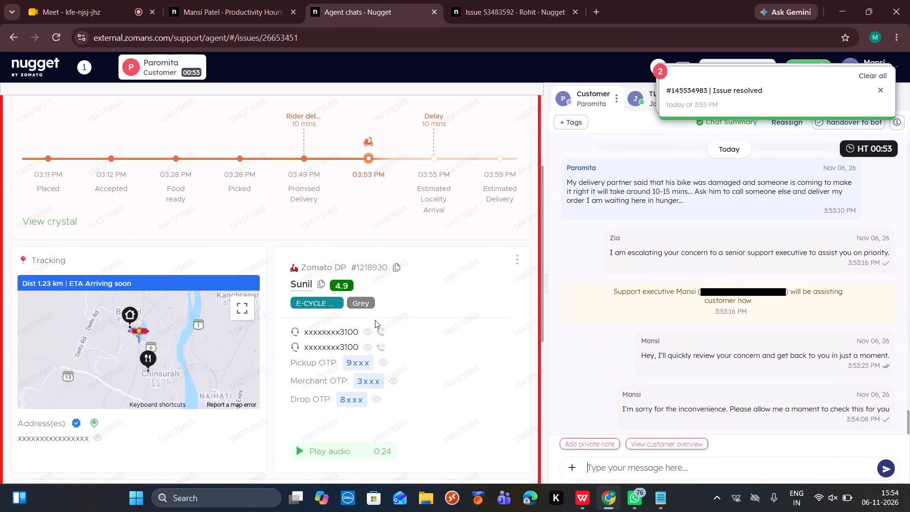
click(377, 330)
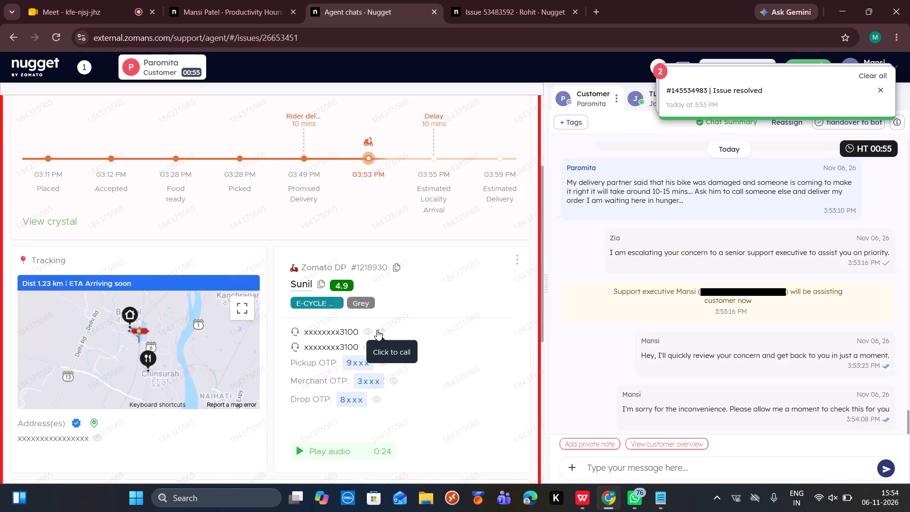
click(476, 341)
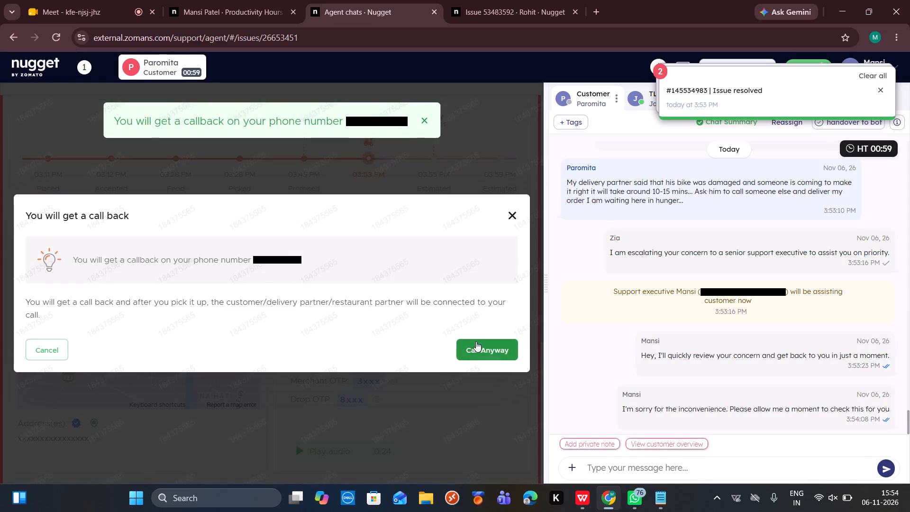
scroll(476, 341, up, 15)
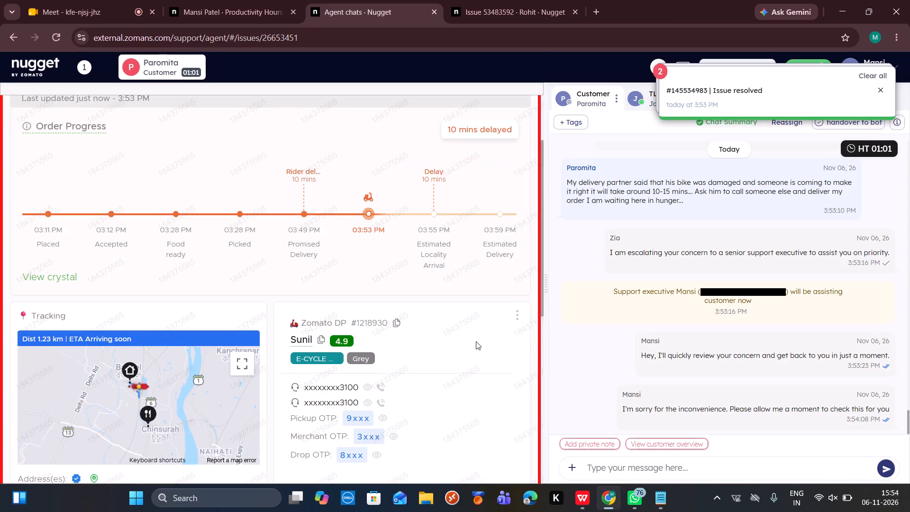
scroll(476, 341, up, 6)
scroll(514, 183, up, 10)
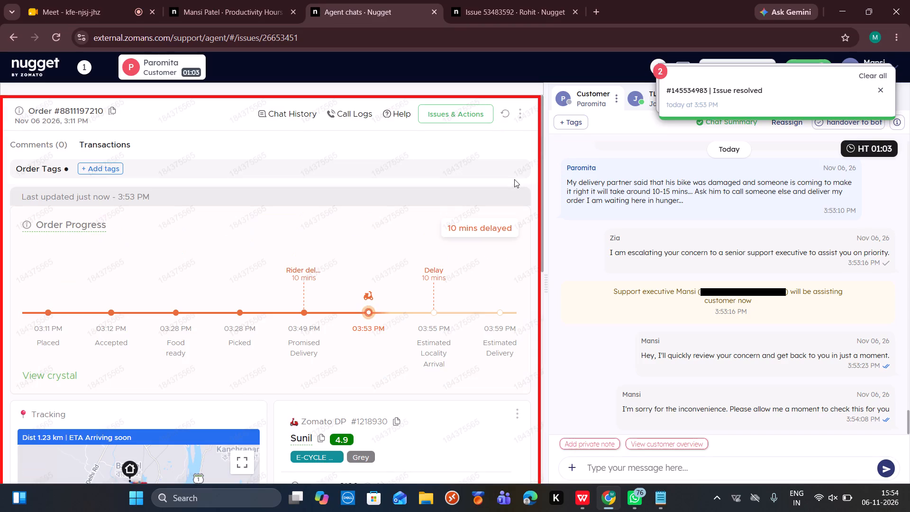
click(503, 112)
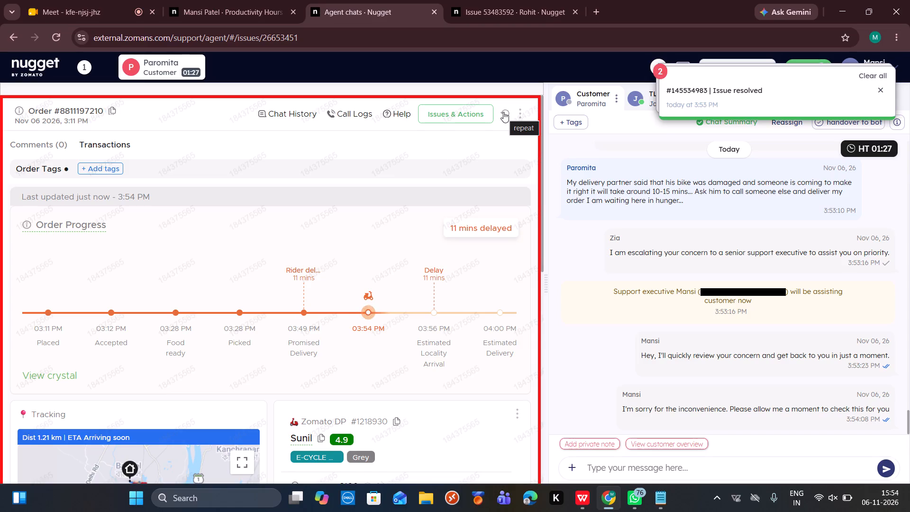
click(503, 112)
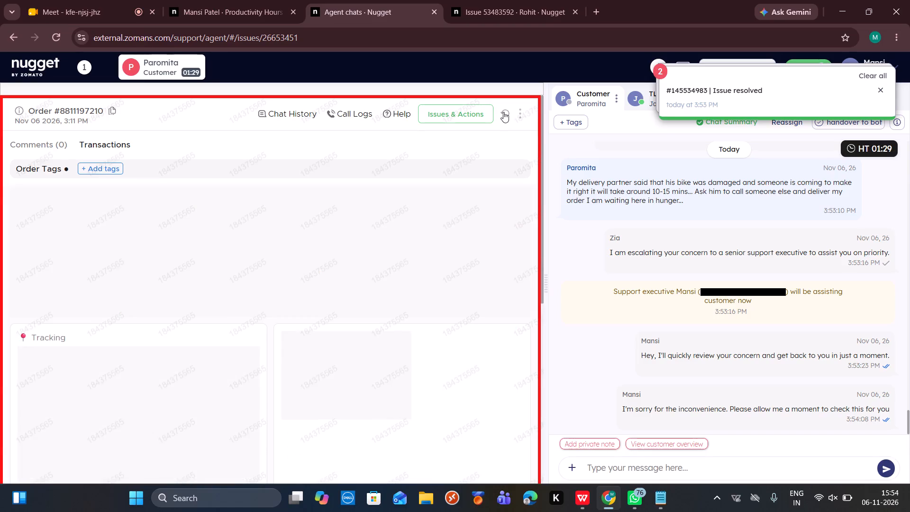
scroll(482, 348, down, 2)
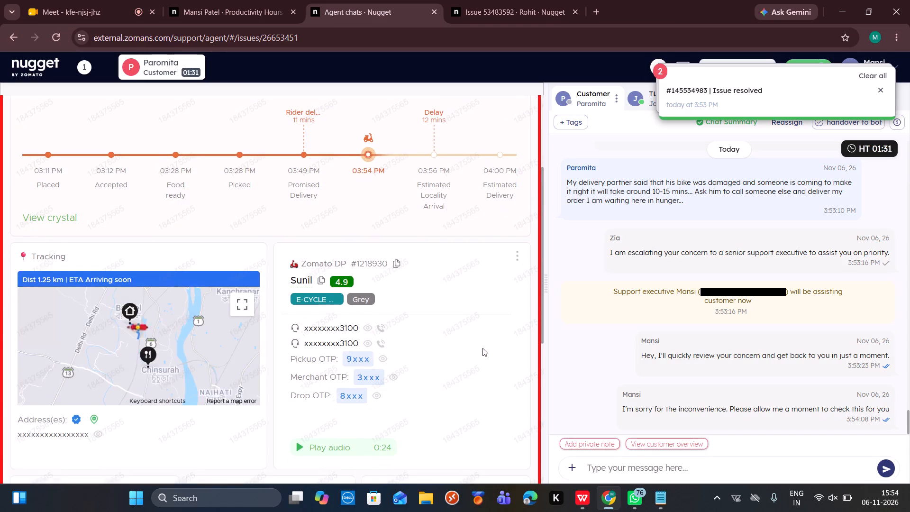
scroll(482, 348, up, 6)
scroll(588, 342, down, 3)
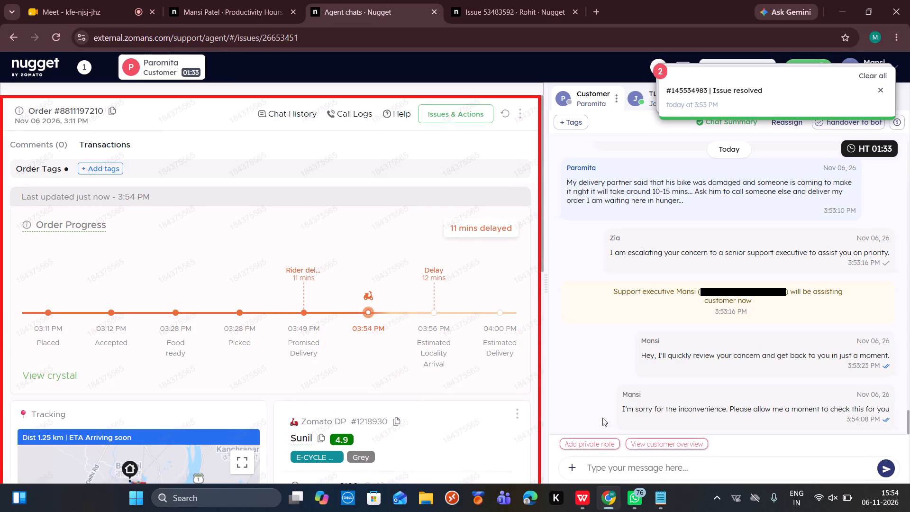
Send Paromita the message "I am calling you for better assistance".
click(616, 462)
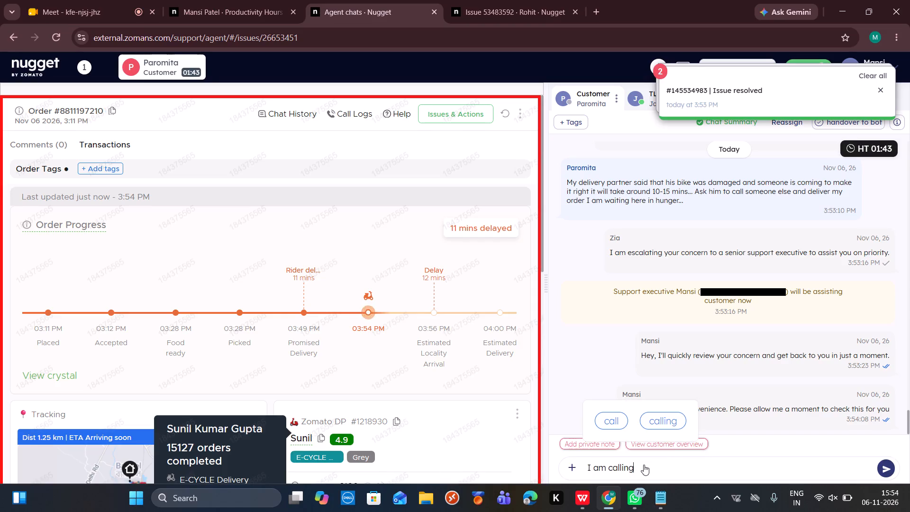
key(space)
text(you for better assistance)
key(Return)
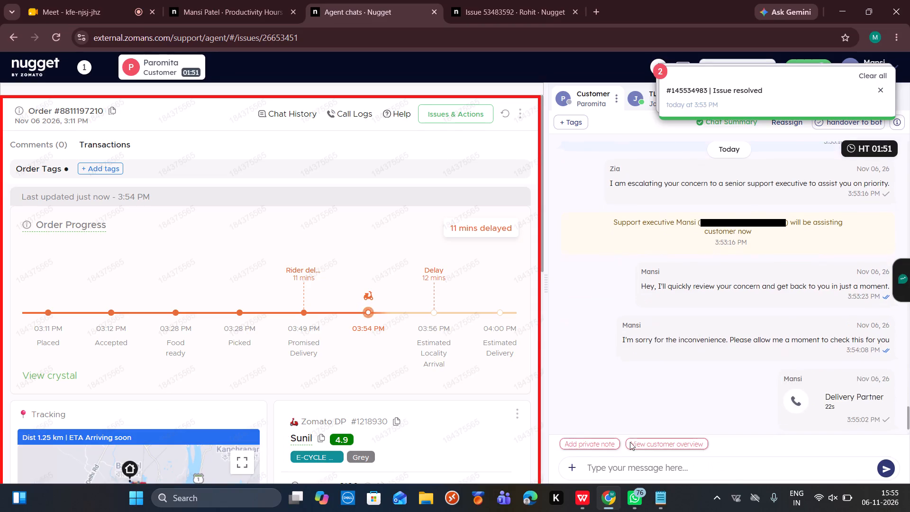
click(503, 115)
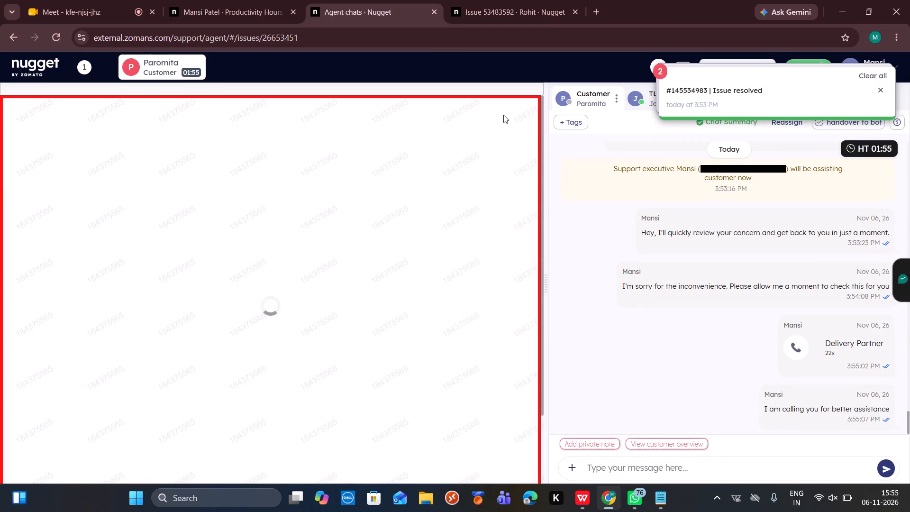
scroll(442, 370, down, 3)
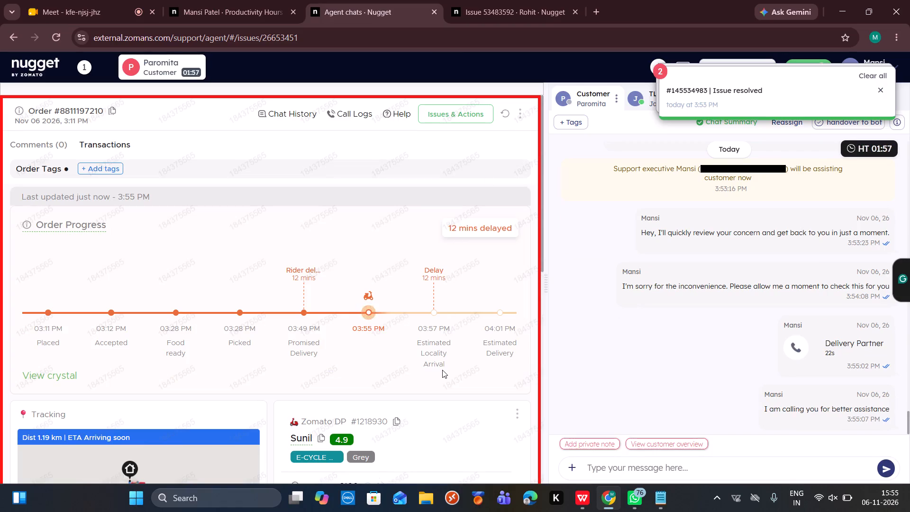
scroll(442, 370, down, 6)
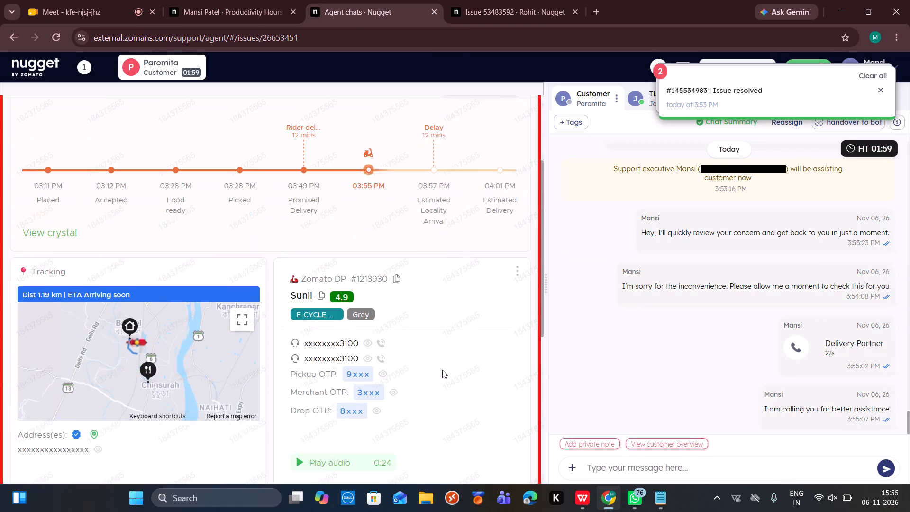
scroll(442, 370, down, 1)
click(125, 401)
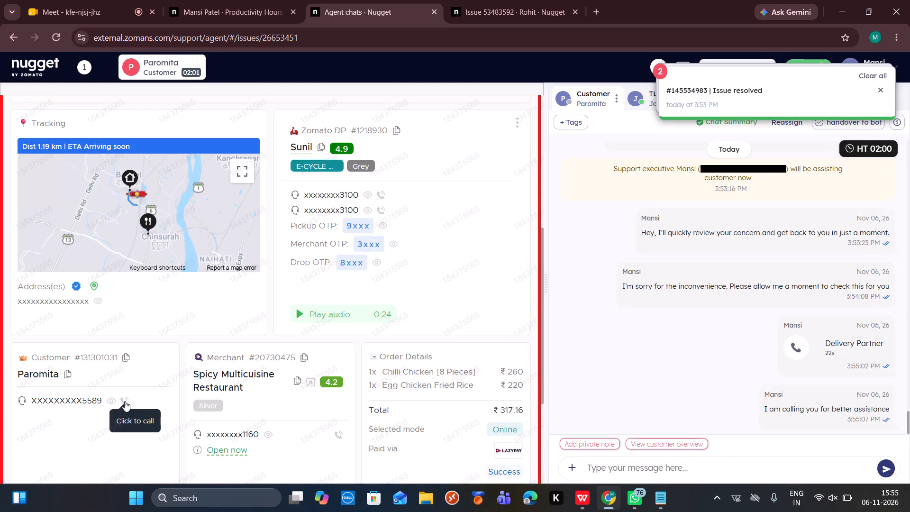
click(464, 347)
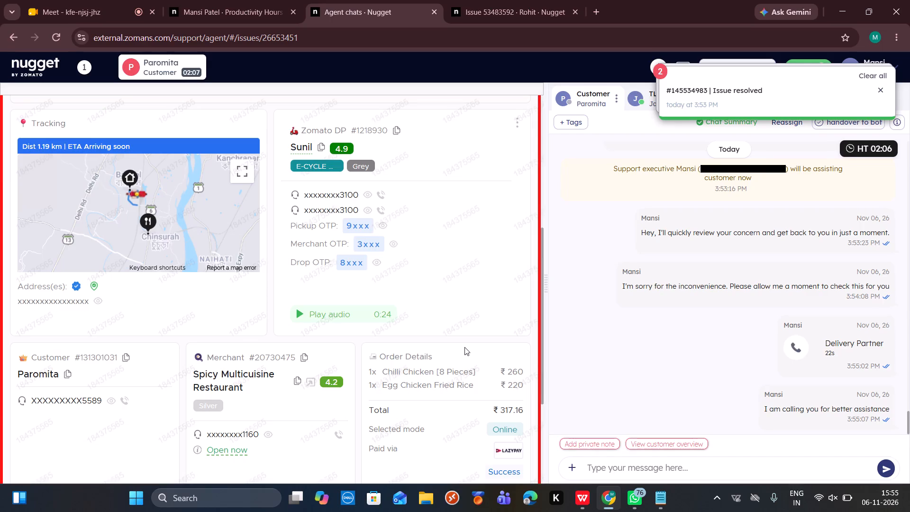
scroll(464, 347, up, 11)
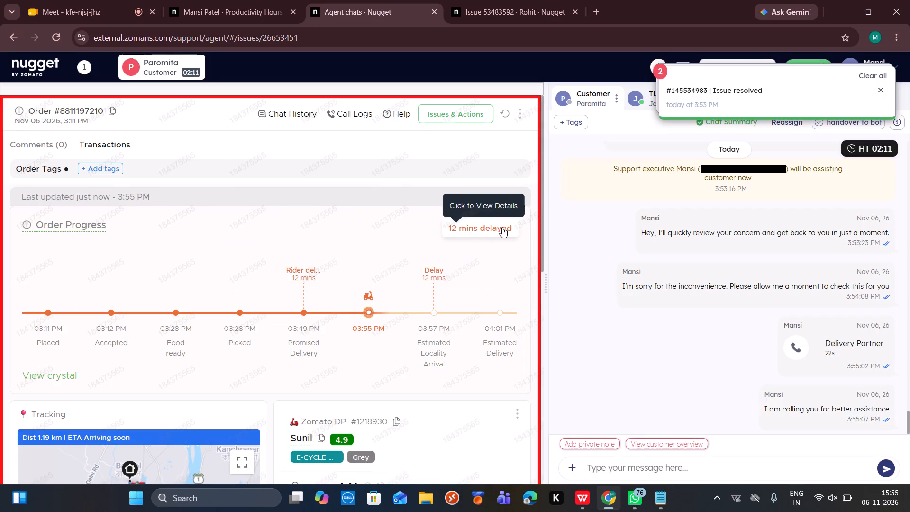
click(503, 113)
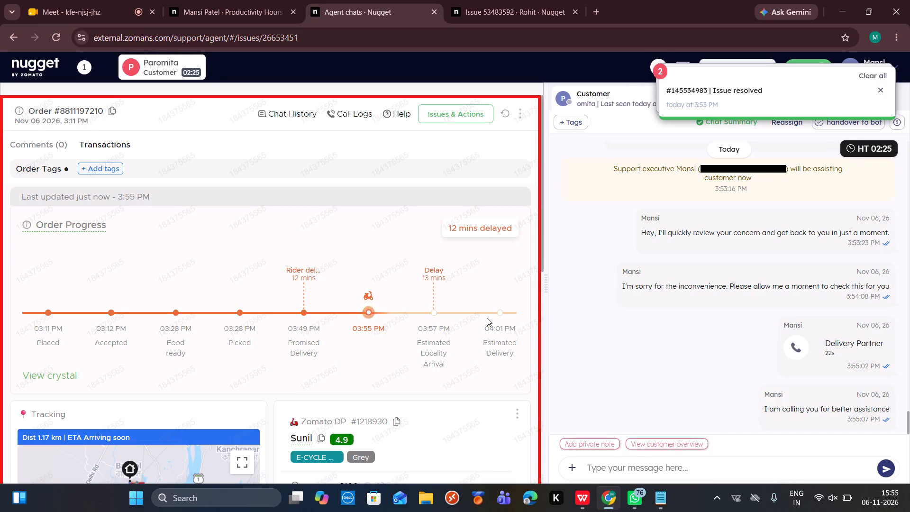
click(506, 118)
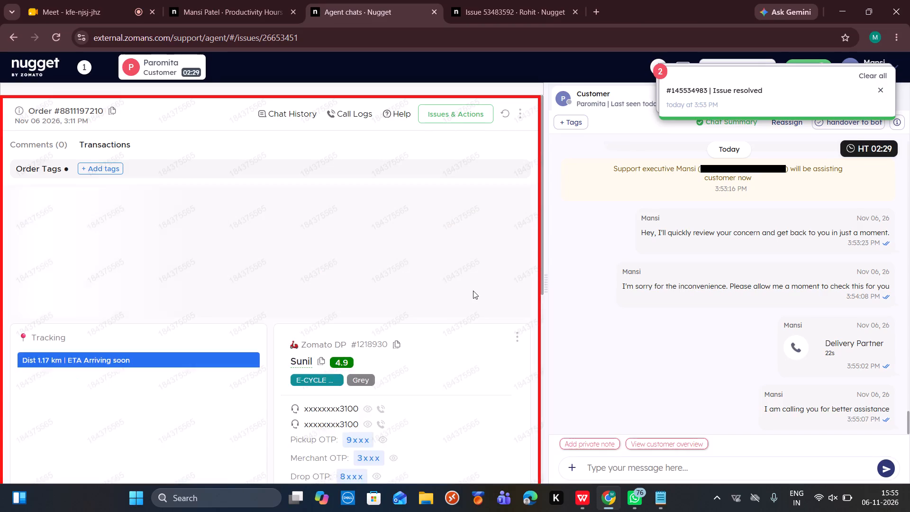
scroll(473, 291, down, 4)
scroll(473, 291, up, 6)
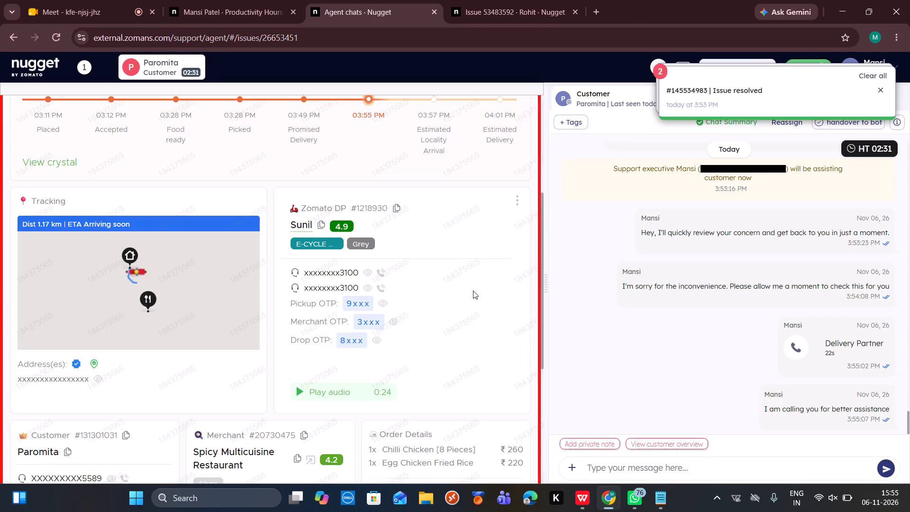
scroll(585, 270, up, 6)
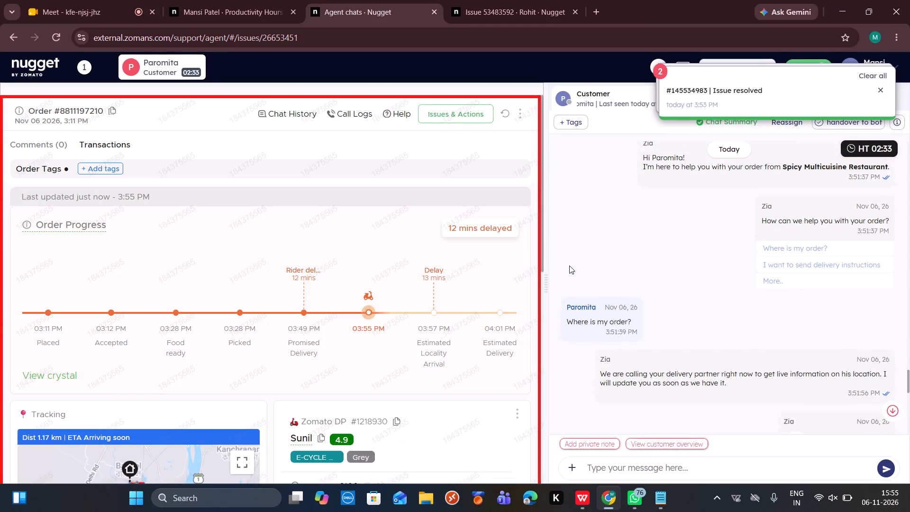
scroll(632, 321, down, 12)
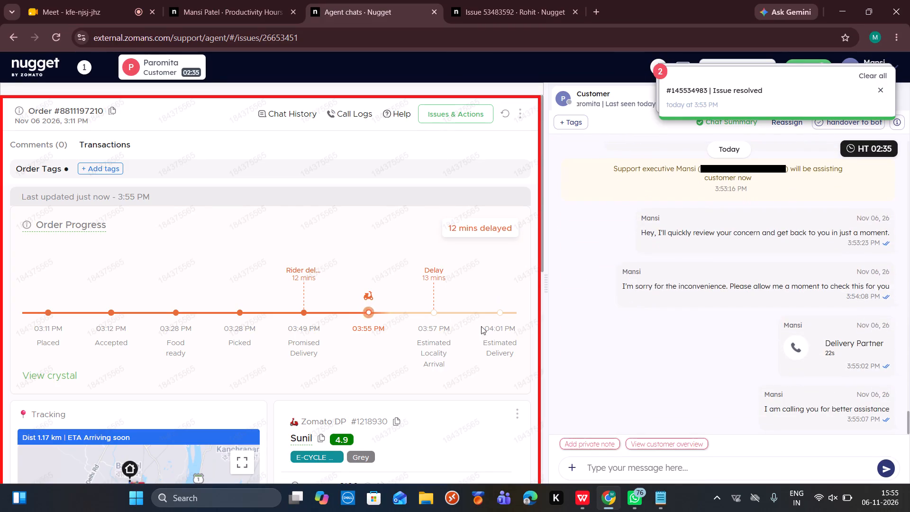
scroll(477, 343, down, 3)
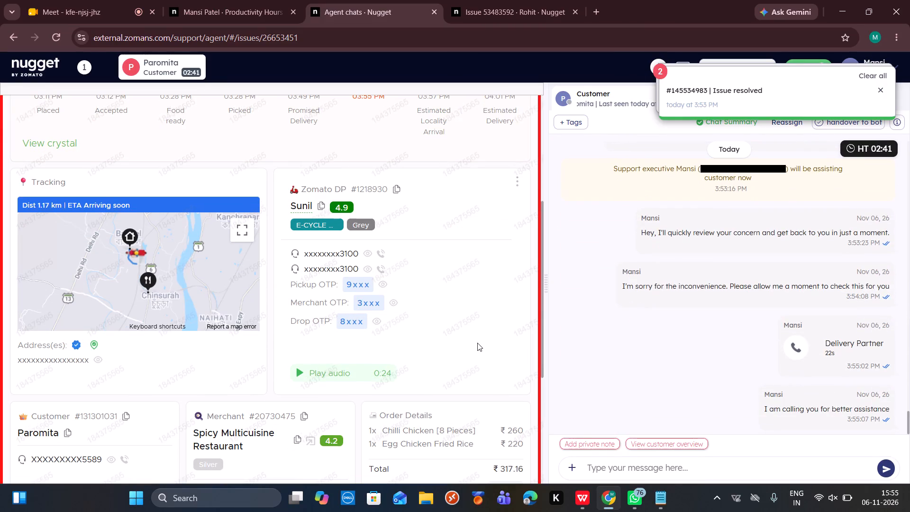
scroll(477, 343, up, 9)
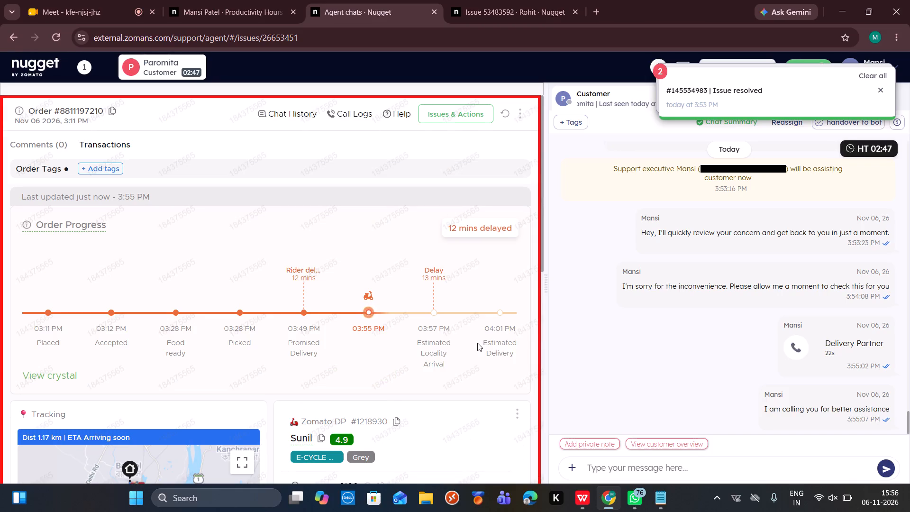
click(507, 110)
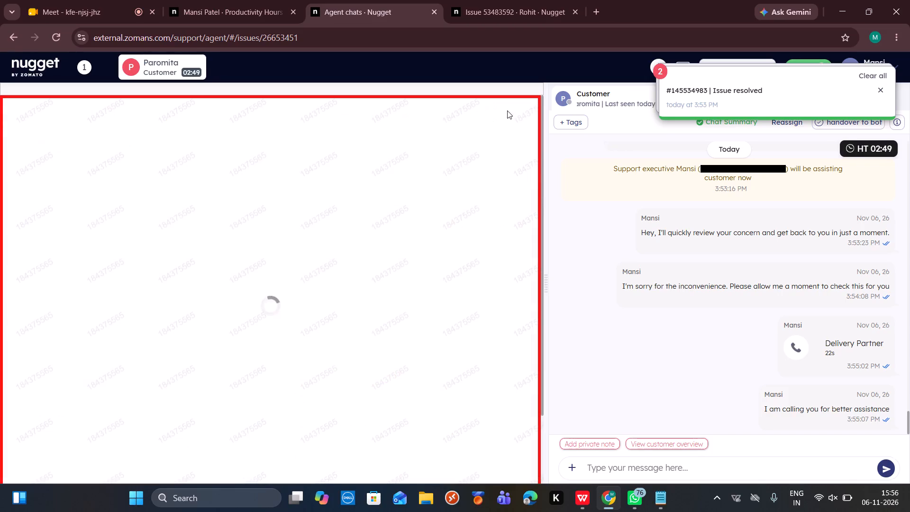
scroll(614, 298, down, 4)
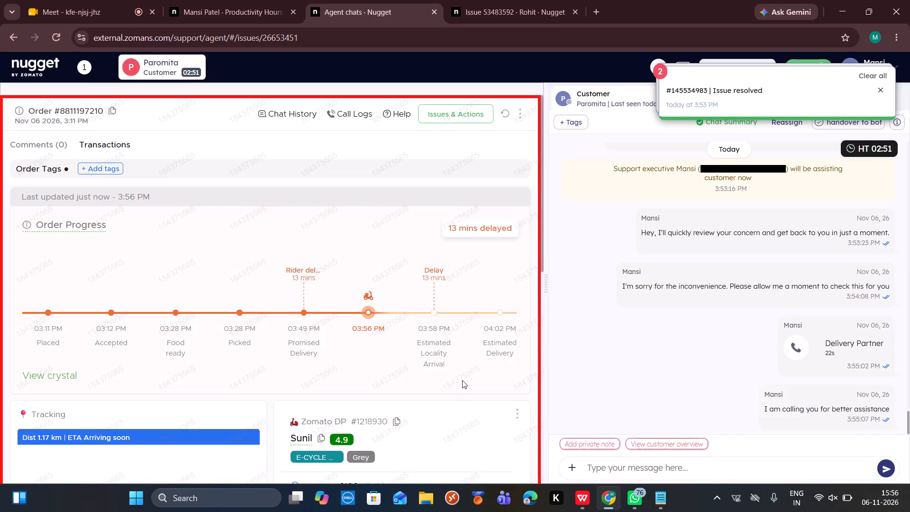
scroll(462, 380, down, 2)
scroll(462, 380, up, 6)
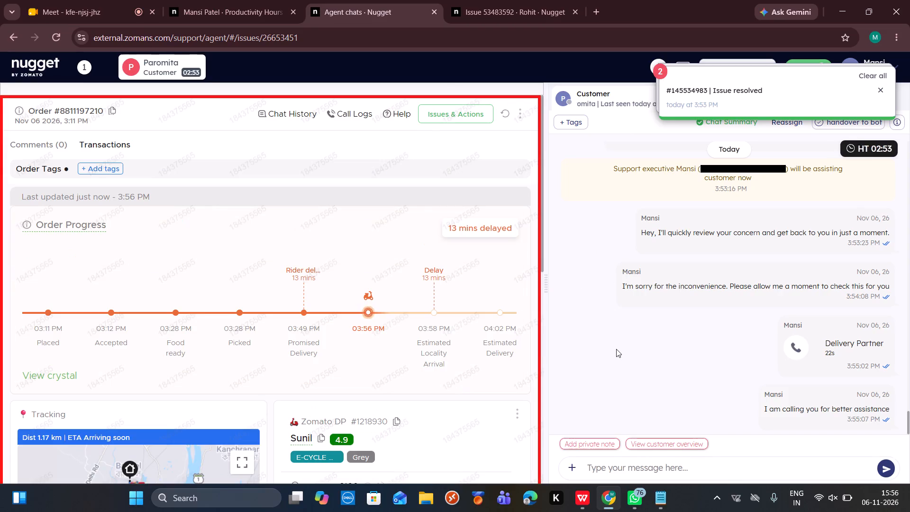
scroll(630, 364, down, 3)
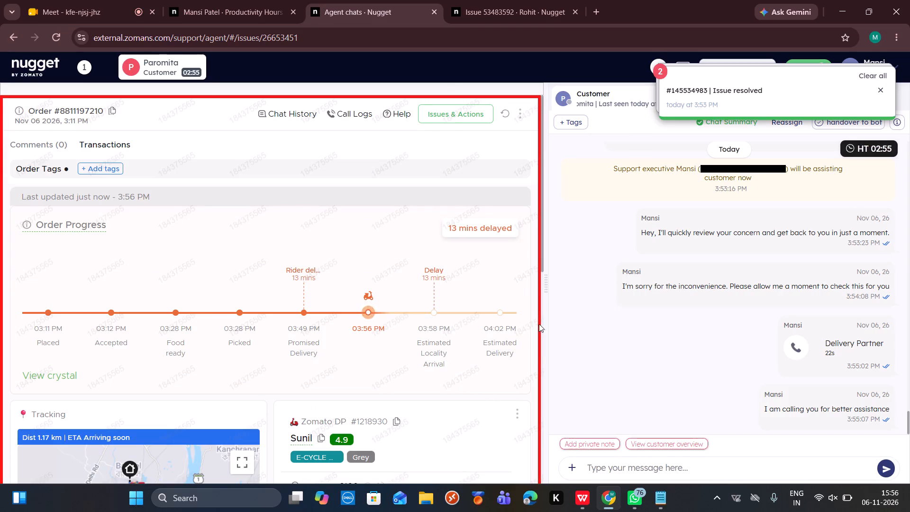
scroll(469, 410, down, 3)
scroll(469, 410, up, 6)
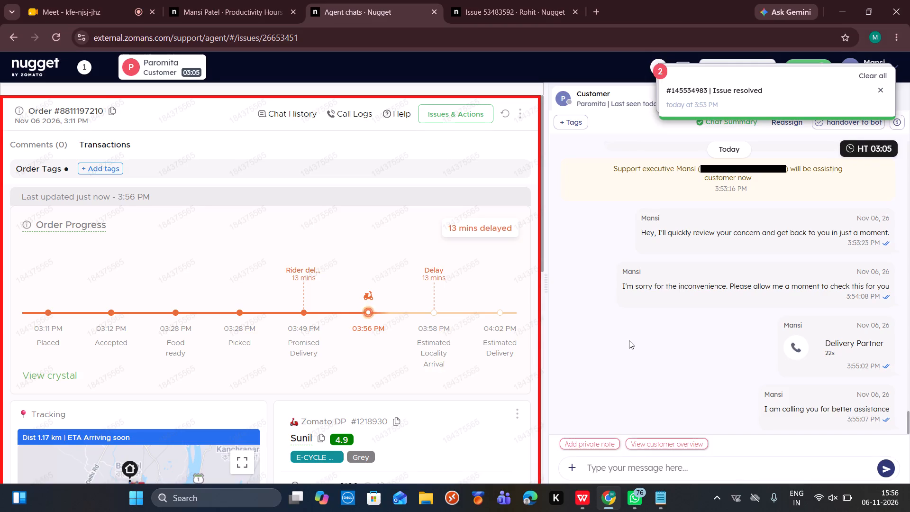
click(505, 112)
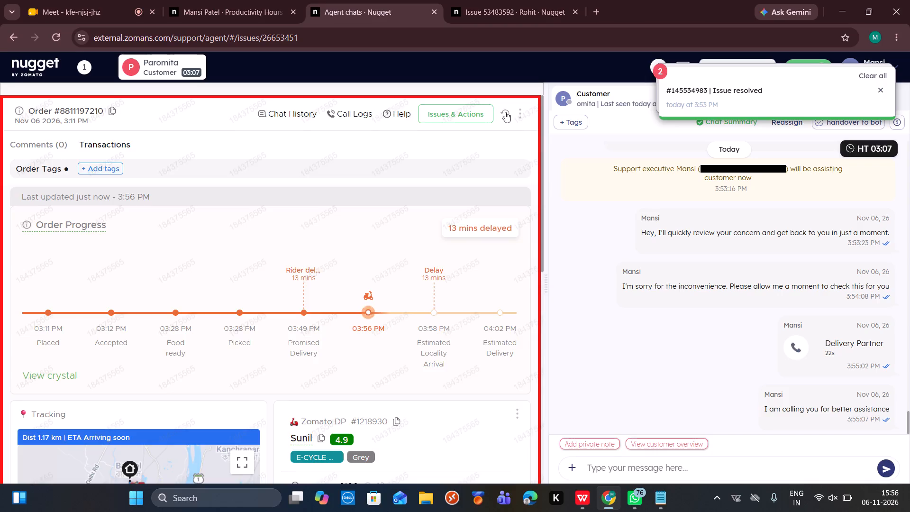
scroll(626, 294, down, 6)
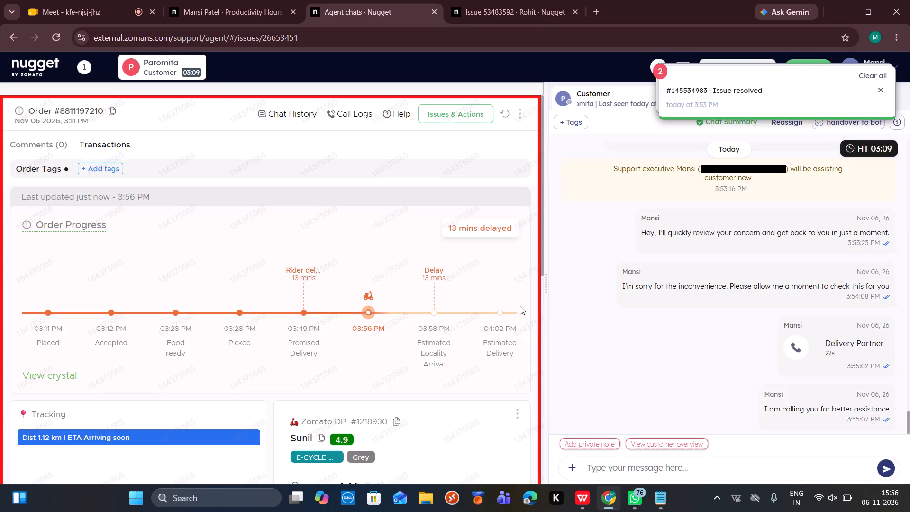
scroll(453, 426, down, 2)
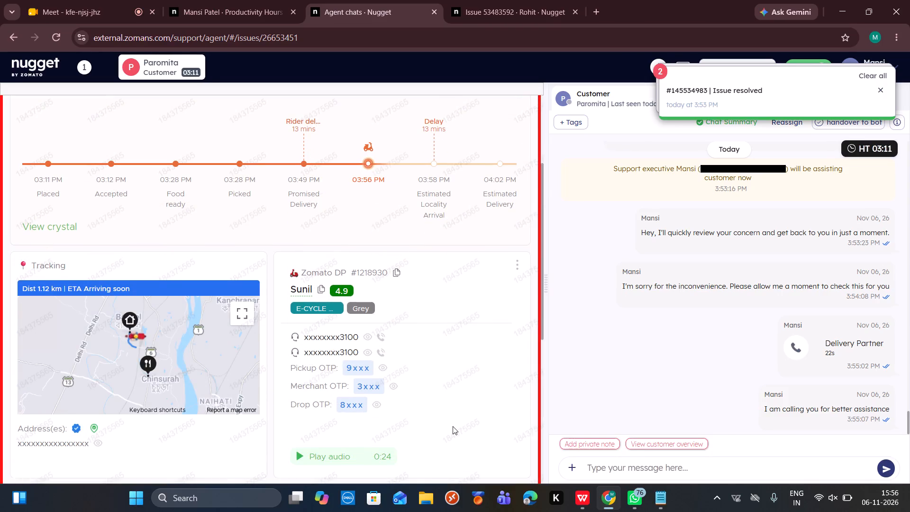
scroll(453, 426, up, 5)
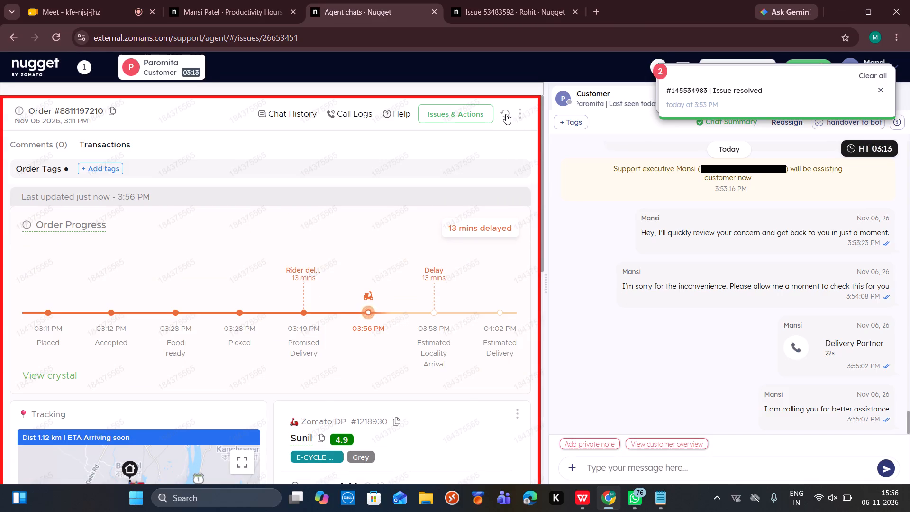
click(506, 114)
scroll(608, 298, down, 6)
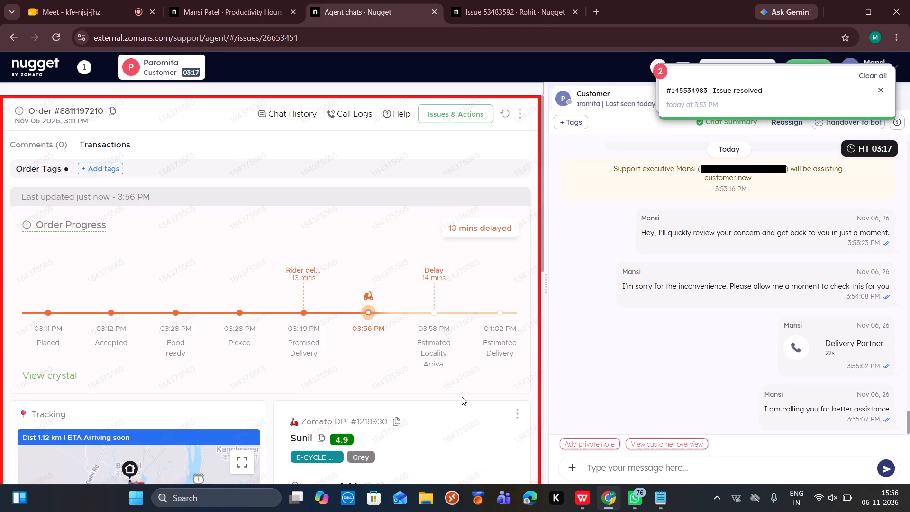
Send Paromita the canned response Further assistance2, asking "Is there anything else apart from this I may help you with?".
click(617, 465)
text(/fur)
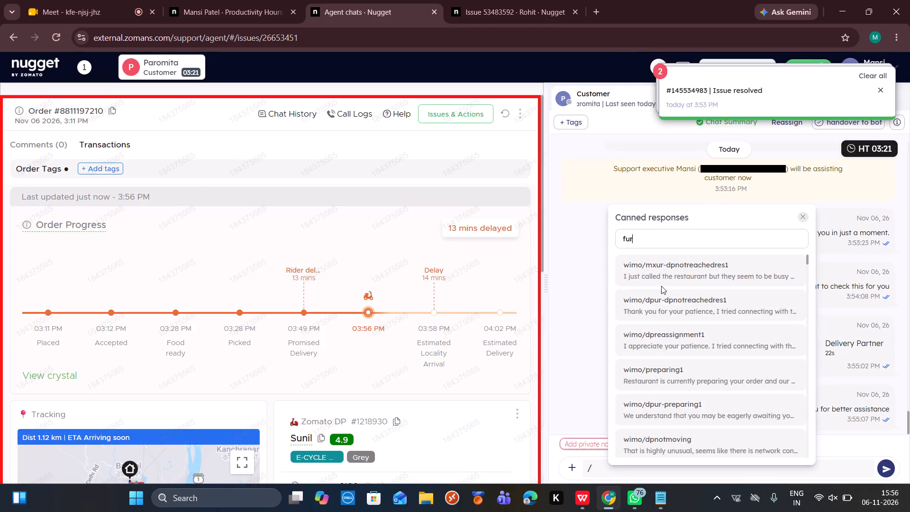
click(664, 279)
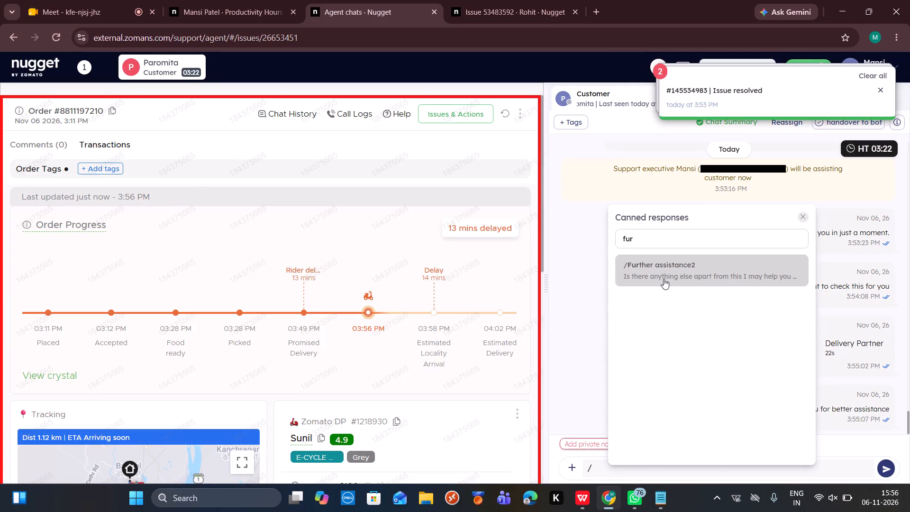
key(Return)
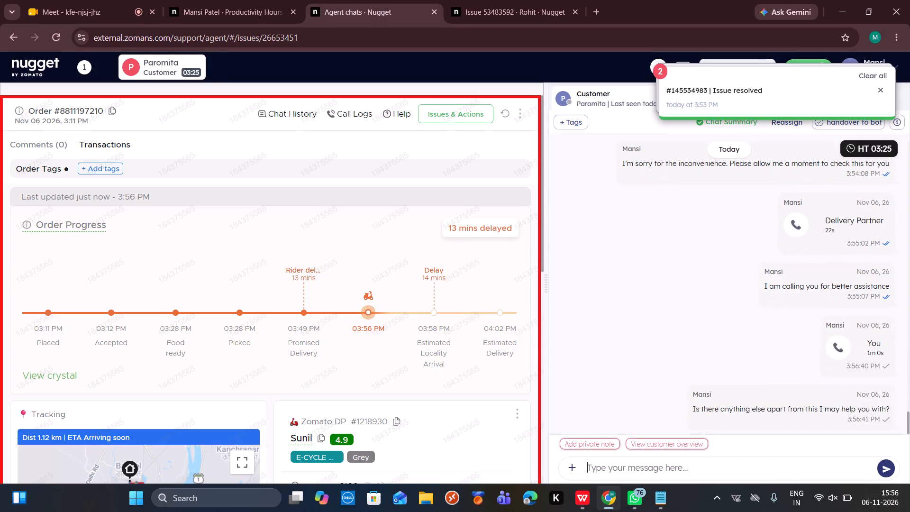
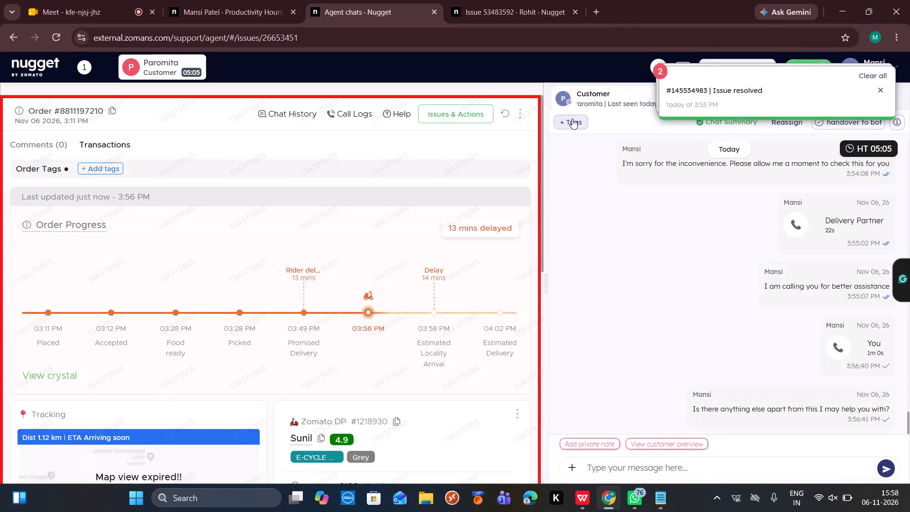
Tag Paromita's chat with the Delay tag from the Delay category and submit it.
click(572, 119)
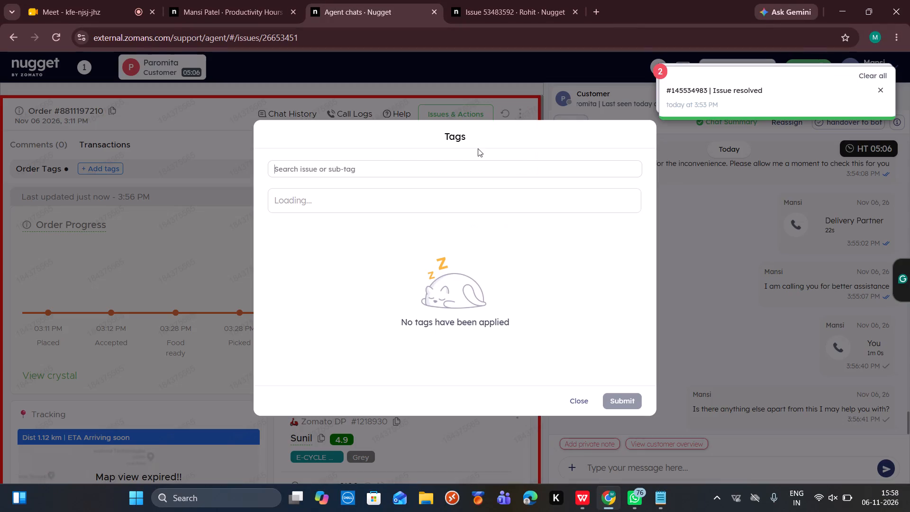
click(281, 218)
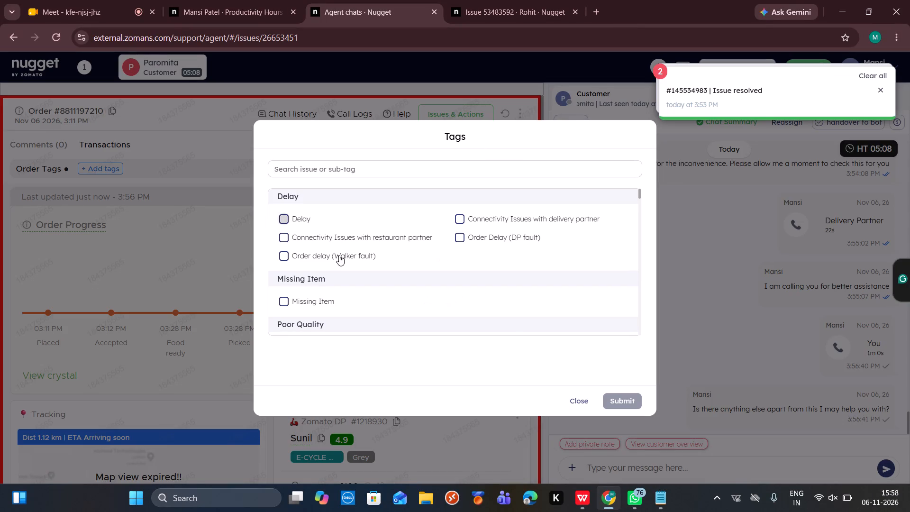
click(623, 403)
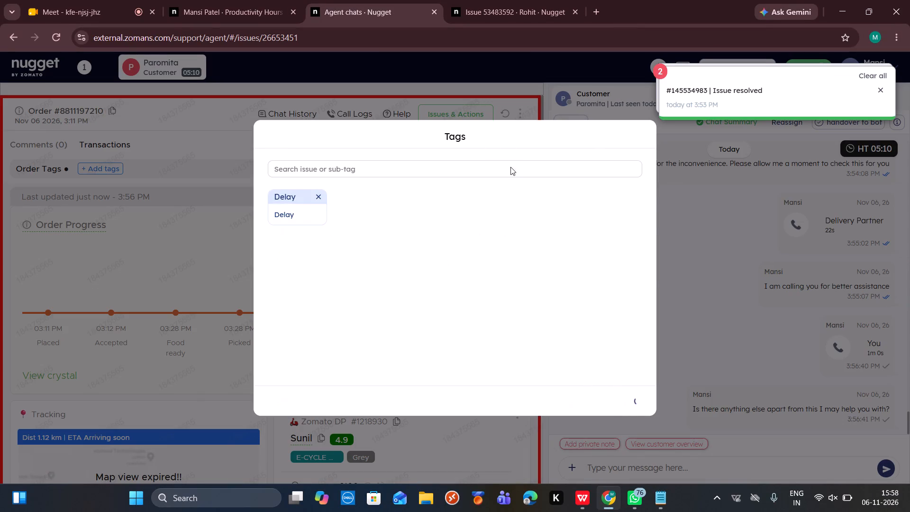
click(504, 115)
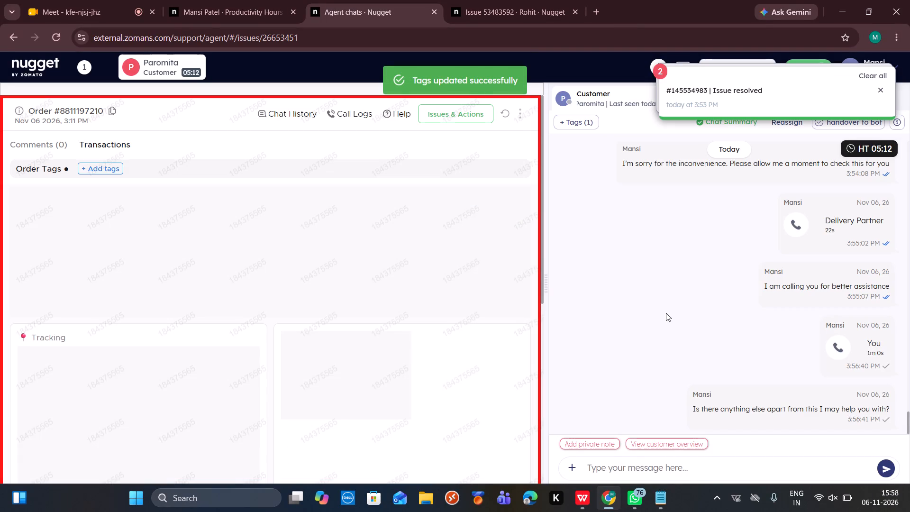
click(865, 81)
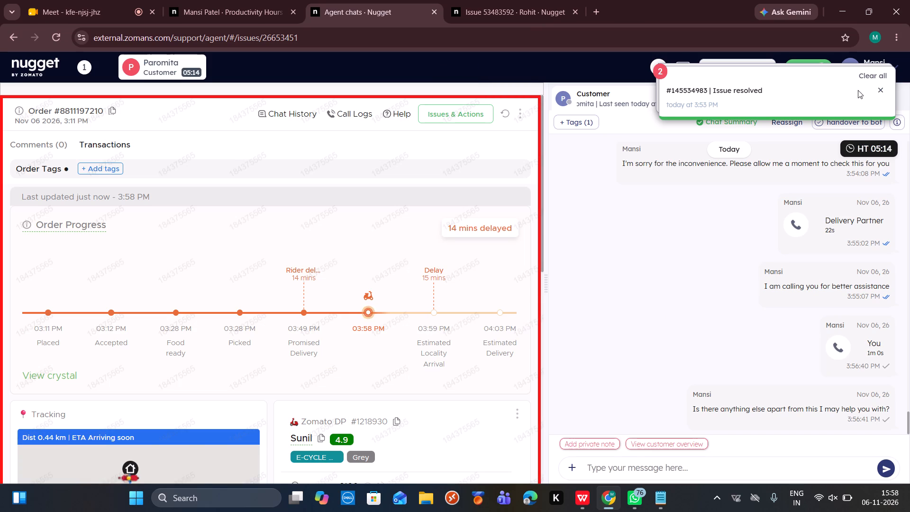
click(846, 124)
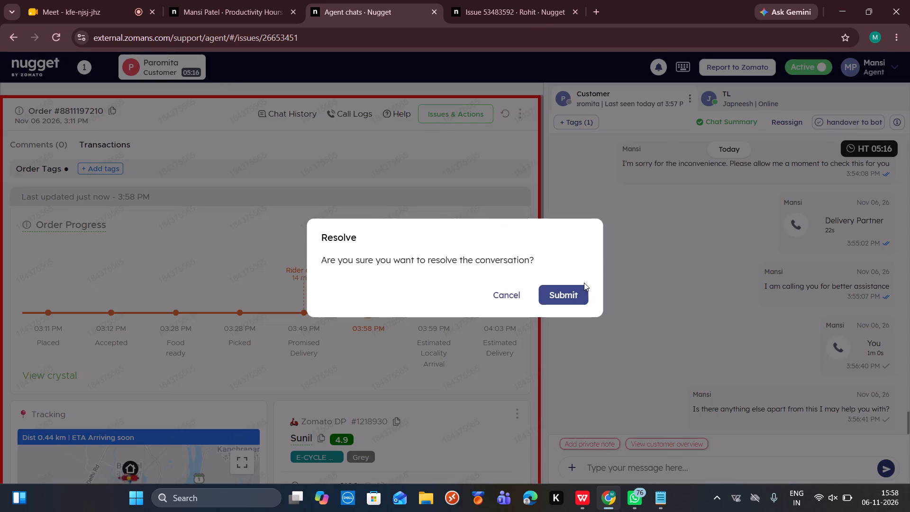
click(582, 285)
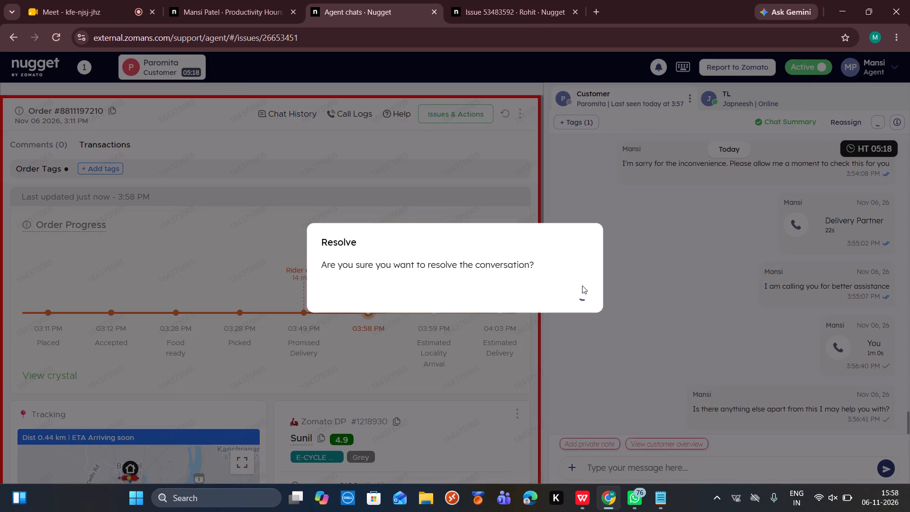
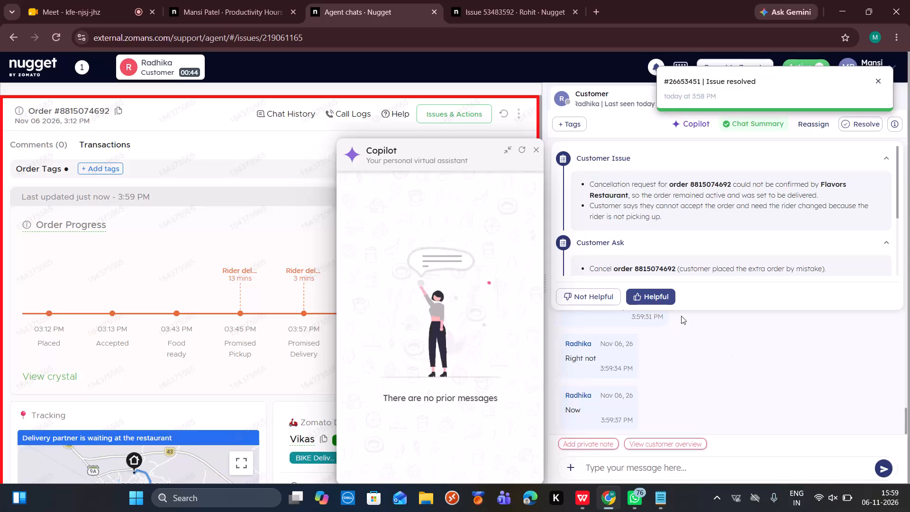
Rate the summary of Radhika's chat as helpful and close the Copilot assistant.
click(665, 293)
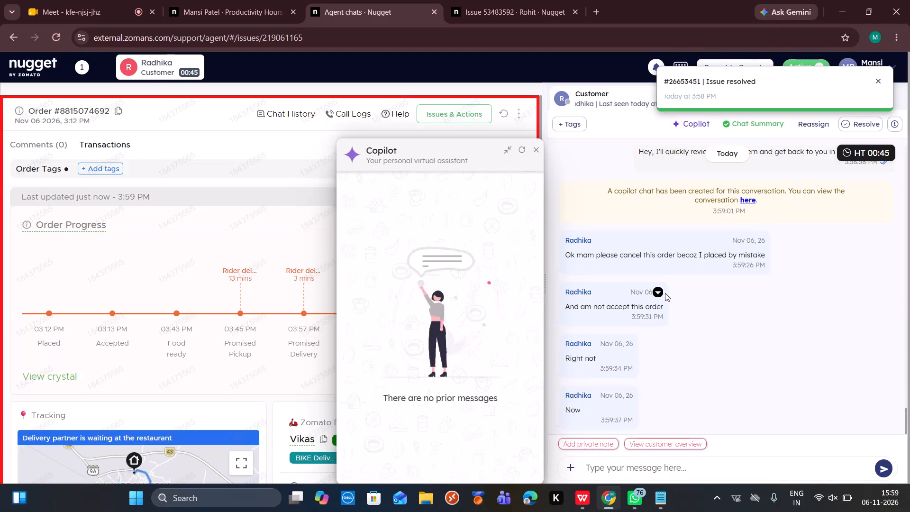
click(537, 148)
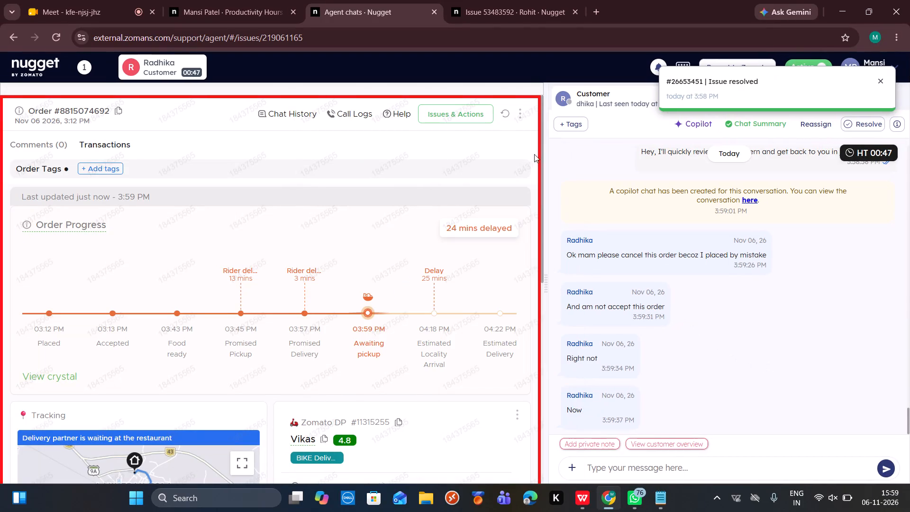
scroll(463, 362, down, 7)
scroll(463, 362, up, 6)
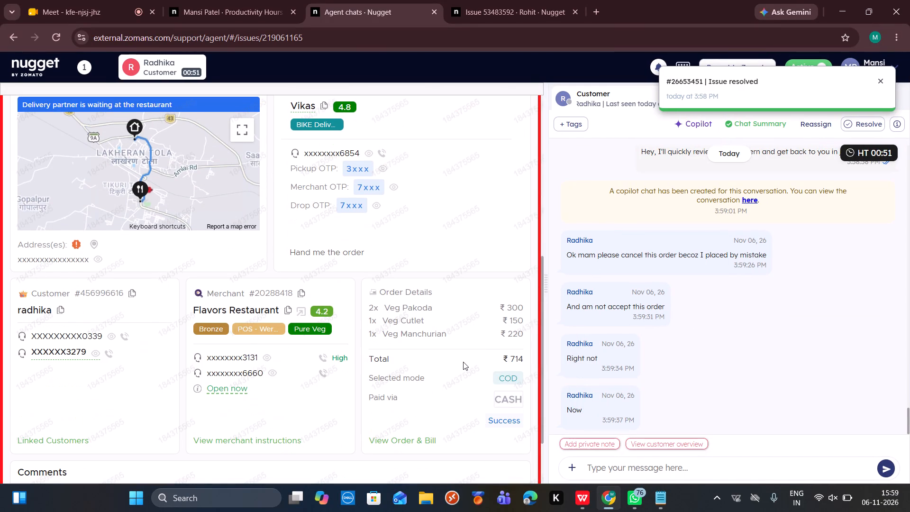
click(628, 473)
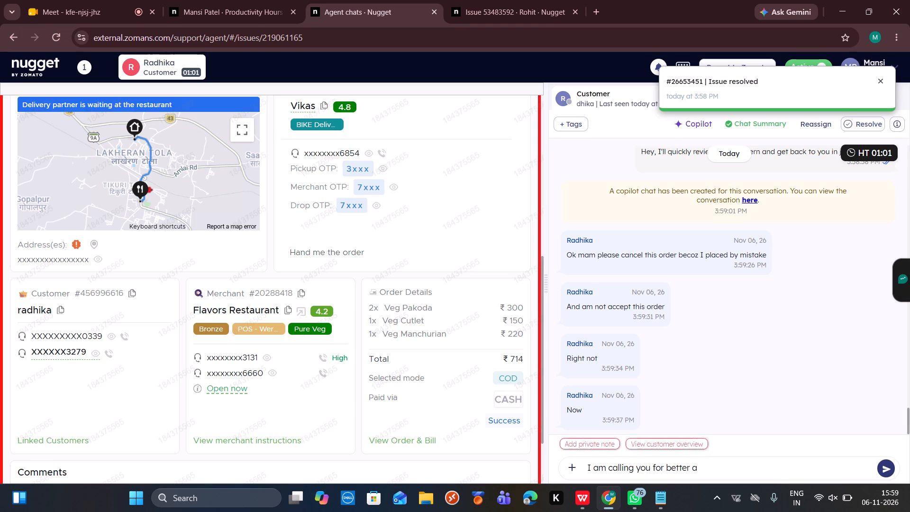
key(Return)
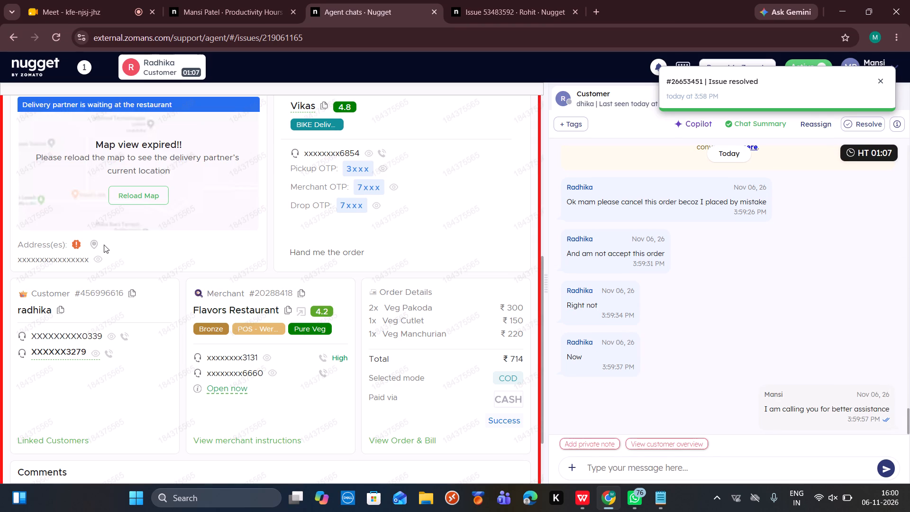
Reveal the customer's delivery address and request a callback that connects to Radhika's second listed number.
click(99, 258)
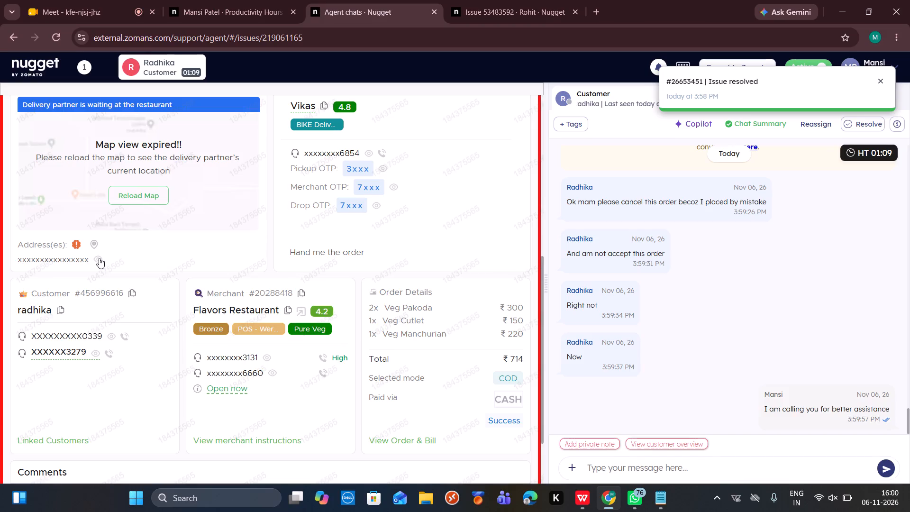
click(99, 258)
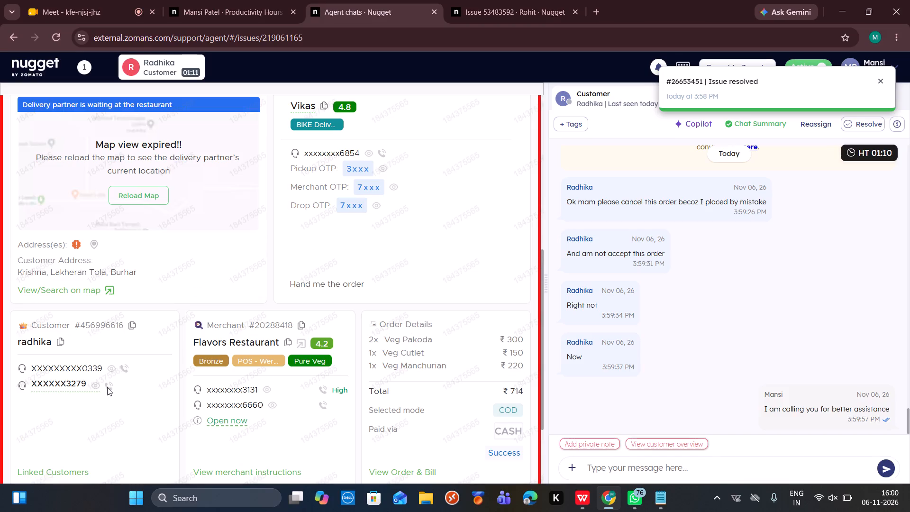
click(107, 387)
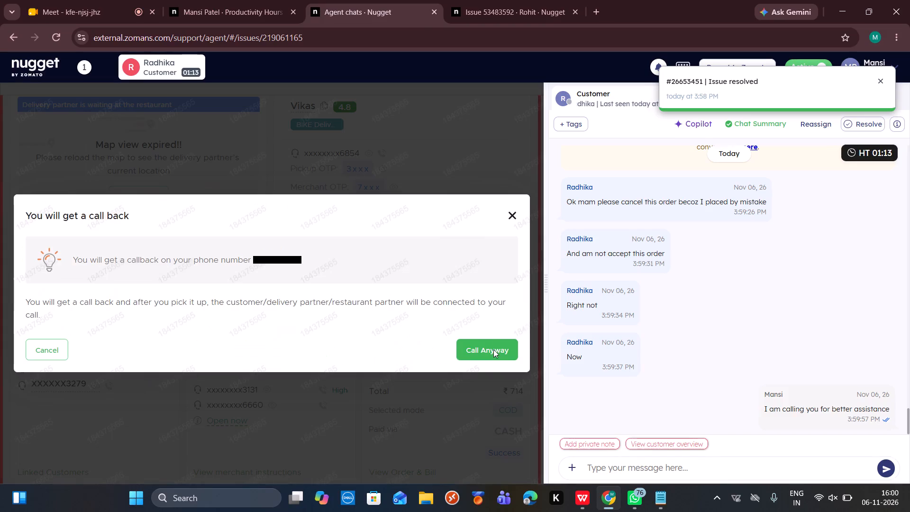
click(493, 349)
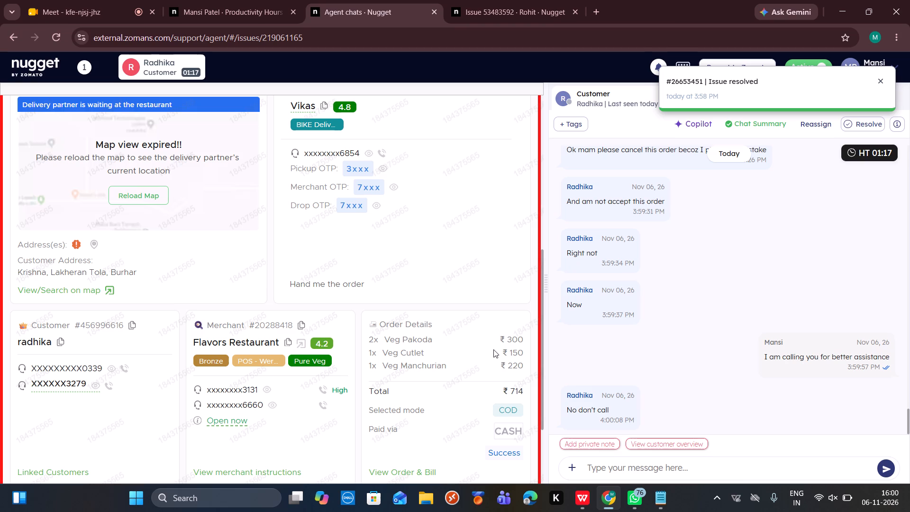
click(611, 463)
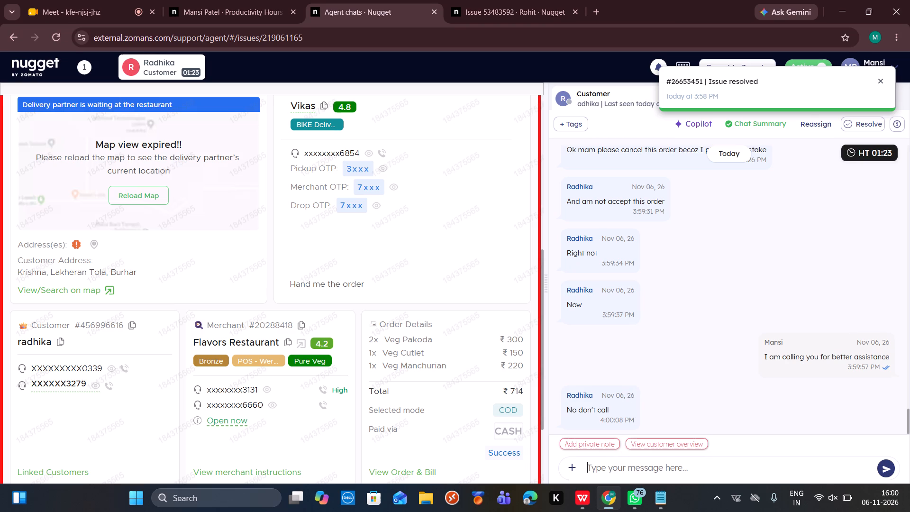
scroll(443, 292, up, 10)
click(461, 113)
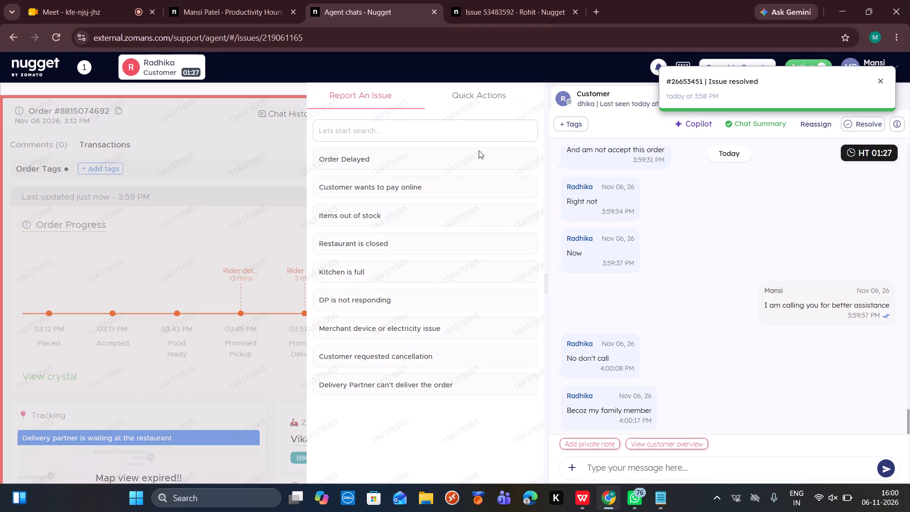
click(427, 362)
click(408, 282)
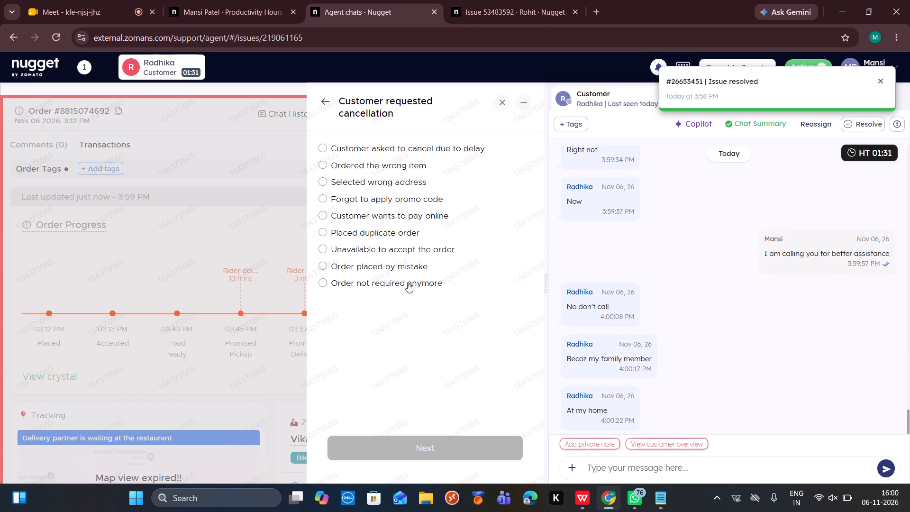
click(394, 436)
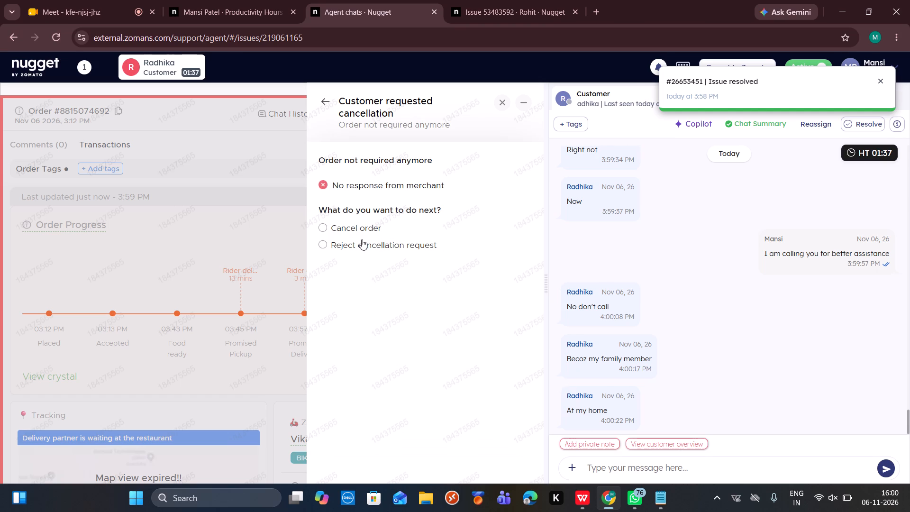
click(351, 225)
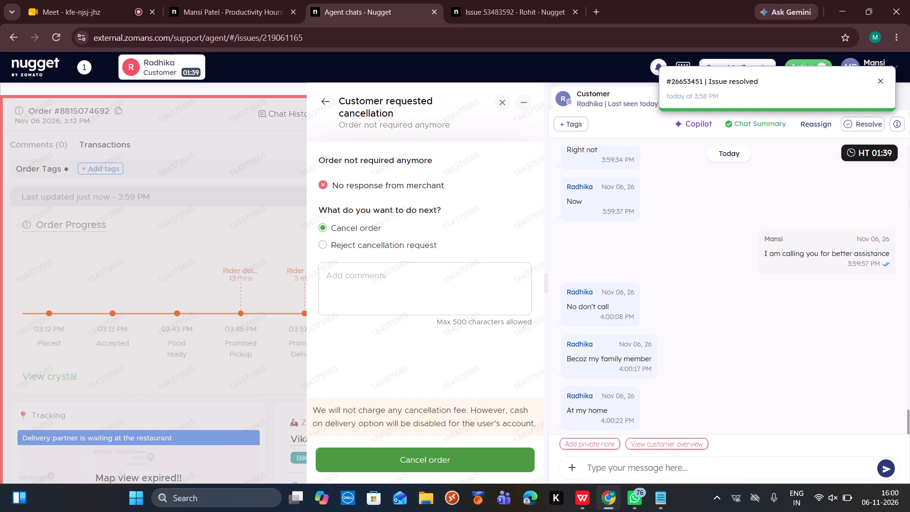
Message Radhika that cancelling might block her COD as the order is already prepared, and ask whether she still wants the order cancelled.
click(601, 468)
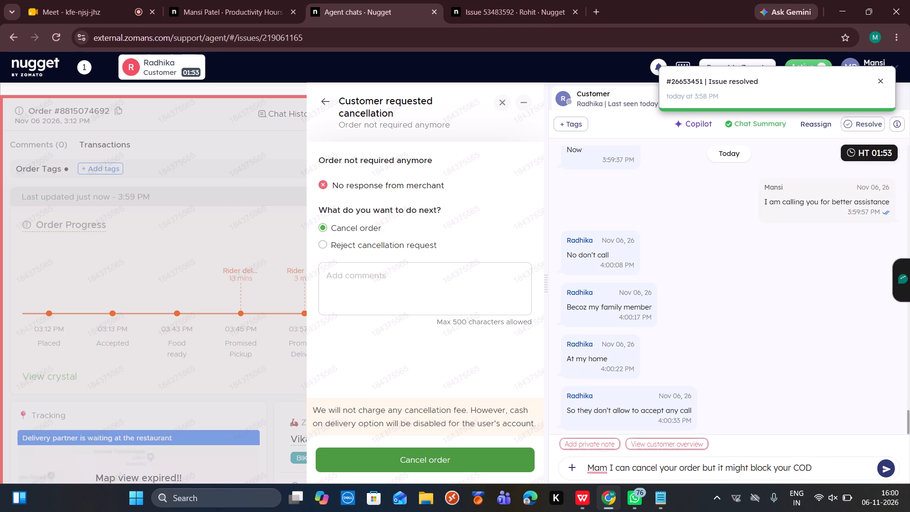
text(as the order is already prepared)
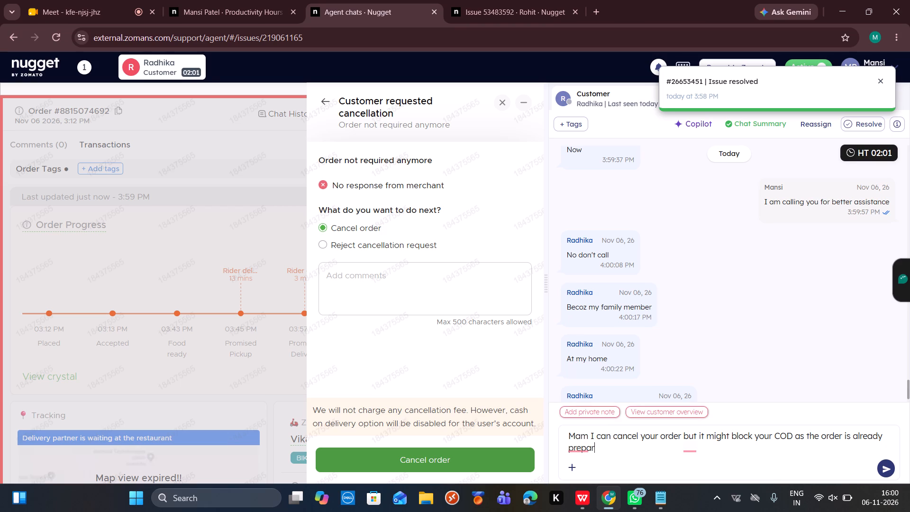
key(space)
text(, would you still e)
key(BackSpace)
text(want me to cancel the order)
key(Return)
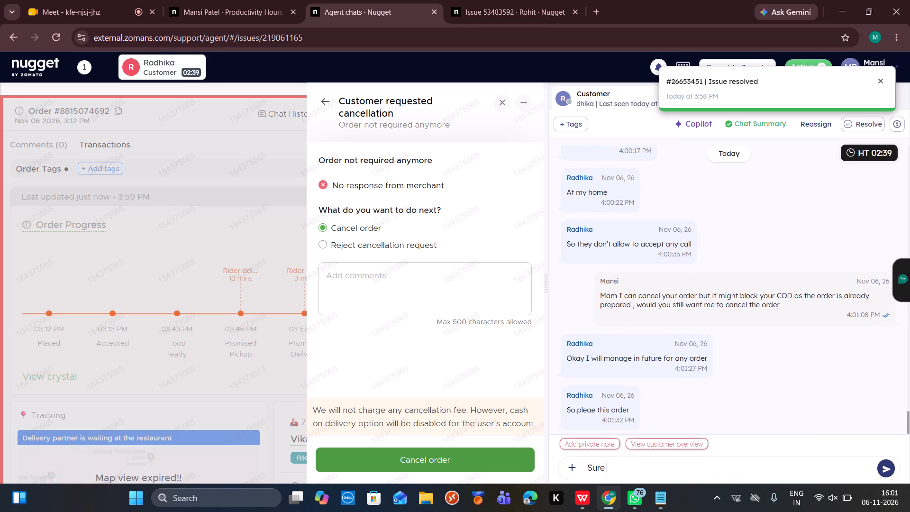
Reply "Sure" to Radhika's cancellation request in the chat.
key(space)
text(sg)
key(BackSpace)
key(BackSpace)
key(BackSpace)
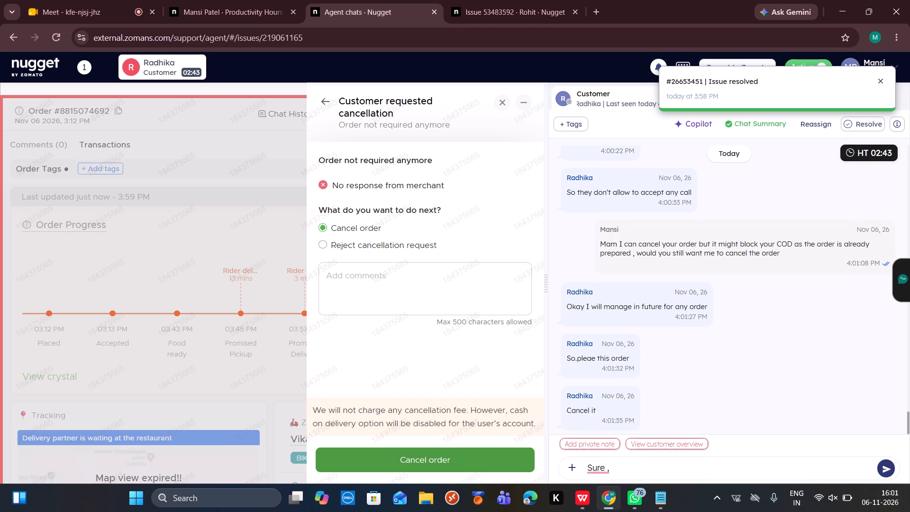
key(BackSpace)
key(Return)
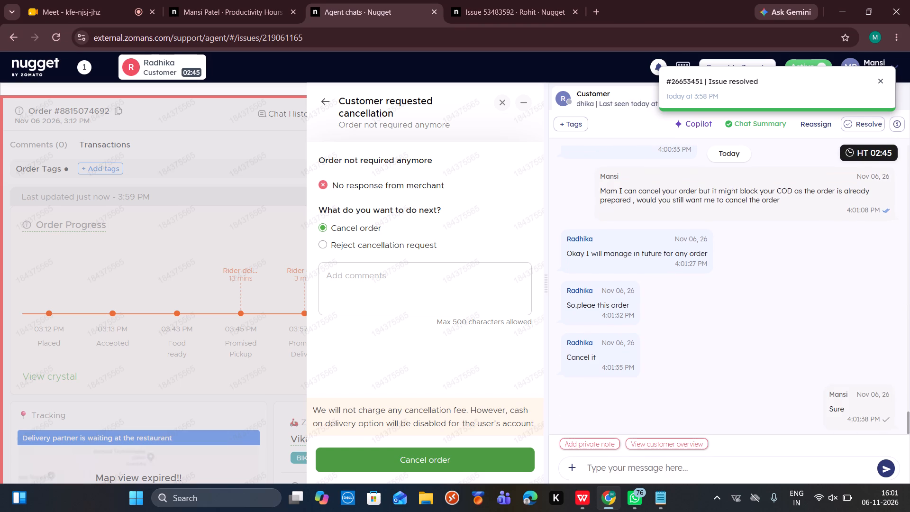
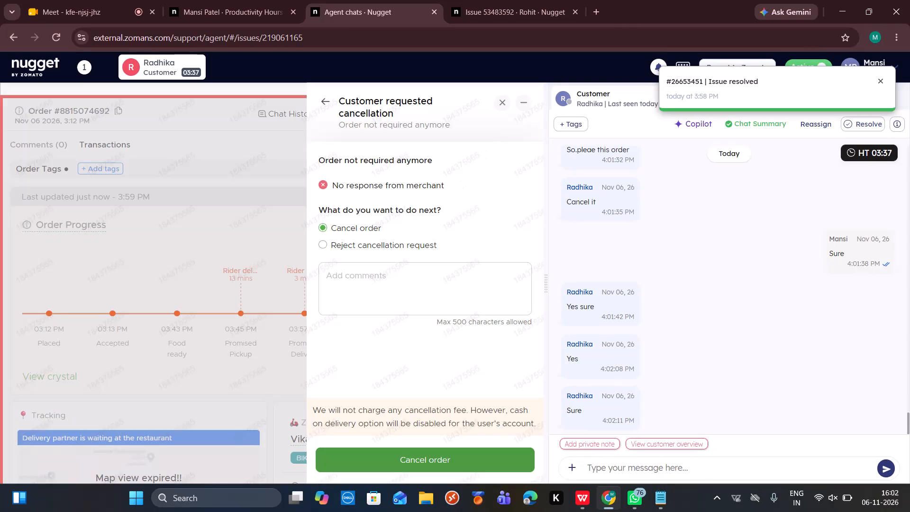
click(395, 458)
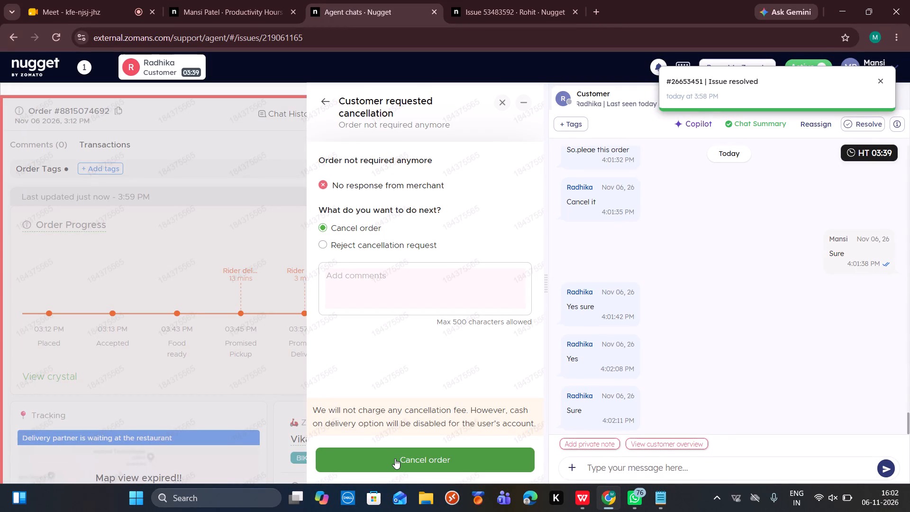
drag(395, 458, 349, 284)
click(349, 284)
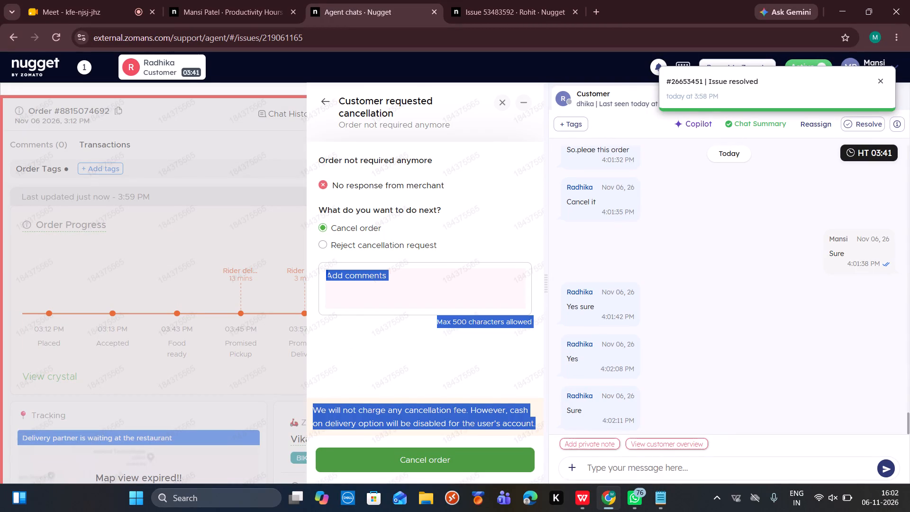
text(cx adment)
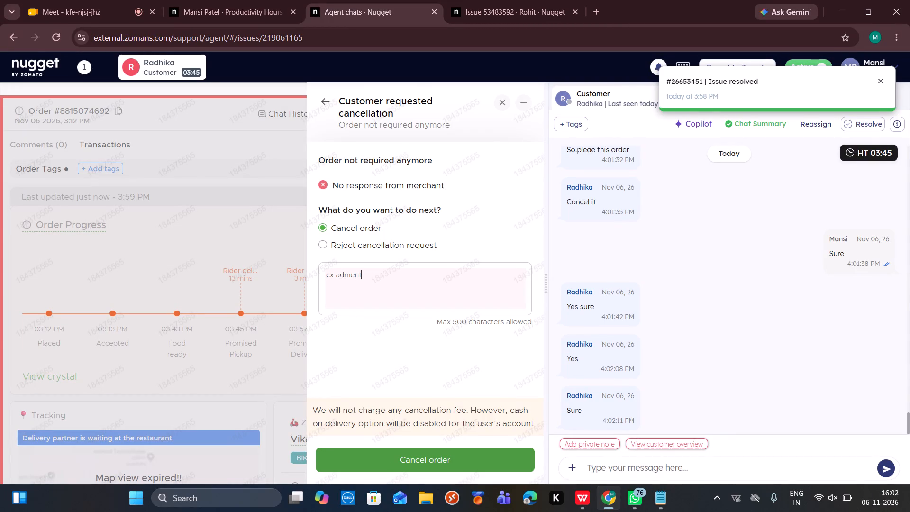
click(349, 459)
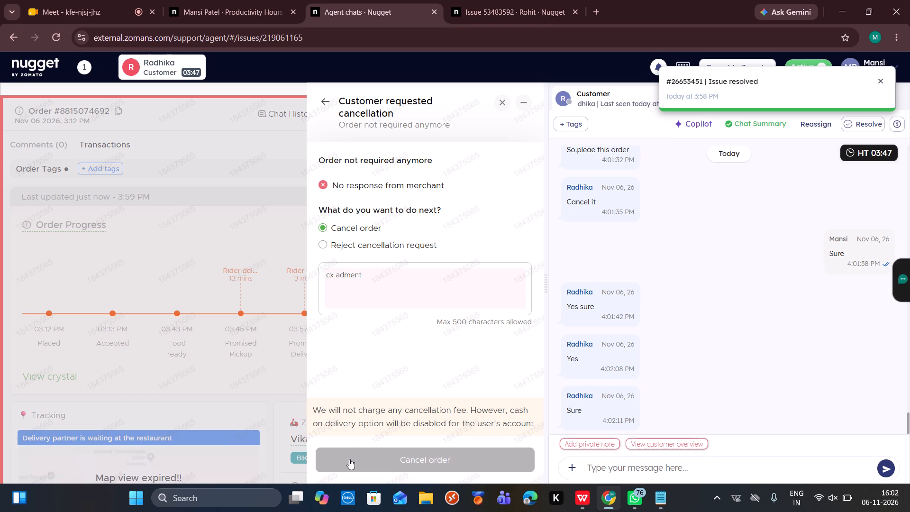
Send Radhika the chat message "Your order is cancelled".
click(614, 466)
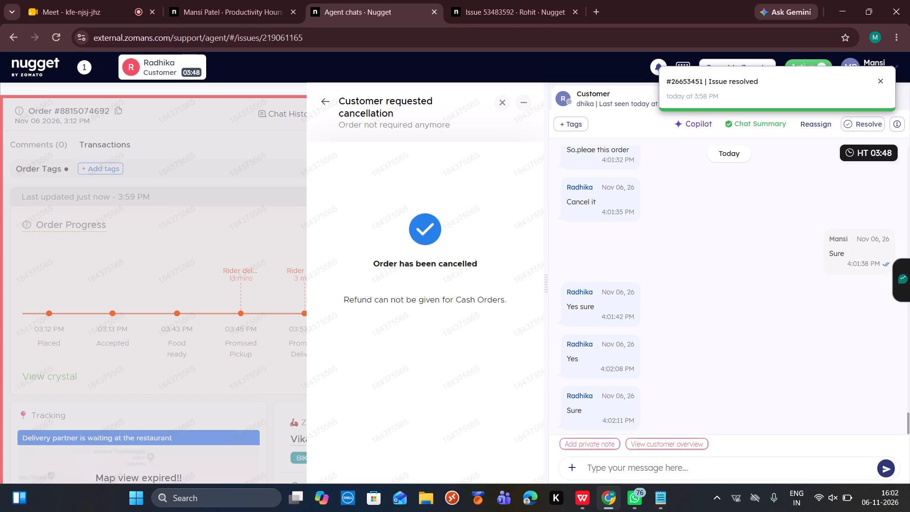
key(t)
text(our o)
text(rder is cancelled)
key(space)
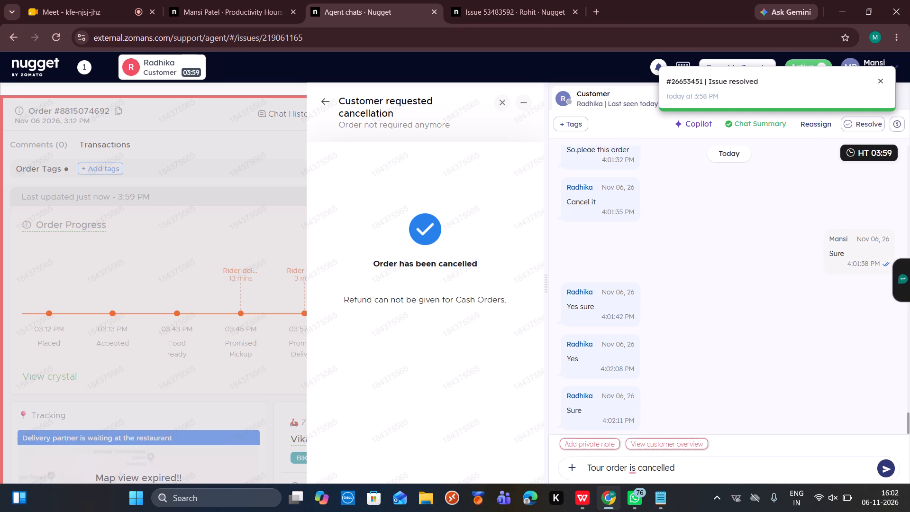
click(592, 465)
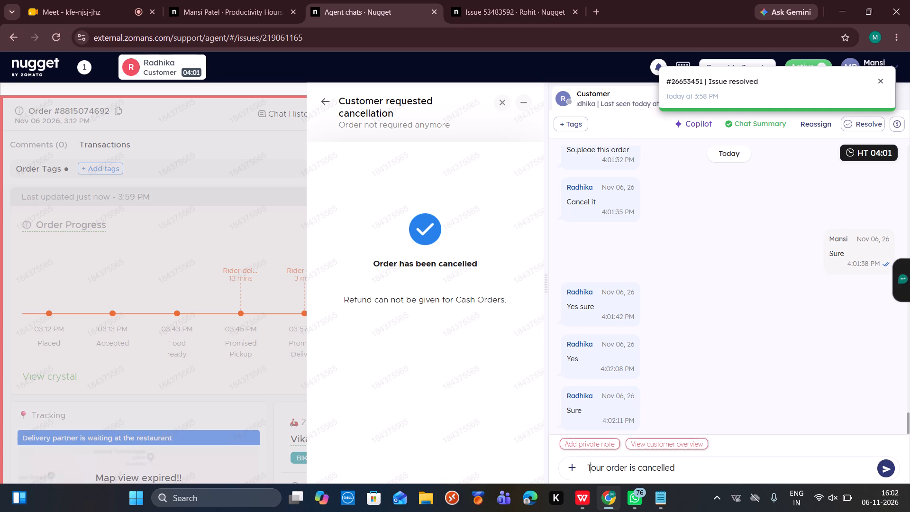
key(BackSpace)
key(y)
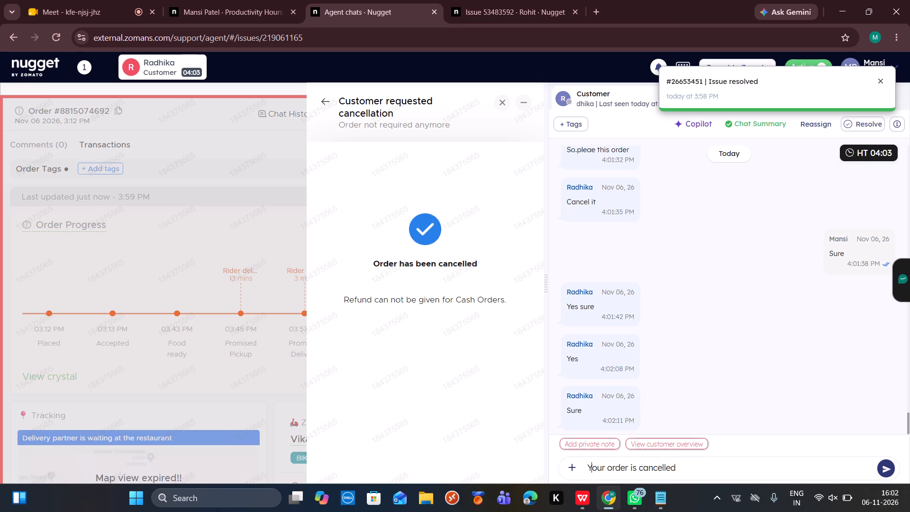
key(Return)
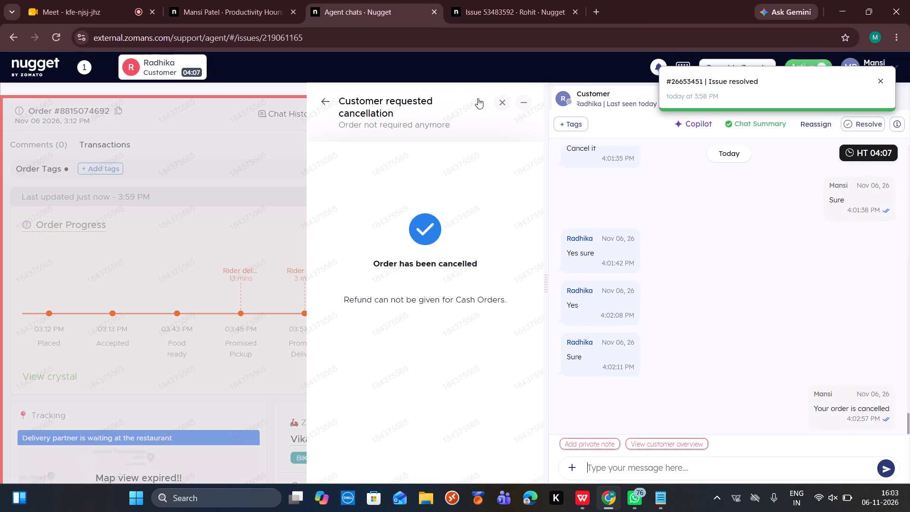
click(497, 109)
click(500, 114)
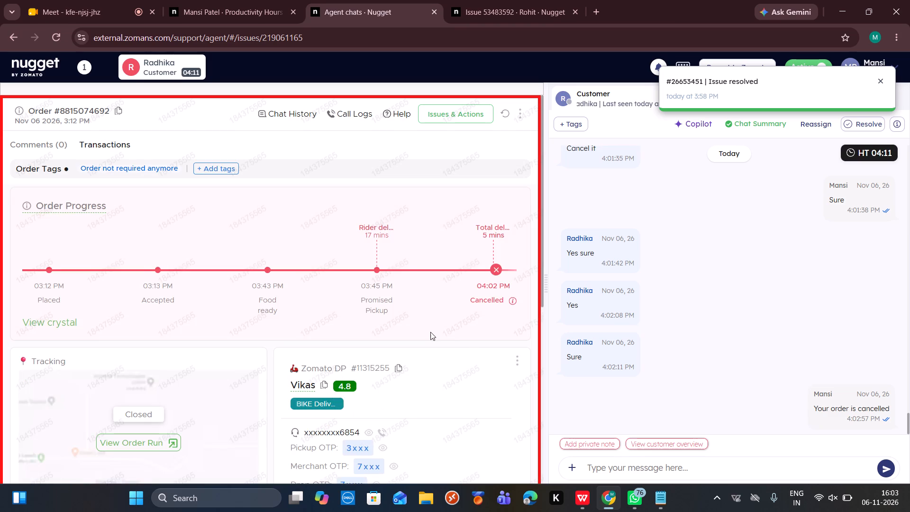
scroll(430, 332, down, 5)
scroll(430, 332, up, 7)
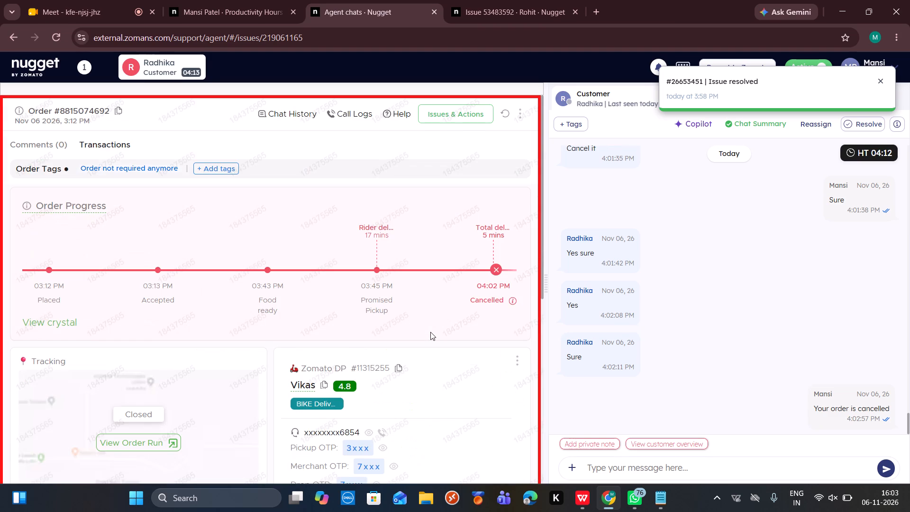
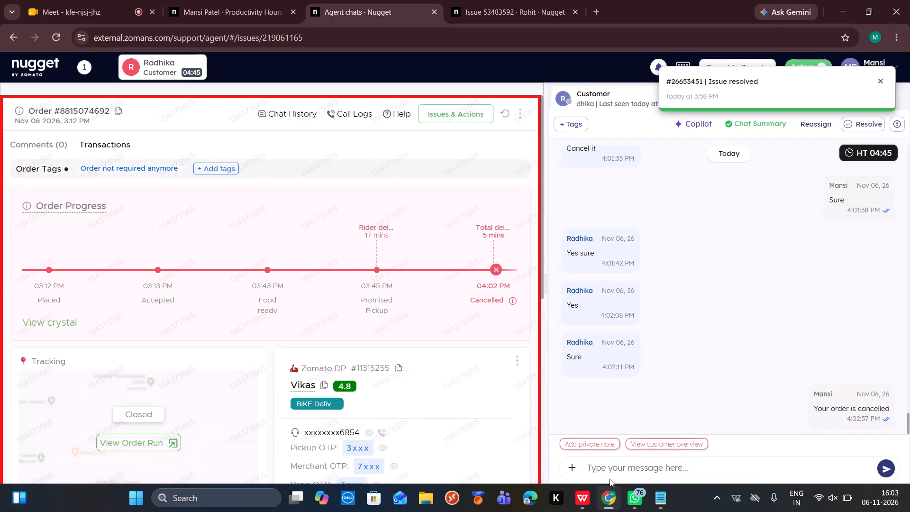
Send Radhika the canned response found with "FUR": "Is there anything else apart from this I may help you with?".
click(614, 471)
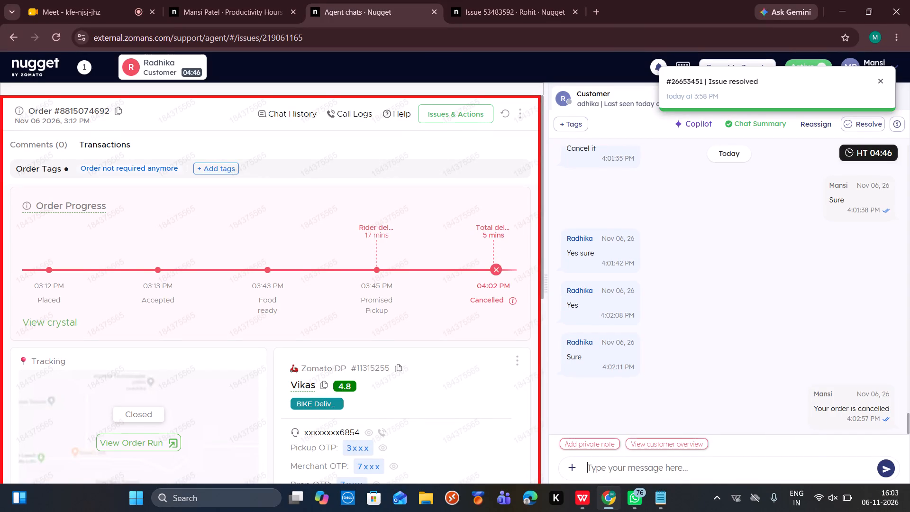
text(/FUR)
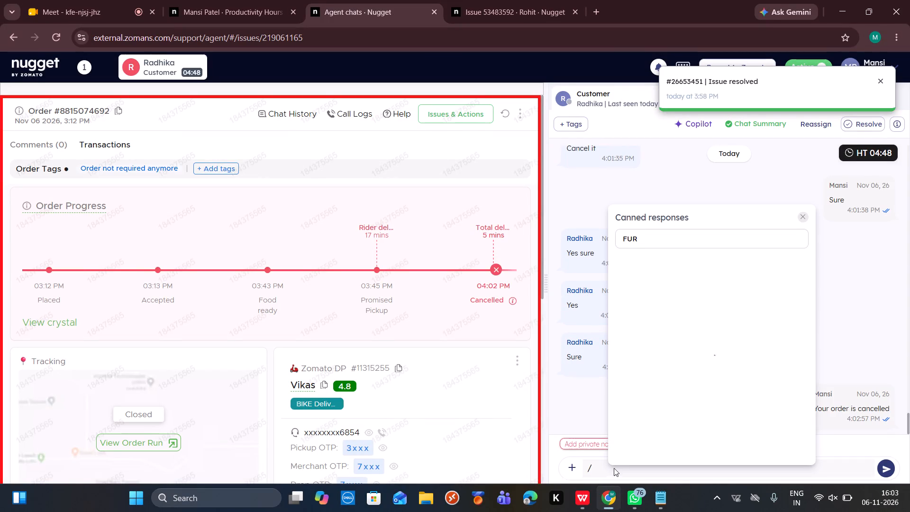
click(685, 271)
key(Return)
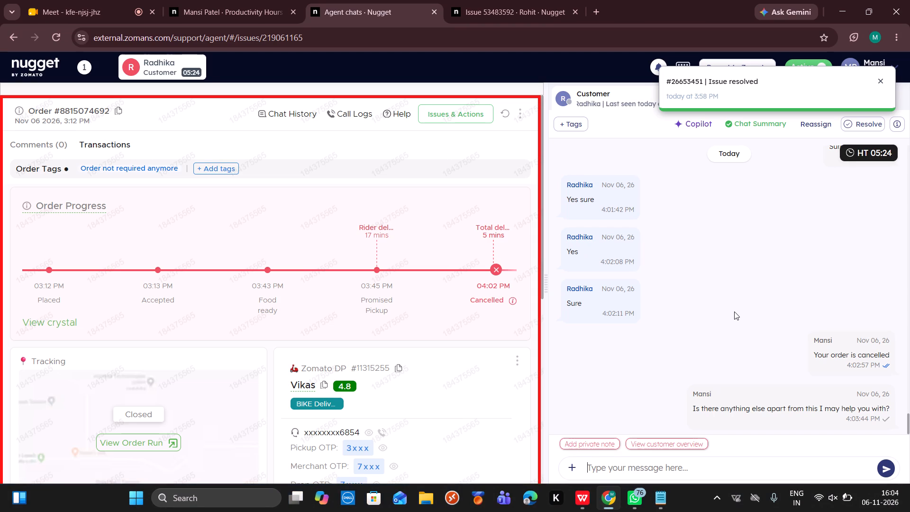
click(734, 311)
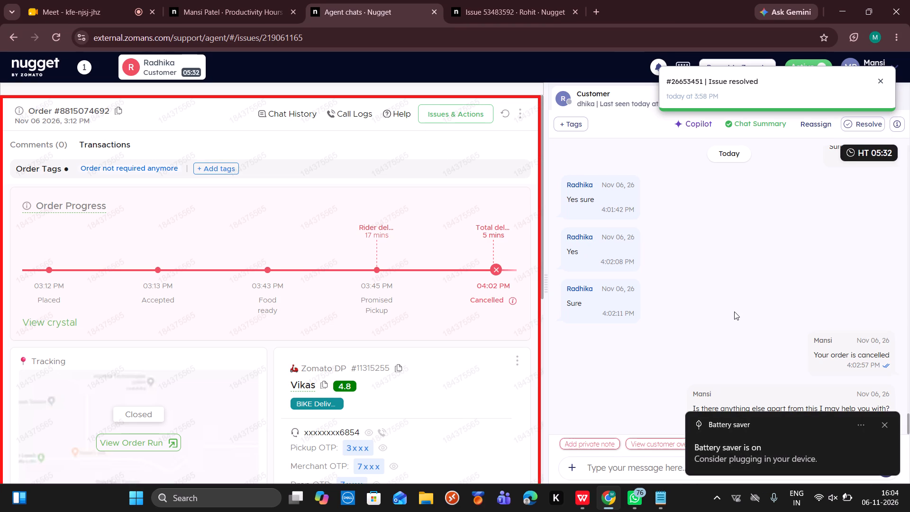
Tag Radhika's chat with Order Cancellation and submit the tag.
click(570, 125)
key(c)
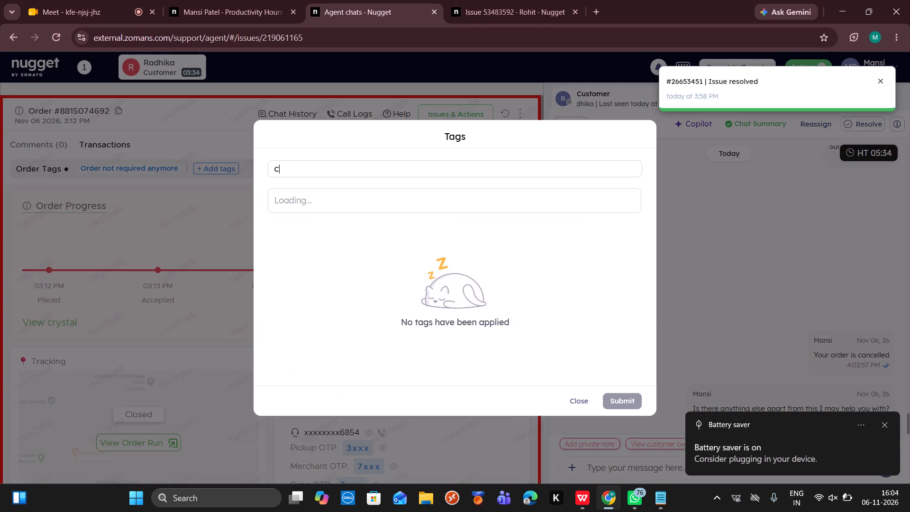
key(a)
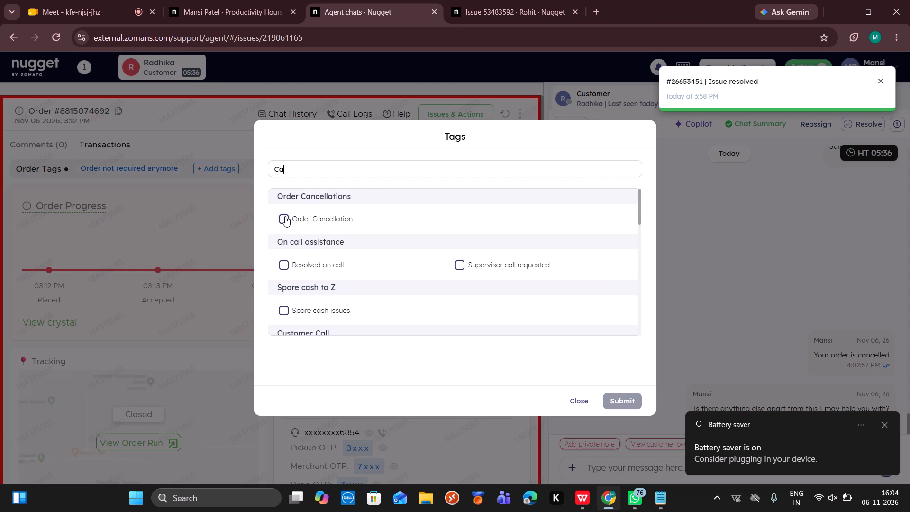
click(285, 219)
click(621, 405)
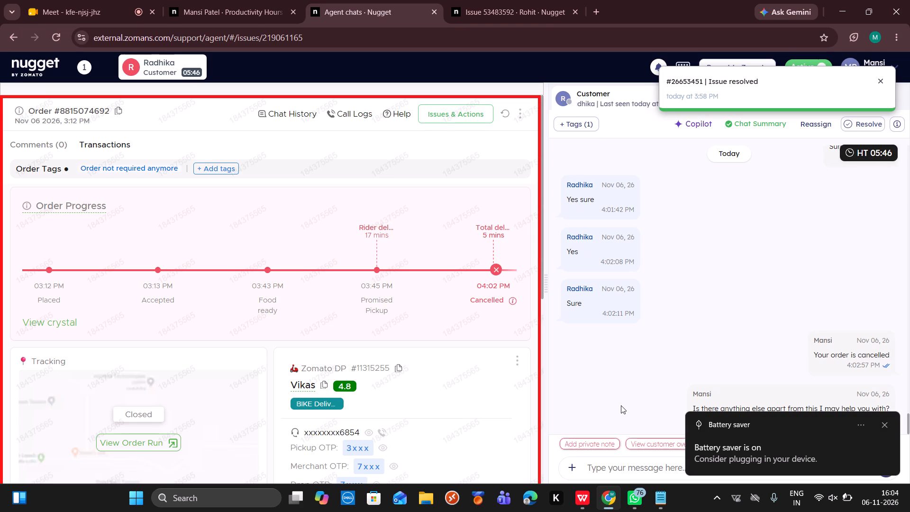
click(741, 366)
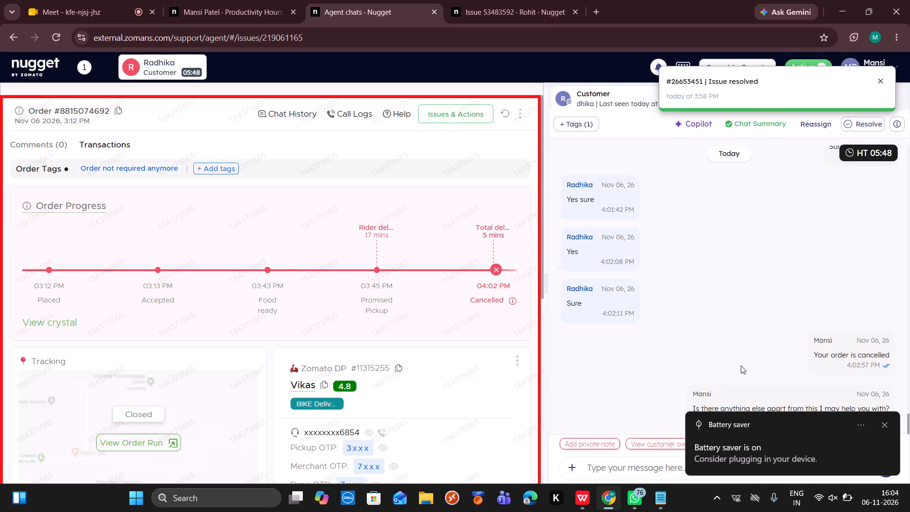
Dismiss the battery saver notification covering Radhika's chat and check the latest messages.
click(883, 423)
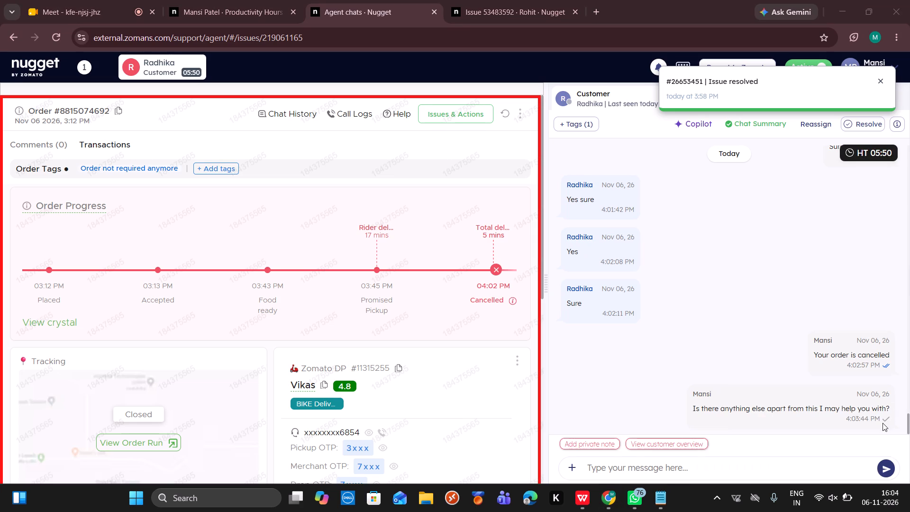
scroll(737, 358, down, 1)
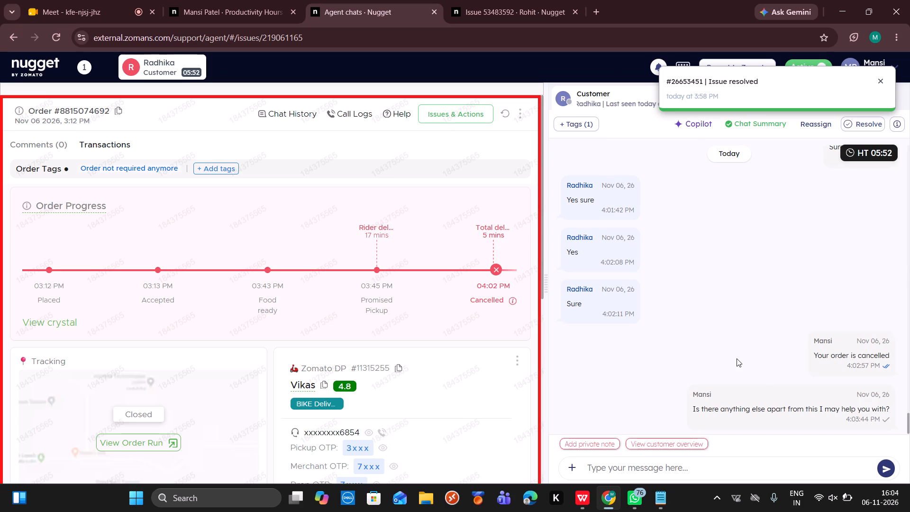
scroll(737, 358, down, 1)
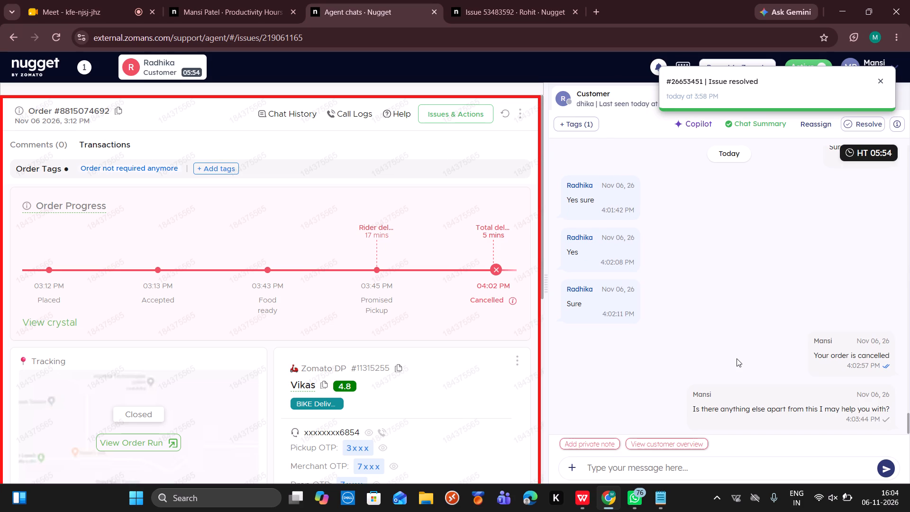
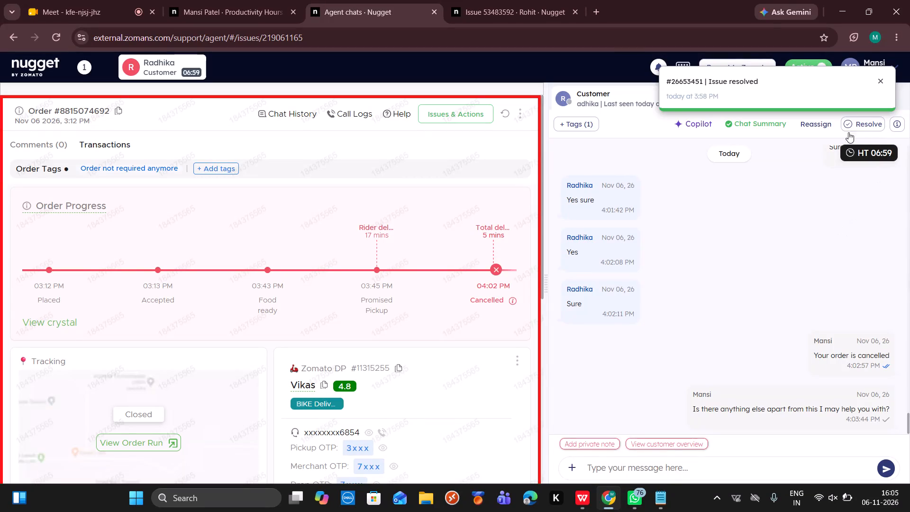
Send Radhika the Closing1 canned response inviting further questions and thanking her for choosing Zomato.
click(624, 475)
text(/closing1)
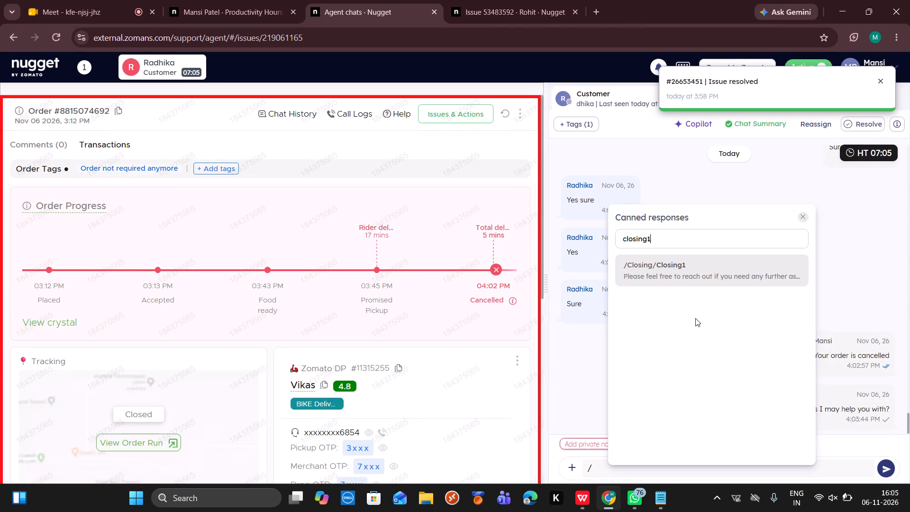
click(699, 283)
key(Return)
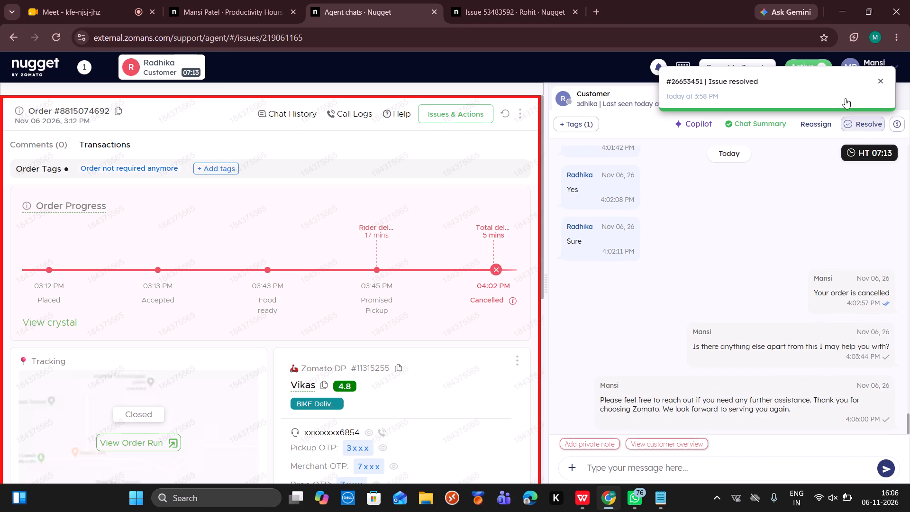
Resolve Radhika's chat.
click(855, 128)
click(559, 297)
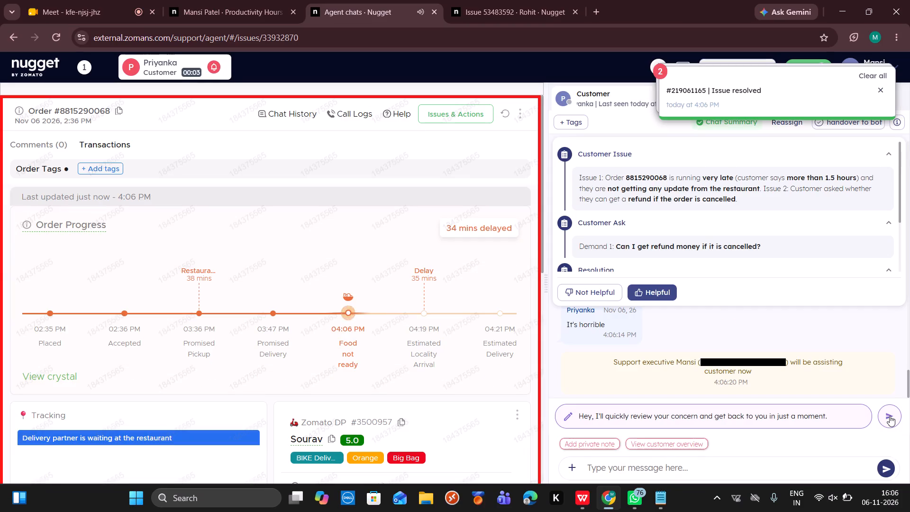
Send Priyanka the suggested reply "Hey, I'll quickly review your concern and get back to you in just a moment." and rate the chat summary helpful.
click(890, 416)
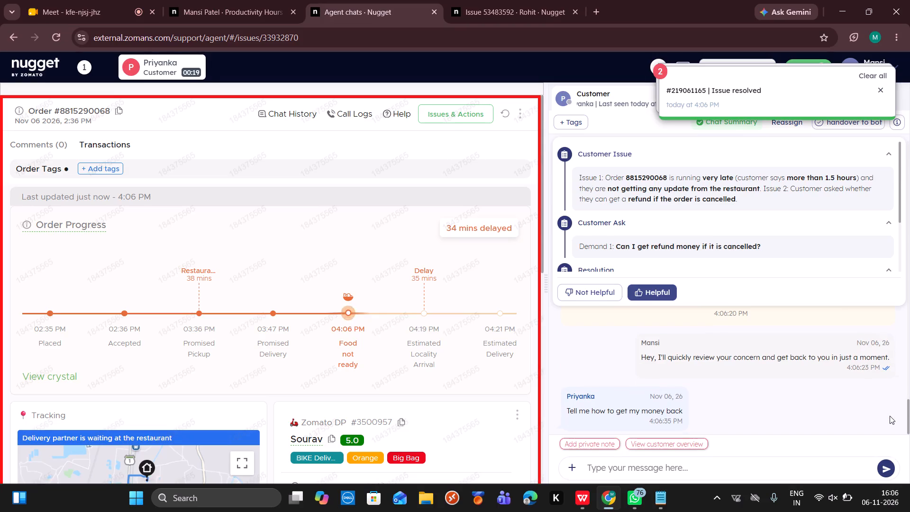
click(664, 294)
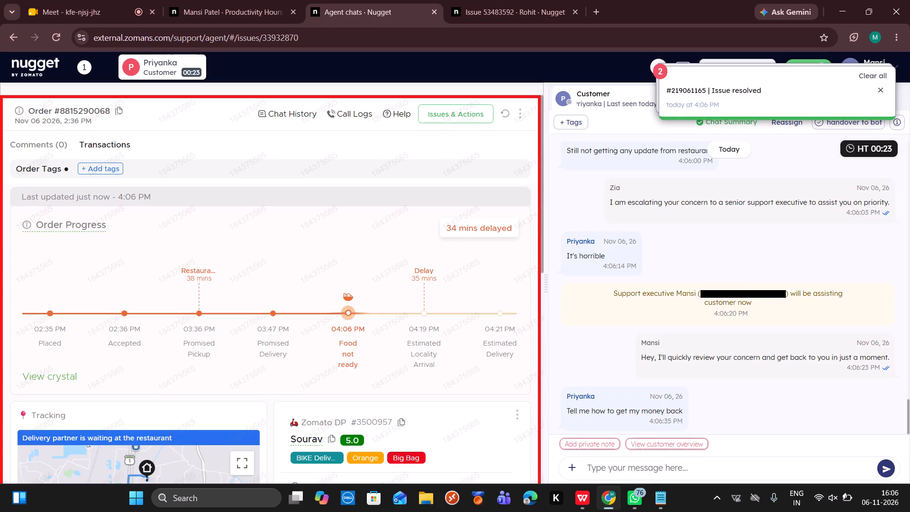
Send Priyanka the /CFD/Delay/Ack canned response: "I'm sorry for the inconvenience. Please allow me a moment to check this for you".
click(647, 463)
text(/delay)
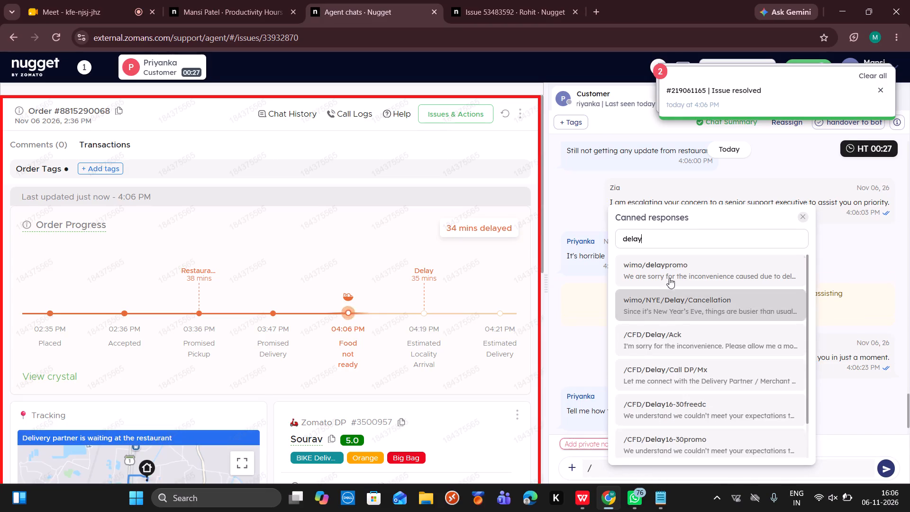
click(664, 347)
key(Return)
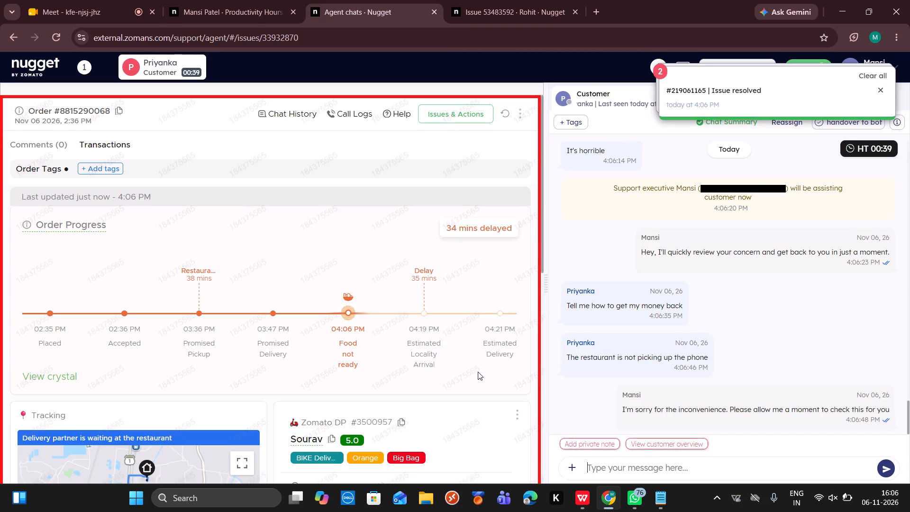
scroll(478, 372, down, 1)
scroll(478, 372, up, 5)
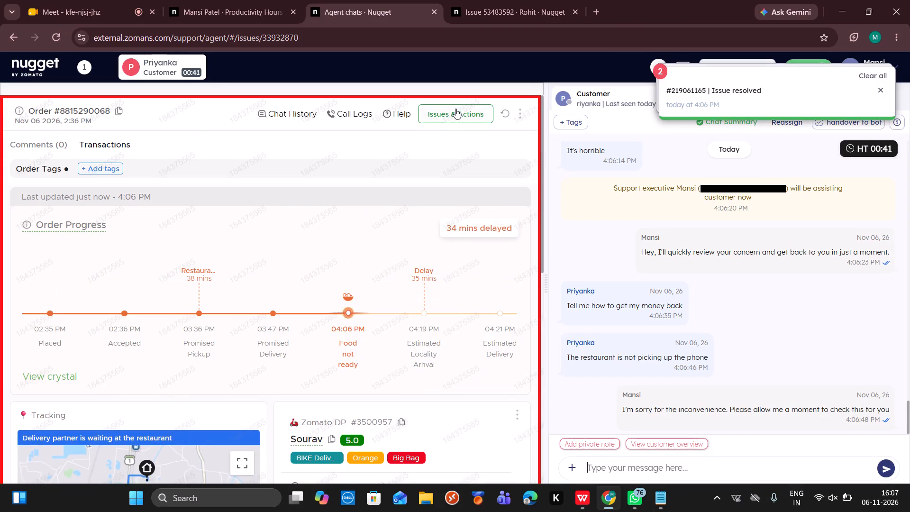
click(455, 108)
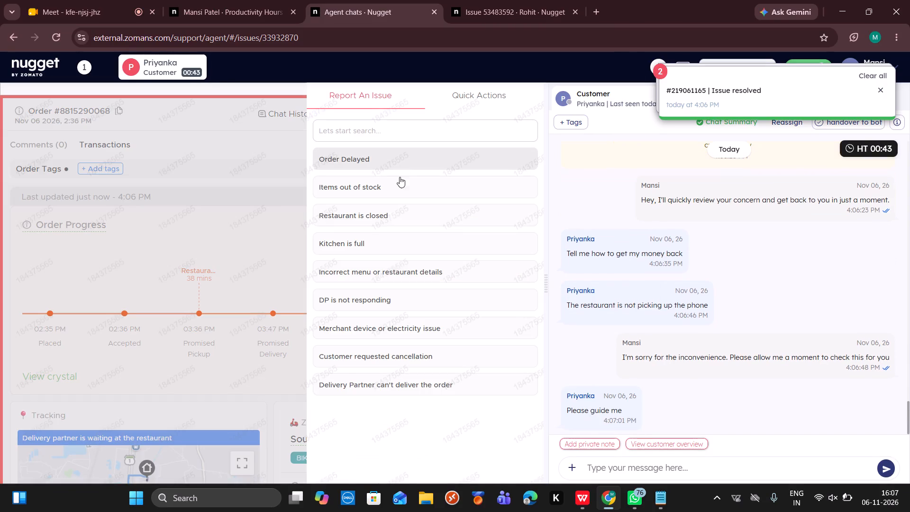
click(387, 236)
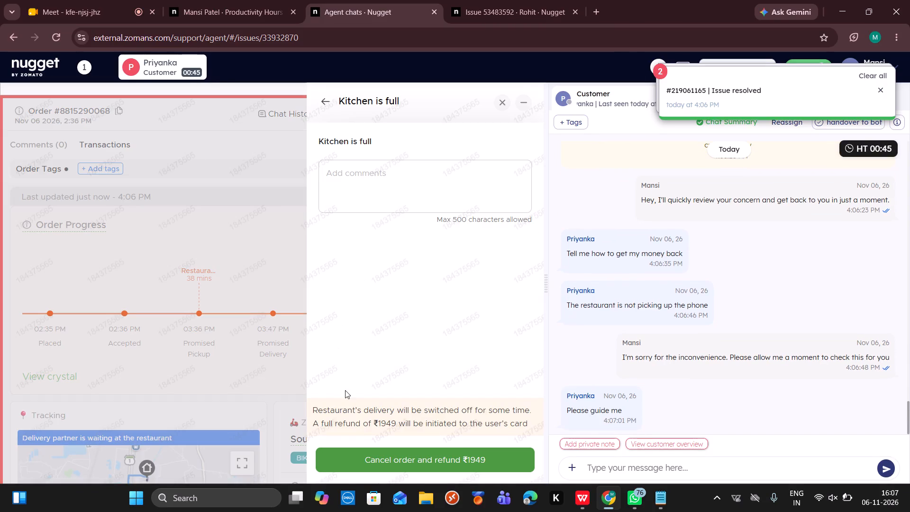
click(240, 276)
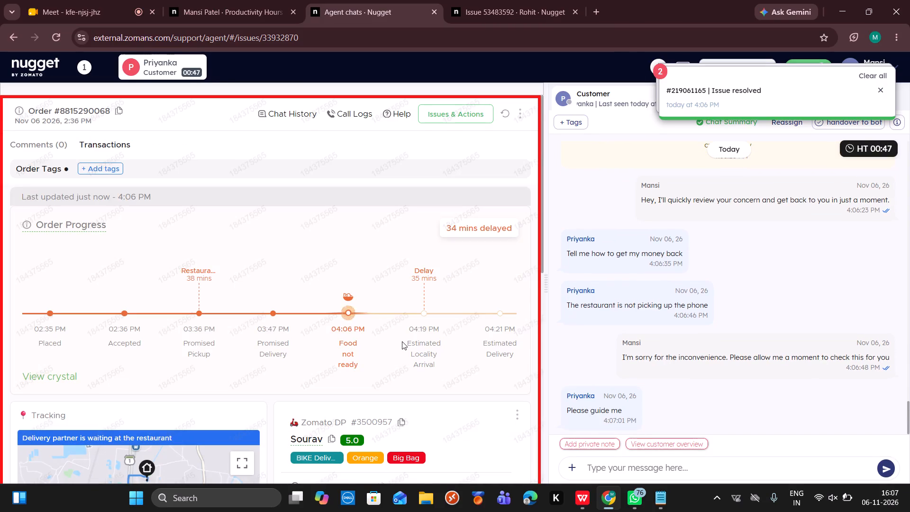
Request a callback connecting to Kasturi Restaurant about Priyanka's delayed order.
scroll(402, 341, down, 5)
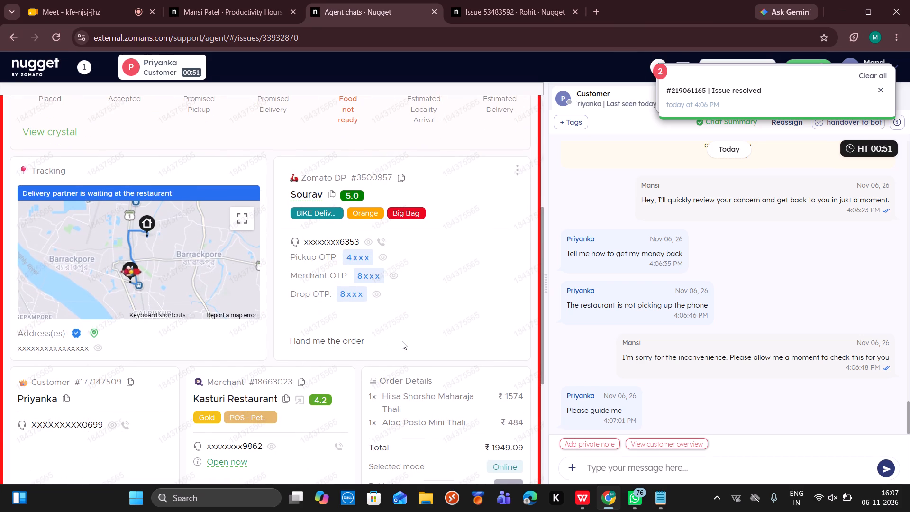
scroll(402, 341, down, 1)
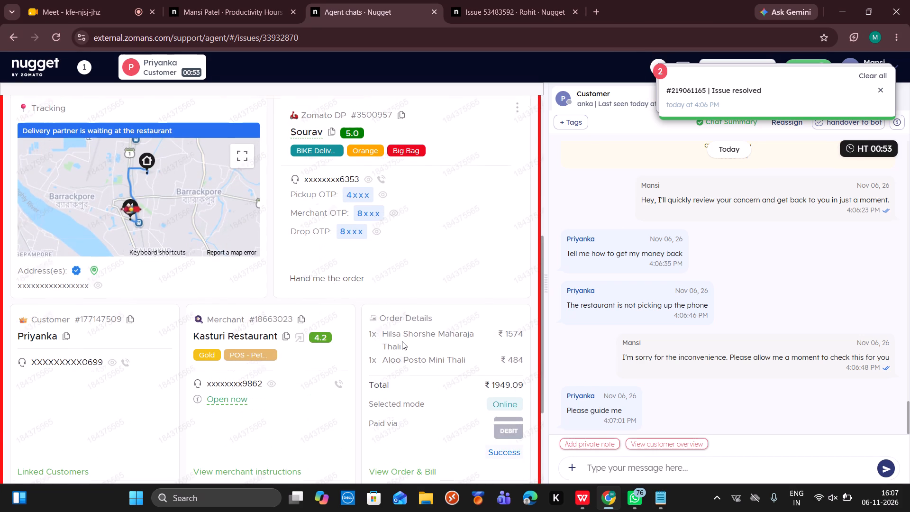
scroll(402, 341, down, 1)
click(333, 379)
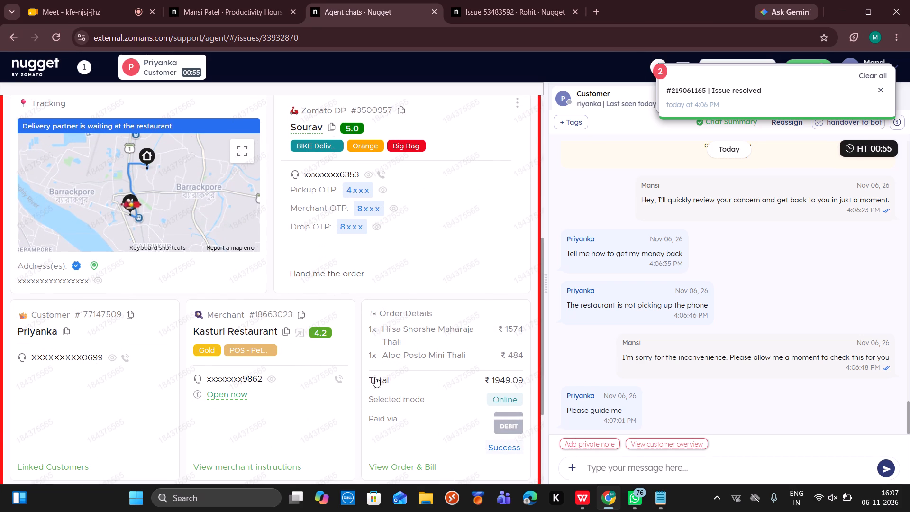
click(339, 379)
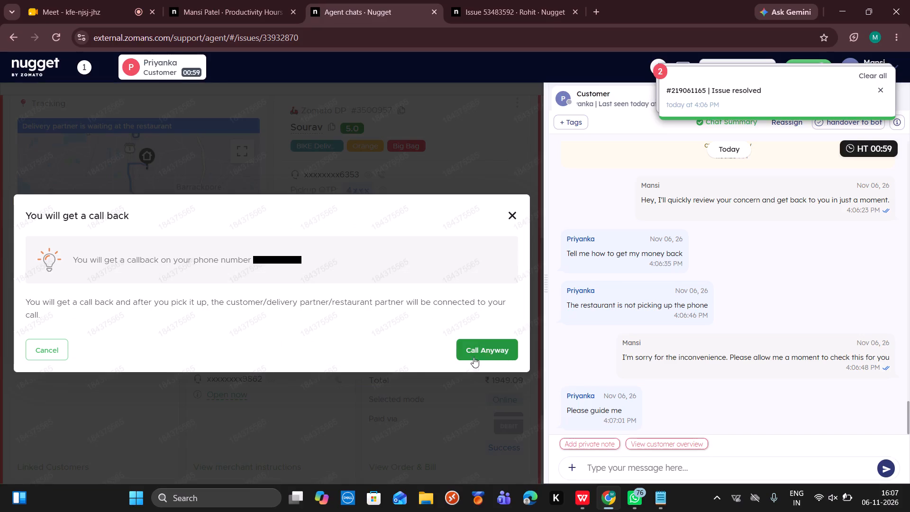
click(521, 345)
click(509, 348)
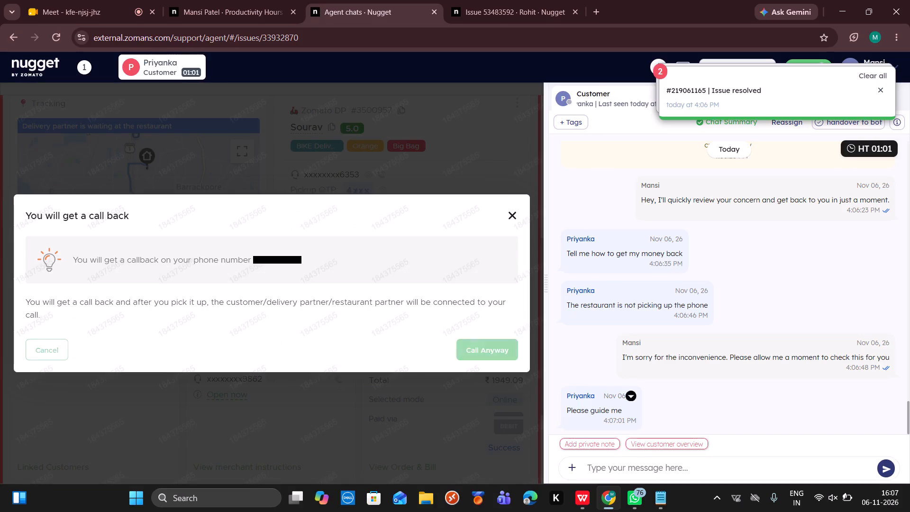
Copy the hold statement about calling the rider and restaurant from the Notepad HOLD STATEMENTS file and send it to Priyanka.
click(656, 495)
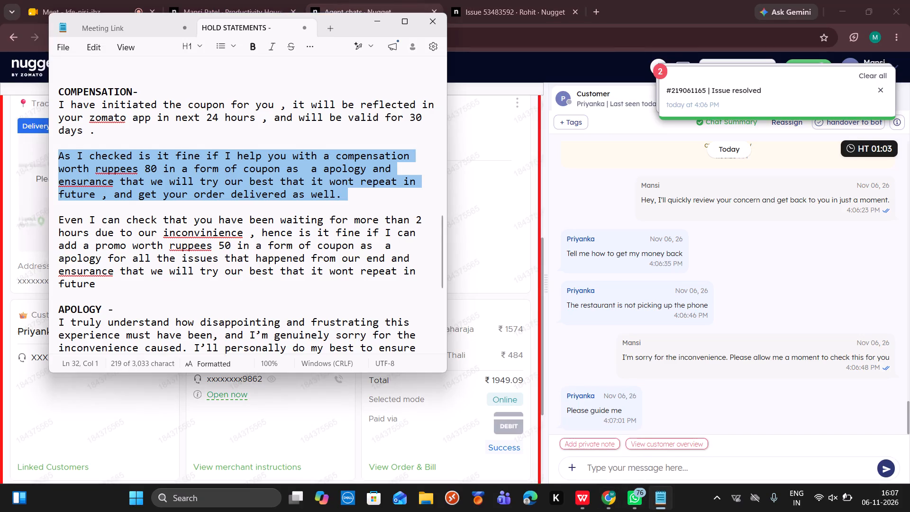
scroll(302, 283, up, 20)
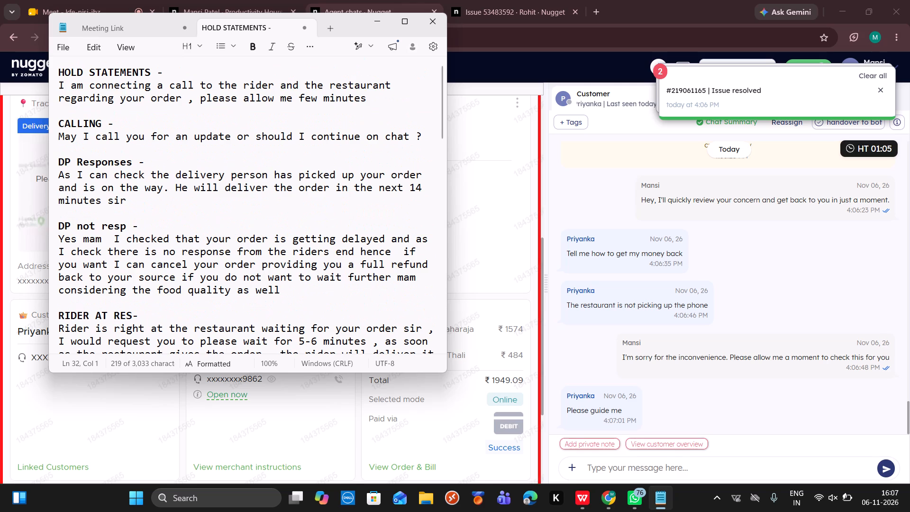
drag(54, 88, 55, 98)
key(ctrl+c)
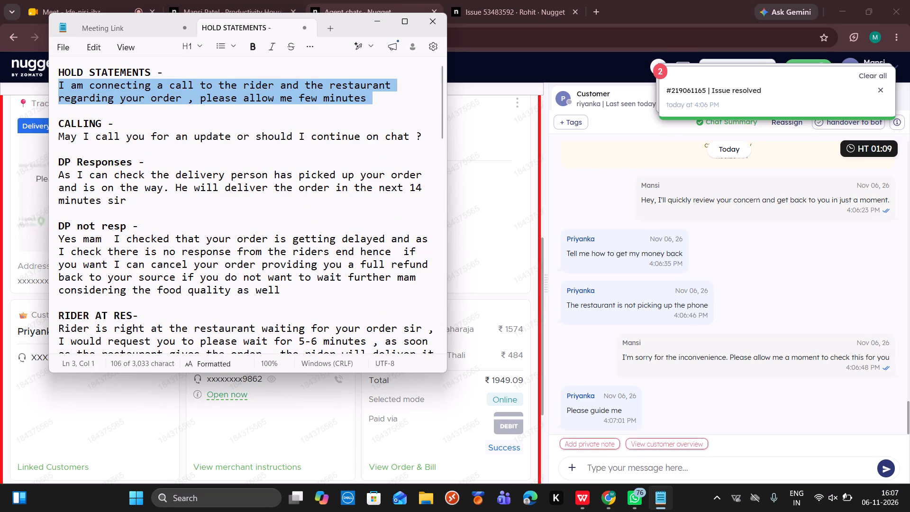
click(607, 471)
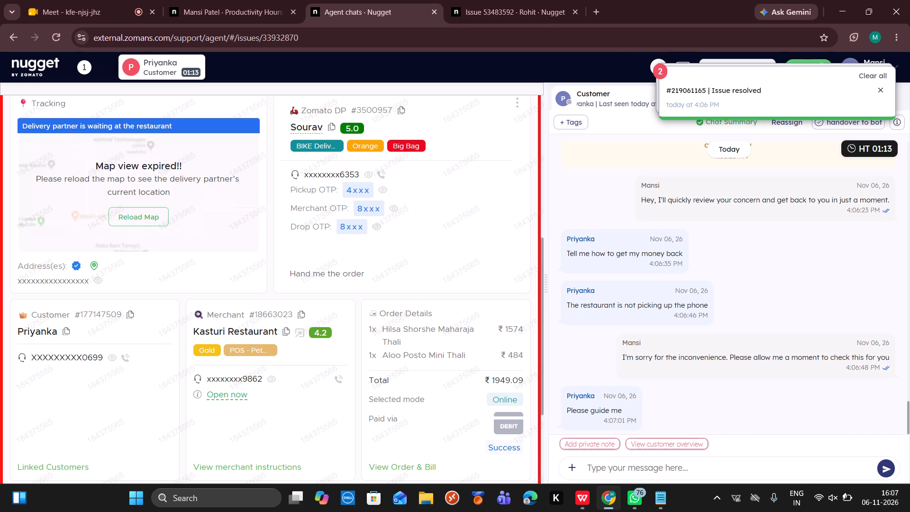
key(ctrl+v)
key(Return)
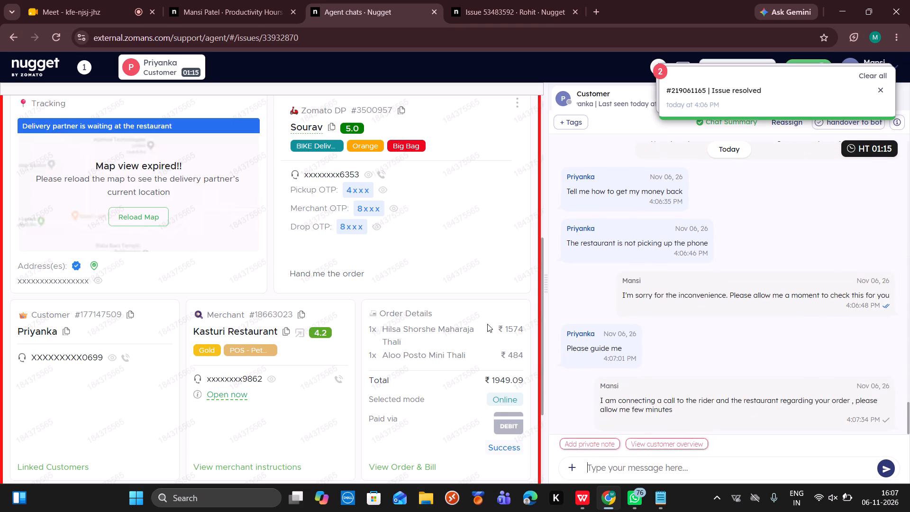
scroll(466, 280, up, 12)
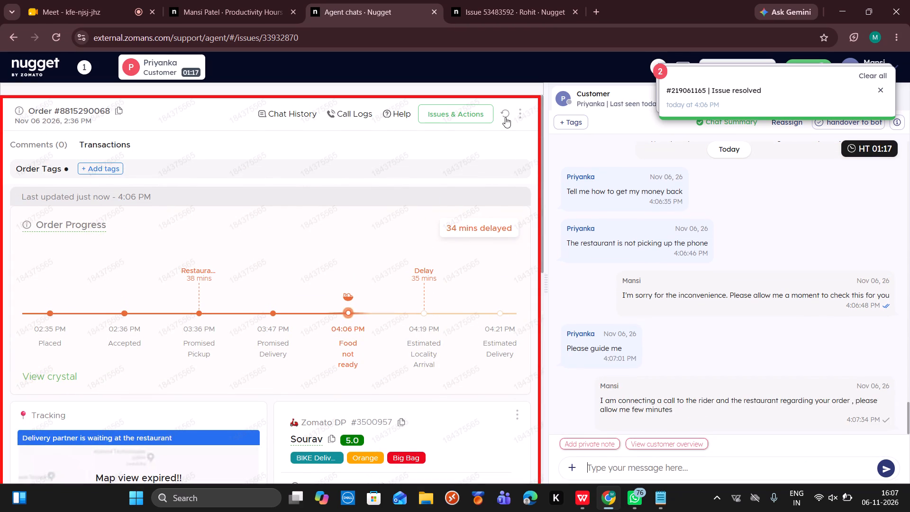
click(505, 116)
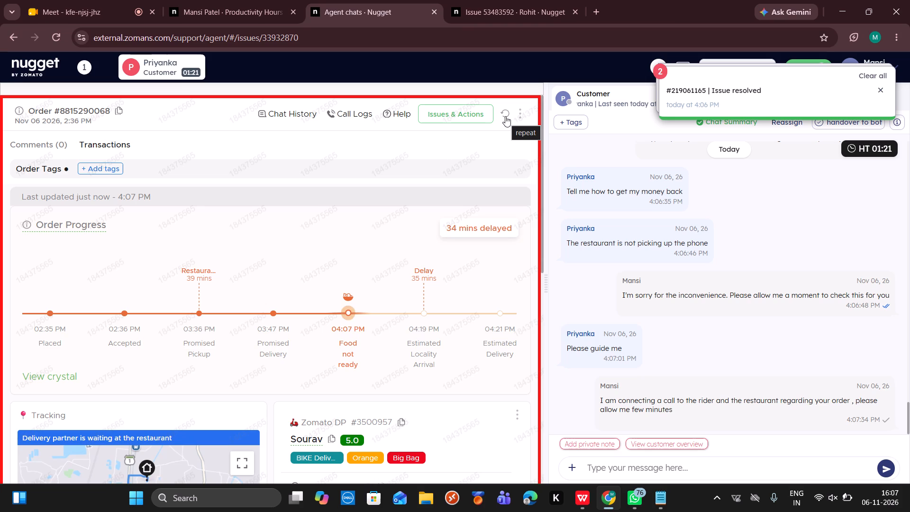
scroll(460, 297, down, 3)
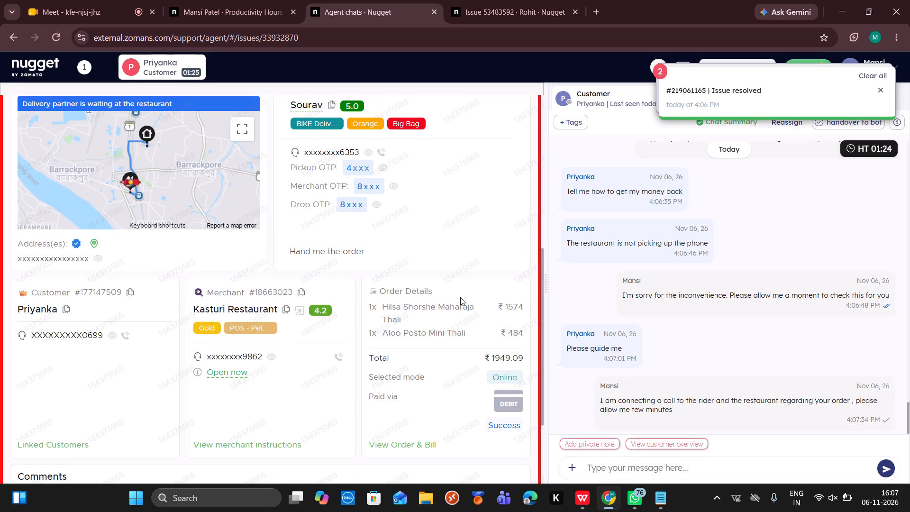
scroll(460, 297, down, 1)
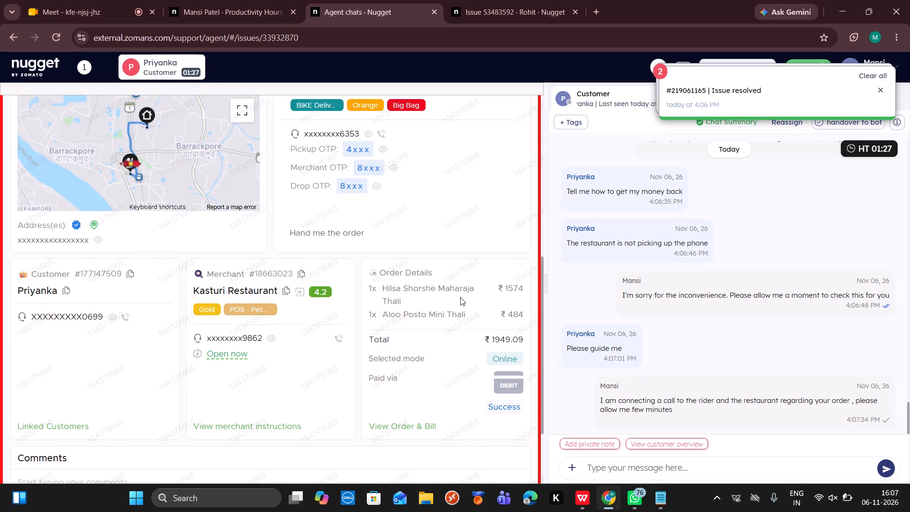
scroll(460, 297, up, 7)
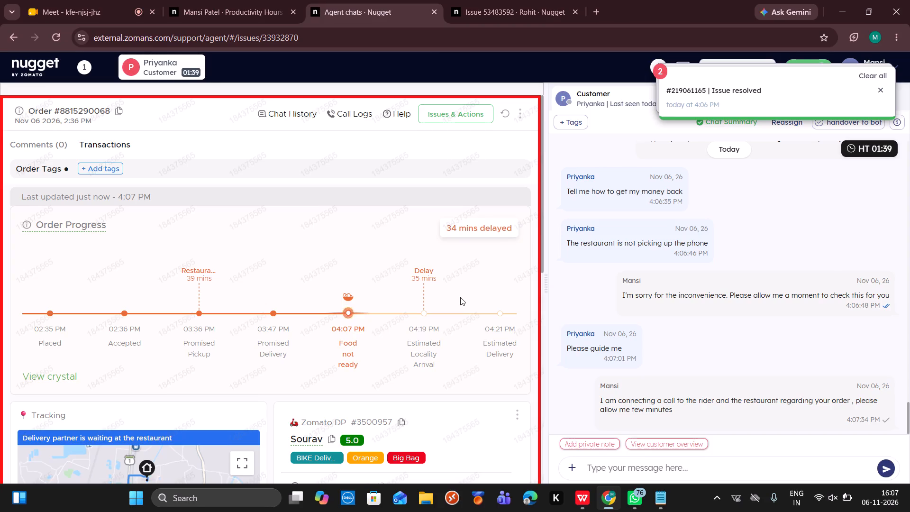
Request another callback to Kasturi Restaurant for Priyanka's order.
scroll(460, 297, down, 6)
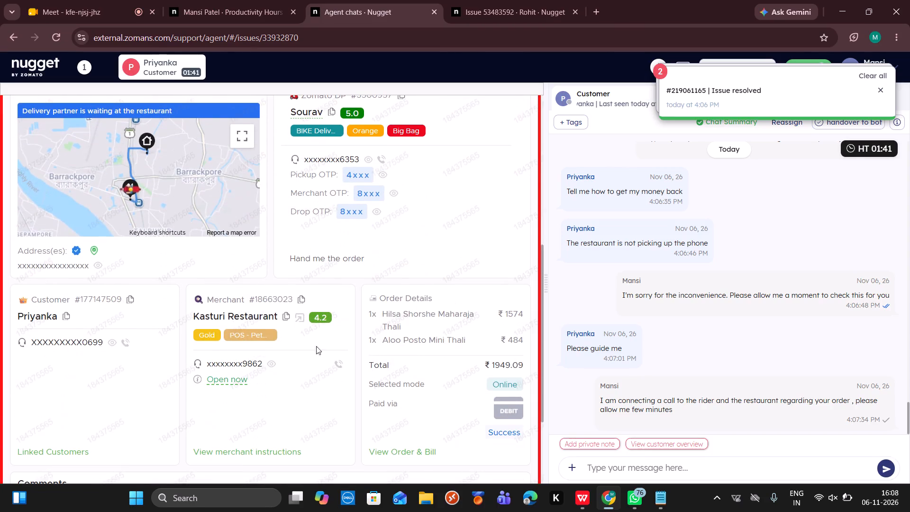
click(339, 364)
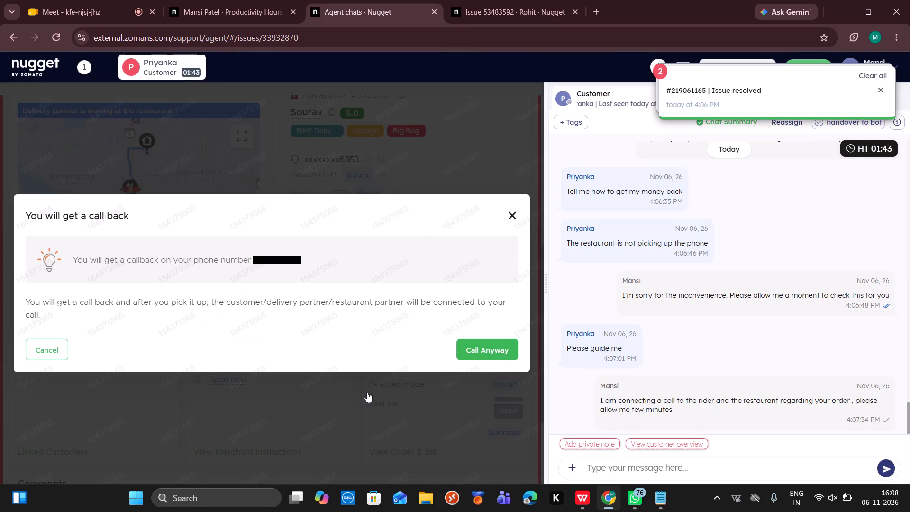
click(493, 357)
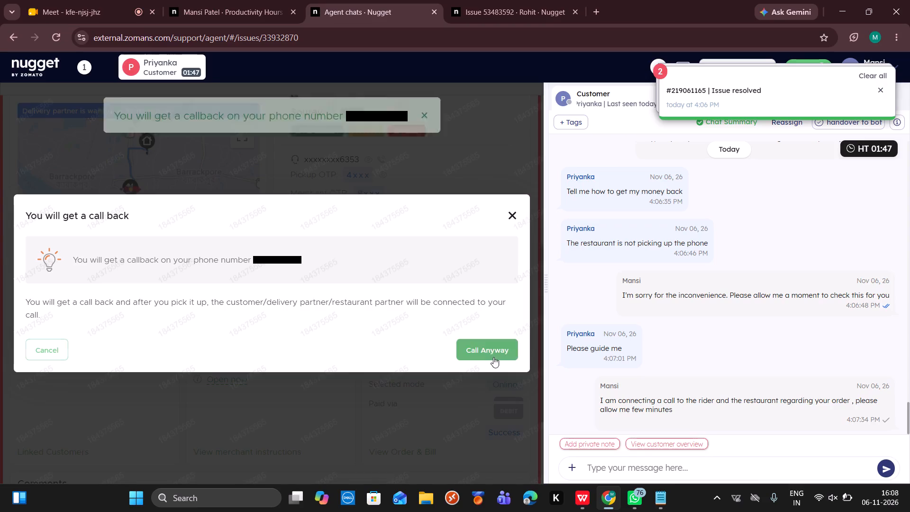
scroll(473, 291, up, 16)
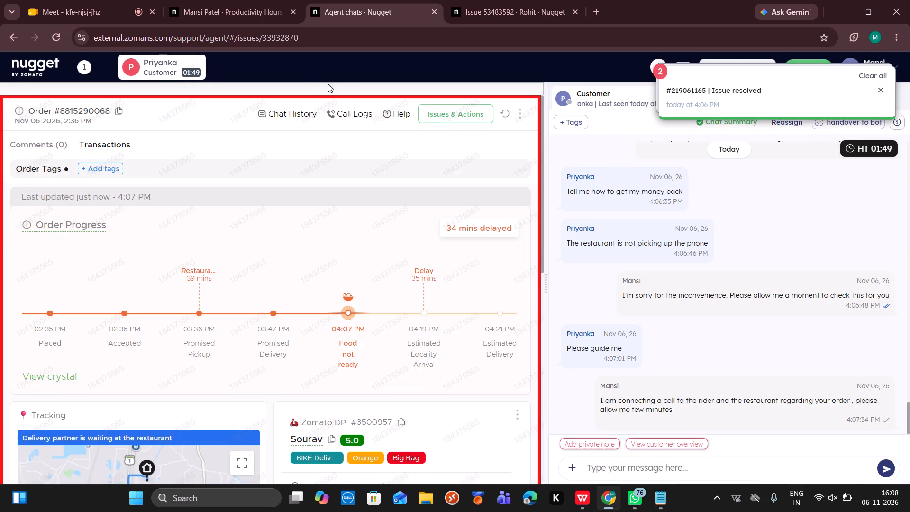
Switch to the Productivity Hours page and refresh today's data.
click(255, 0)
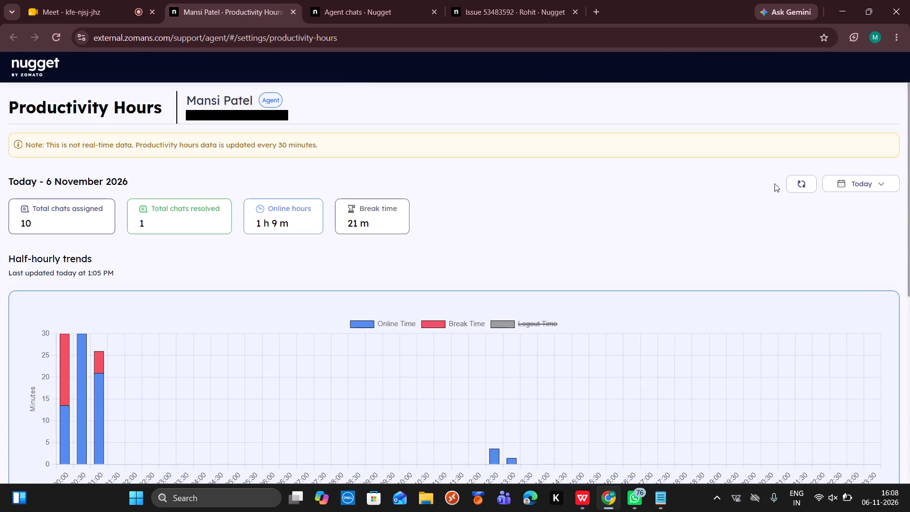
click(797, 184)
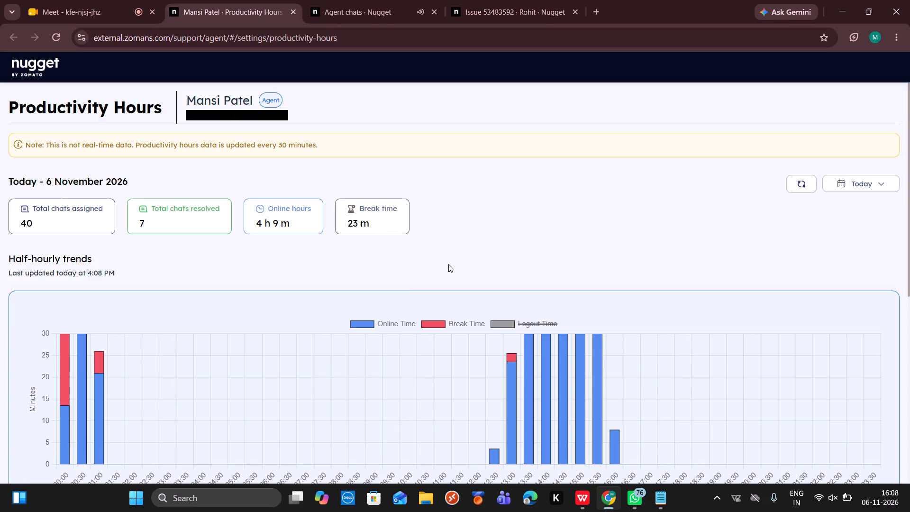
Return to Priyanka's chat and check her latest messages and the order's delivery partner and restaurant details.
click(411, 0)
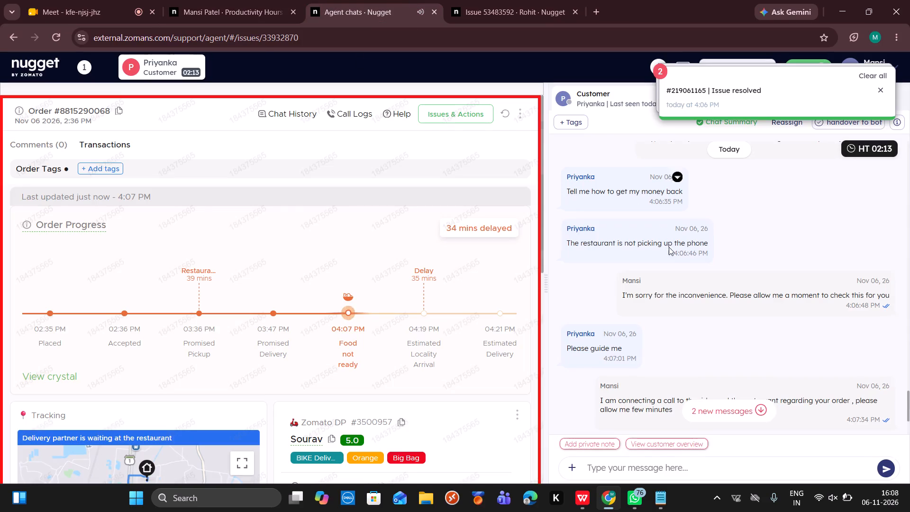
scroll(675, 266, down, 6)
scroll(462, 352, down, 1)
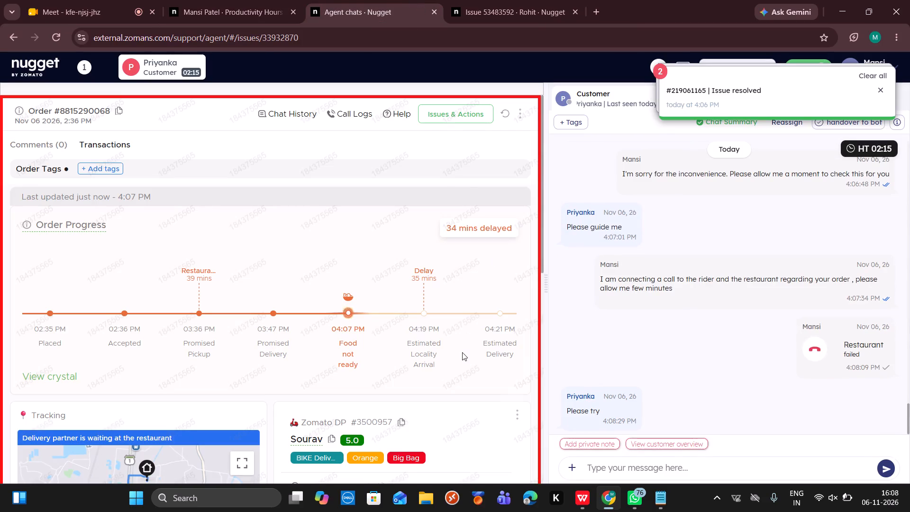
scroll(462, 352, down, 3)
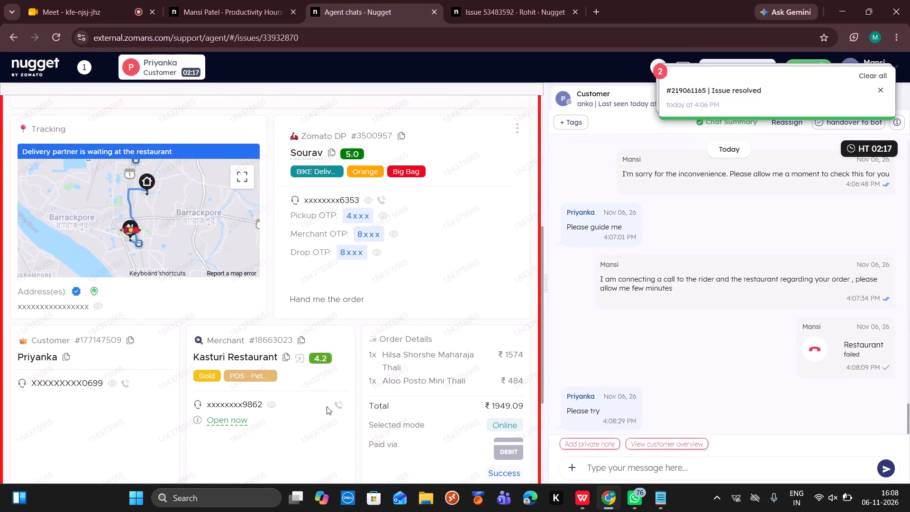
Request another callback to Kasturi Restaurant for Priyanka's delayed order.
click(333, 403)
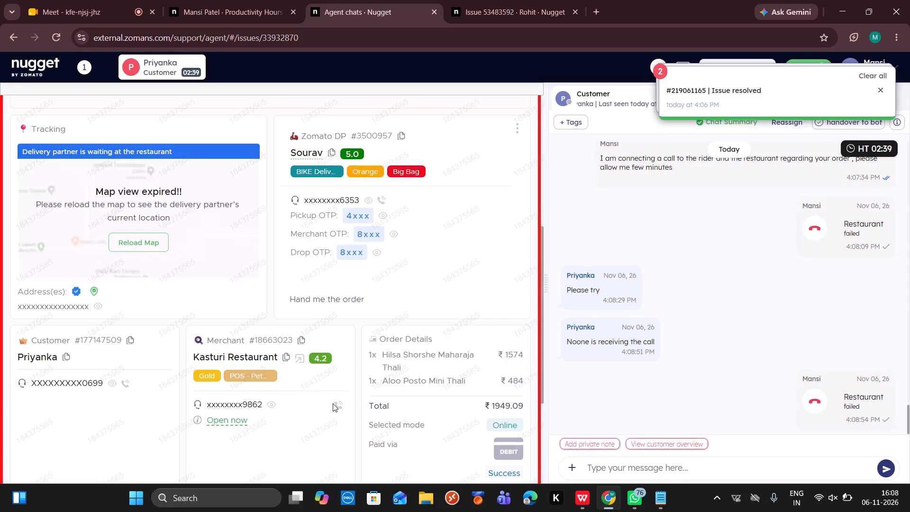
click(333, 403)
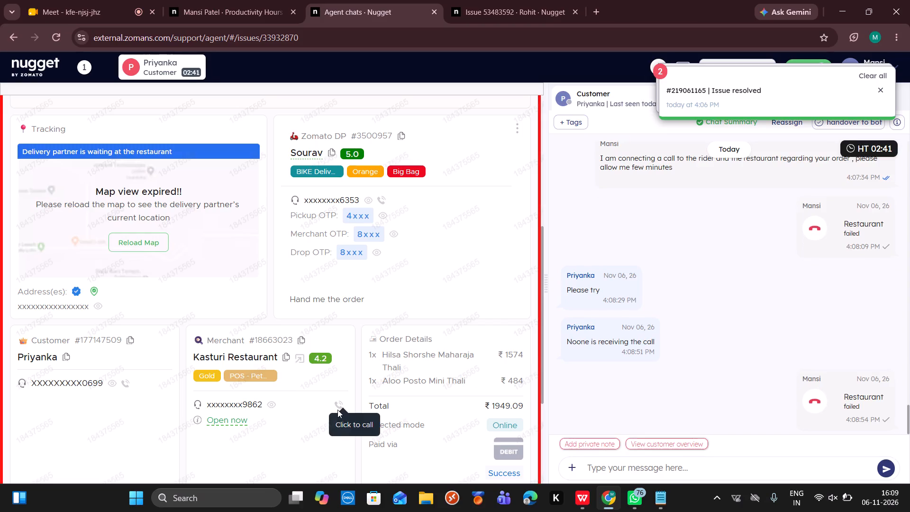
click(337, 405)
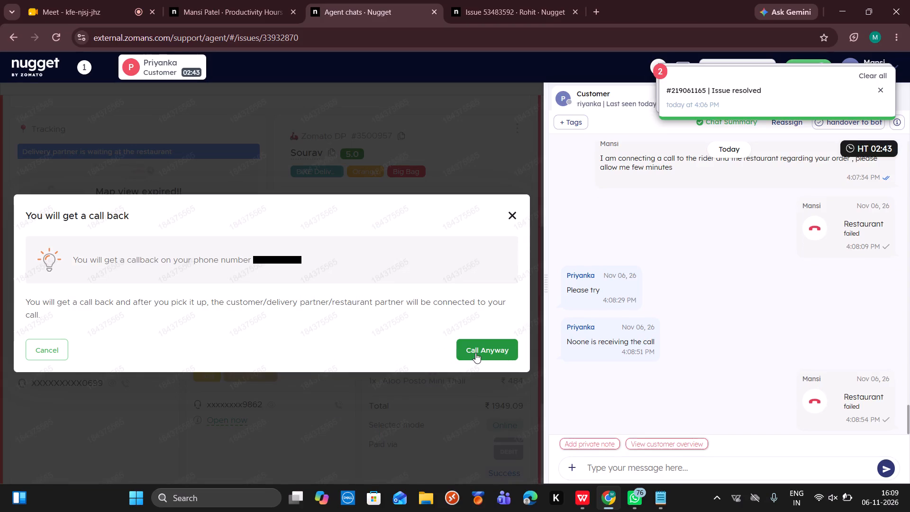
click(475, 353)
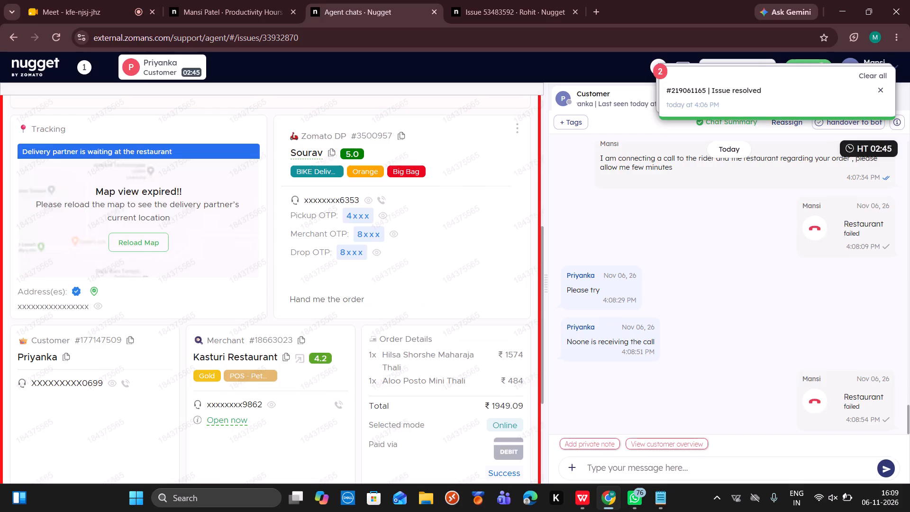
scroll(414, 211, up, 13)
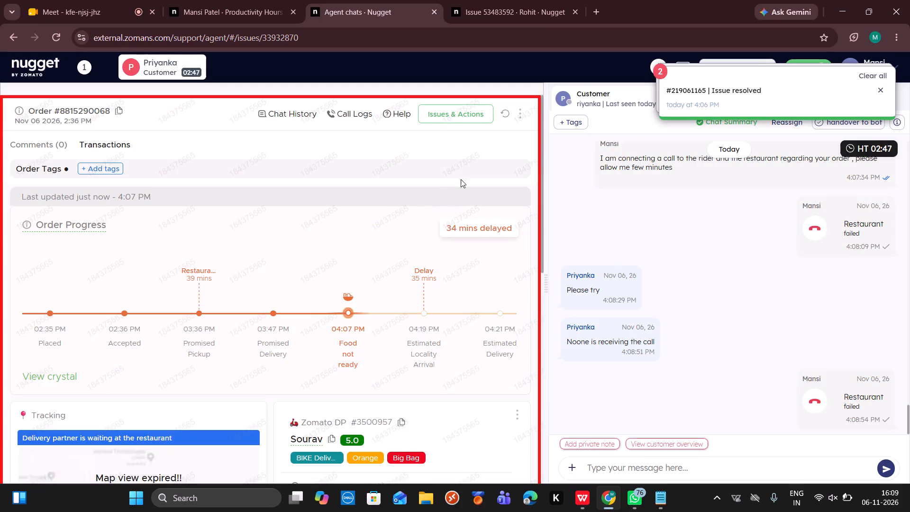
click(500, 111)
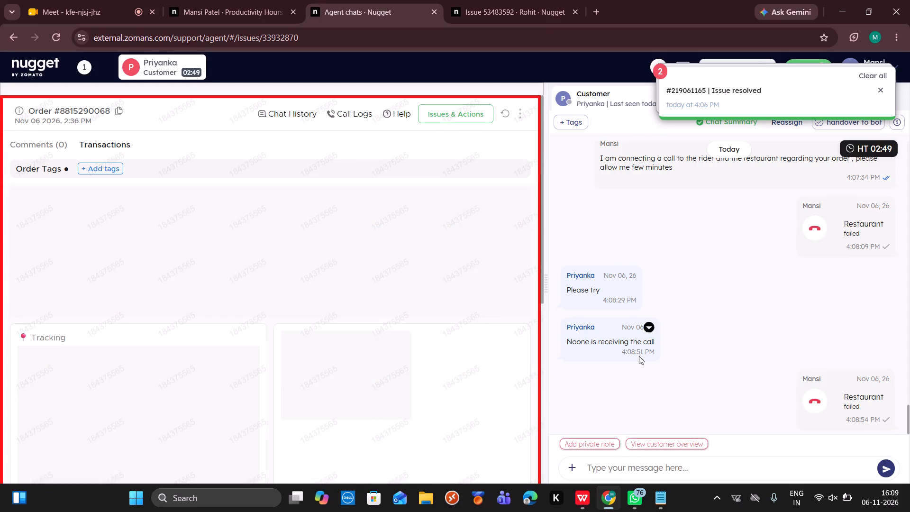
Send Priyanka the reply "Please do not worry I am checking your concern".
click(622, 472)
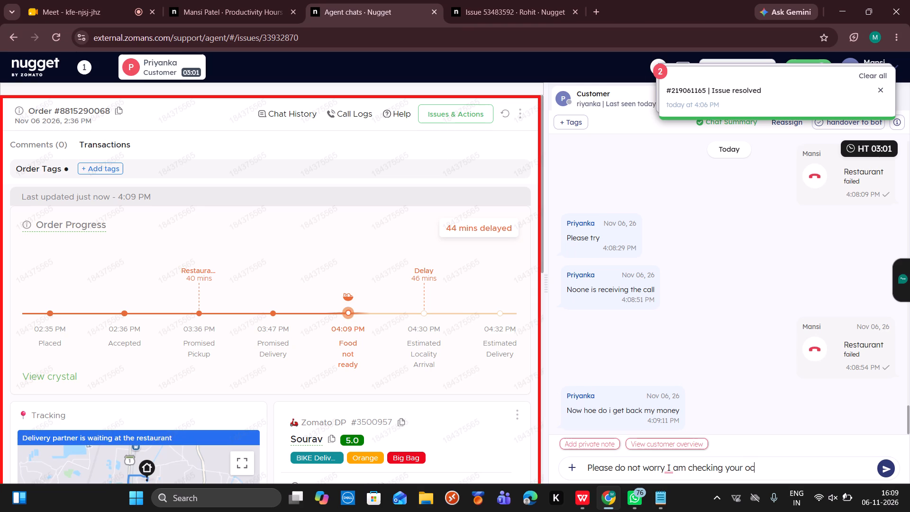
key(BackSpace)
key(BackSpace)
text(concern)
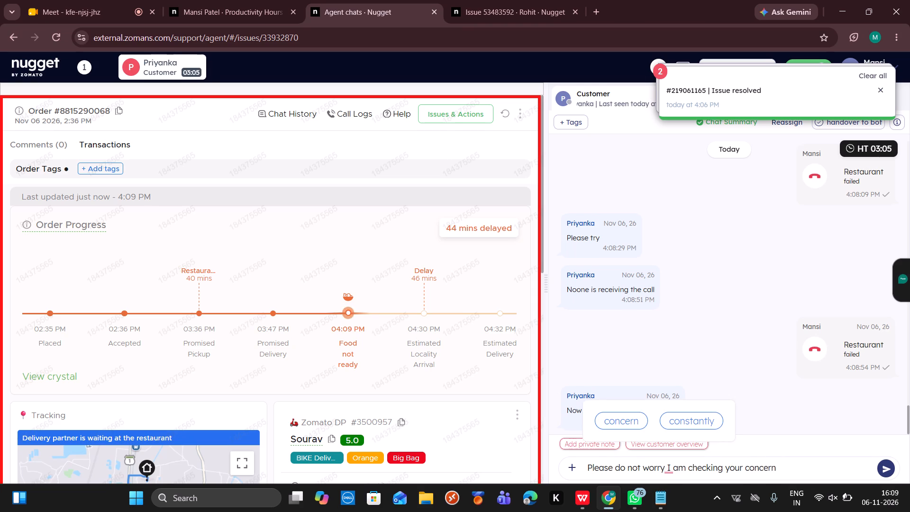
key(Return)
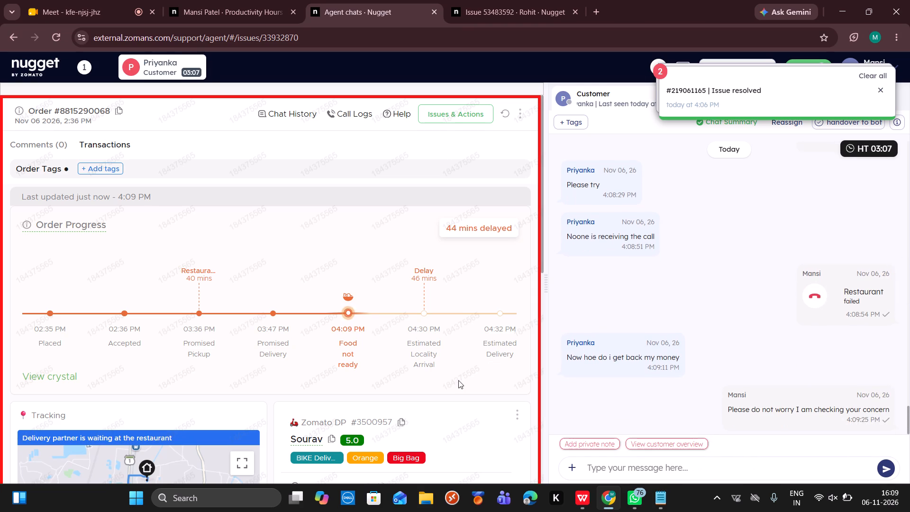
Request a callback to the order's delivery partner, Sourav.
scroll(458, 380, down, 1)
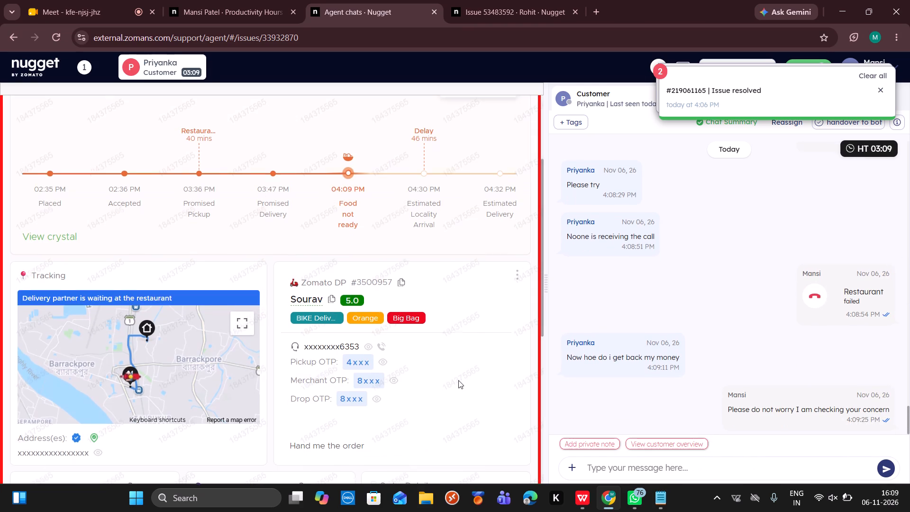
scroll(458, 380, down, 1)
click(377, 343)
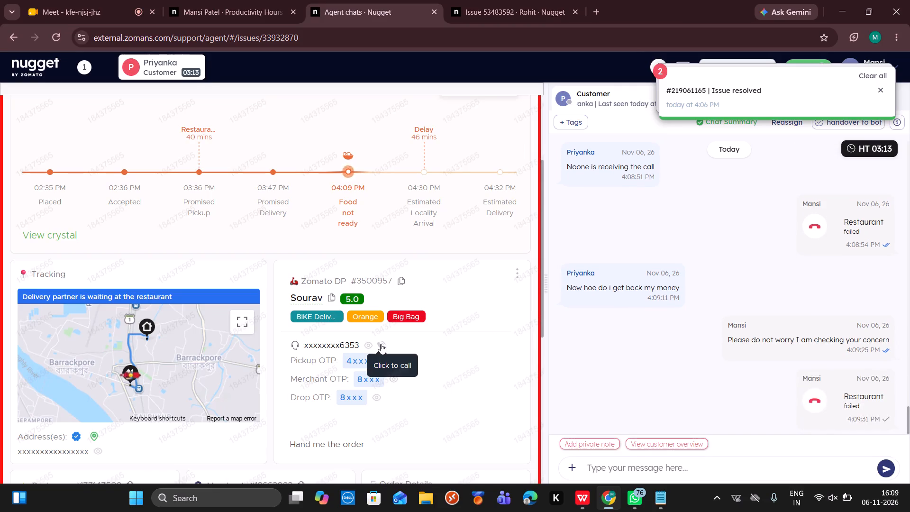
click(381, 344)
click(493, 341)
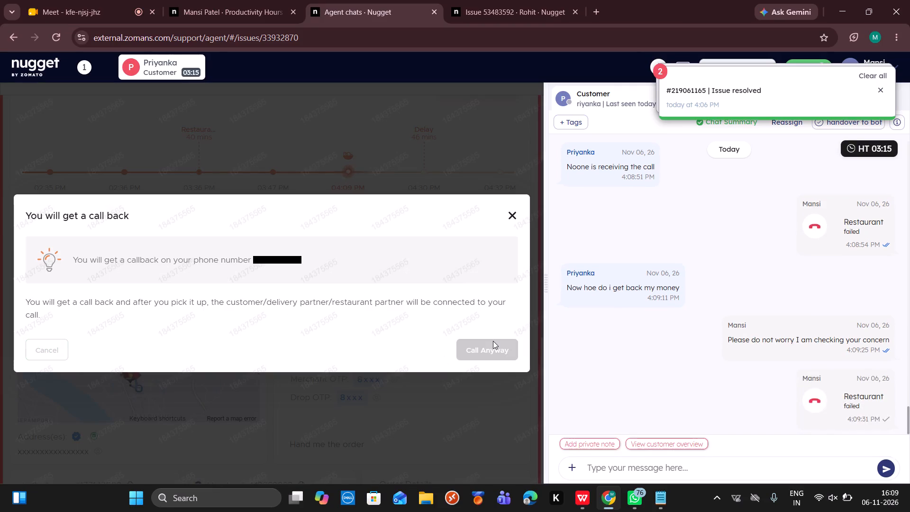
scroll(493, 341, up, 5)
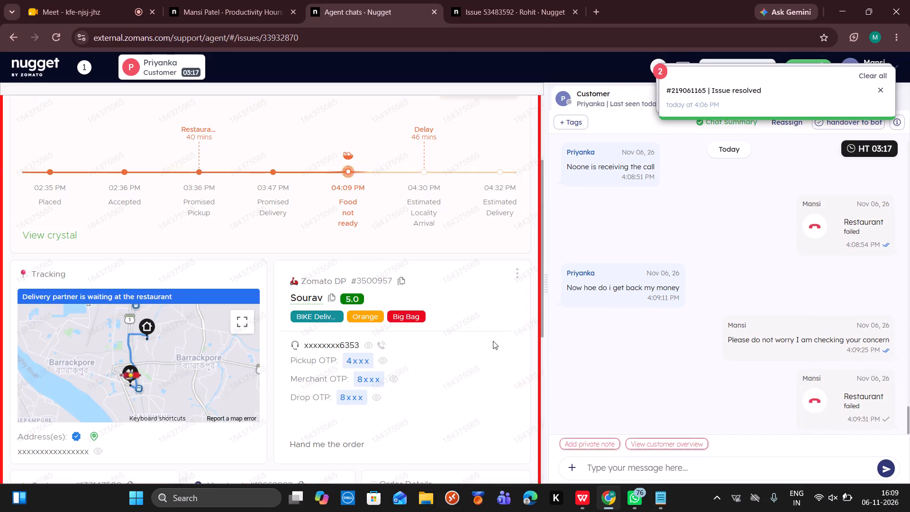
scroll(493, 341, up, 8)
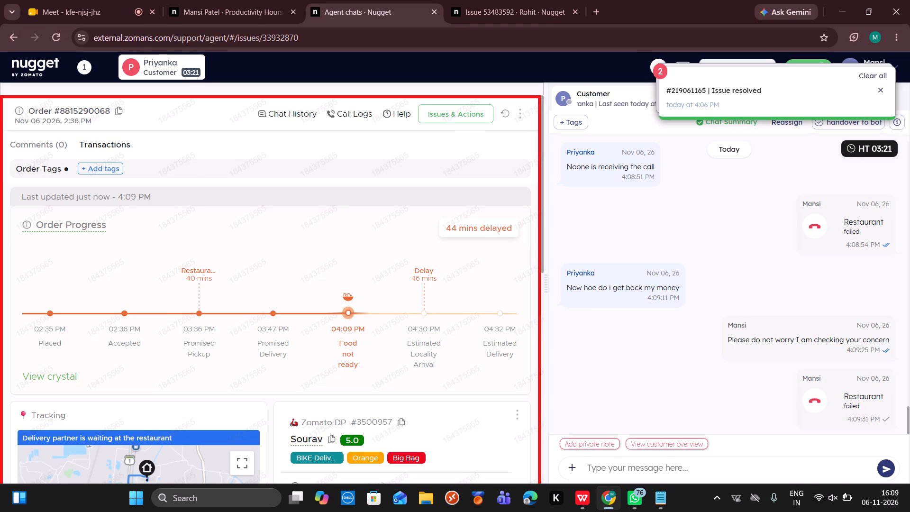
click(505, 115)
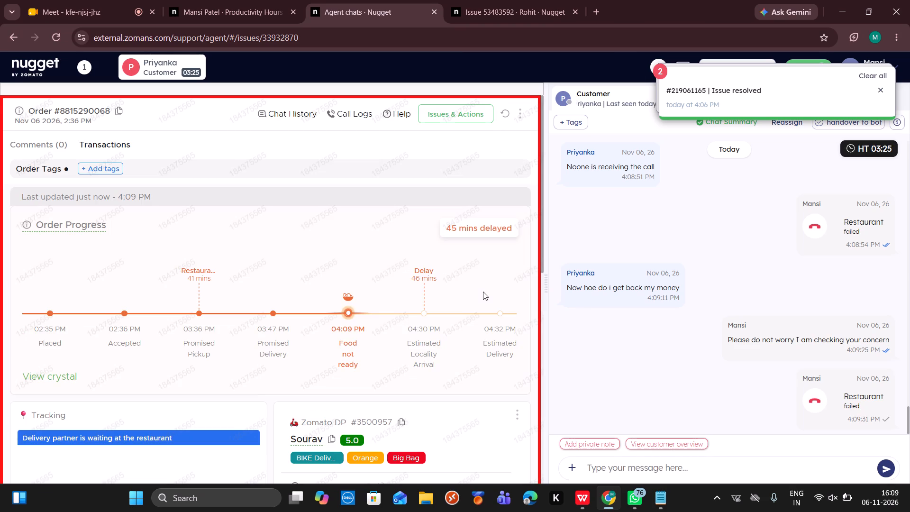
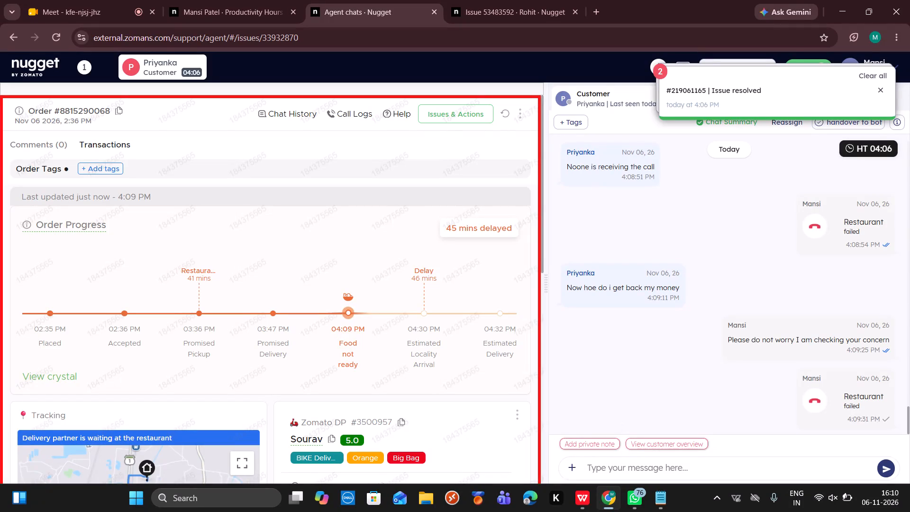
Send Priyanka the chat message "I am calling you".
click(631, 466)
key(i)
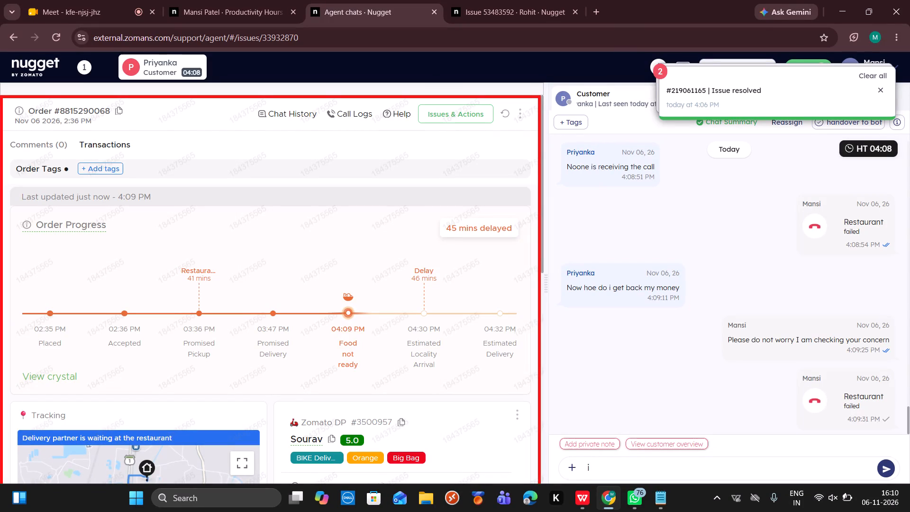
key(BackSpace)
key(BackSpace)
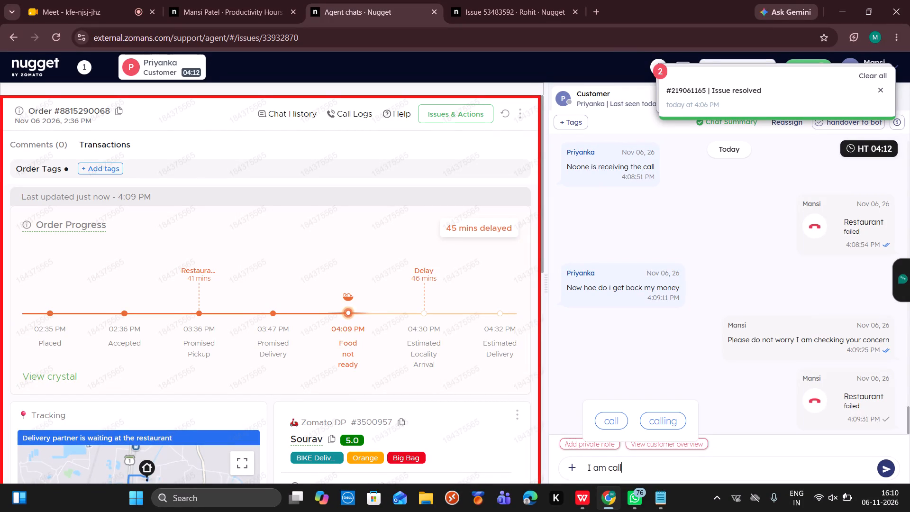
key(Return)
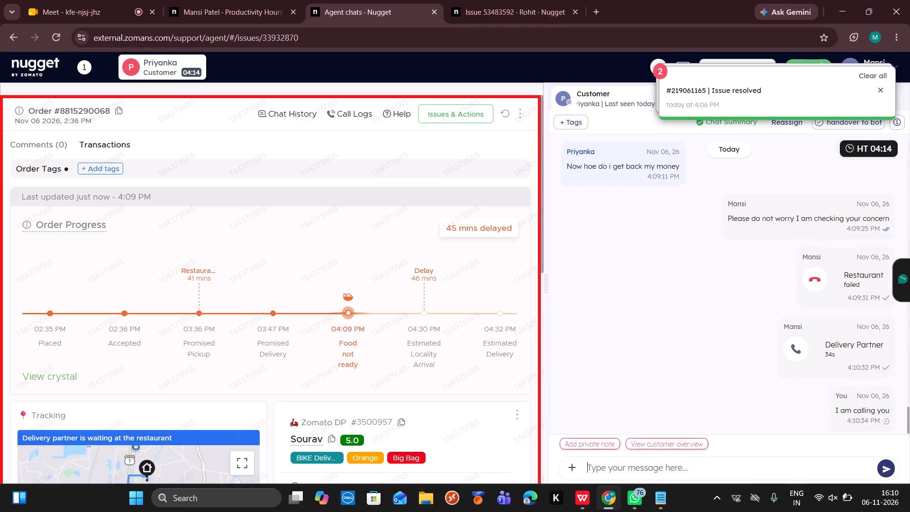
Request a callback that connects to the customer, Priyanka, from the order's customer details.
scroll(461, 363, down, 1)
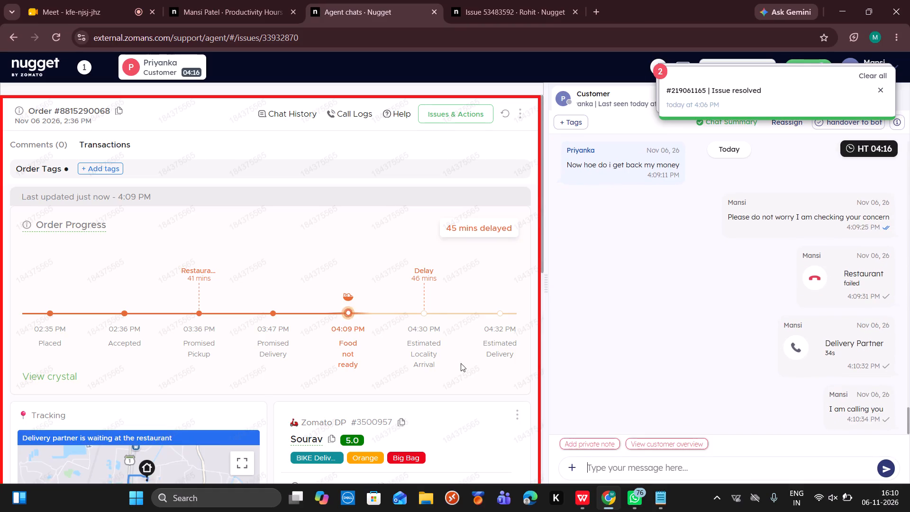
scroll(461, 363, down, 3)
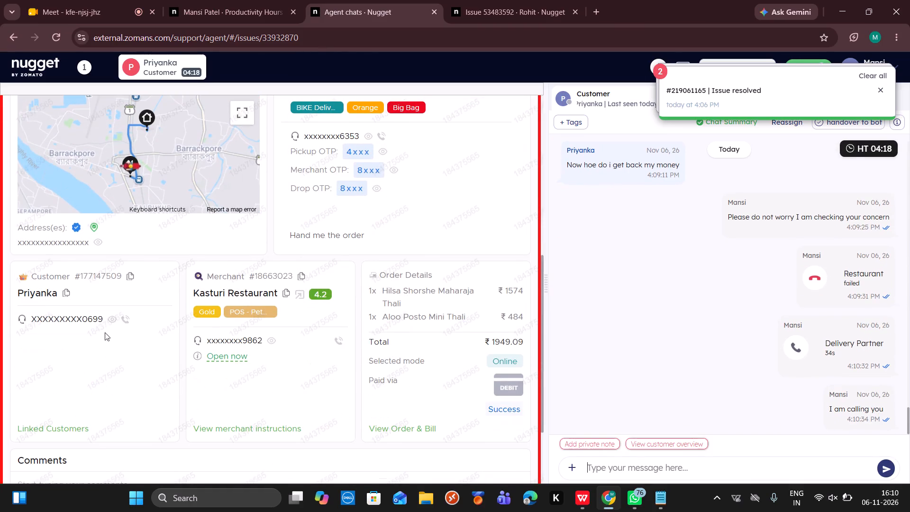
click(123, 319)
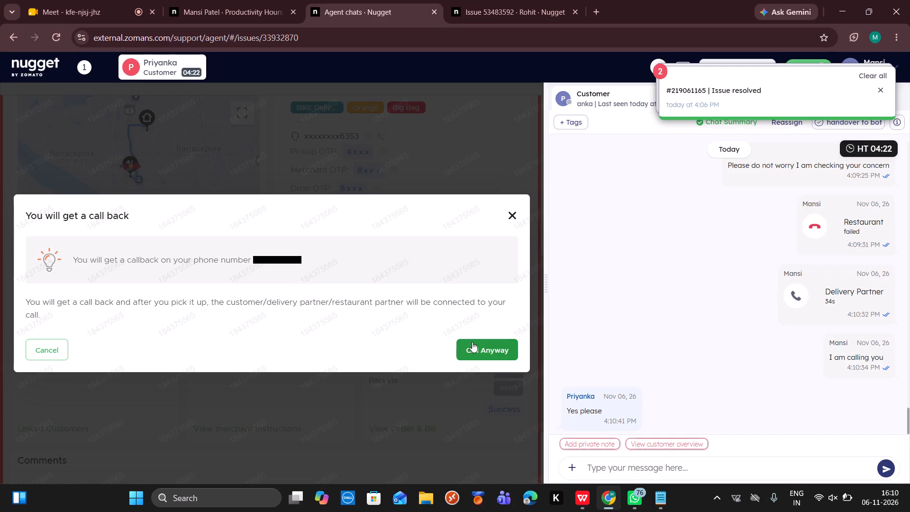
click(472, 342)
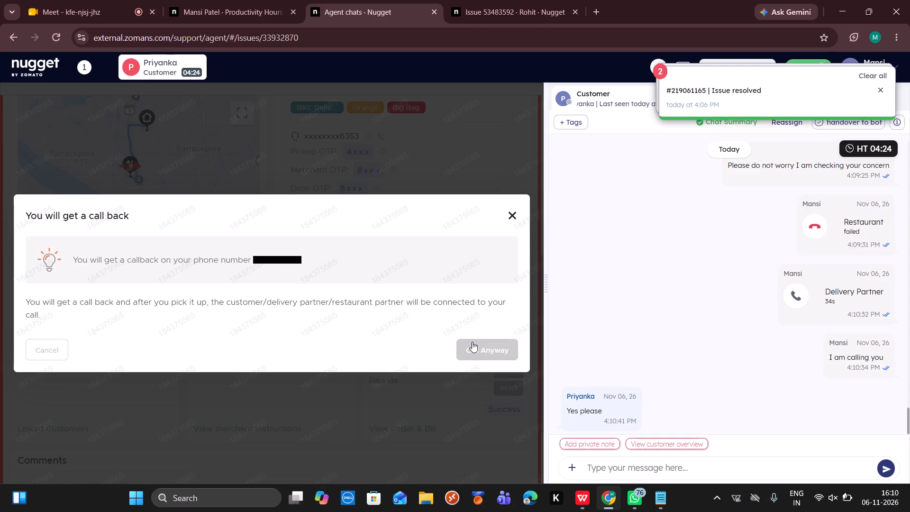
scroll(470, 229, up, 12)
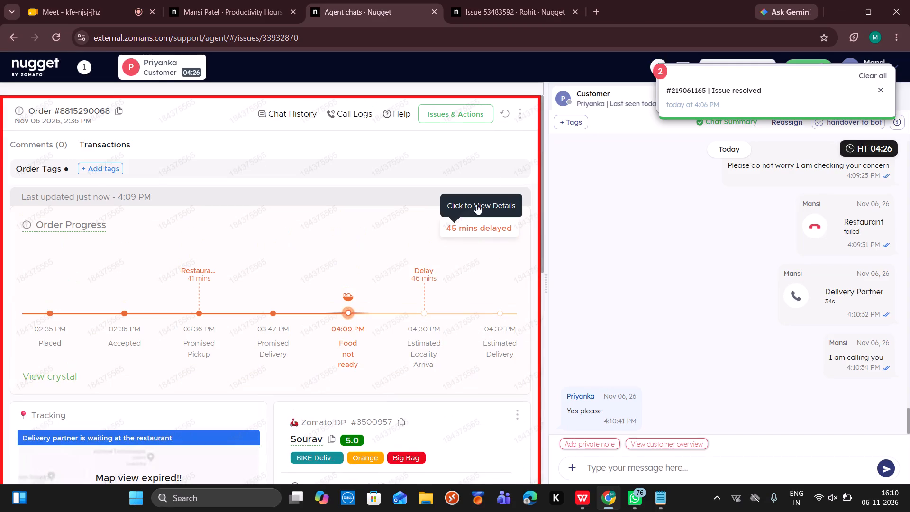
click(506, 112)
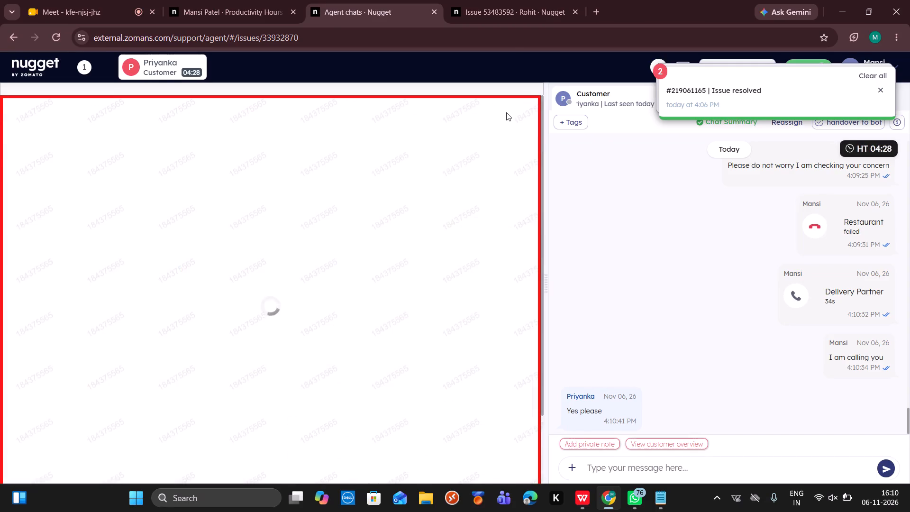
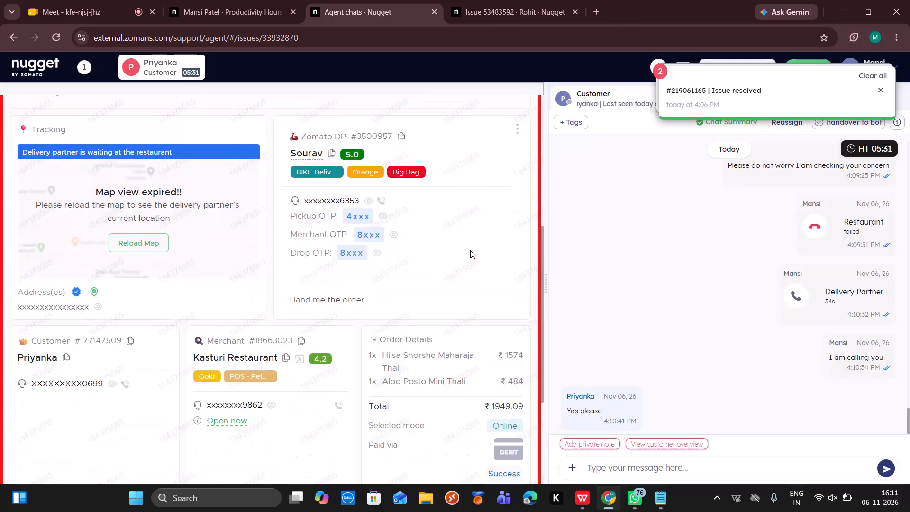
scroll(470, 250, up, 5)
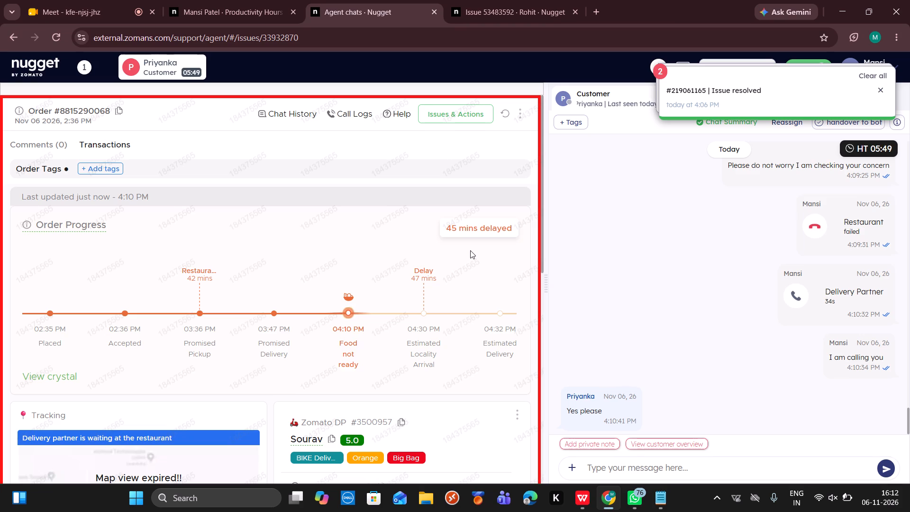
scroll(470, 250, down, 5)
scroll(470, 250, up, 1)
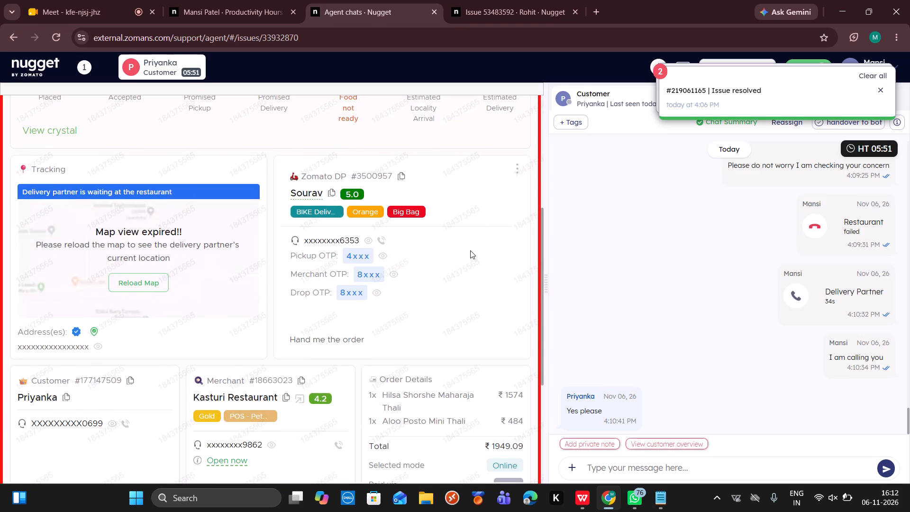
scroll(470, 250, up, 2)
scroll(470, 250, down, 3)
scroll(470, 250, up, 3)
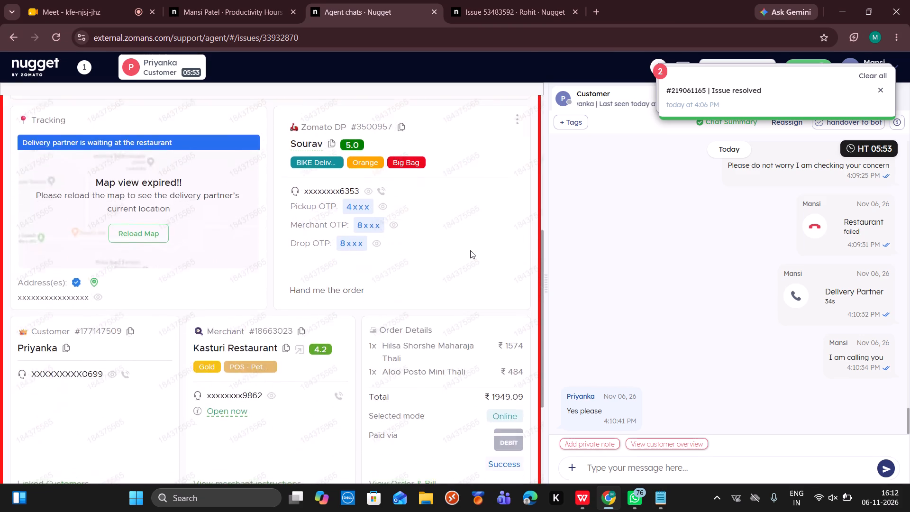
scroll(470, 250, up, 10)
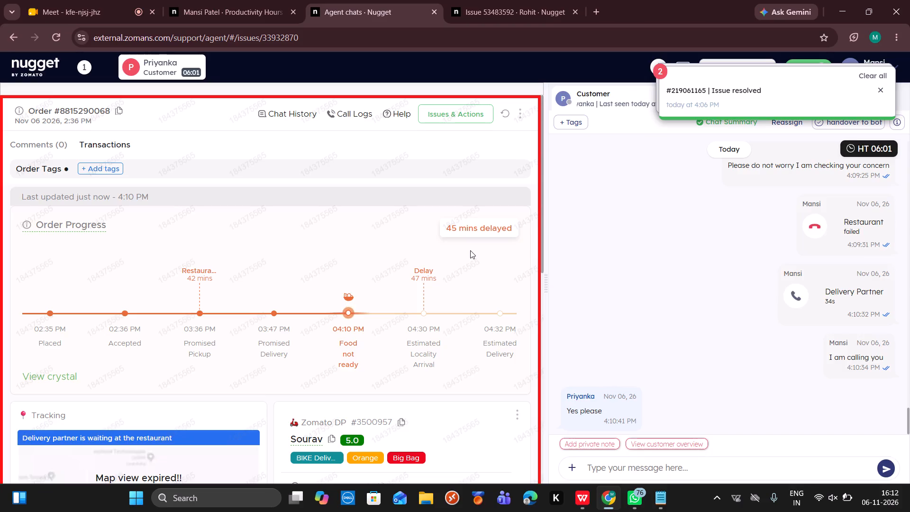
scroll(760, 312, up, 12)
scroll(760, 312, down, 7)
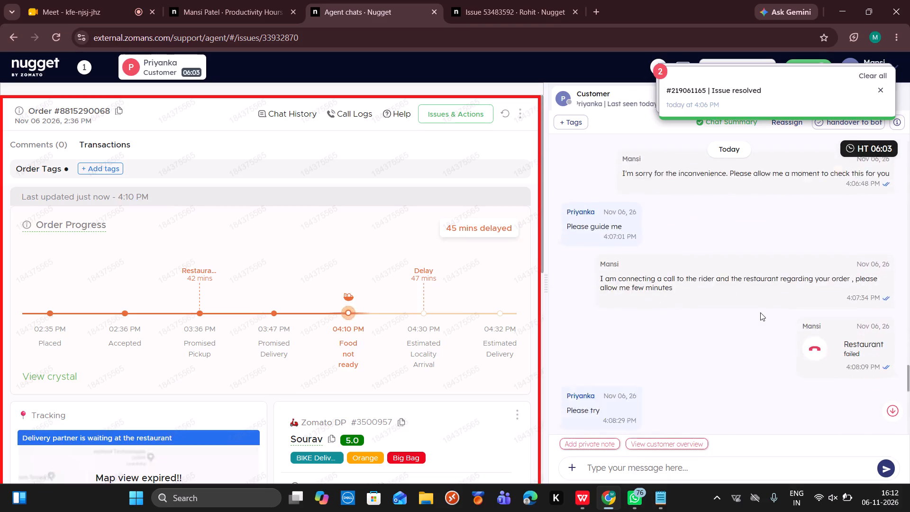
scroll(760, 312, down, 8)
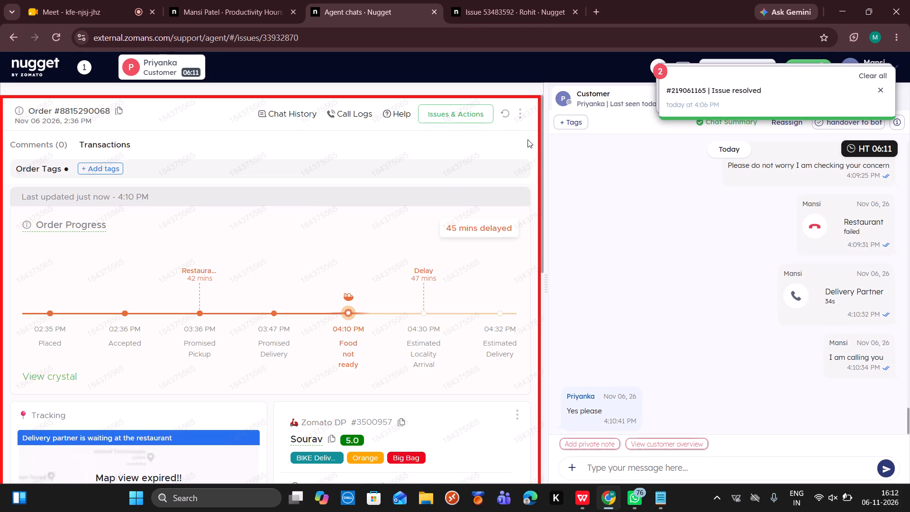
click(505, 116)
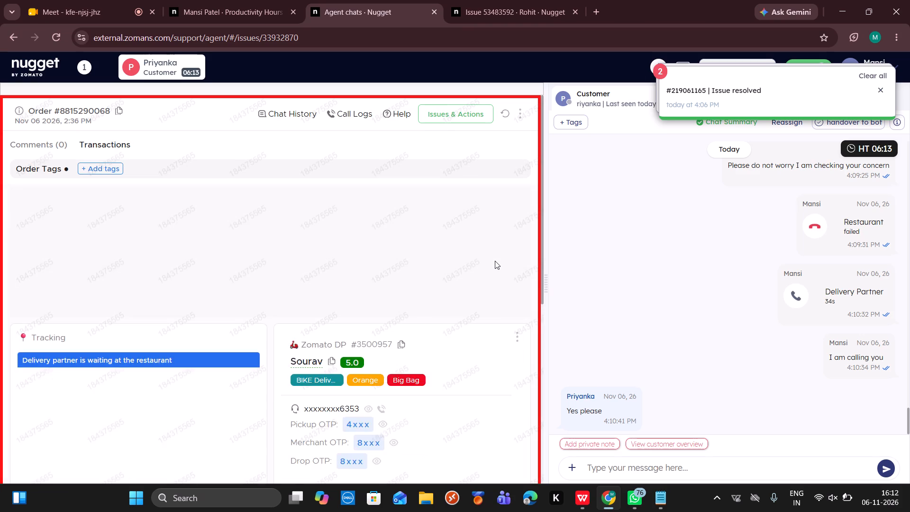
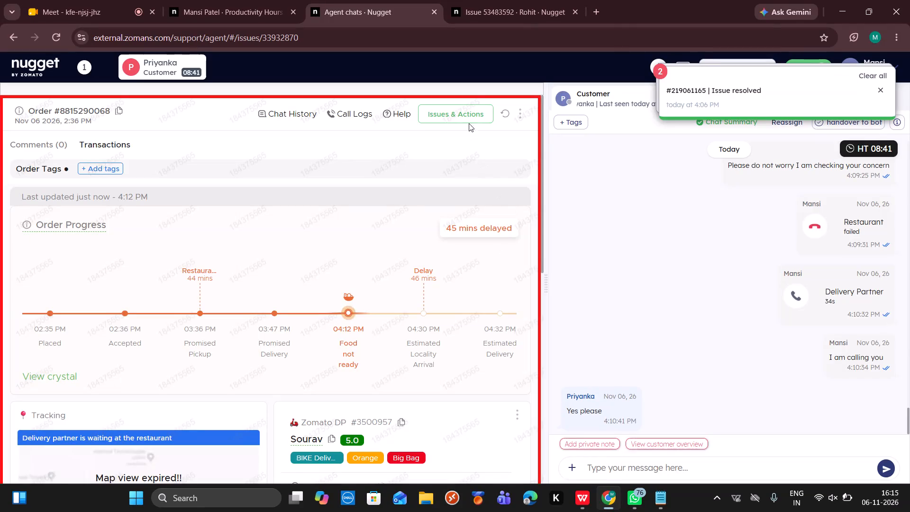
click(468, 119)
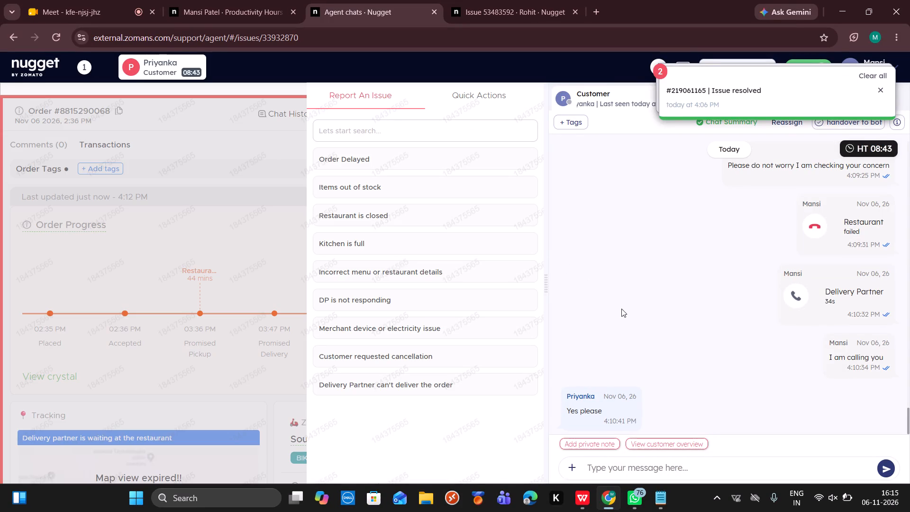
click(389, 243)
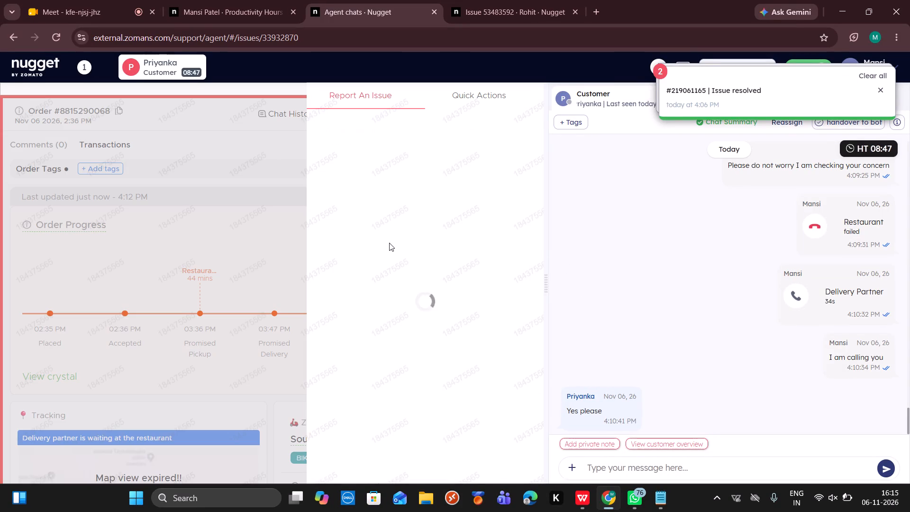
click(422, 466)
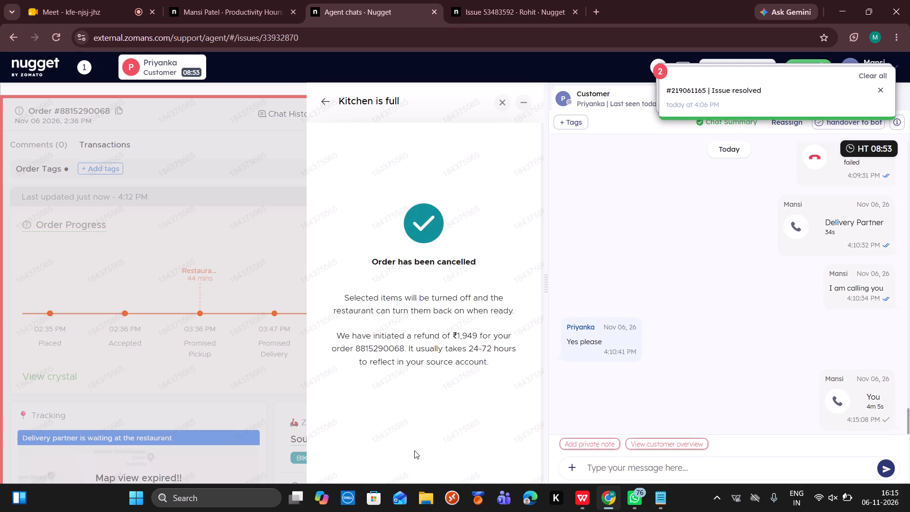
Copy the refund statement (₹1,949, 24-72 hours to reflect in source account) from the cancellation confirmation and send it to Priyanka in the chat.
drag(337, 338, 471, 376)
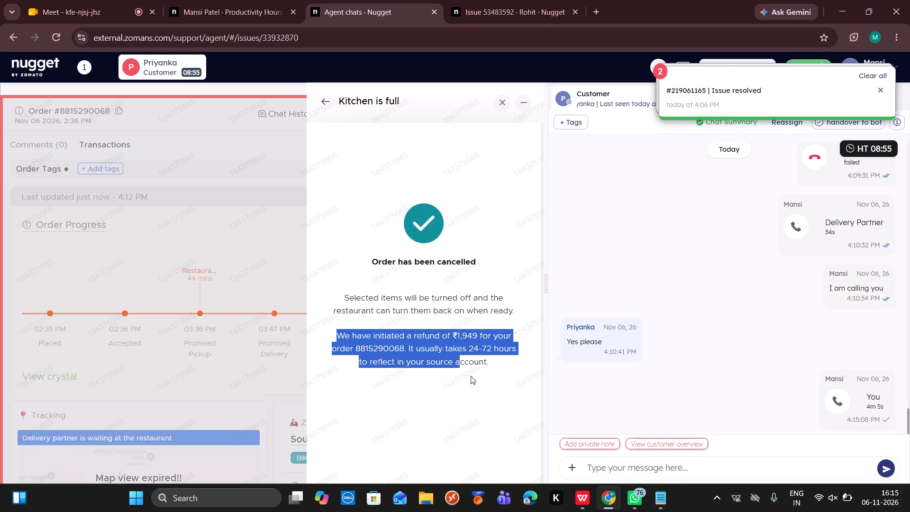
drag(471, 376, 493, 370)
key(ctrl+c)
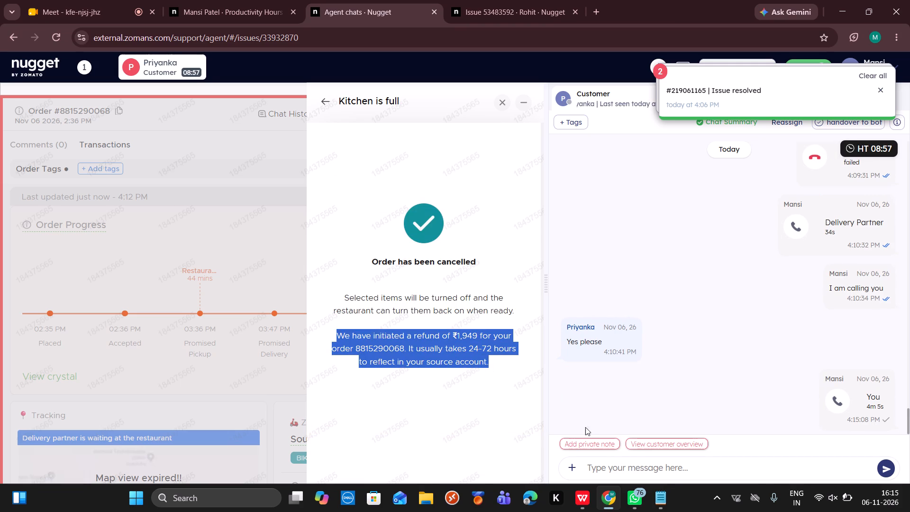
click(603, 467)
key(ctrl+c)
key(ctrl+v)
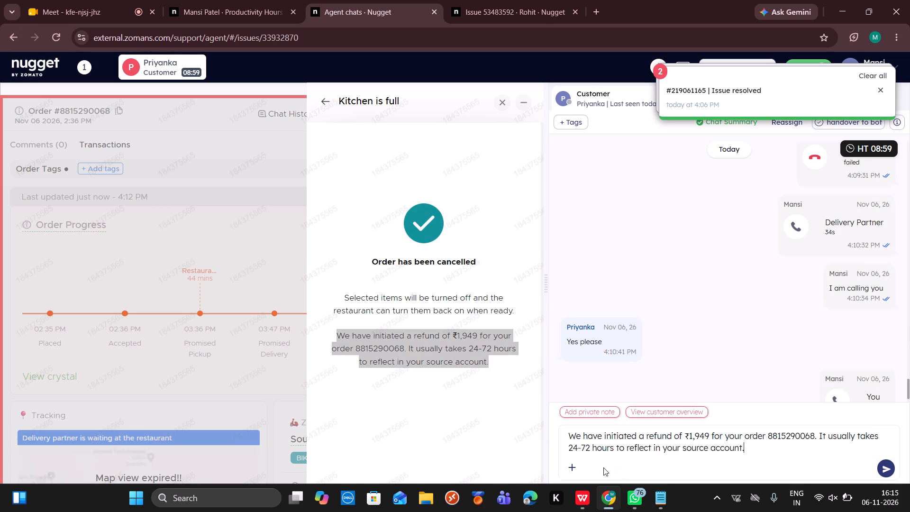
key(Return)
Send Priyanka the canned response "Further assistance2", asking whether there is anything else to help with.
text(/fur)
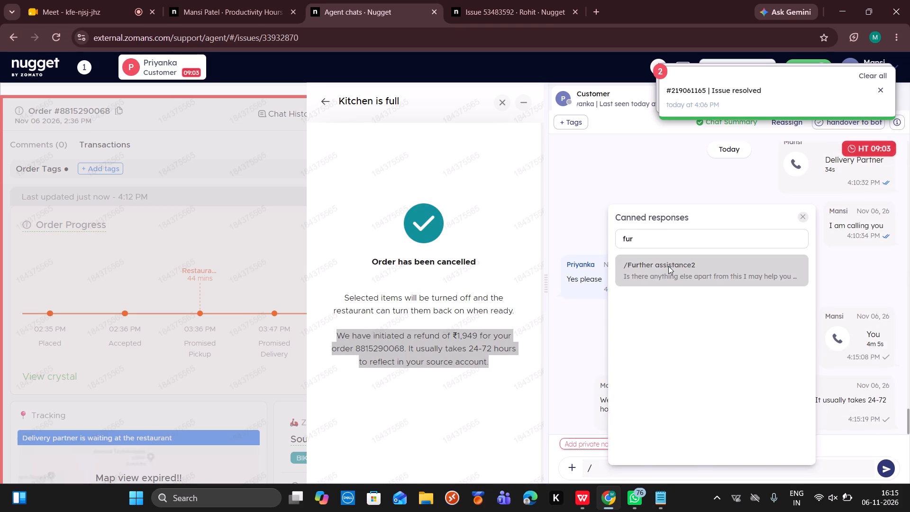
click(668, 266)
key(Return)
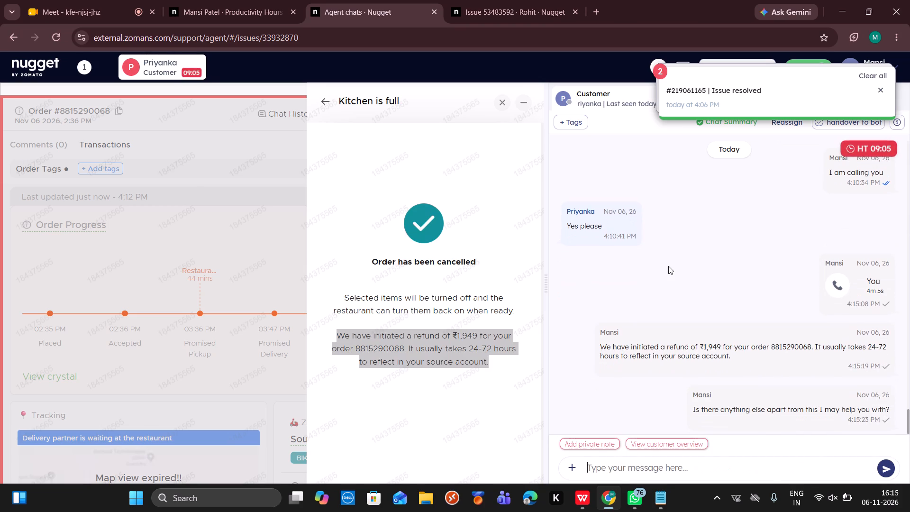
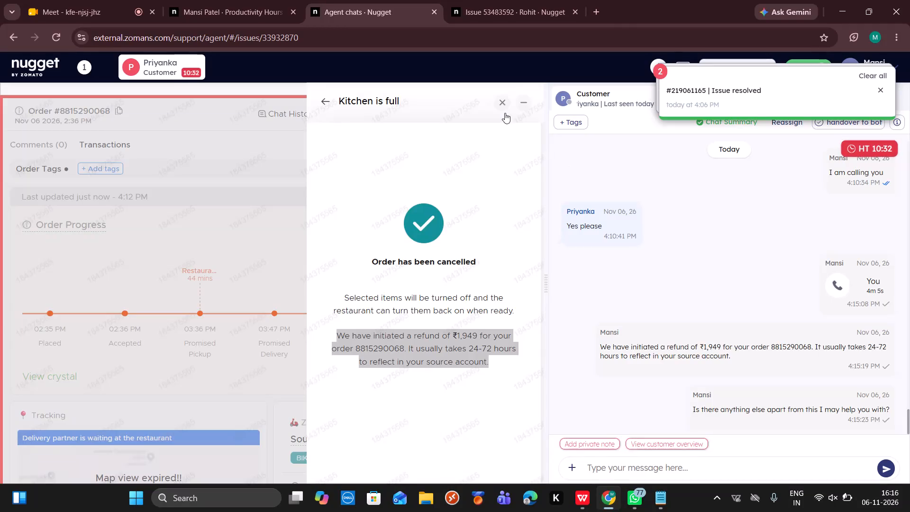
click(504, 101)
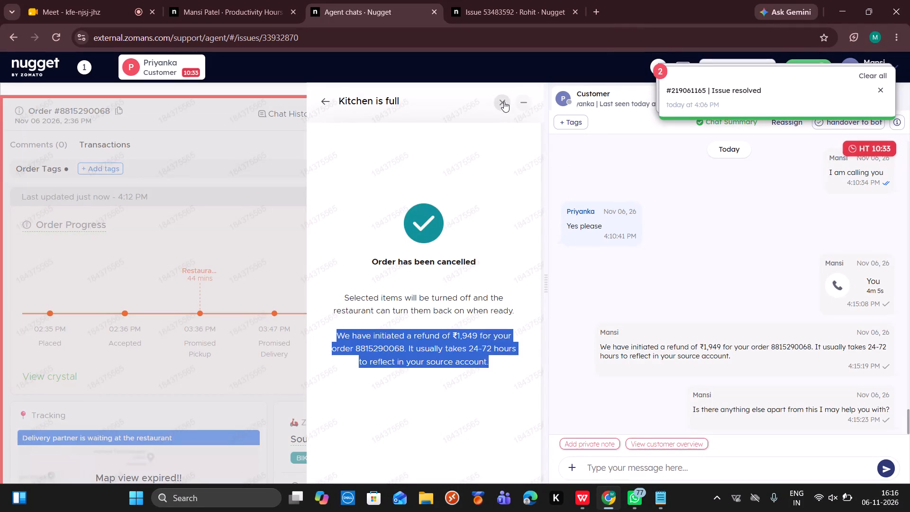
click(509, 111)
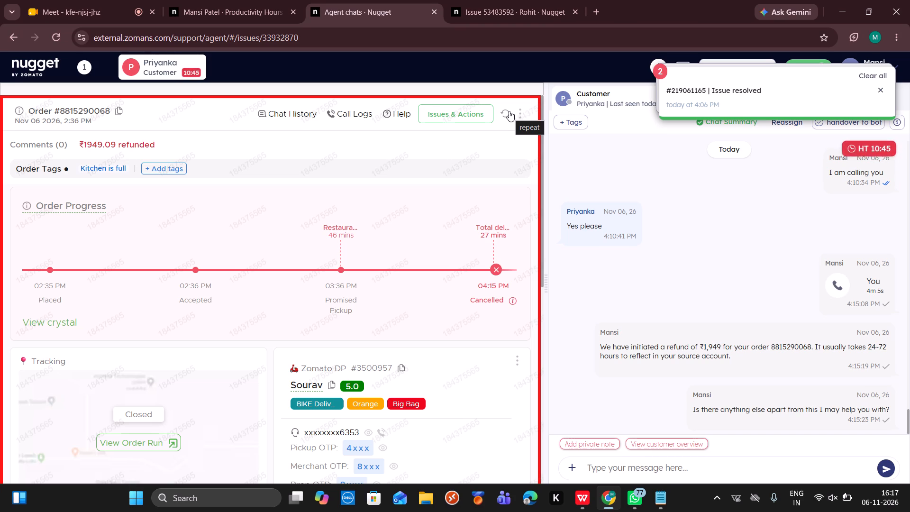
Tag Priyanka's chat with the issue "Delay" and submit the tag.
click(564, 127)
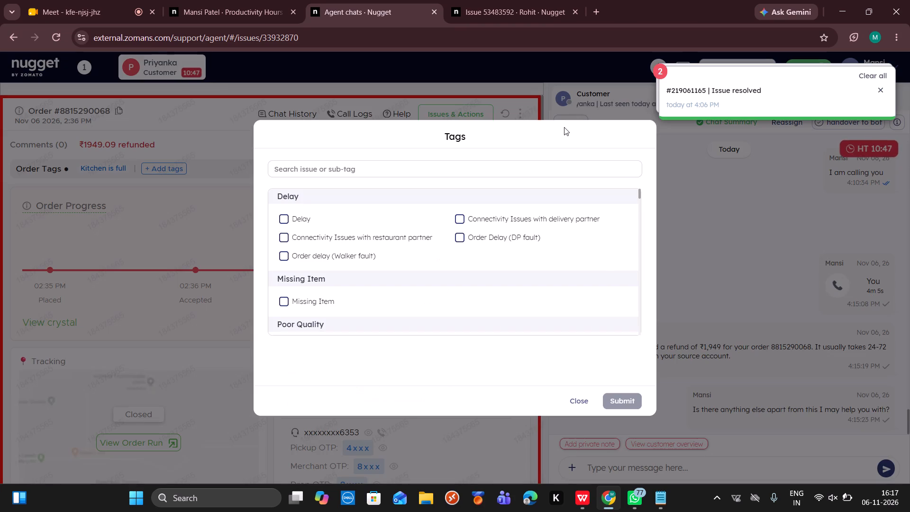
click(284, 217)
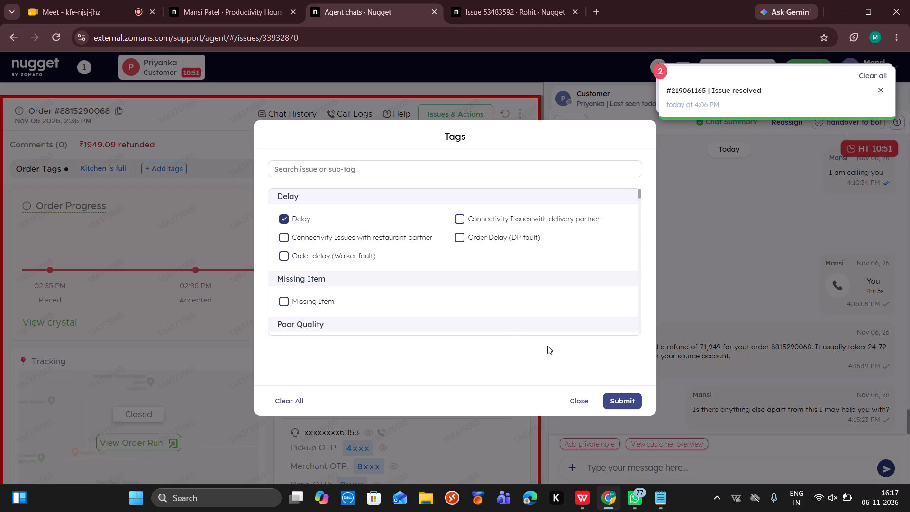
click(619, 403)
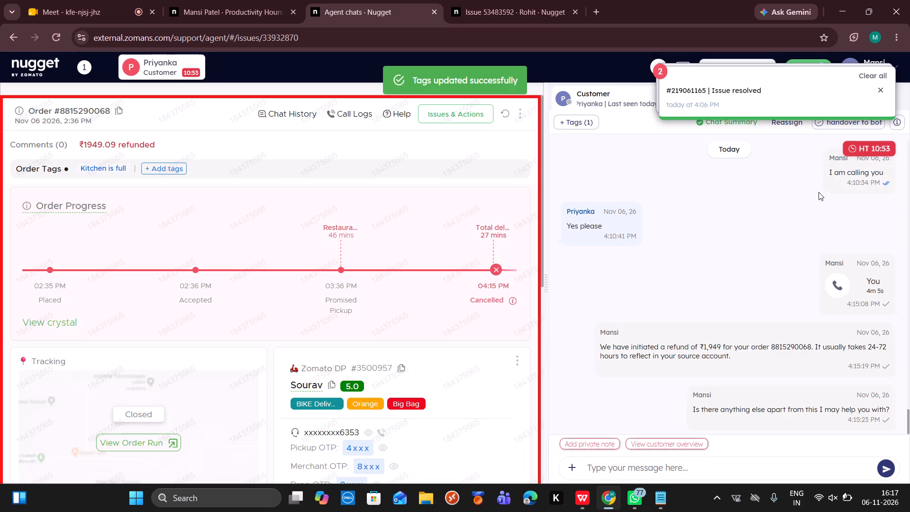
Hand Priyanka's chat over to the bot and confirm the handover.
drag(872, 76, 843, 124)
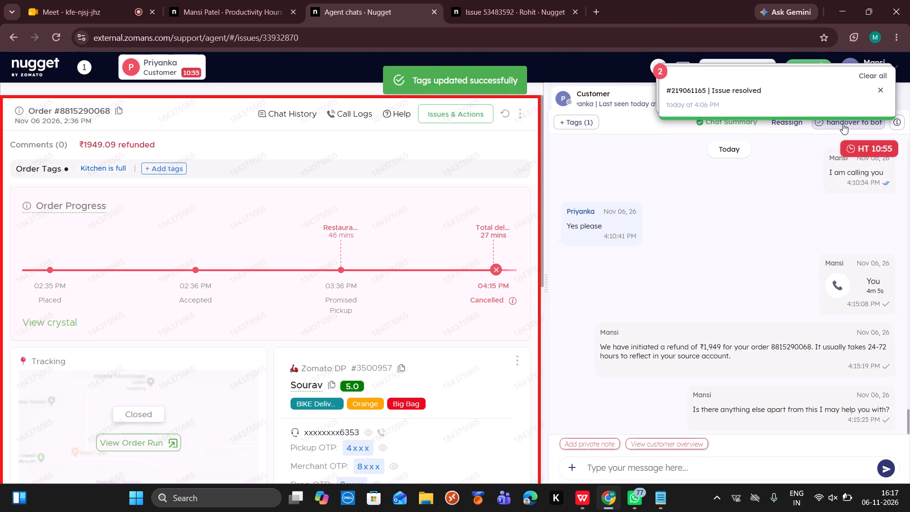
click(843, 124)
click(573, 296)
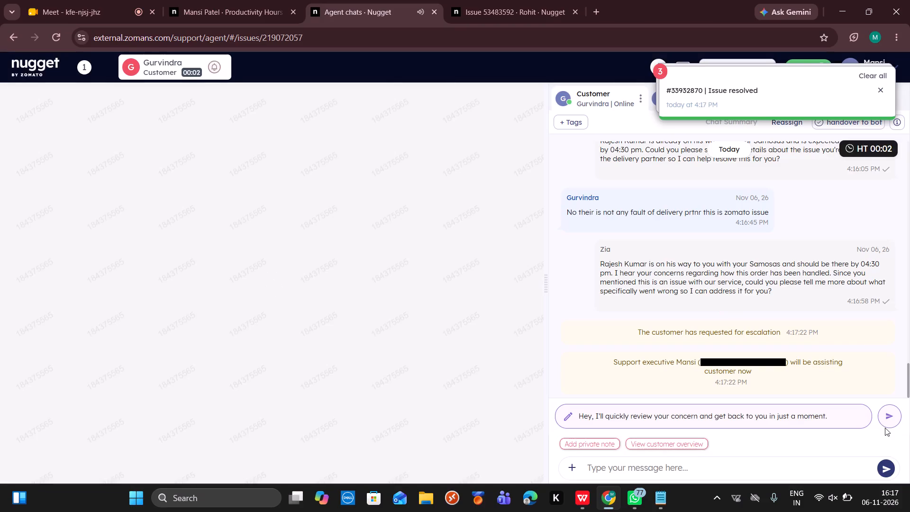
Send Gurvindra the suggested opening reply saying the concern will be quickly reviewed.
click(891, 420)
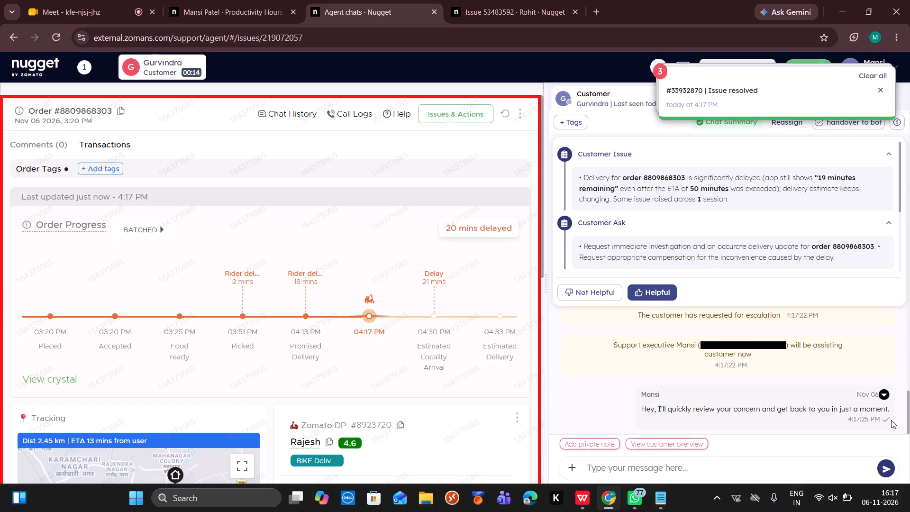
scroll(542, 390, down, 1)
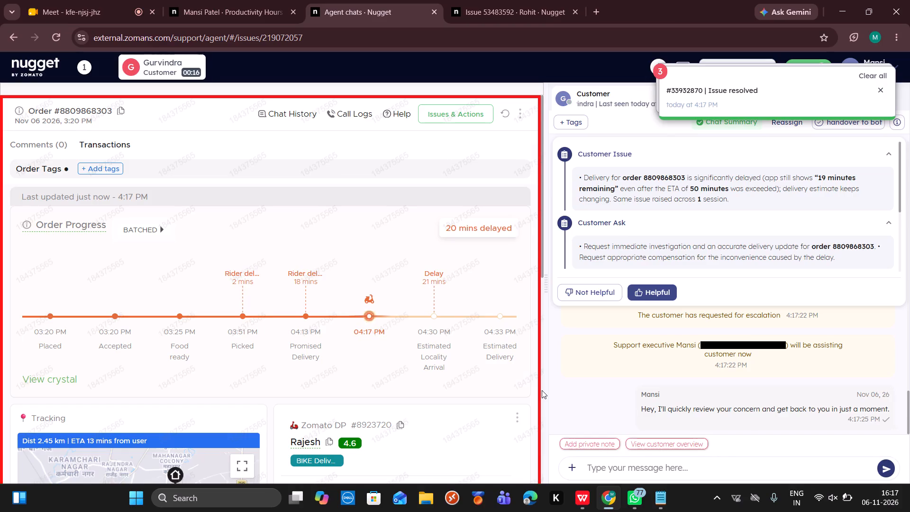
scroll(542, 390, down, 1)
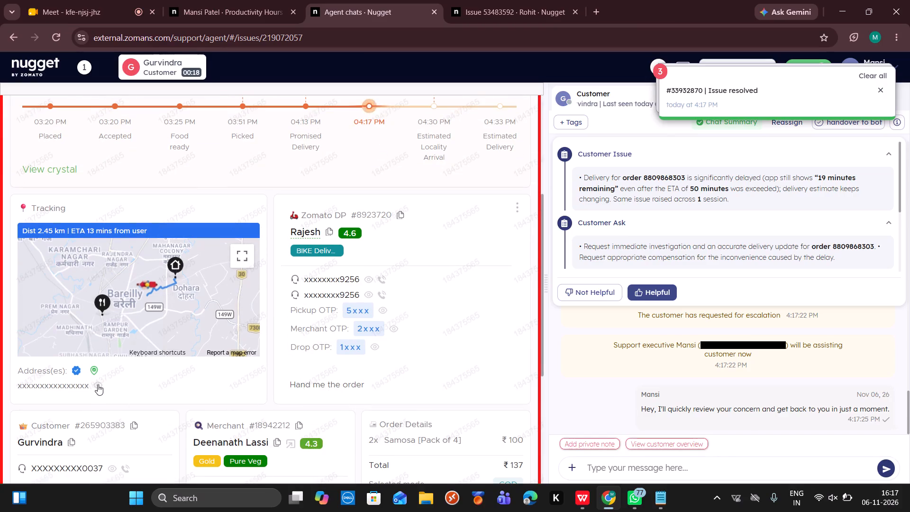
click(98, 384)
click(31, 410)
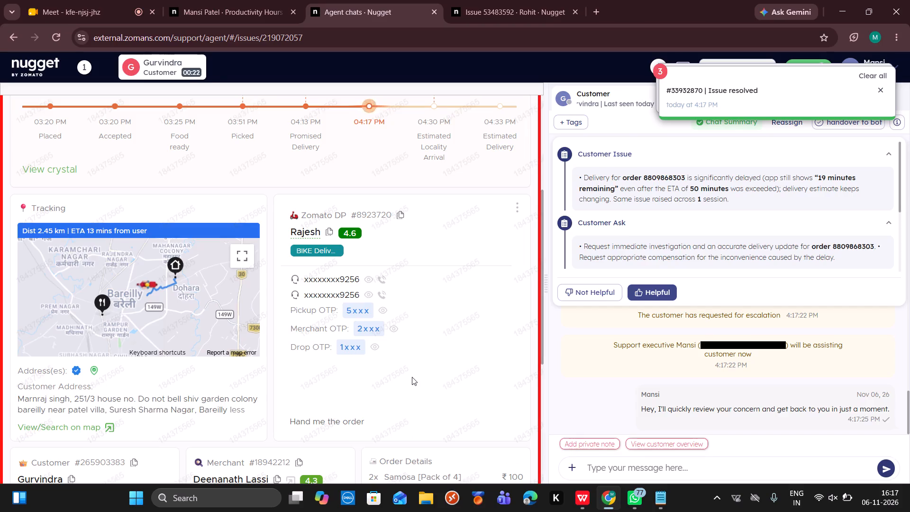
click(652, 294)
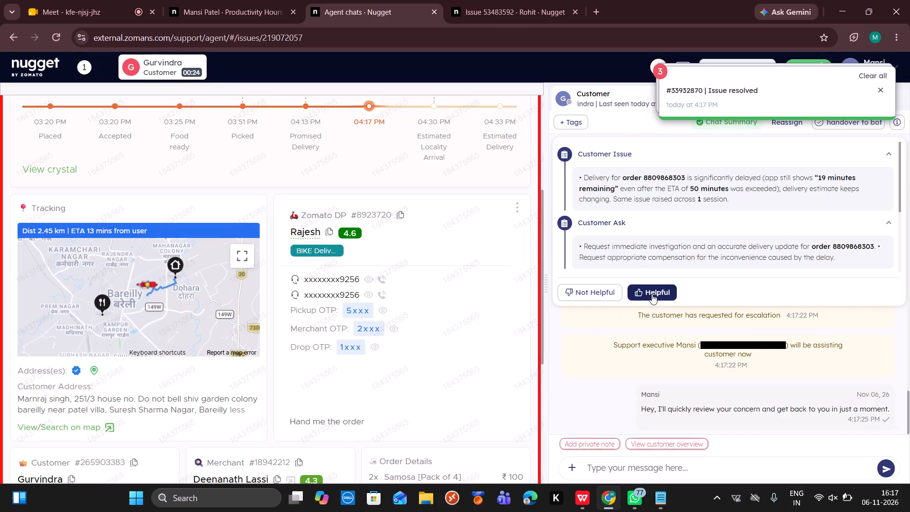
Send Gurvindra the canned response "/CFD/Delay/Ack", apologising and asking for a moment to check.
click(604, 465)
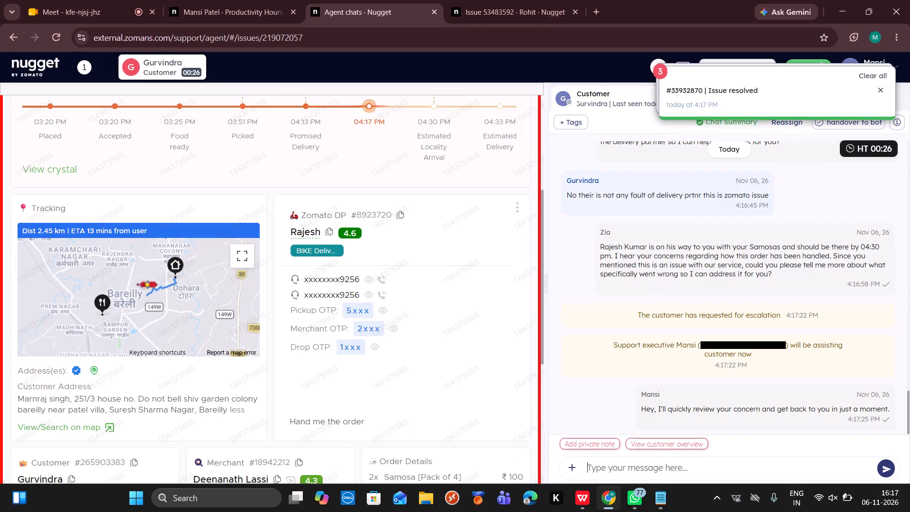
text(/delay)
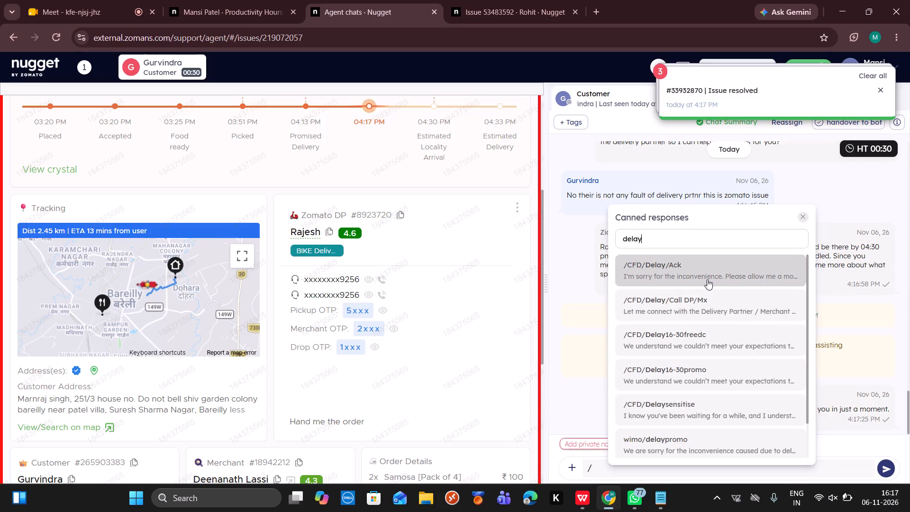
click(707, 279)
key(Return)
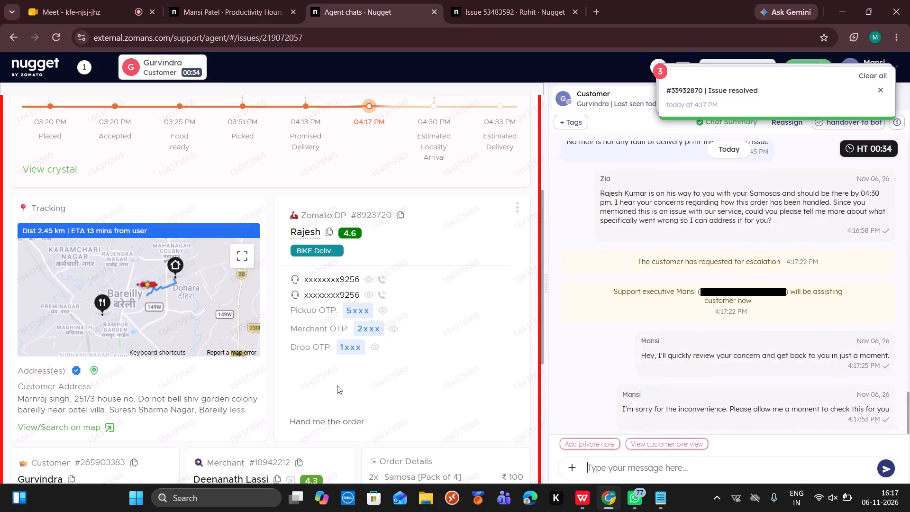
scroll(414, 384, down, 1)
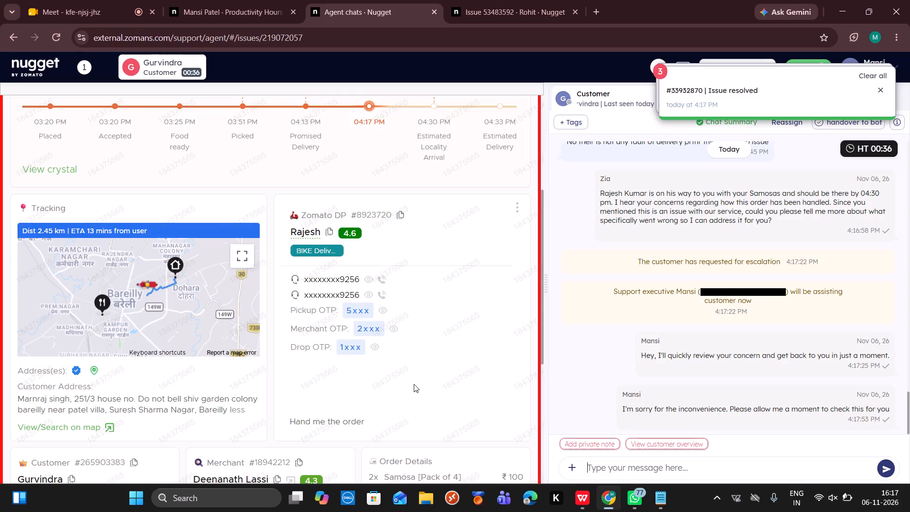
scroll(414, 384, down, 6)
scroll(414, 384, up, 4)
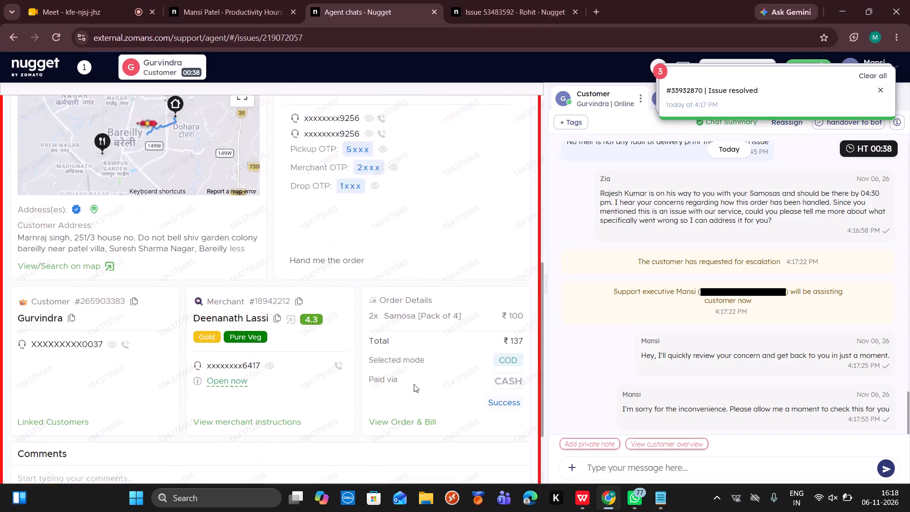
scroll(414, 384, up, 8)
click(140, 229)
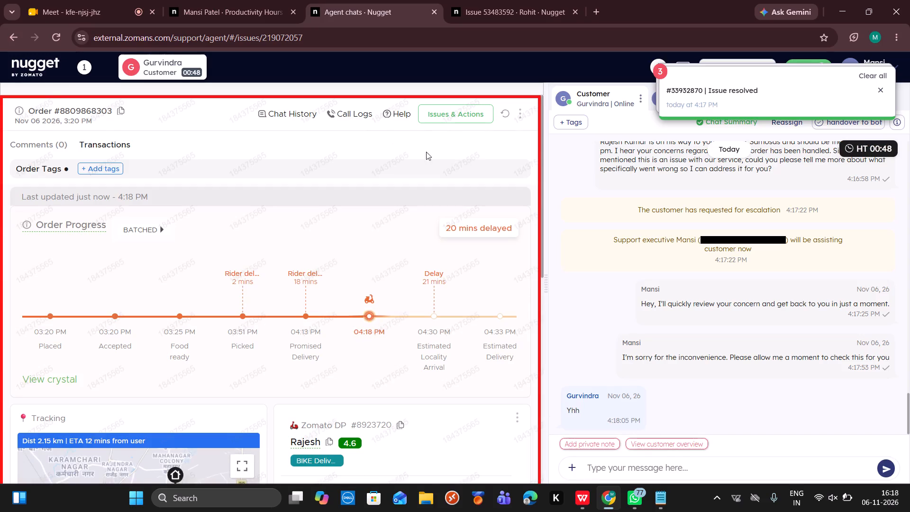
Read Gurvindra's earlier conversation with Zia, covering the delay complaint and the offer made, and return to the latest message.
scroll(649, 263, up, 4)
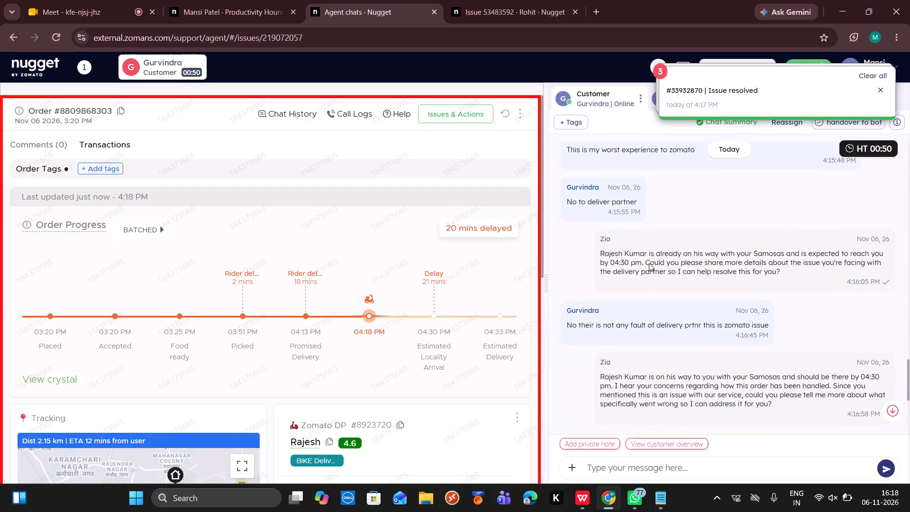
scroll(649, 263, up, 1)
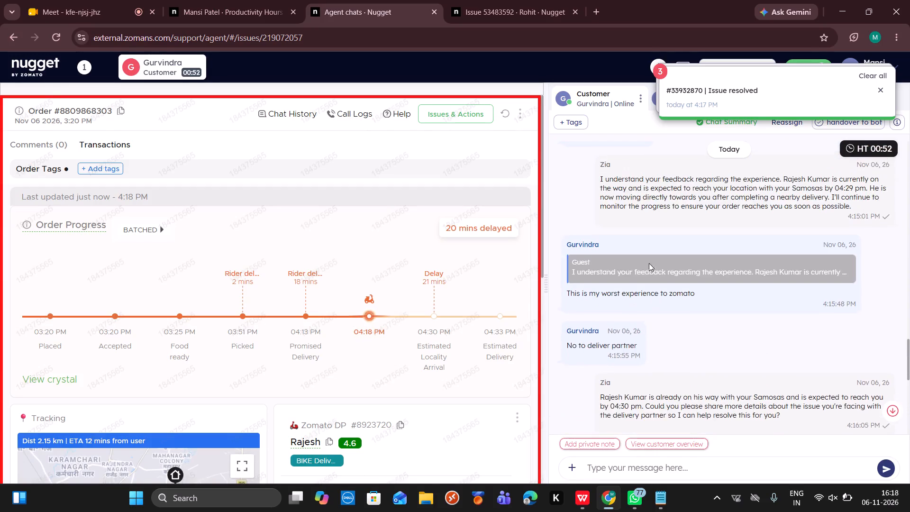
scroll(649, 263, up, 5)
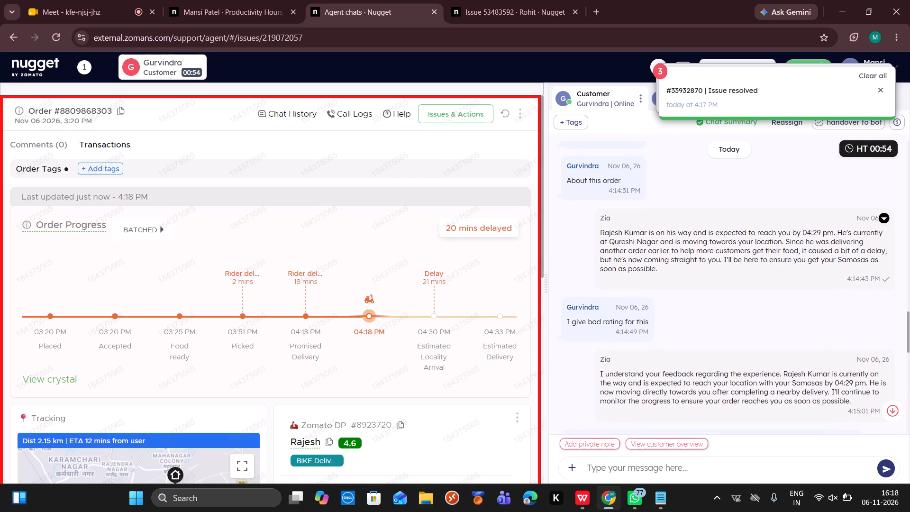
scroll(649, 263, up, 12)
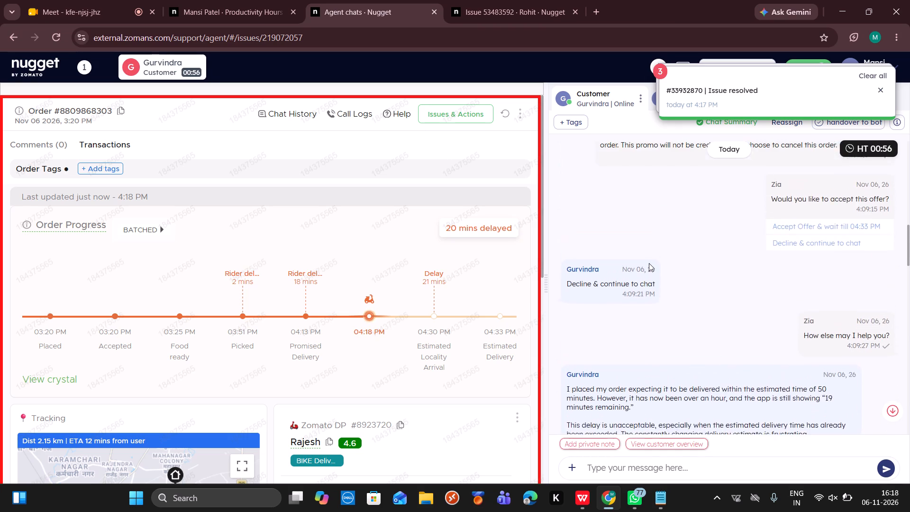
scroll(649, 263, up, 1)
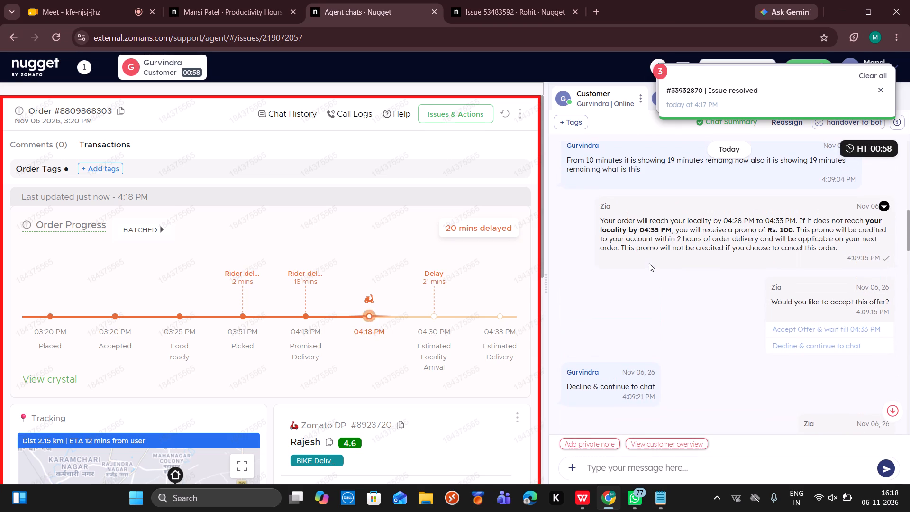
scroll(649, 263, down, 5)
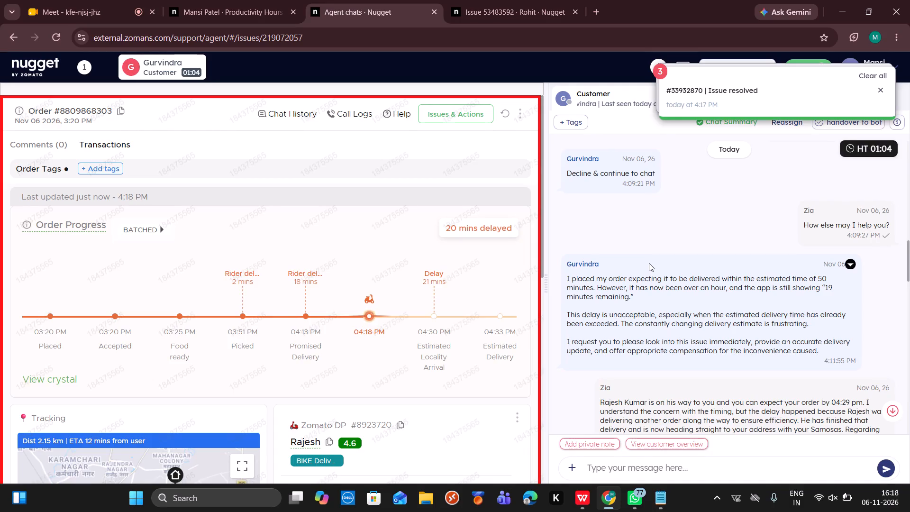
scroll(649, 263, down, 12)
scroll(649, 263, down, 18)
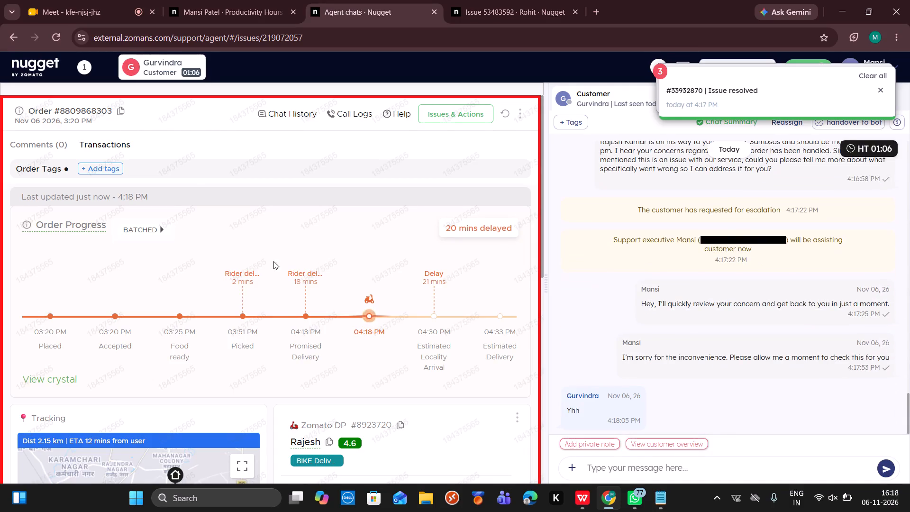
click(129, 233)
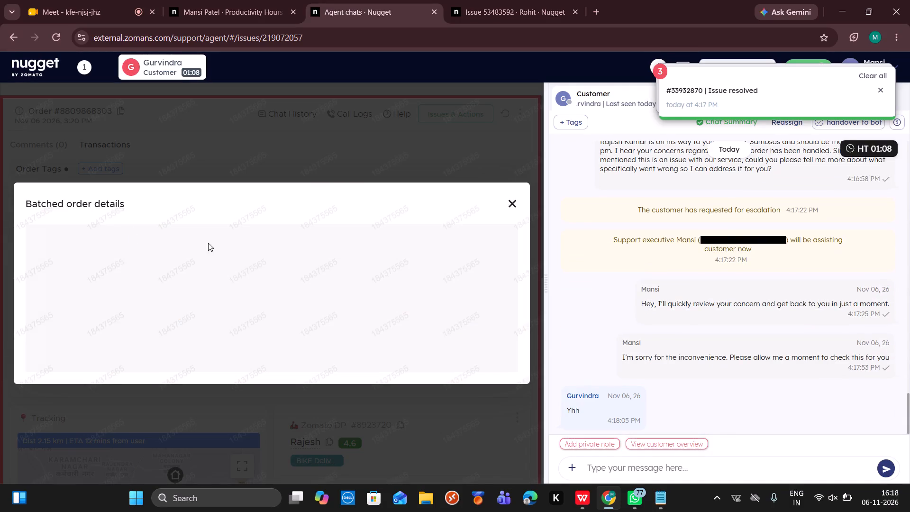
click(401, 131)
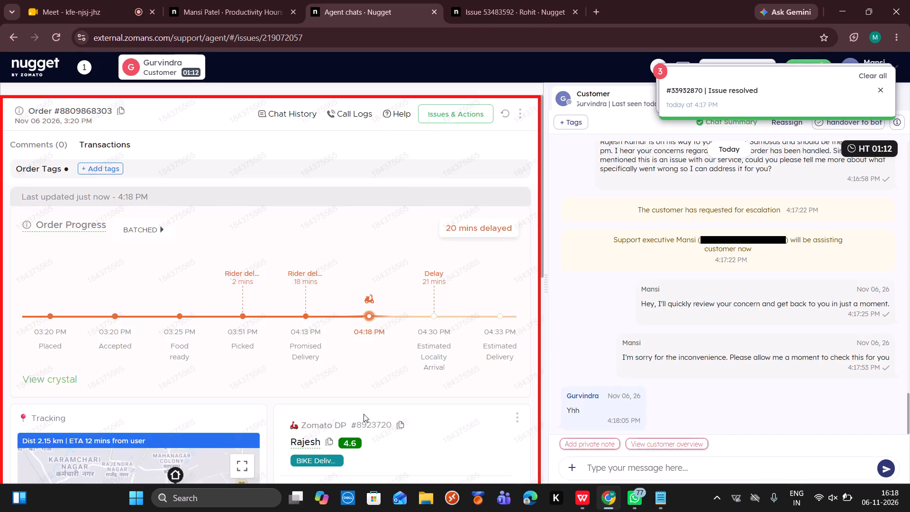
scroll(415, 403, down, 5)
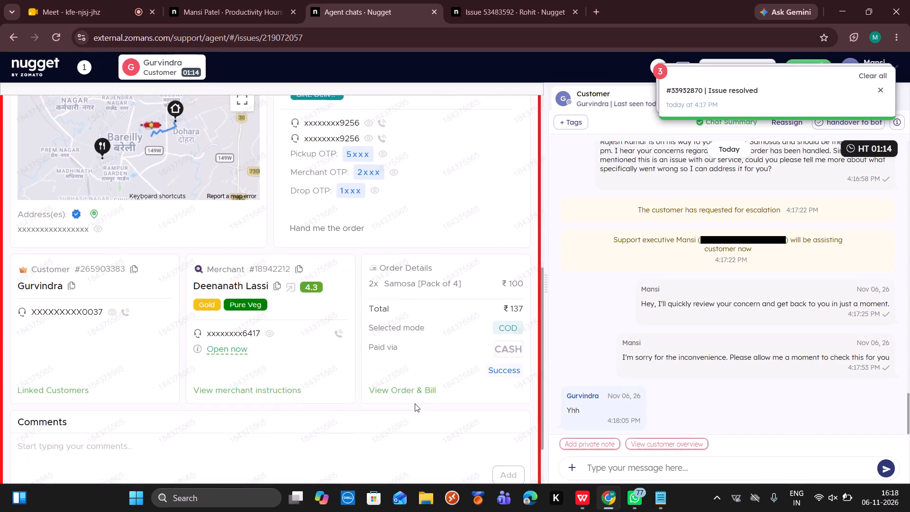
scroll(415, 403, down, 1)
scroll(415, 403, up, 11)
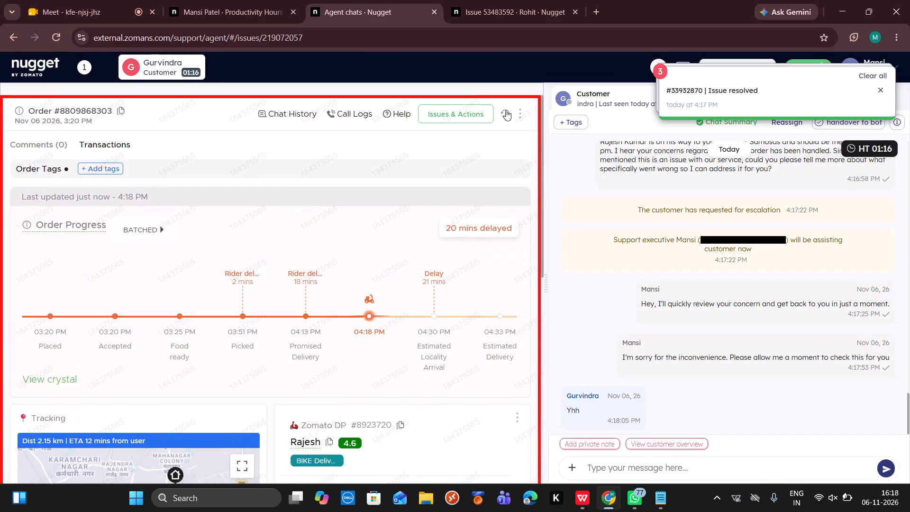
click(504, 116)
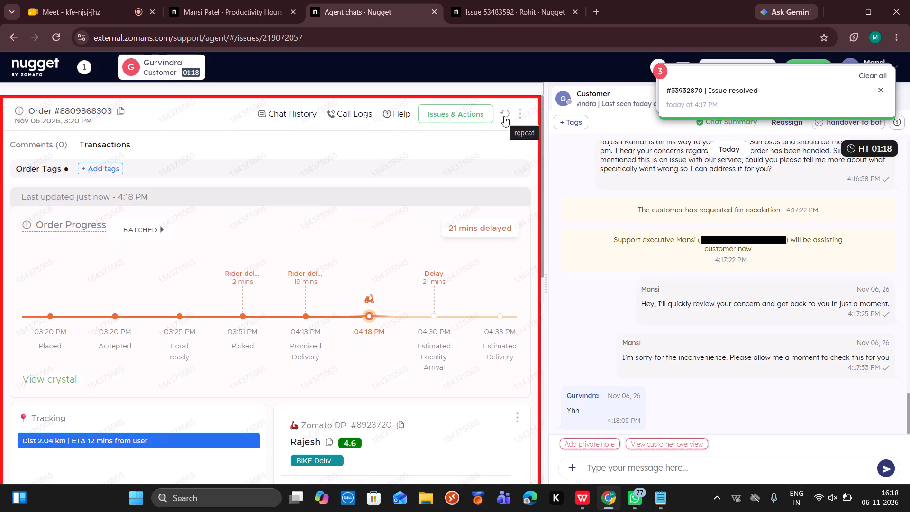
scroll(447, 326, down, 3)
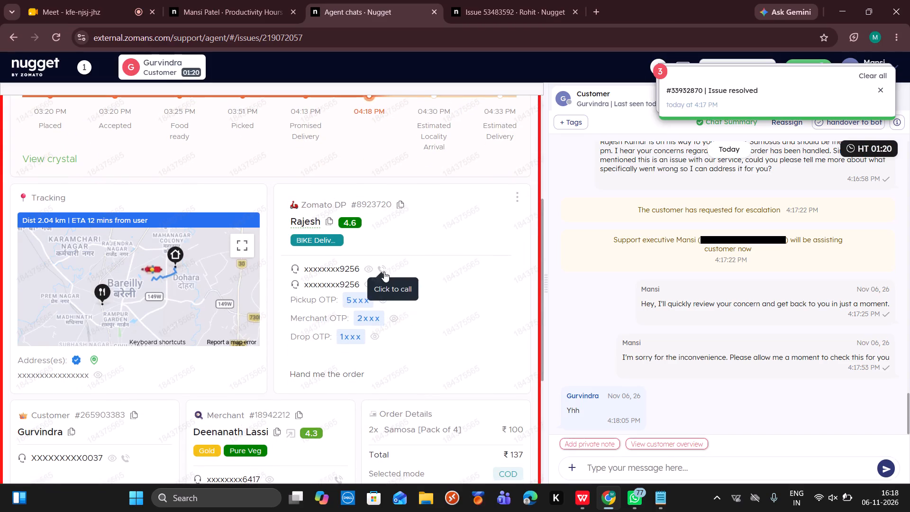
click(384, 272)
click(471, 347)
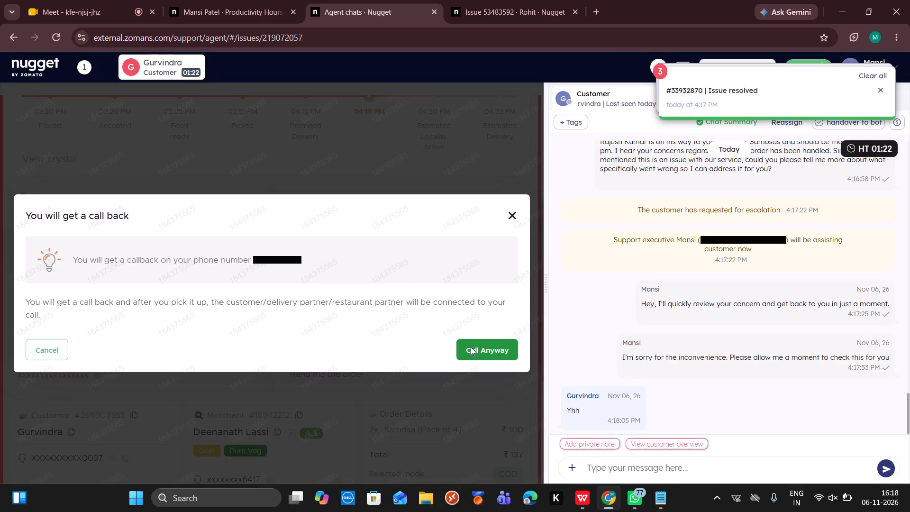
scroll(471, 347, up, 3)
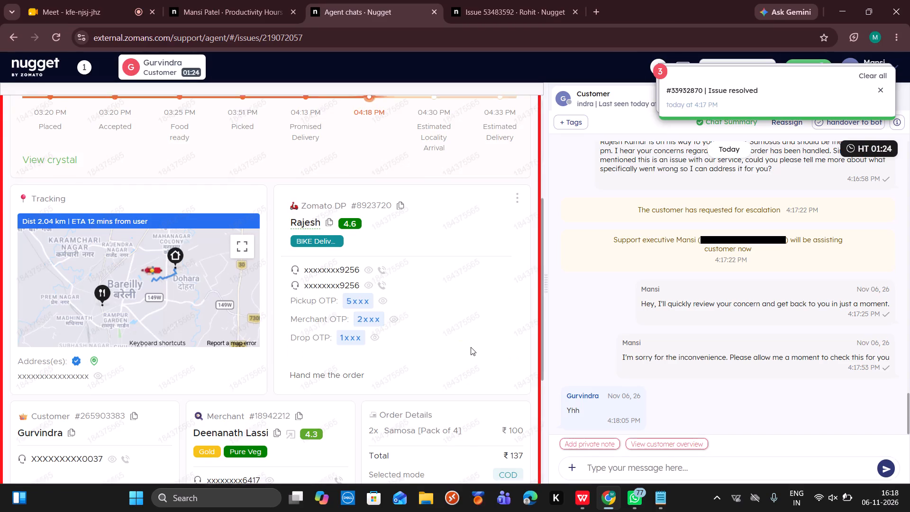
scroll(471, 347, up, 9)
click(148, 230)
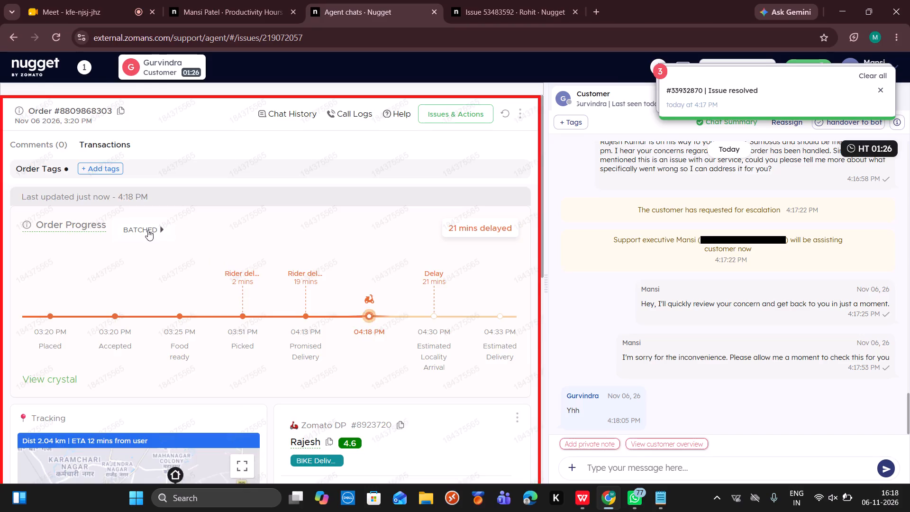
click(334, 156)
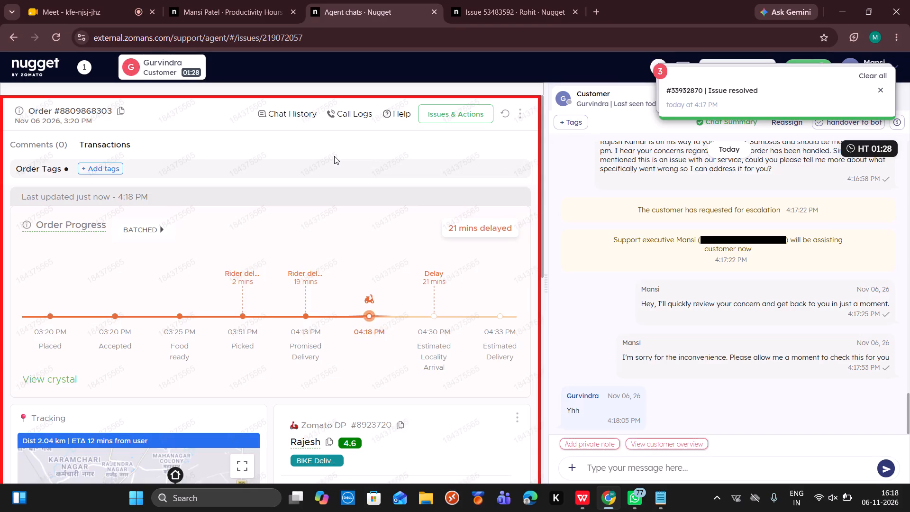
scroll(287, 356, down, 2)
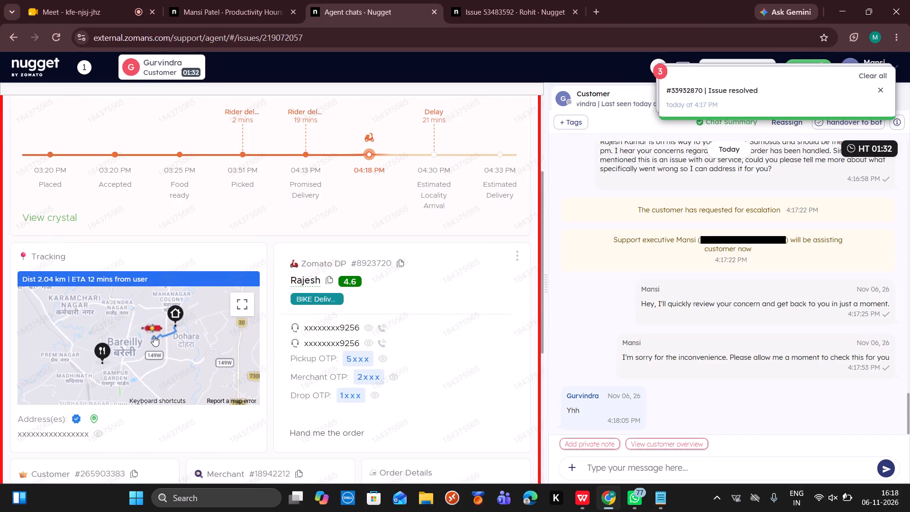
scroll(154, 336, up, 2)
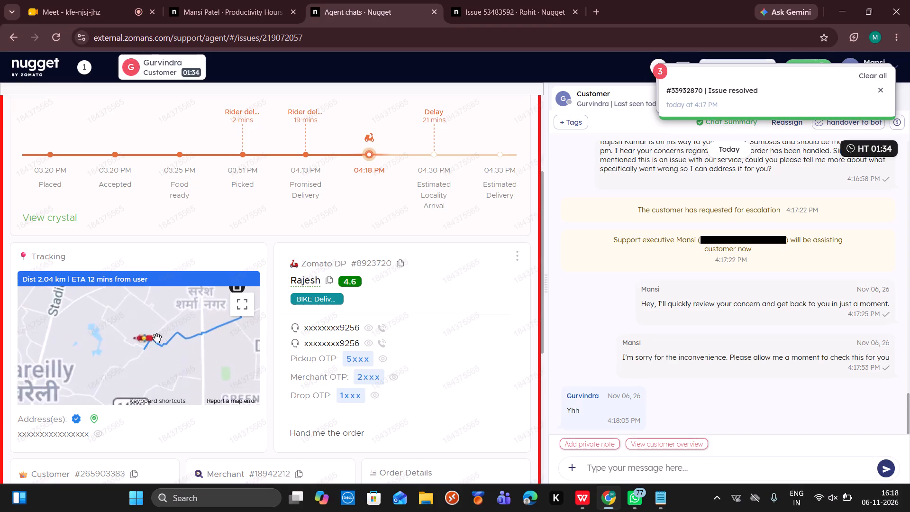
scroll(151, 347, up, 1)
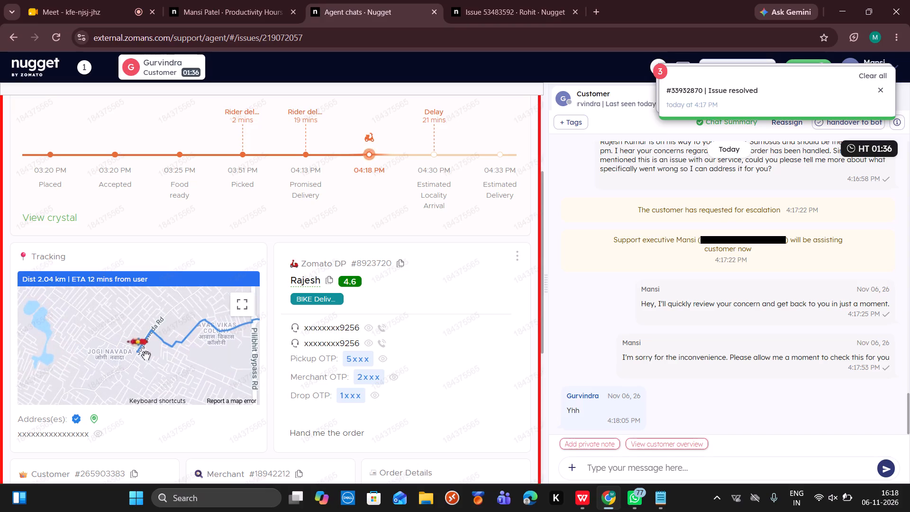
scroll(145, 359, up, 1)
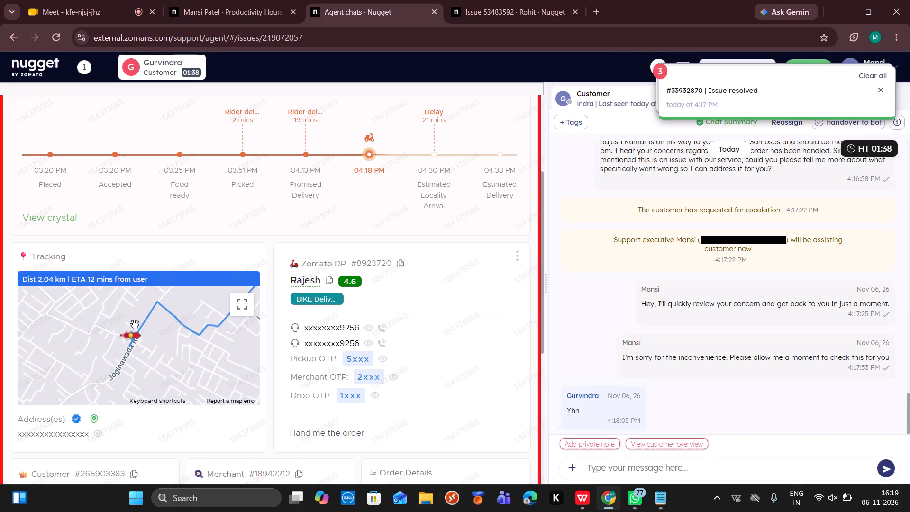
scroll(135, 324, up, 1)
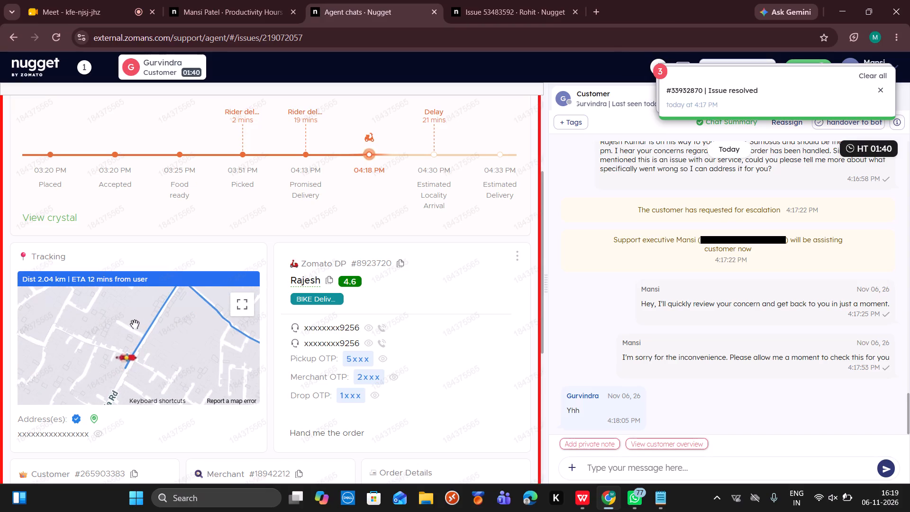
scroll(143, 337, down, 8)
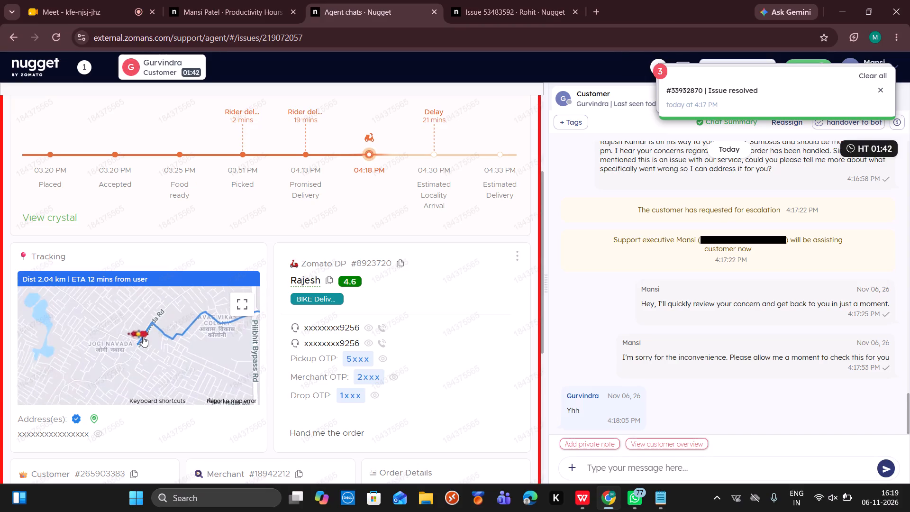
scroll(143, 337, down, 5)
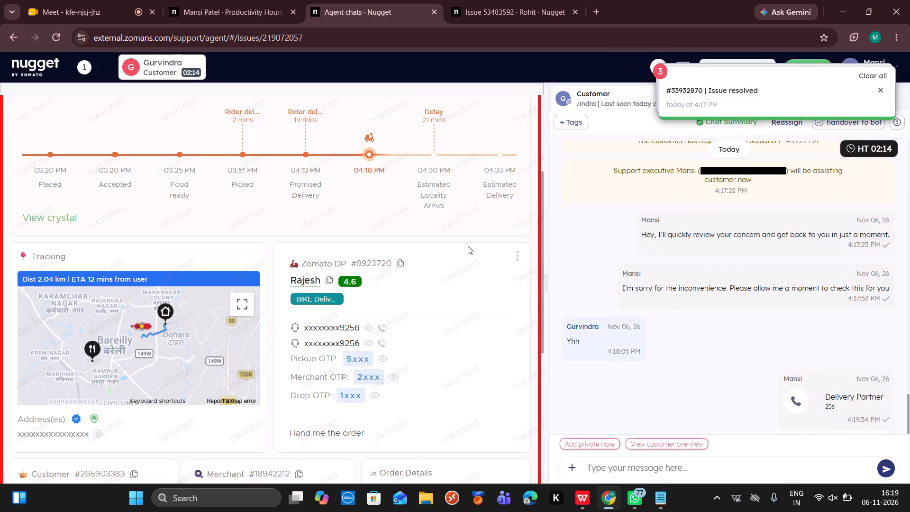
scroll(468, 246, up, 6)
click(507, 109)
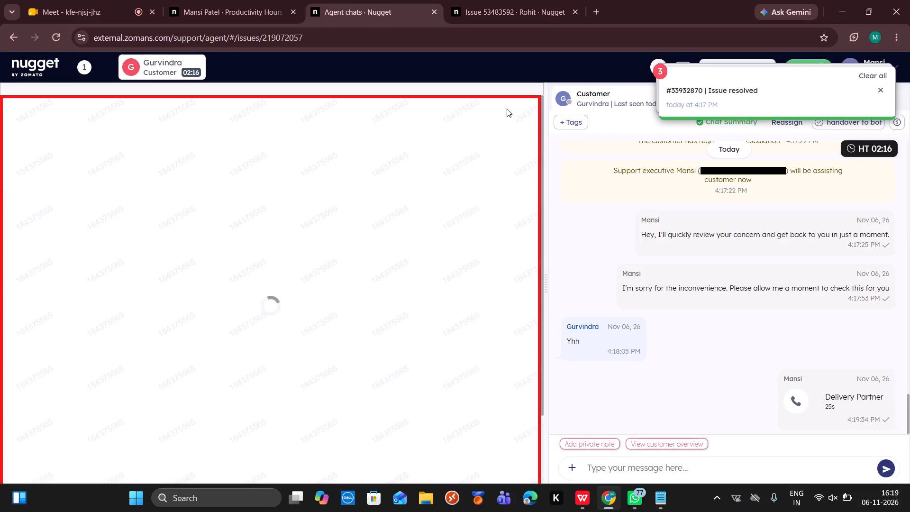
scroll(448, 359, down, 4)
click(35, 324)
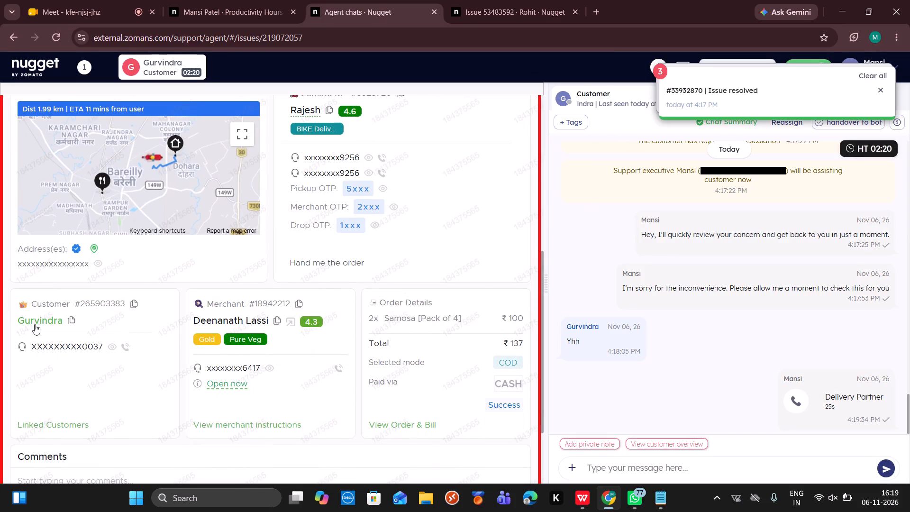
click(445, 183)
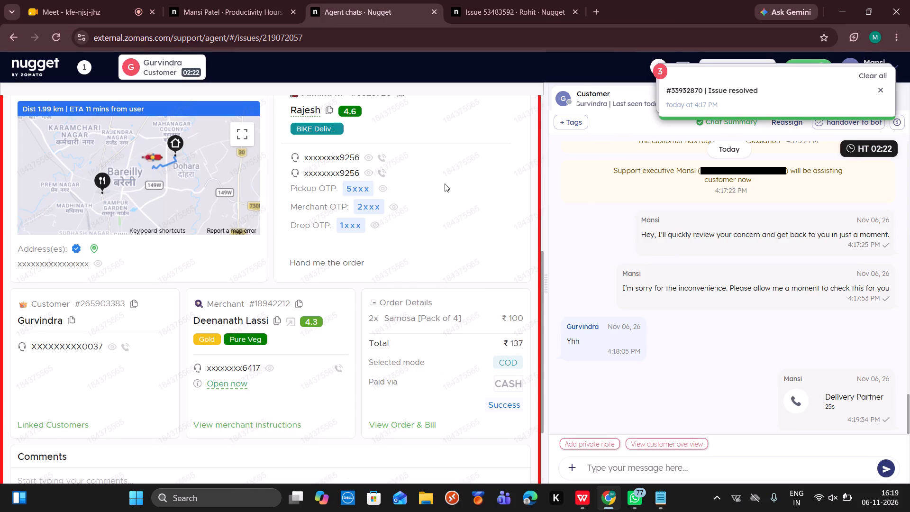
scroll(445, 183, up, 5)
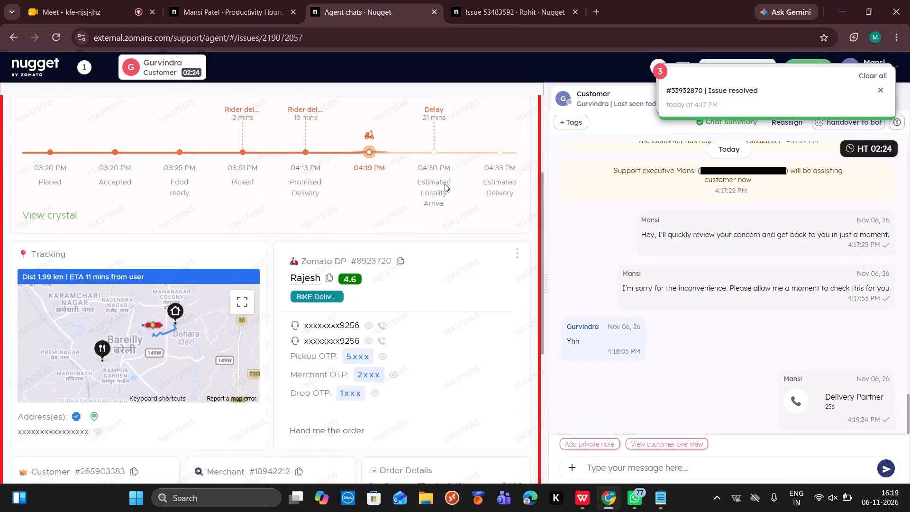
scroll(445, 183, up, 4)
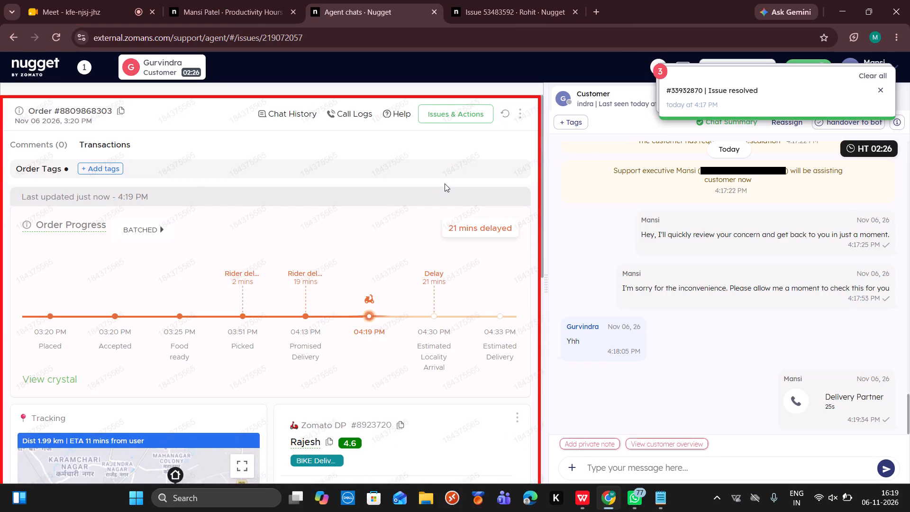
scroll(445, 183, down, 7)
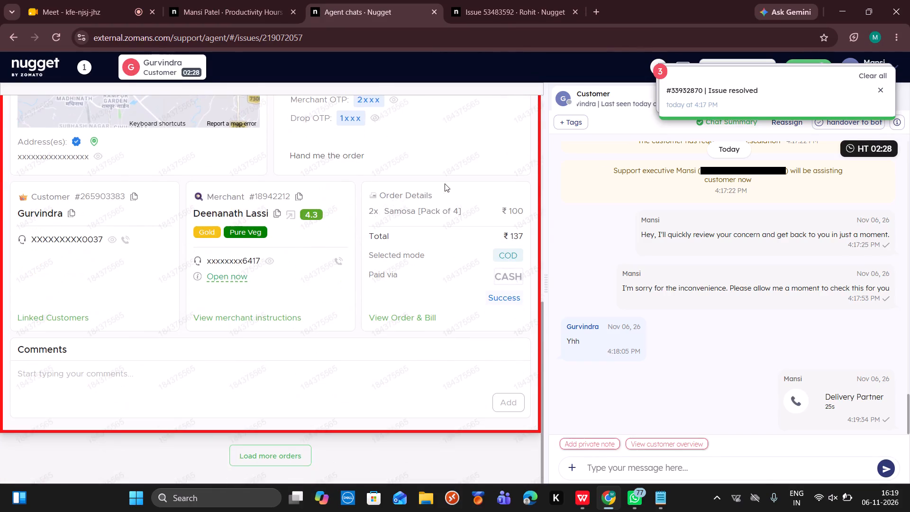
scroll(453, 228, up, 10)
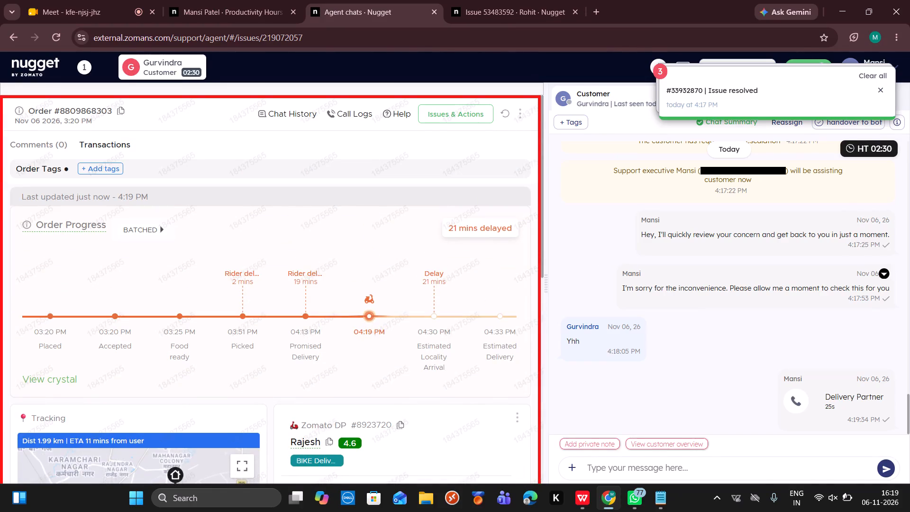
Send Gurvindra the message "I am calling you for better assistance".
scroll(650, 284, down, 2)
click(612, 469)
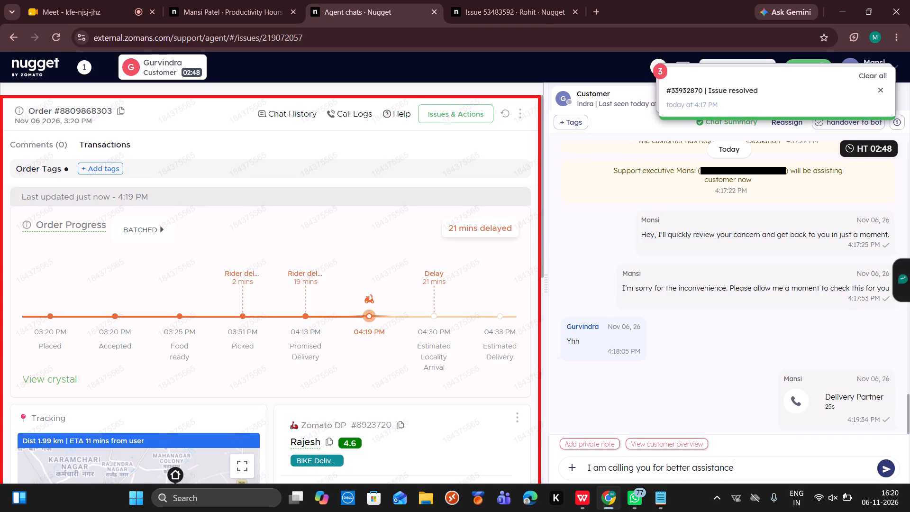
key(Return)
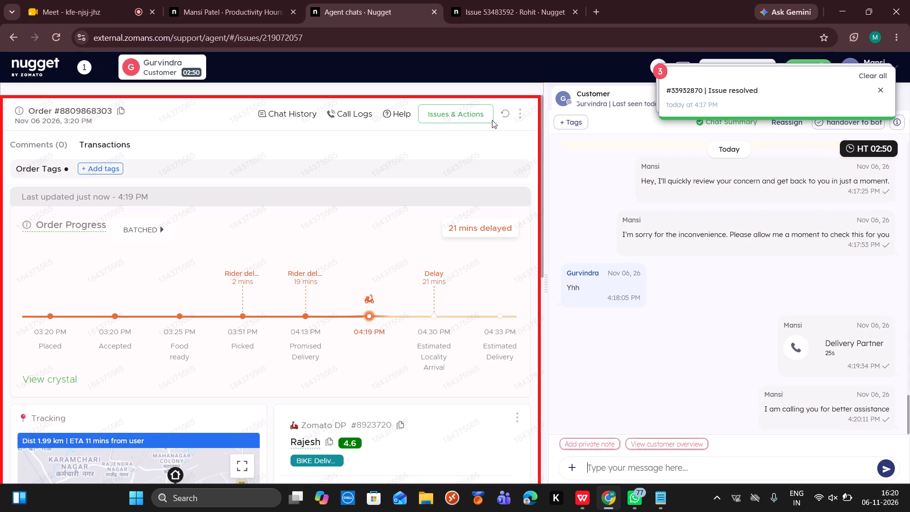
click(504, 113)
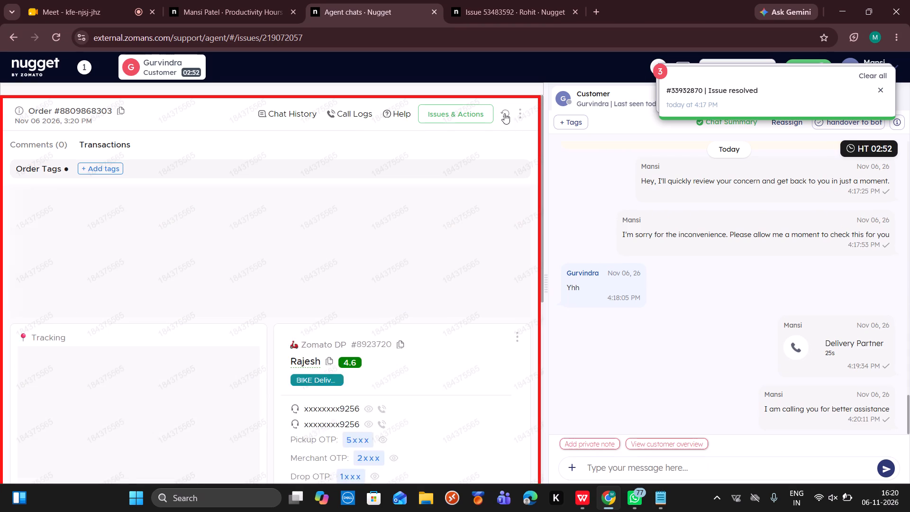
scroll(469, 338, down, 3)
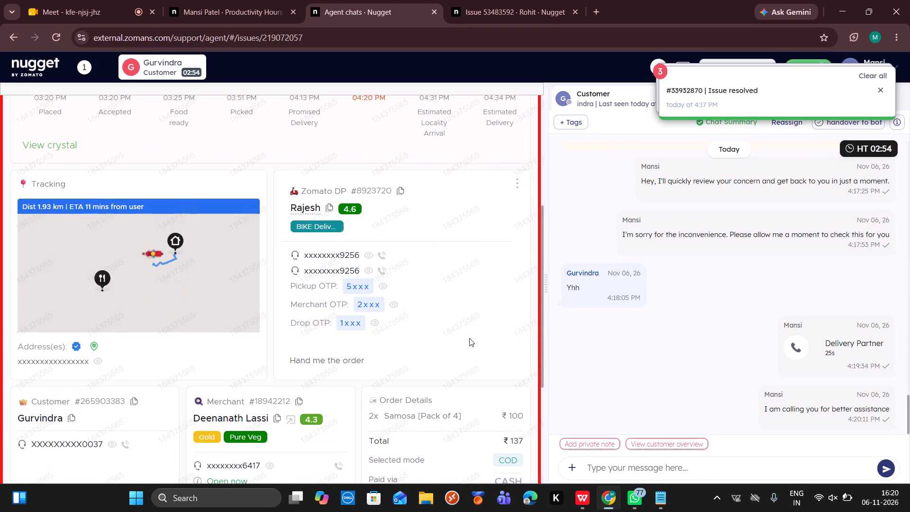
scroll(469, 338, down, 1)
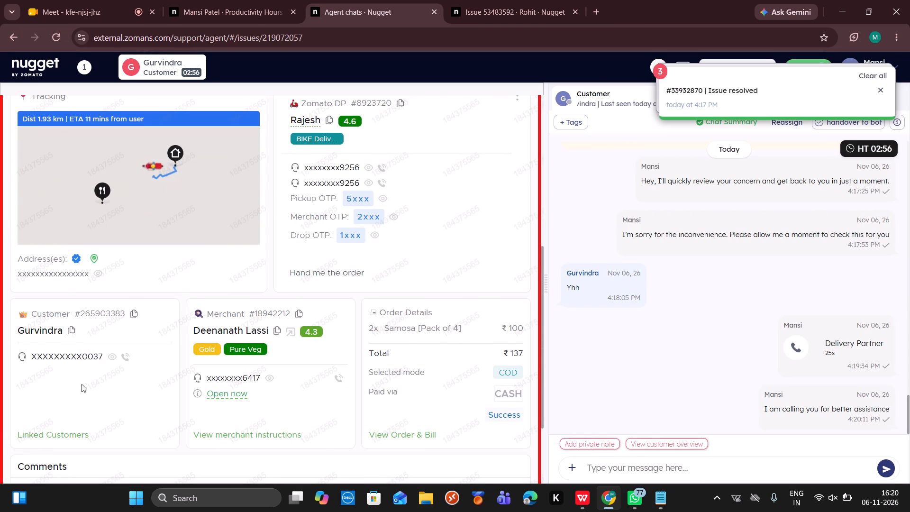
click(127, 357)
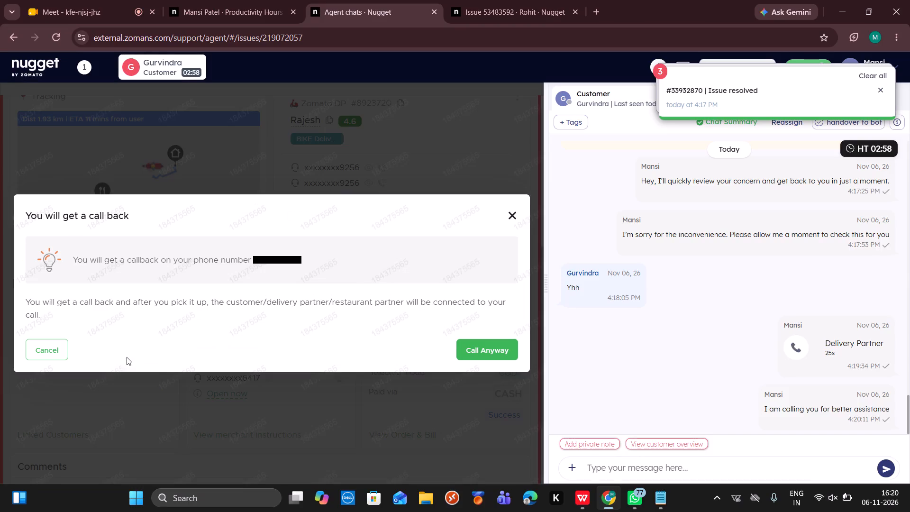
click(486, 358)
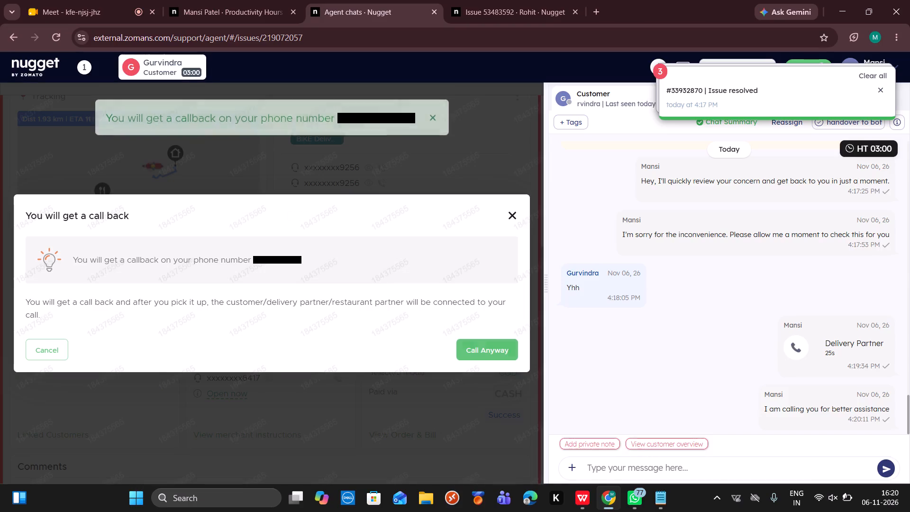
Copy the selected pre-delivery delivery-partner response from the canned response document in WPS Office into Gurvindra's chat reply.
click(585, 502)
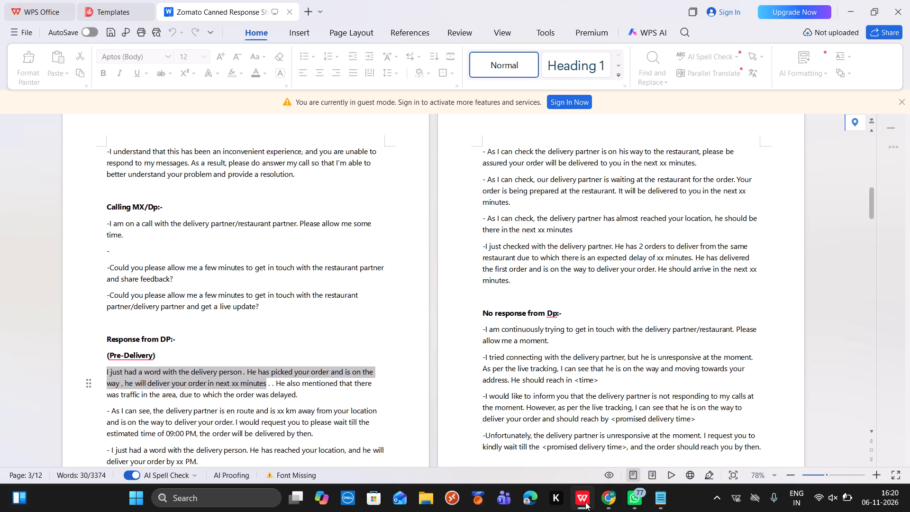
key(ctrl+c)
click(610, 504)
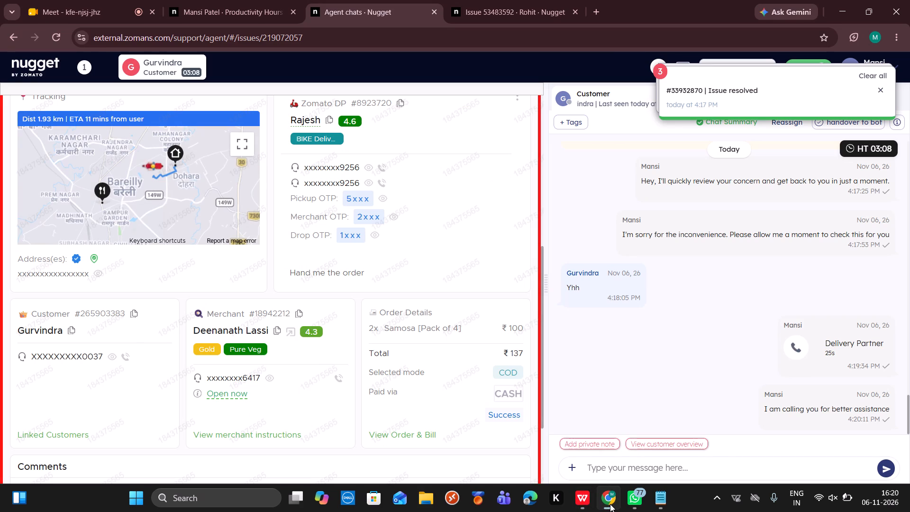
click(627, 466)
key(ctrl+v)
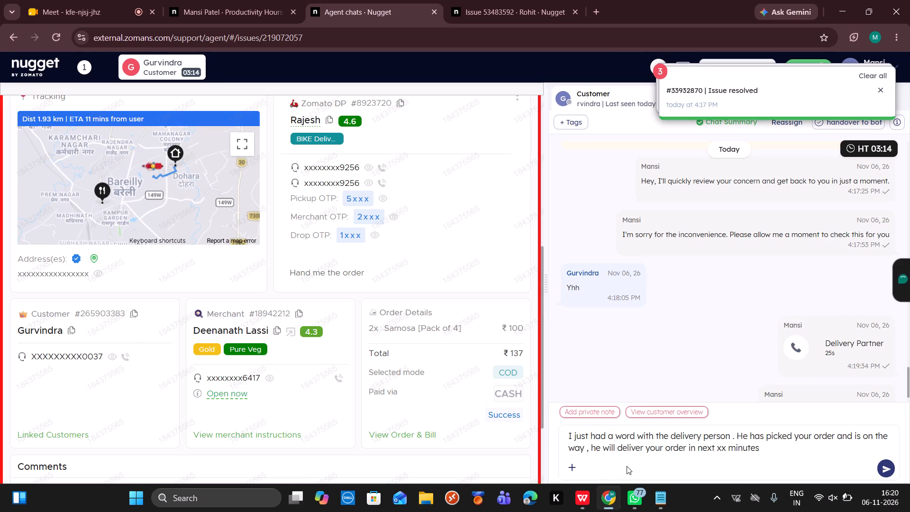
Replace the xx placeholder in the draft reply with 10, and clear that number again.
click(725, 450)
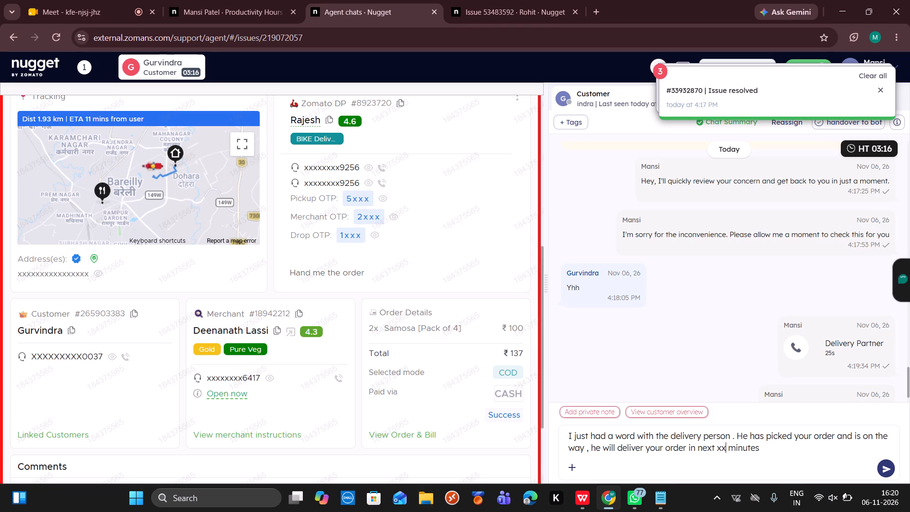
key(BackSpace)
key(BackSpace)
text(10)
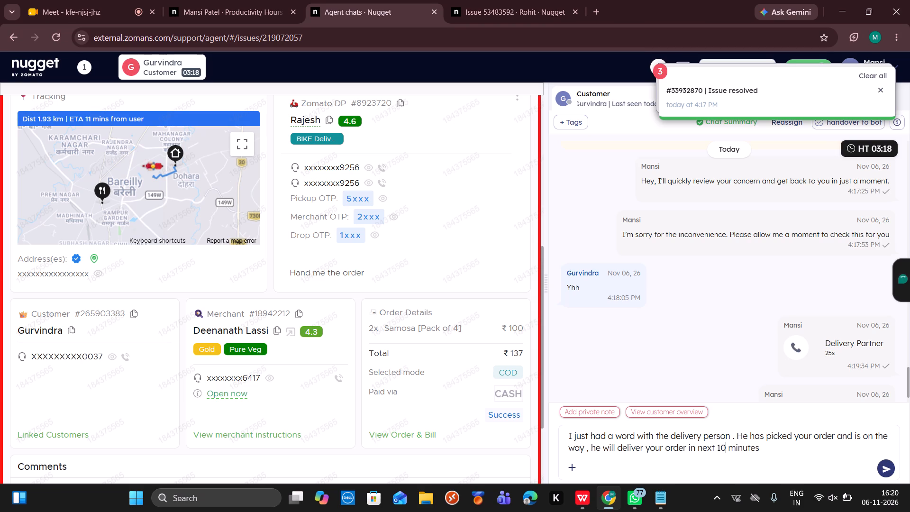
key(BackSpace)
key(BackSpace)
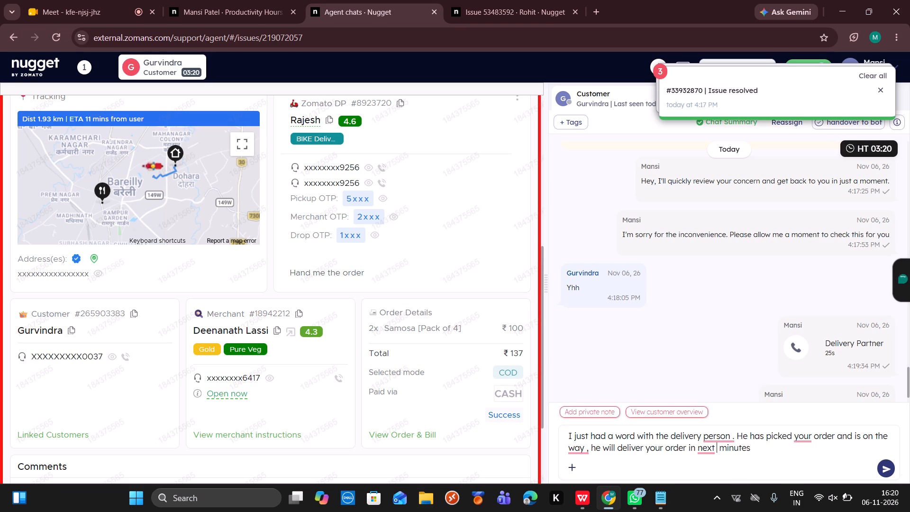
scroll(518, 324, up, 8)
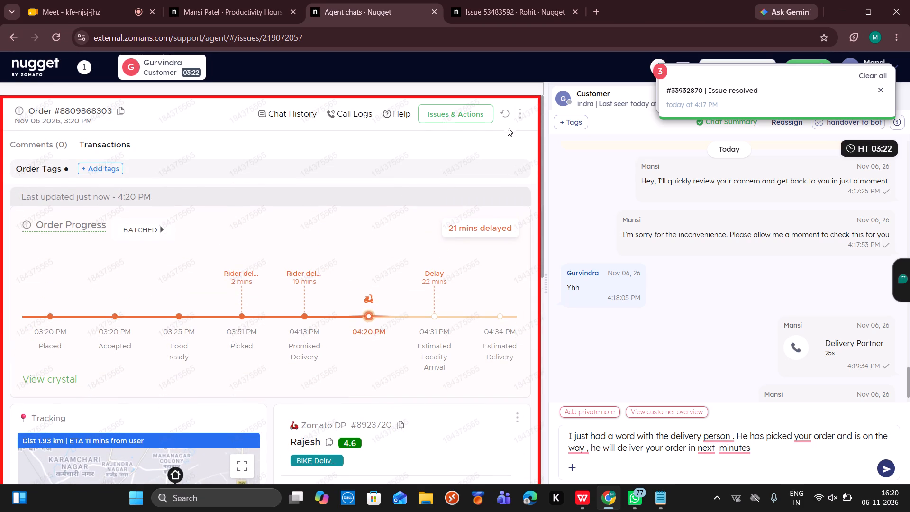
click(506, 114)
scroll(650, 301, down, 6)
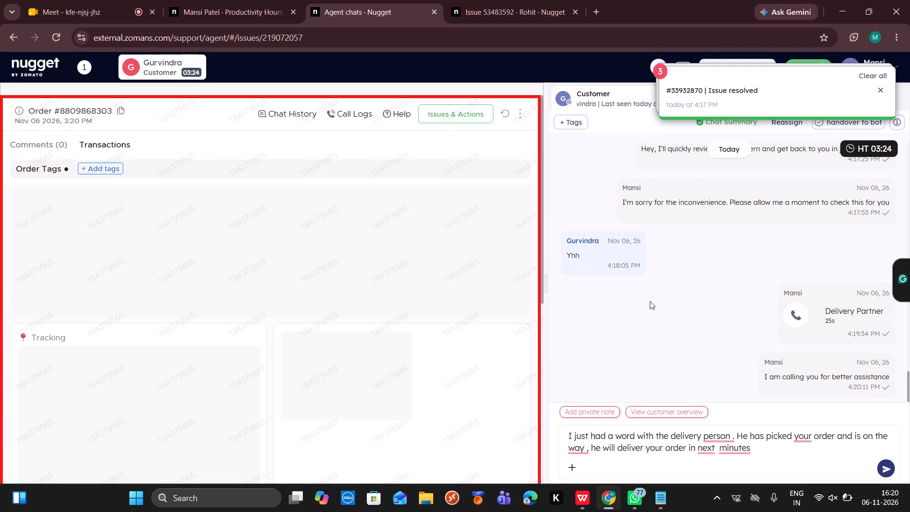
scroll(650, 301, down, 5)
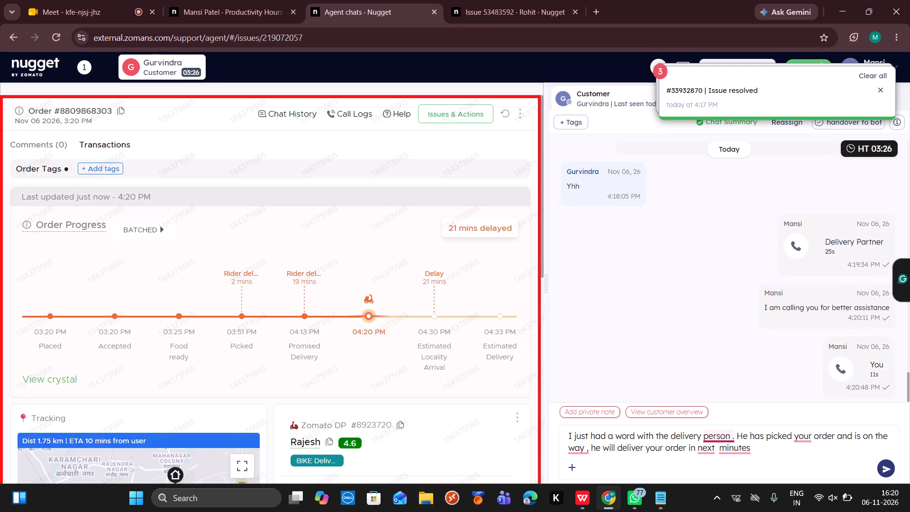
Enter 9 as the delivery minutes in the draft reply and send it to Gurvindra.
click(717, 448)
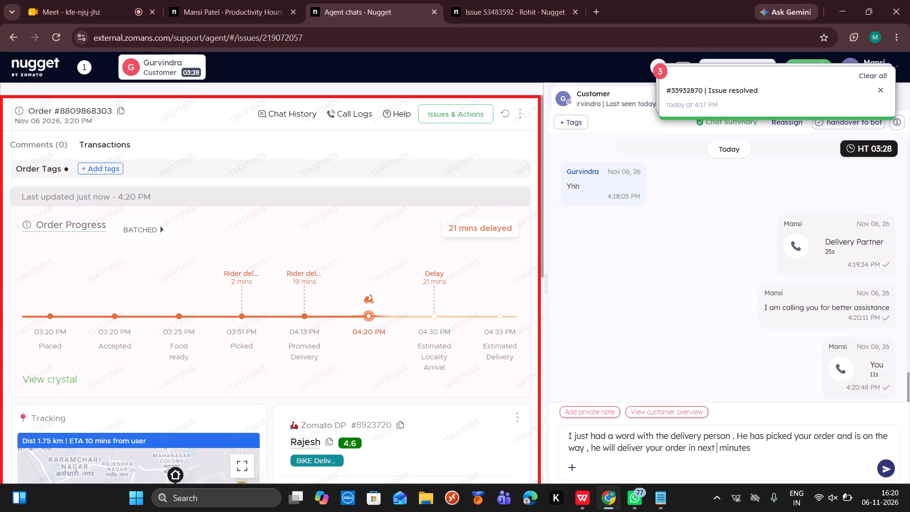
key(9)
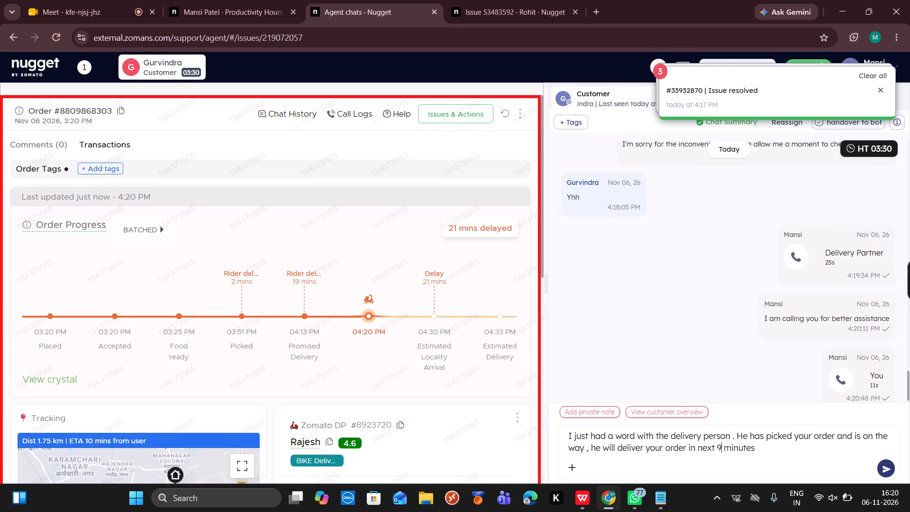
key(Return)
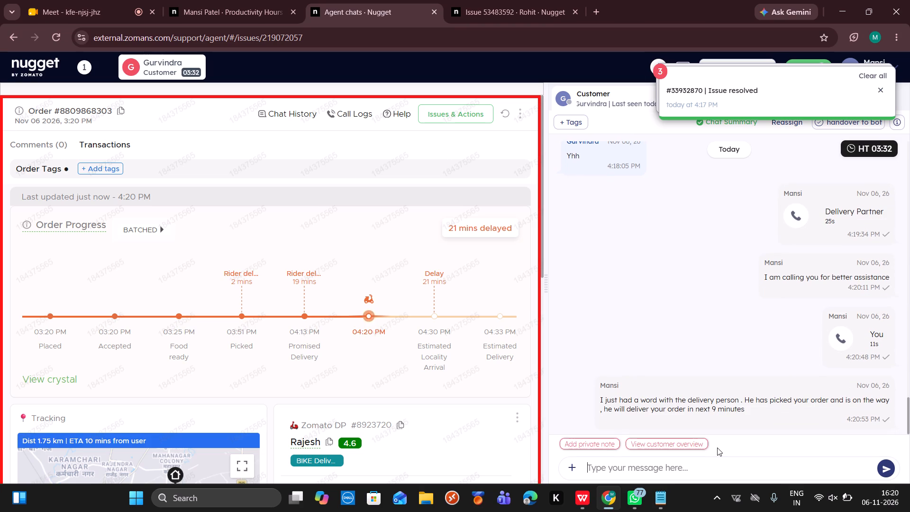
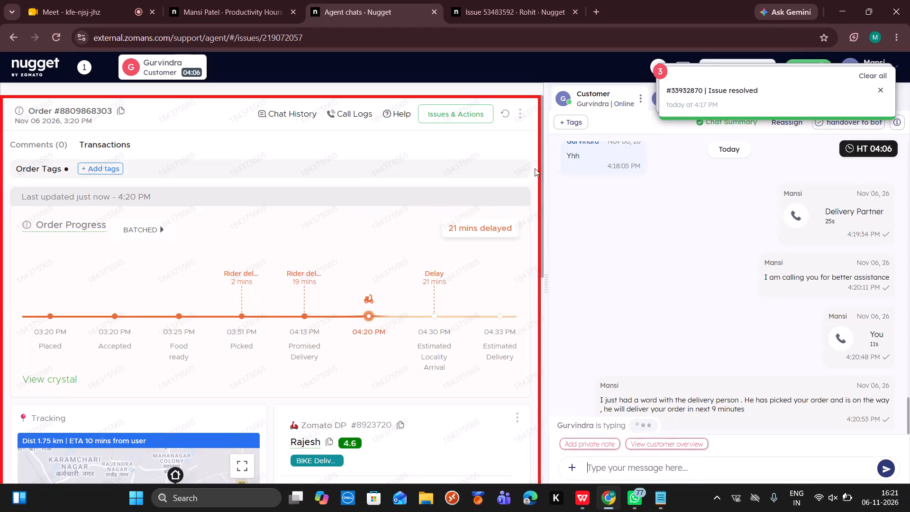
click(504, 115)
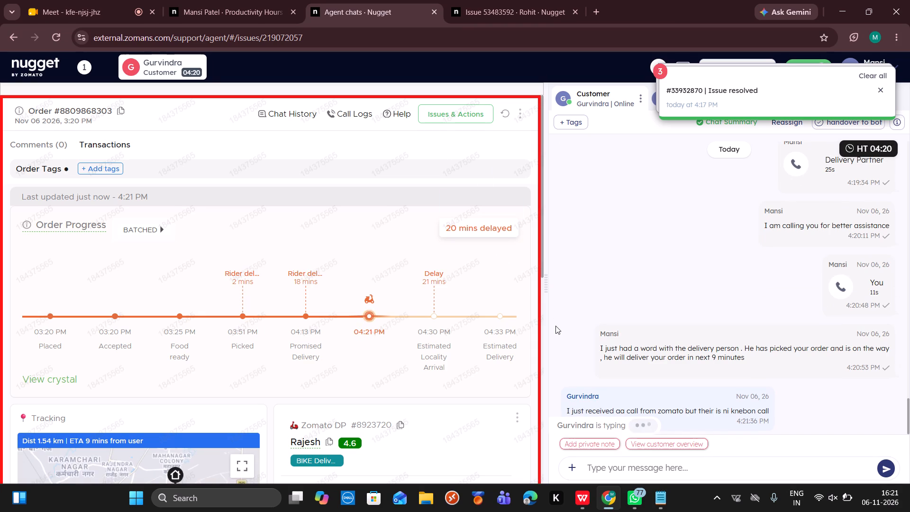
Send Gurvindra a reply offering help, saying the order will reach in 7 minutes and explaining the delay by festive season rush at the restaurant.
click(600, 470)
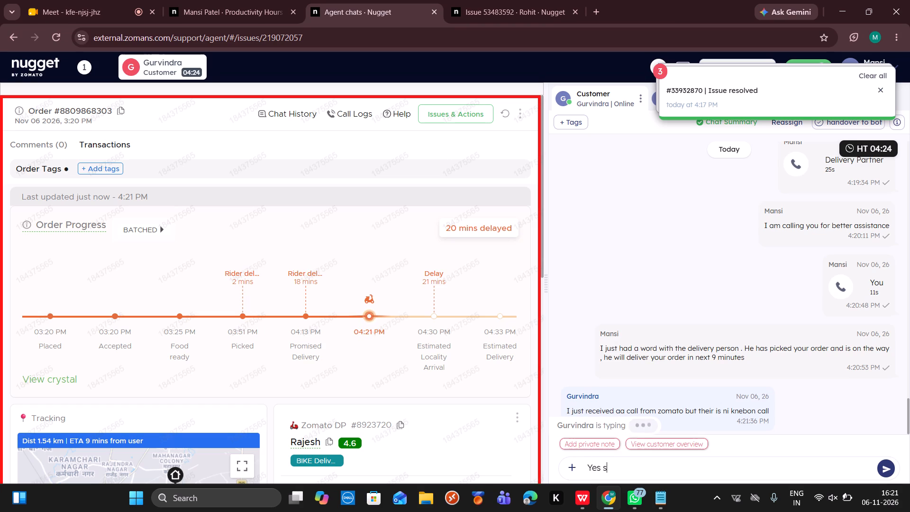
drag(634, 471, 574, 469)
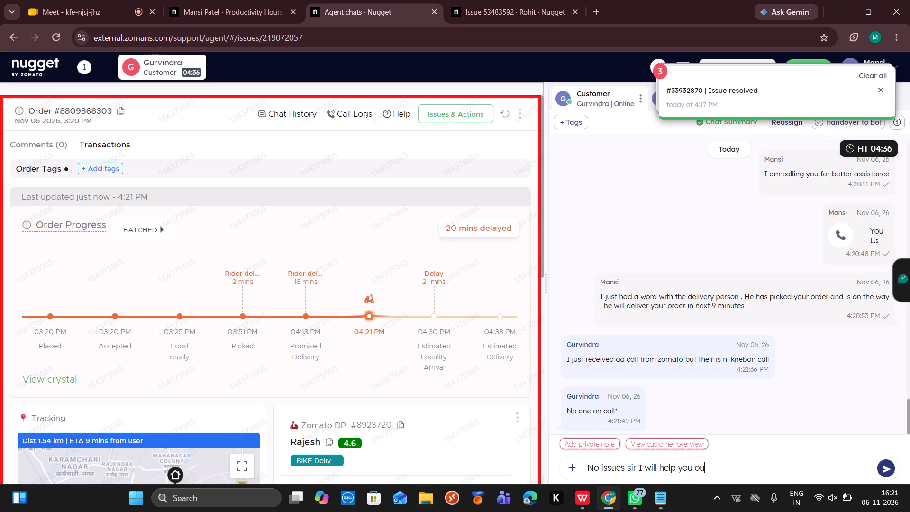
text(here)
key(space)
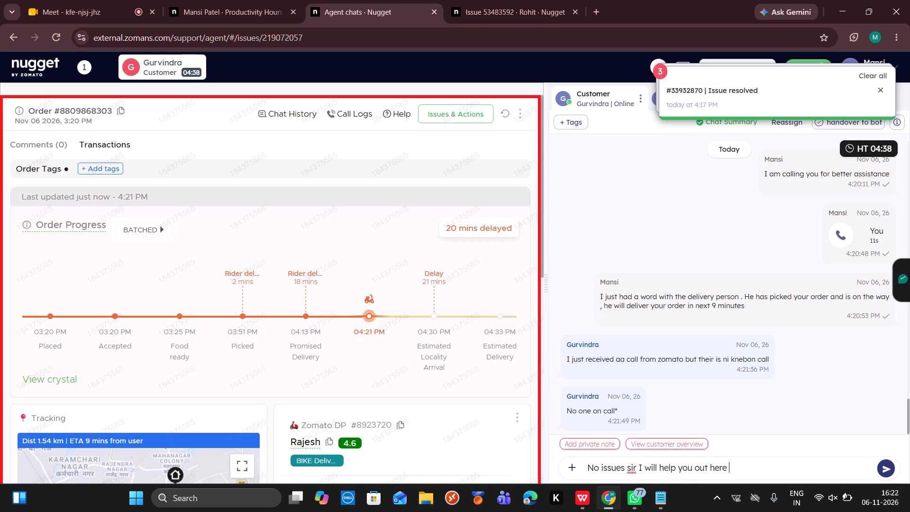
text(, please dont worry the order is o)
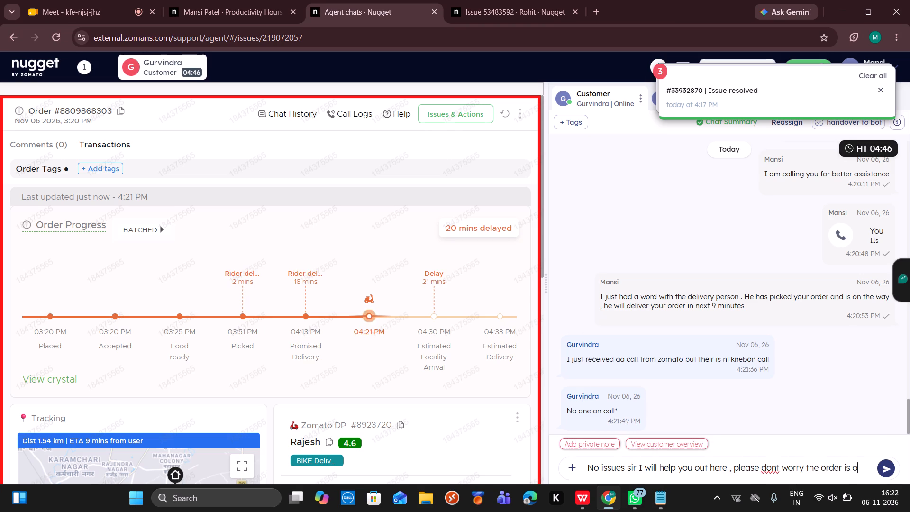
text(n the way and will reach in next)
key(space)
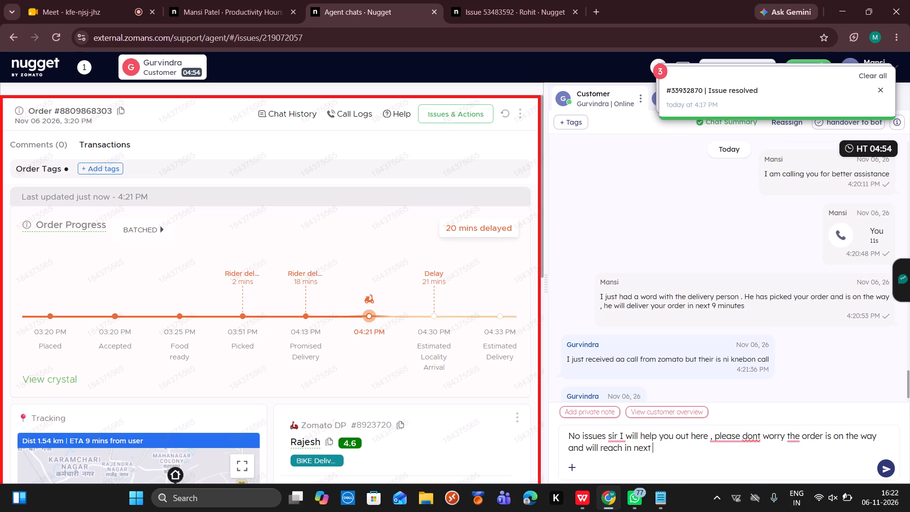
text(7 minutes , the rider told due to festive seas)
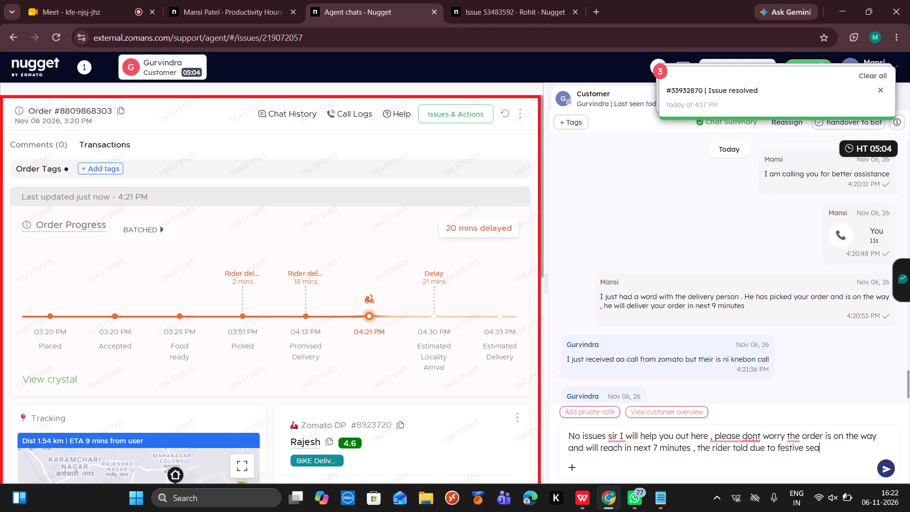
text(on there is rush at the restaurant)
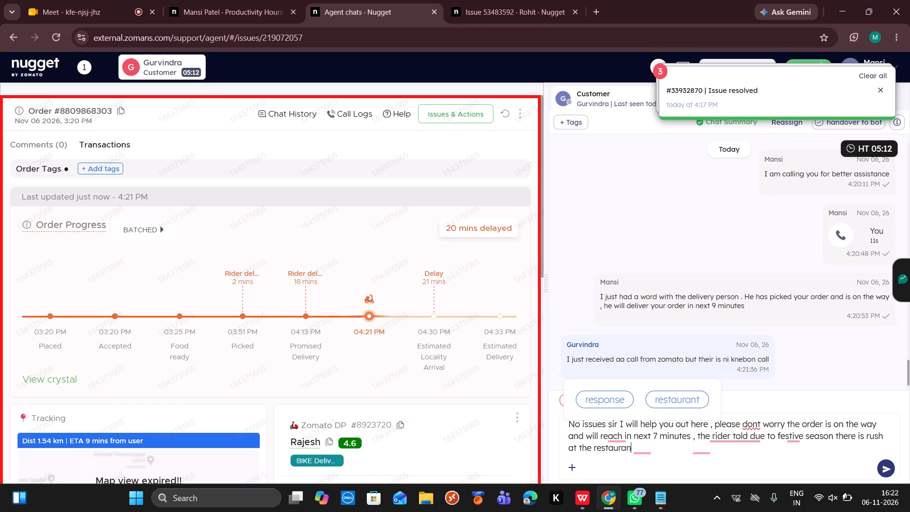
key(space)
text(due to which the order is delaying)
key(Return)
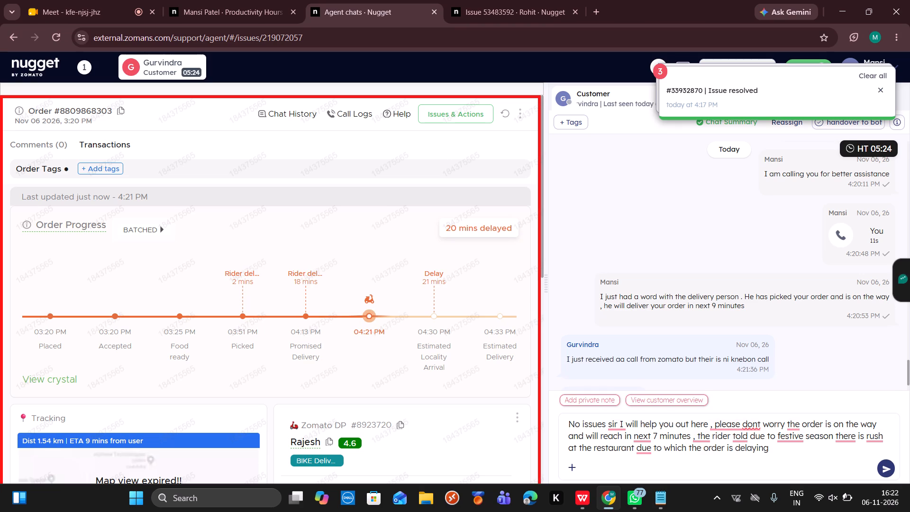
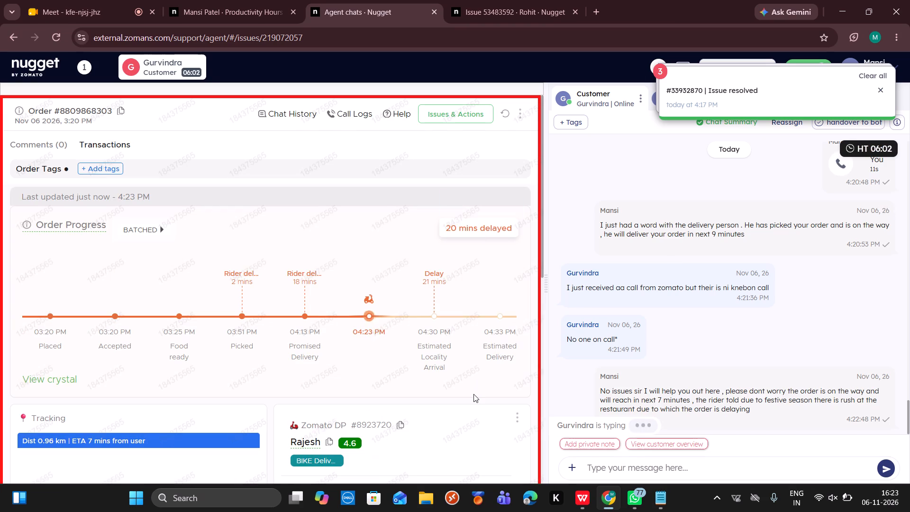
scroll(473, 394, down, 2)
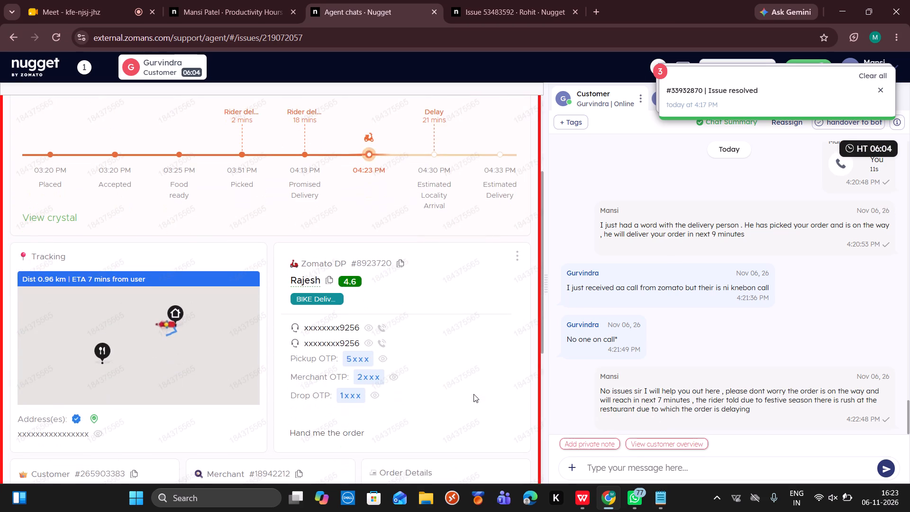
scroll(473, 394, up, 5)
click(507, 112)
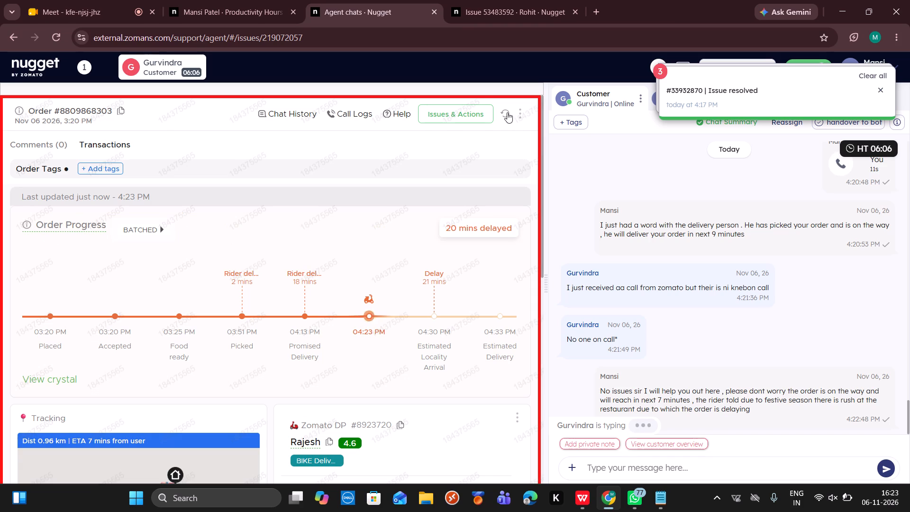
scroll(583, 382, down, 1)
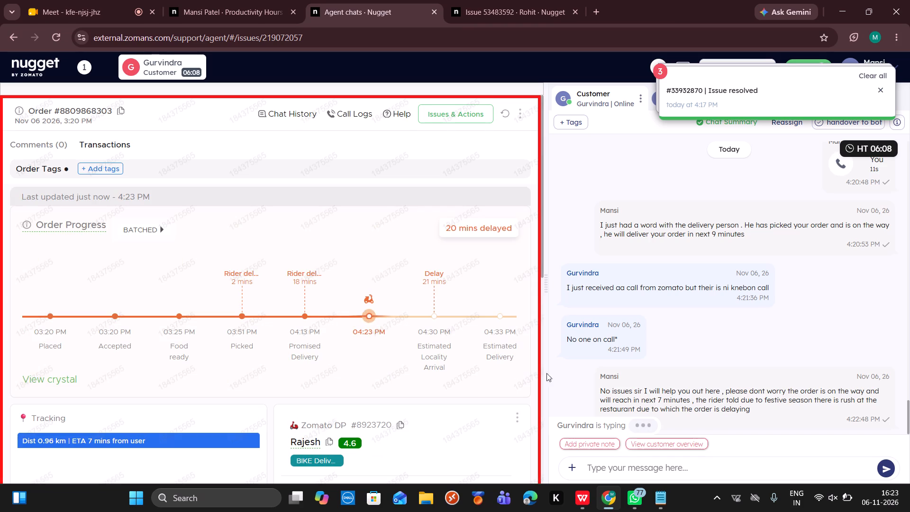
scroll(466, 396, down, 2)
scroll(466, 396, up, 6)
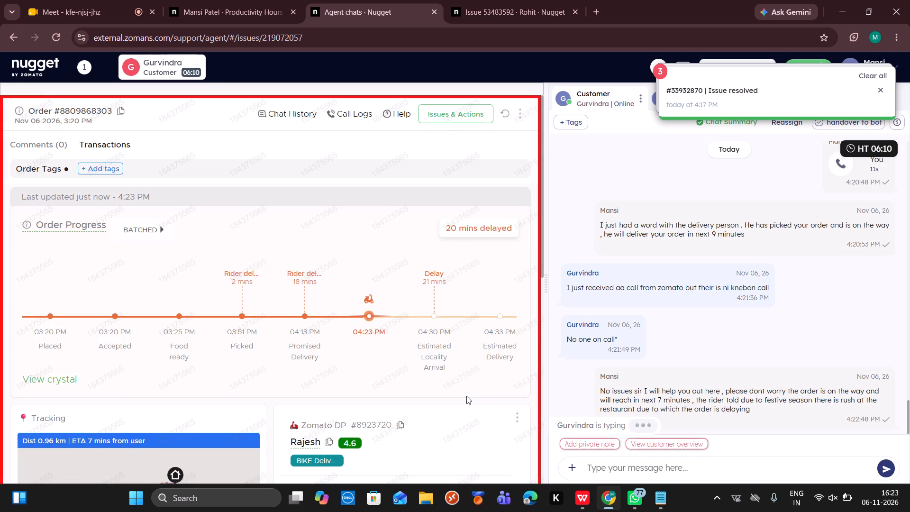
Clear all the pop-up notifications covering the chat header.
click(870, 71)
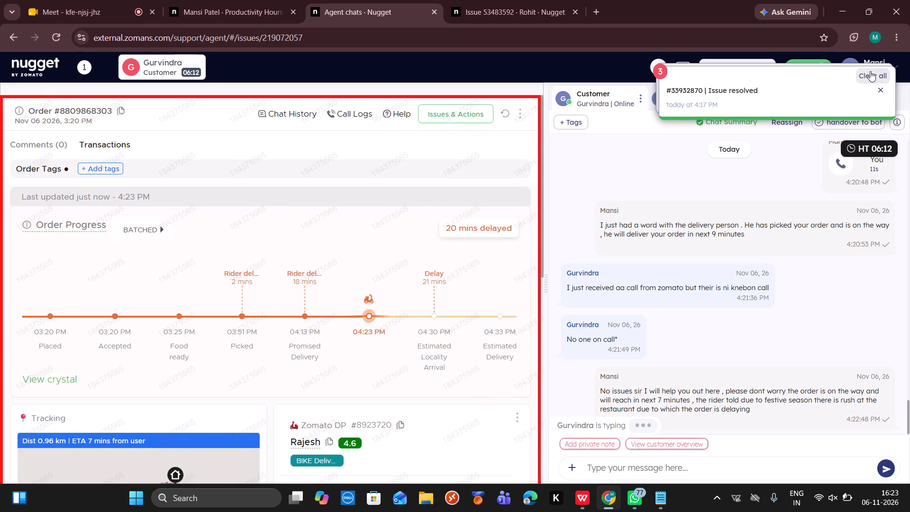
scroll(510, 392, down, 2)
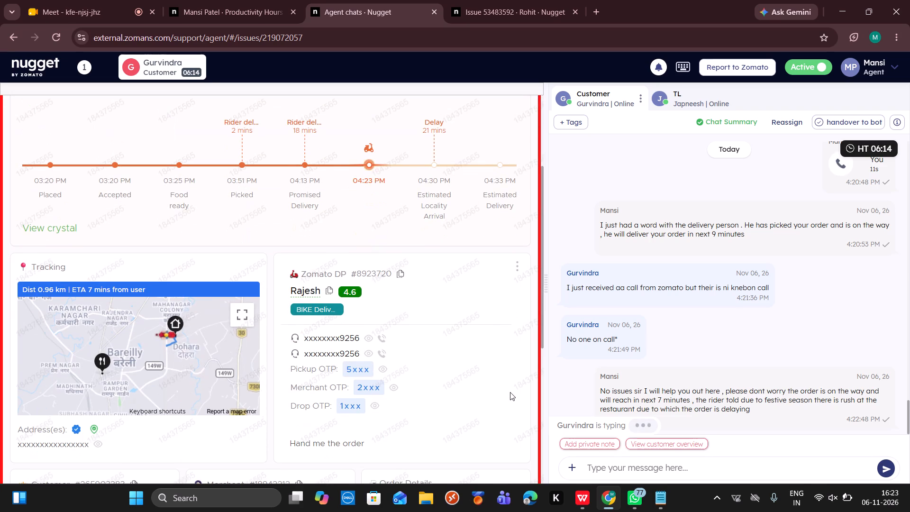
scroll(510, 392, up, 5)
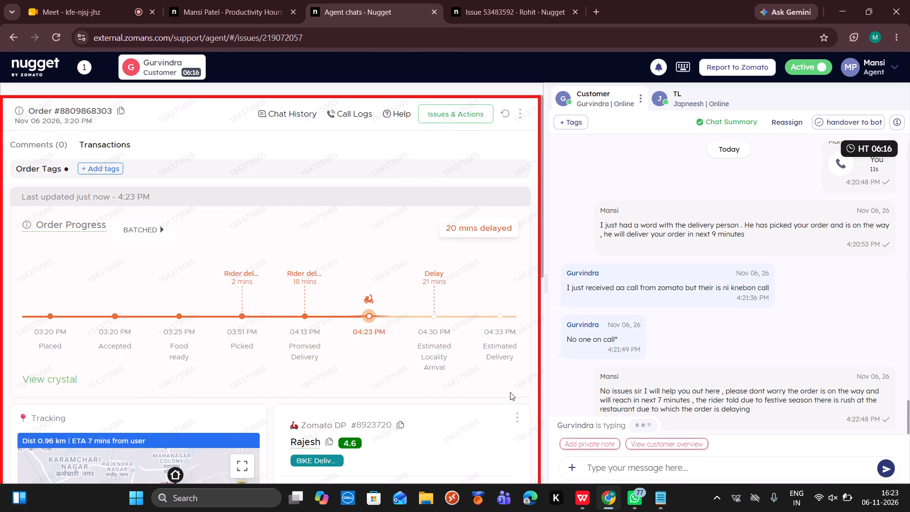
scroll(510, 392, down, 2)
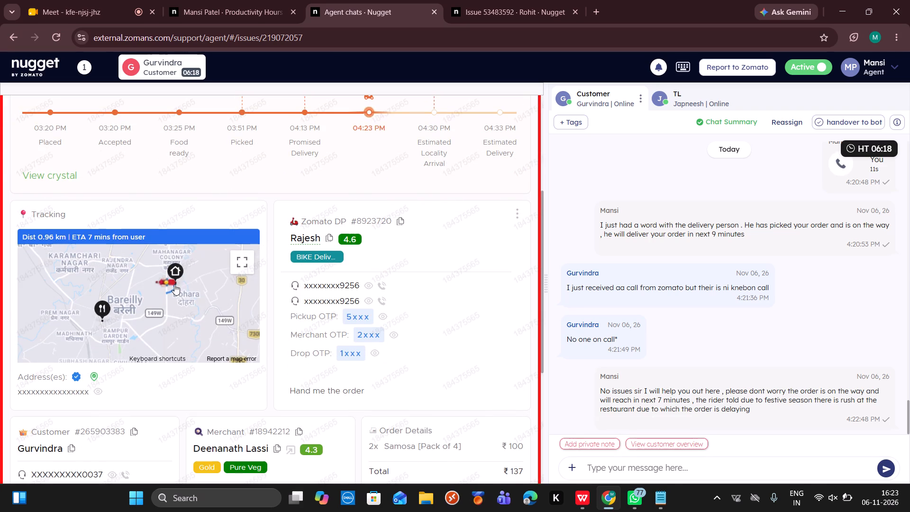
scroll(174, 284, up, 2)
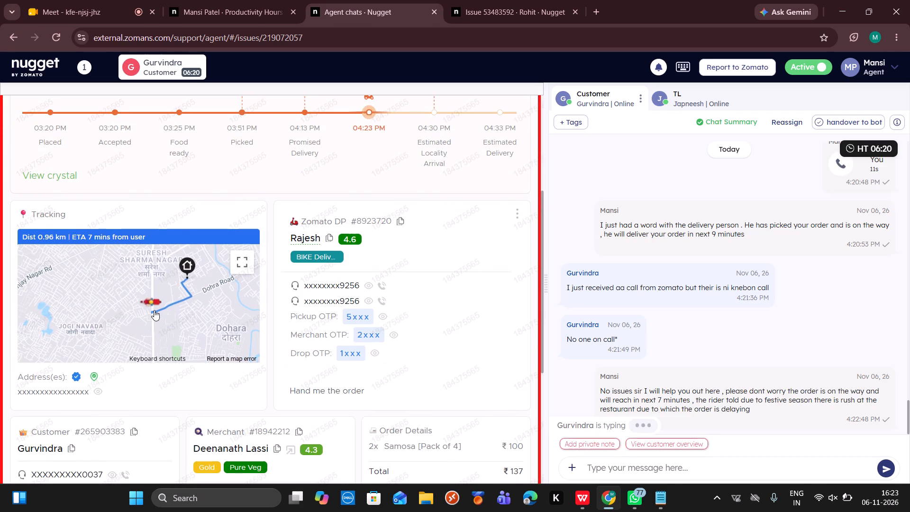
scroll(154, 310, up, 1)
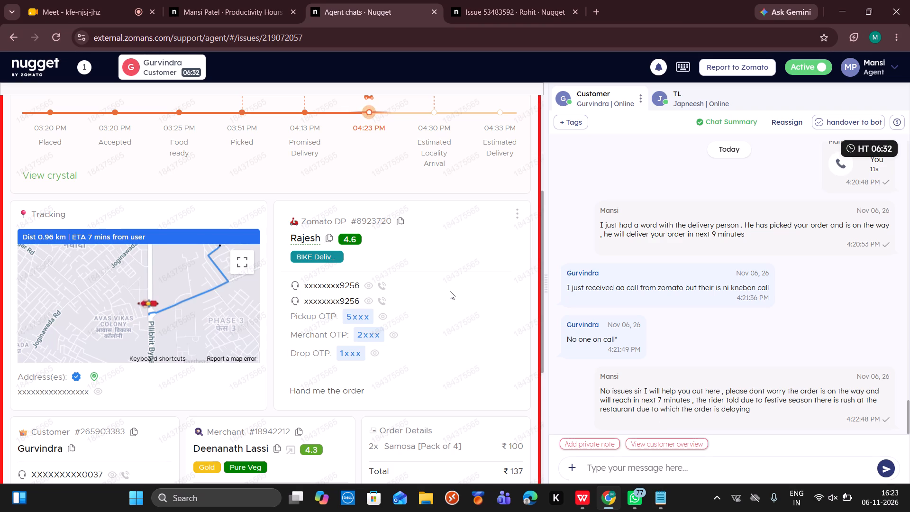
scroll(450, 291, down, 9)
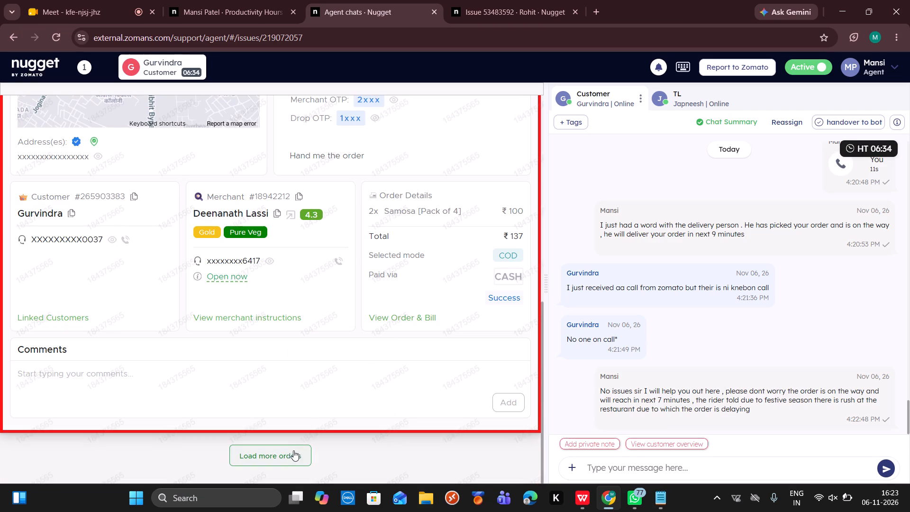
click(292, 454)
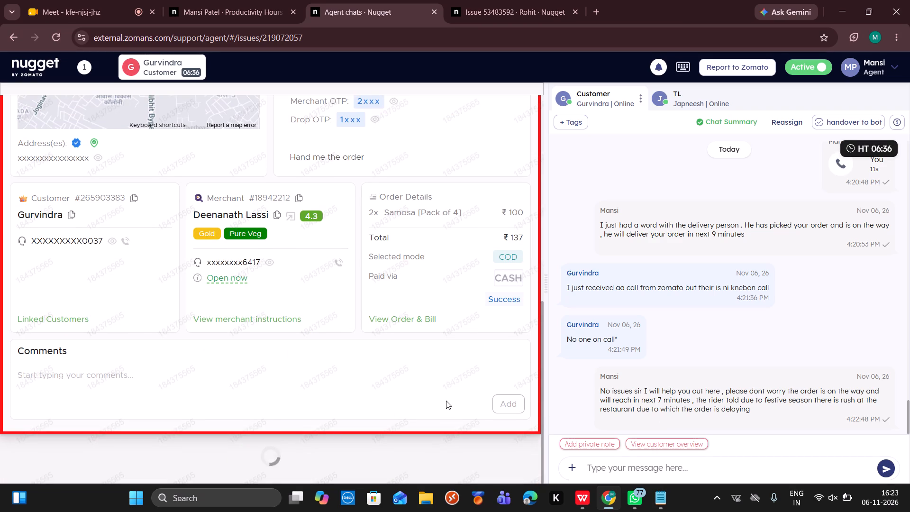
scroll(446, 401, down, 3)
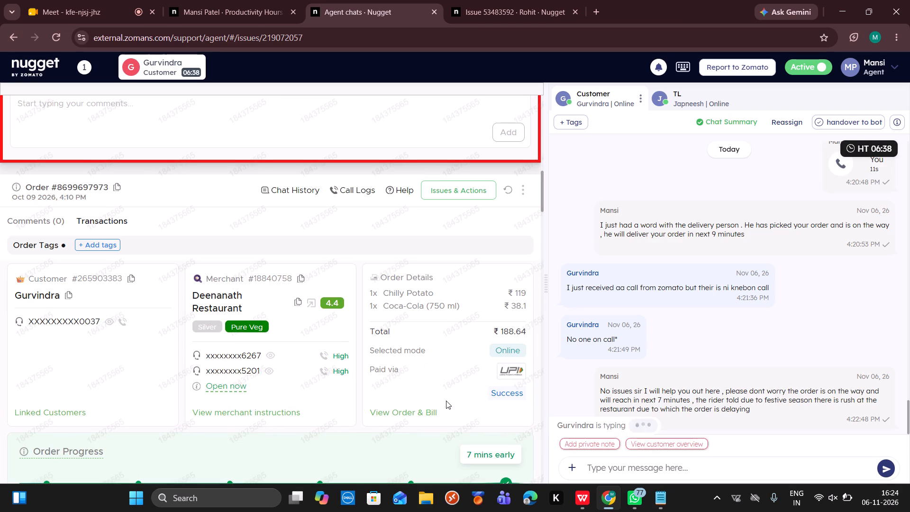
scroll(446, 401, down, 5)
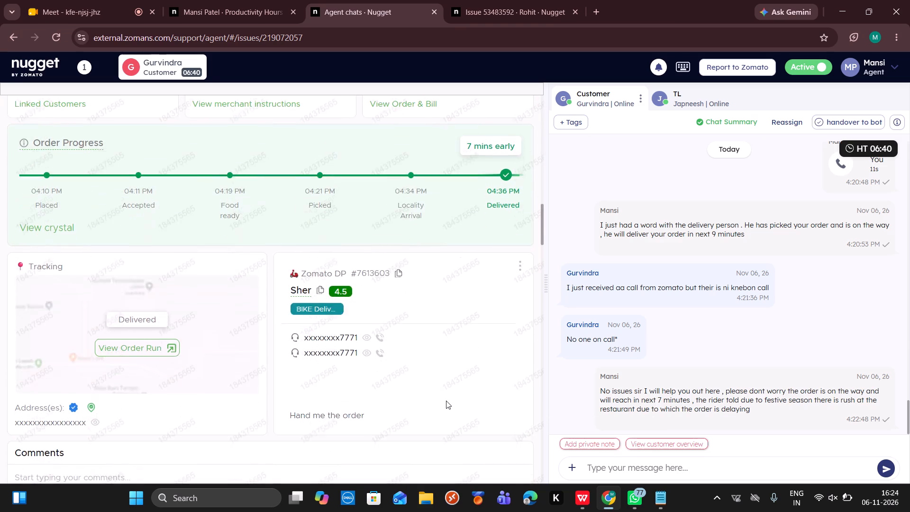
scroll(446, 401, down, 6)
scroll(446, 401, up, 3)
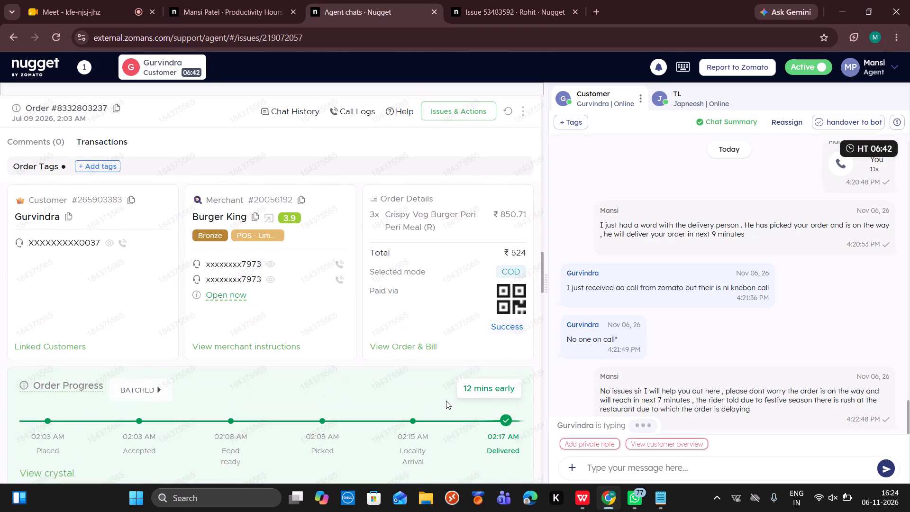
scroll(446, 401, up, 1)
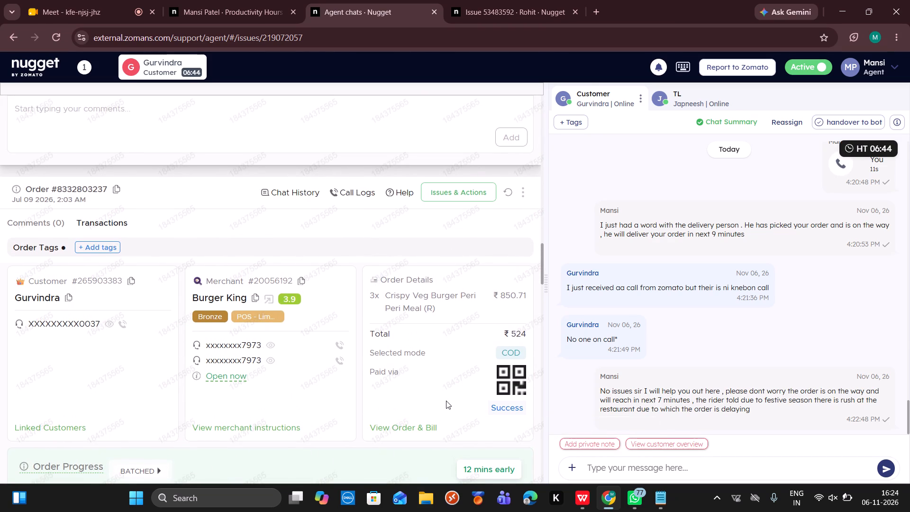
scroll(446, 401, up, 1)
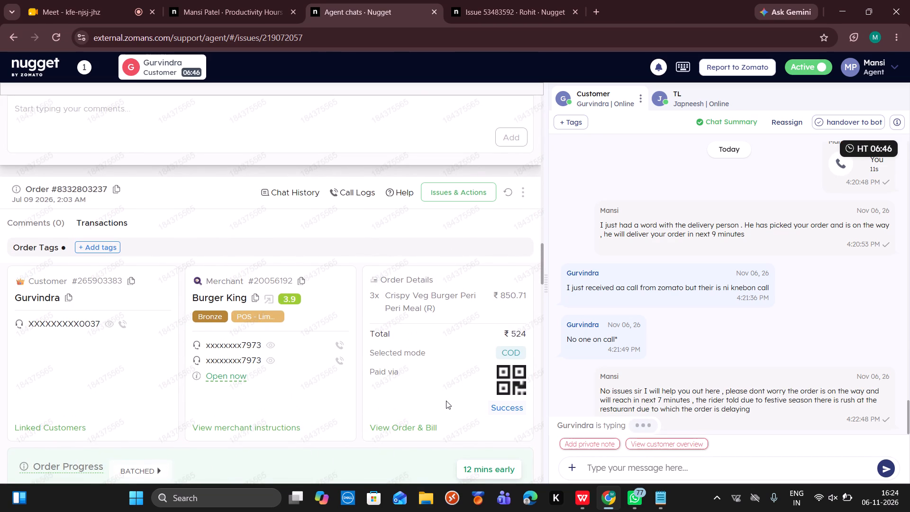
scroll(446, 401, down, 11)
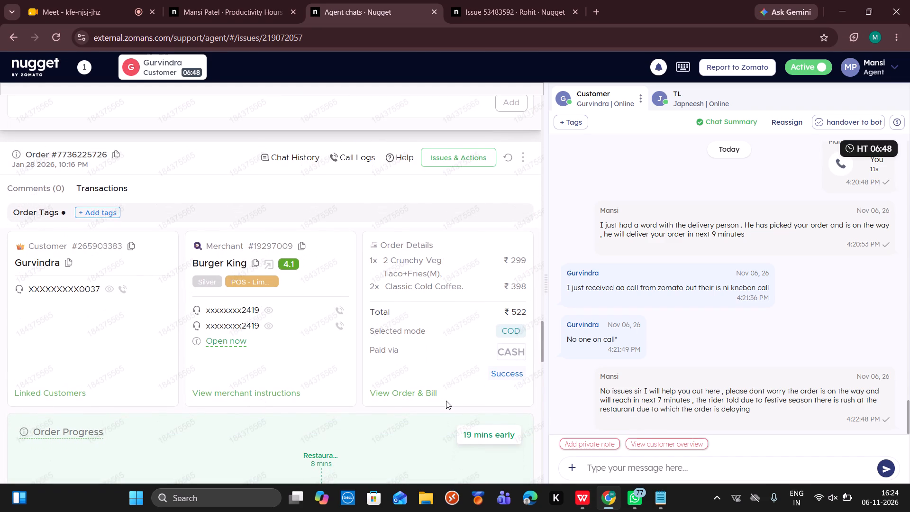
scroll(446, 401, down, 3)
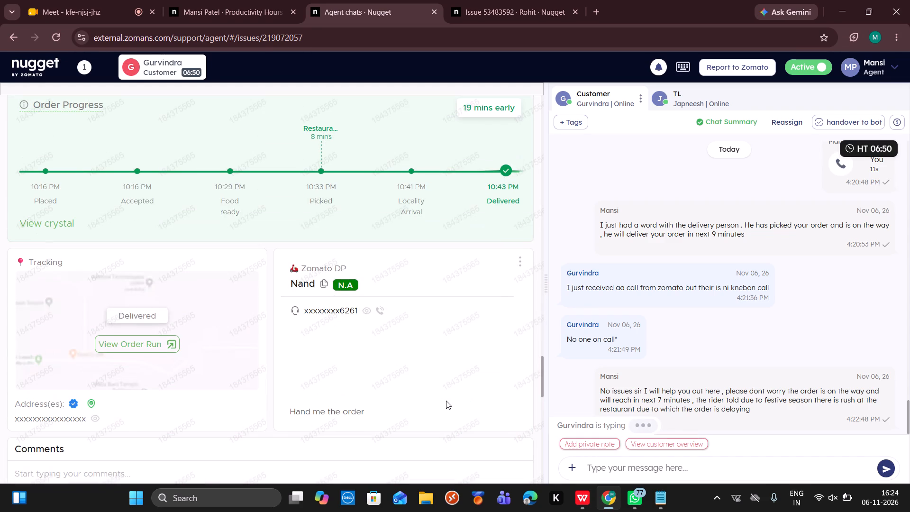
scroll(395, 359, down, 1)
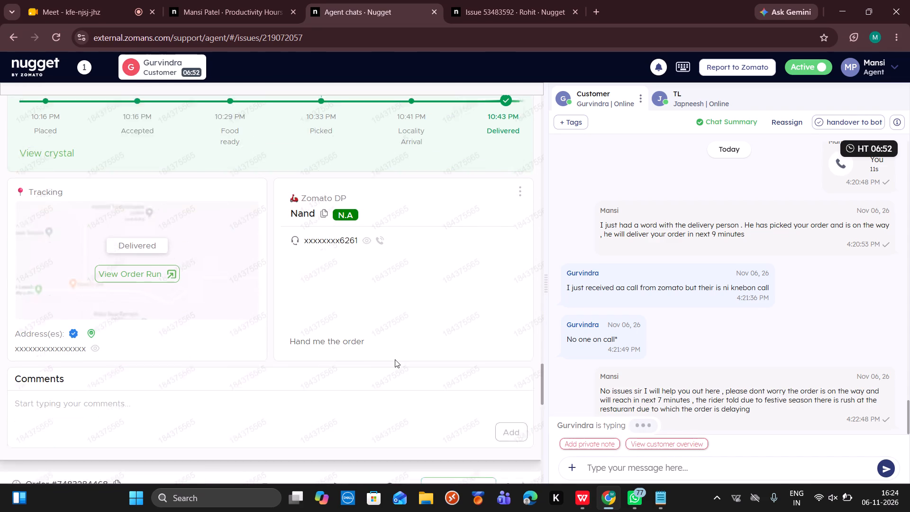
scroll(395, 359, down, 6)
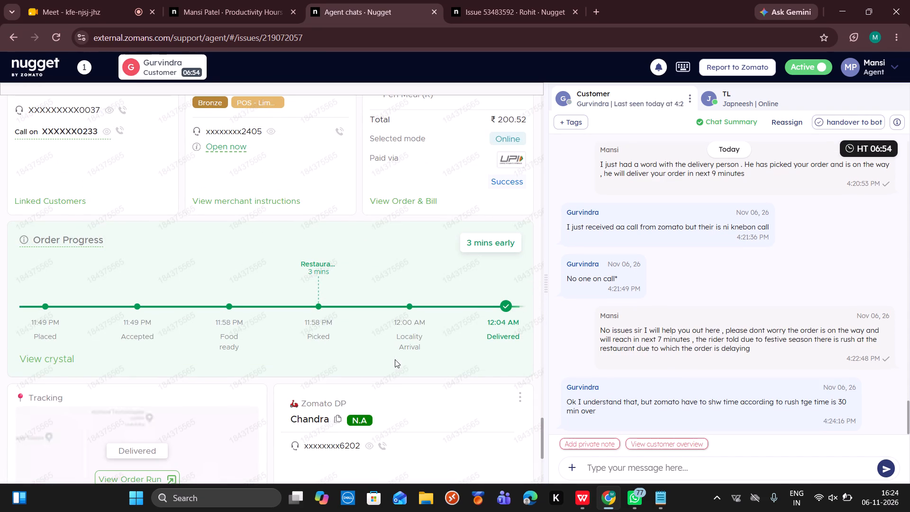
scroll(381, 392, down, 3)
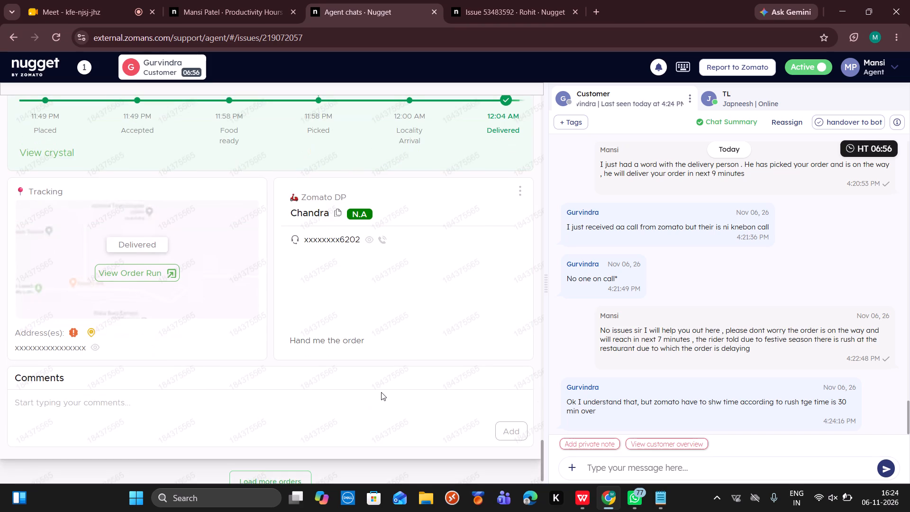
scroll(381, 392, down, 2)
scroll(381, 392, up, 10)
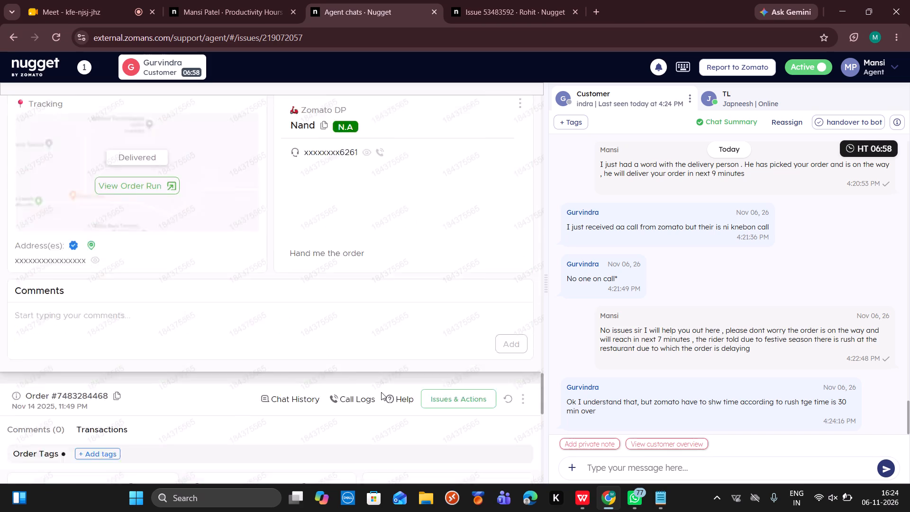
scroll(381, 392, up, 20)
scroll(381, 392, up, 17)
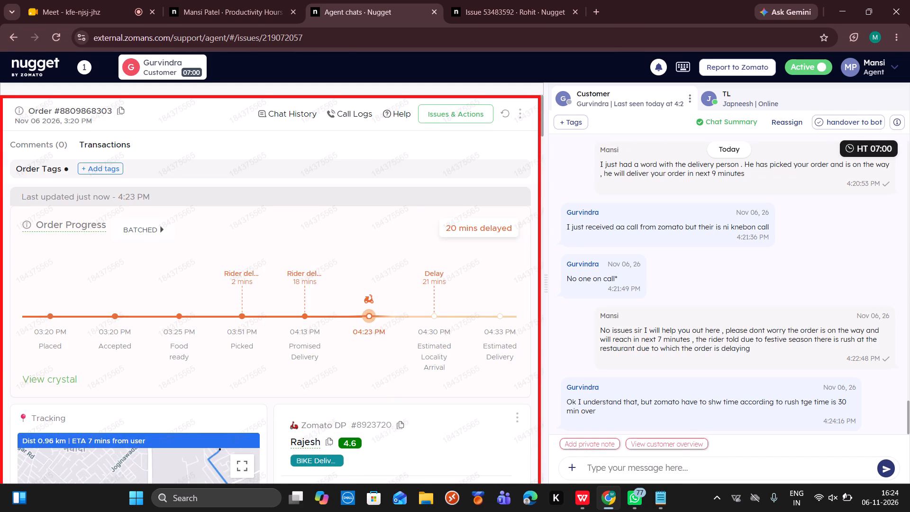
Send Gurvindra the canned response apology2, apologising for the issue and promising to try to prevent a similar experience.
click(597, 466)
text(/apology)
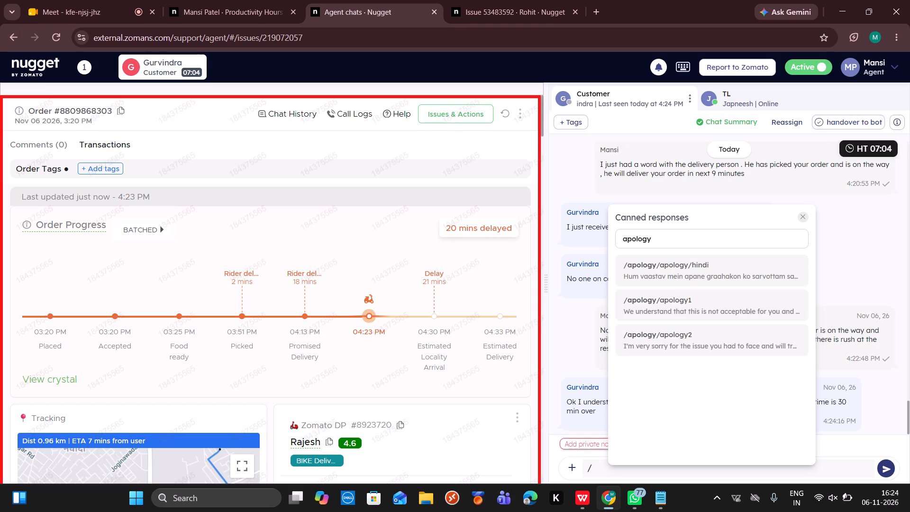
click(719, 344)
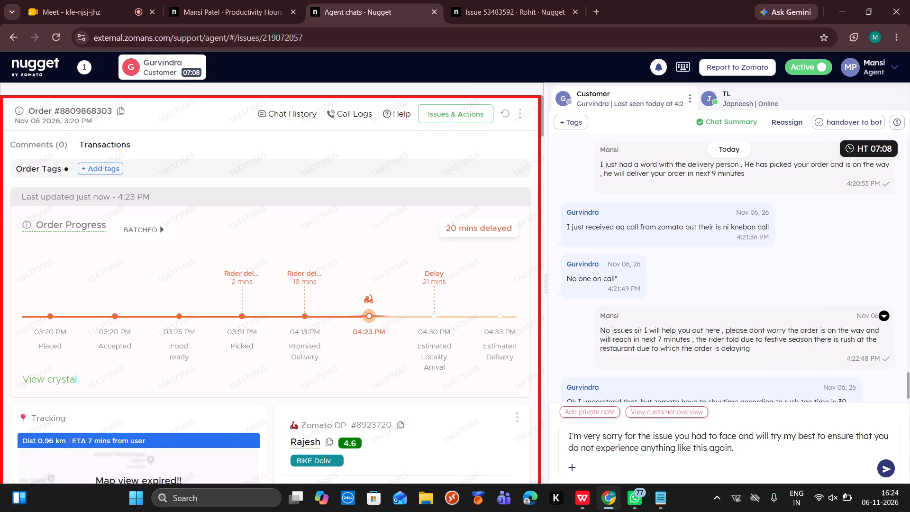
key(Return)
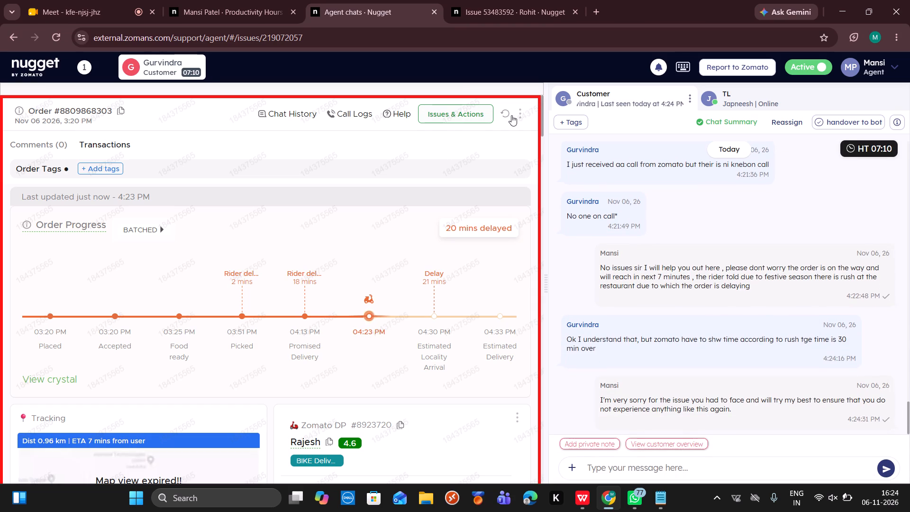
click(506, 113)
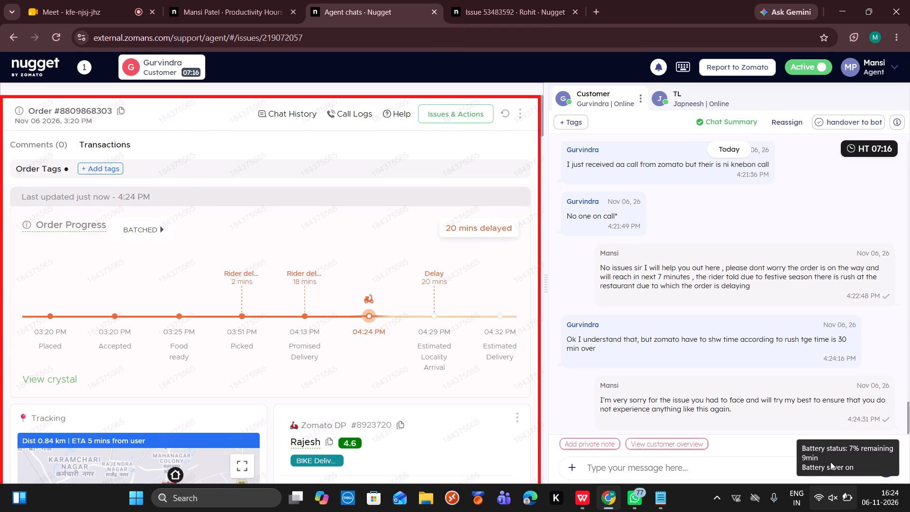
scroll(692, 295, down, 5)
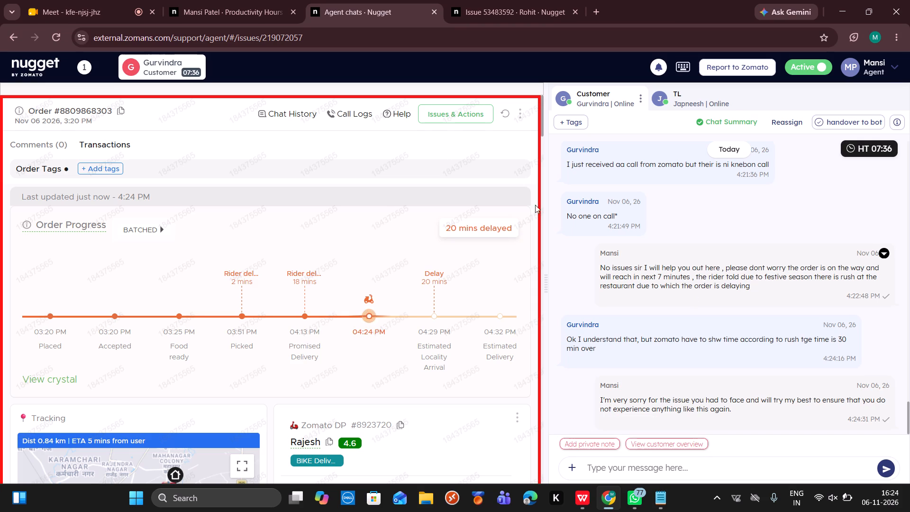
click(505, 113)
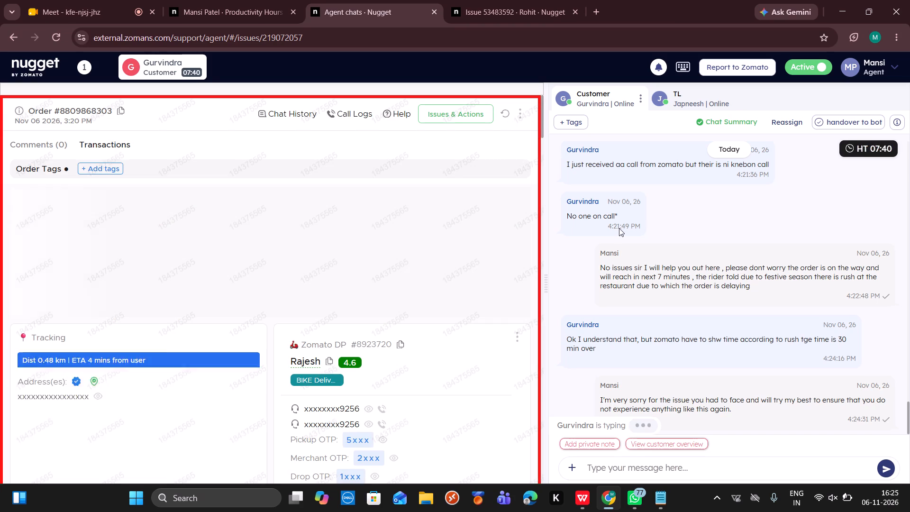
scroll(639, 258, down, 2)
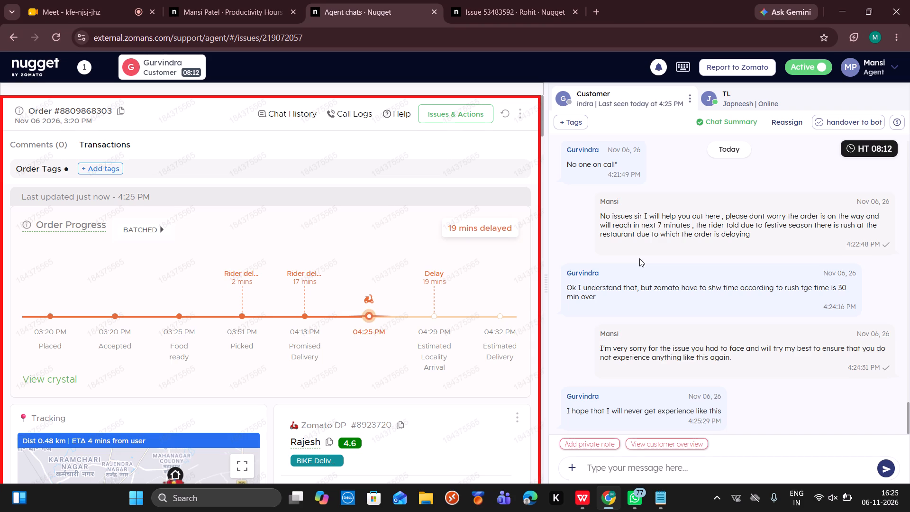
In the Zomato canned response document in WPS Office, copy the Apology line promising to look into this and prevent a repeat incident.
click(573, 503)
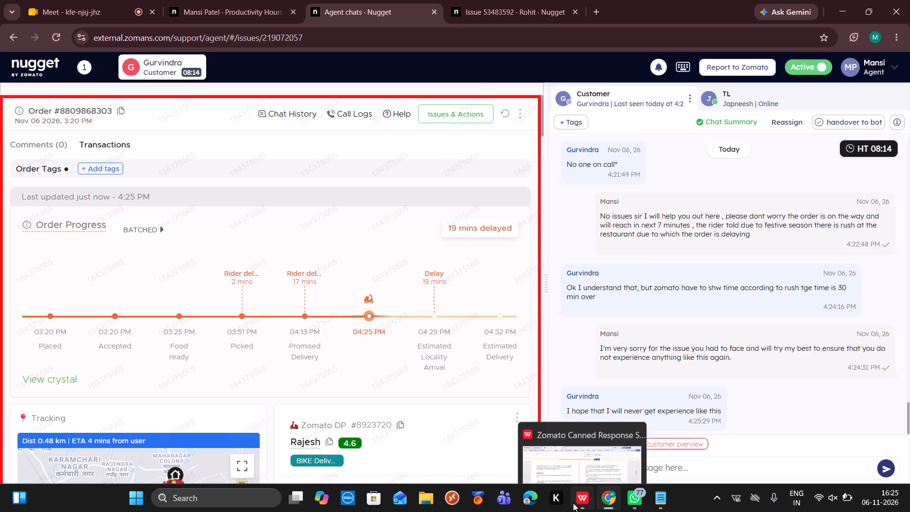
scroll(334, 385, down, 8)
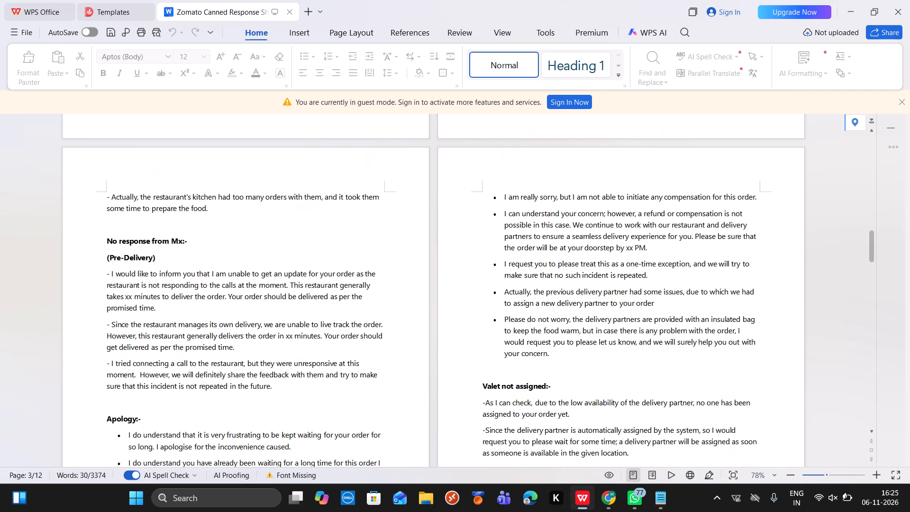
scroll(334, 385, down, 4)
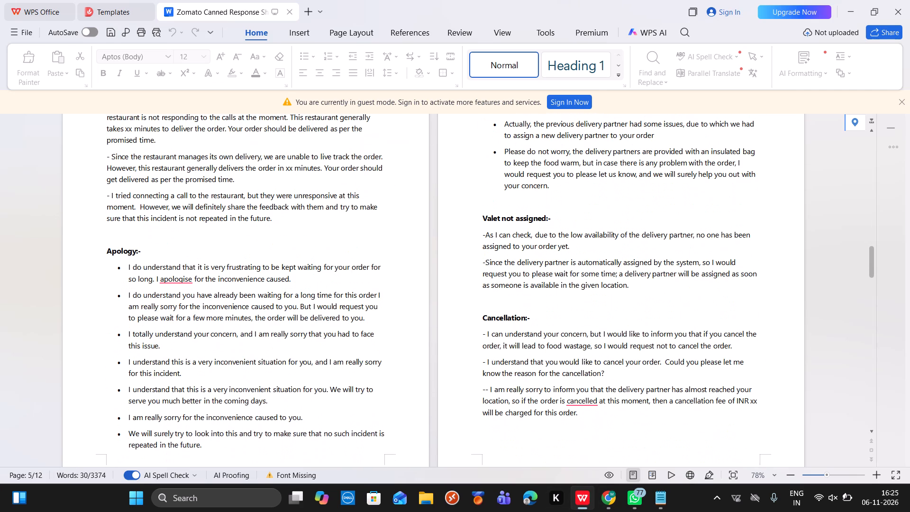
scroll(334, 385, down, 1)
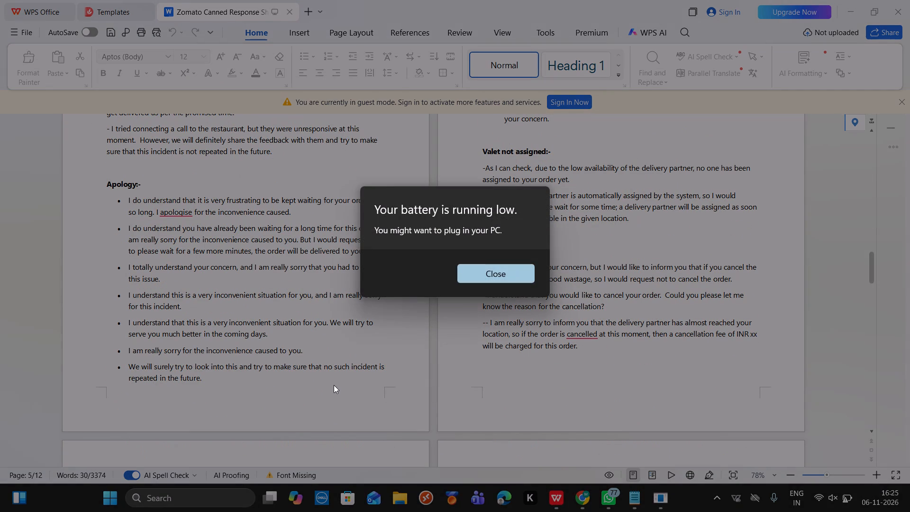
click(493, 279)
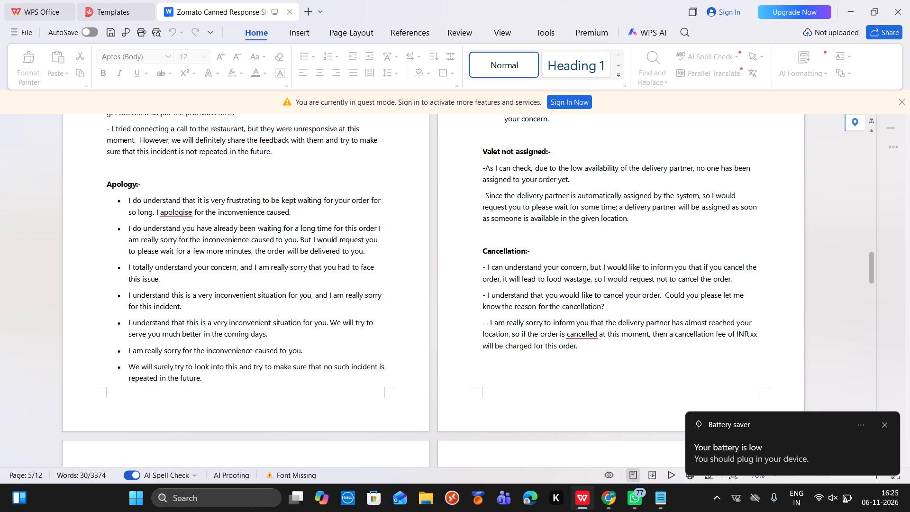
drag(237, 379, 141, 374)
drag(141, 374, 129, 367)
key(ctrl+c)
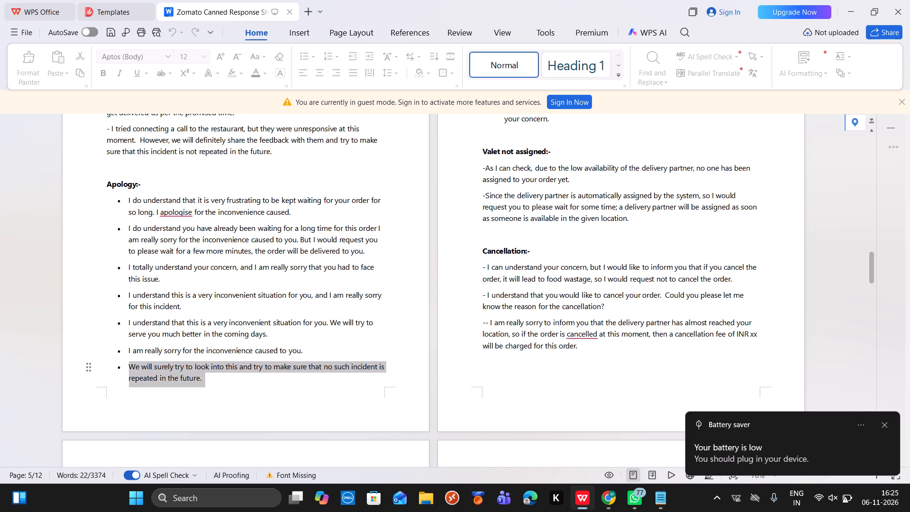
Back in Gurvindra's chat in Chrome, send the copied line without its stray bullet character.
click(614, 506)
click(600, 462)
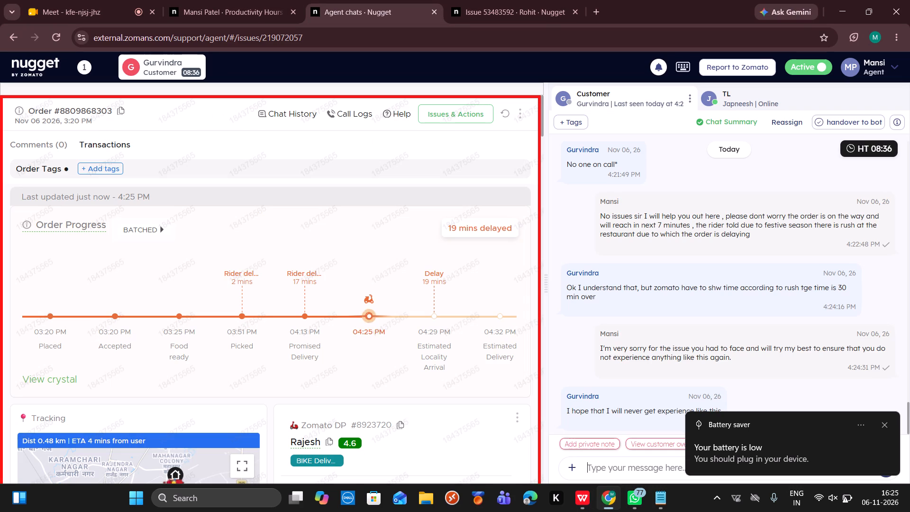
key(ctrl+v)
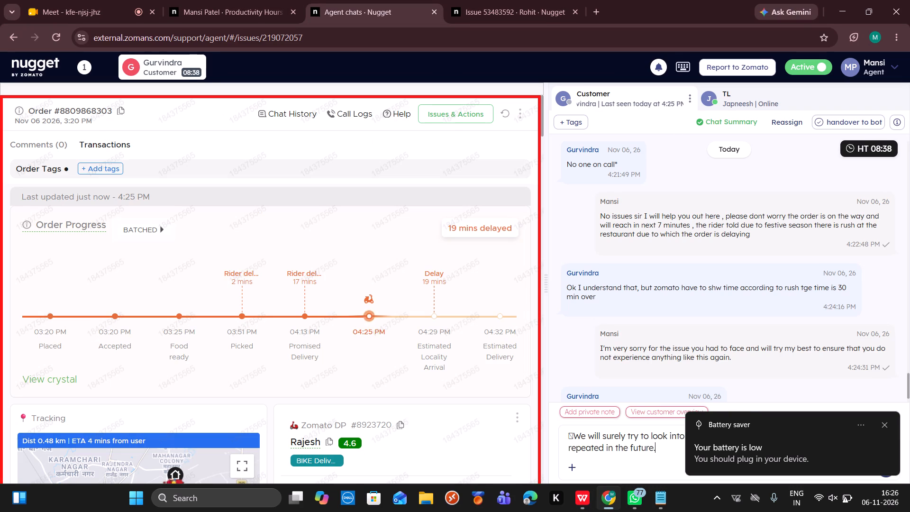
click(576, 439)
key(BackSpace)
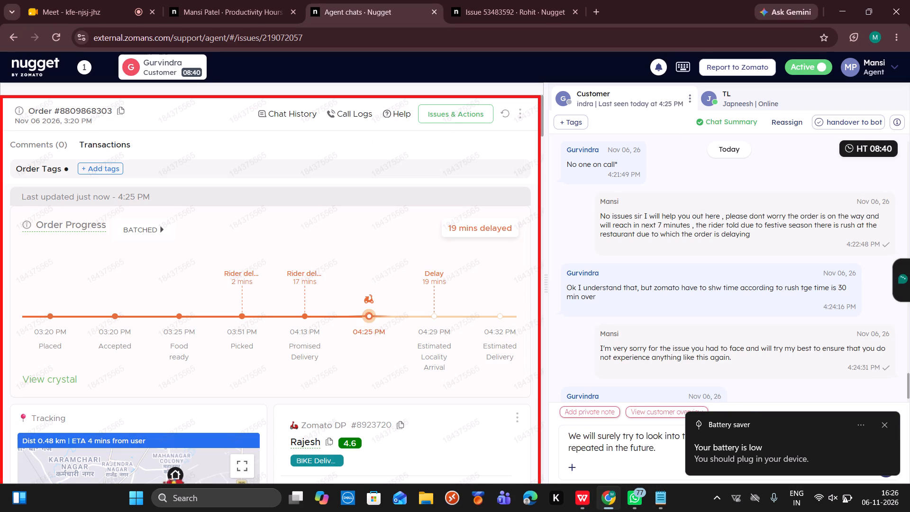
key(Return)
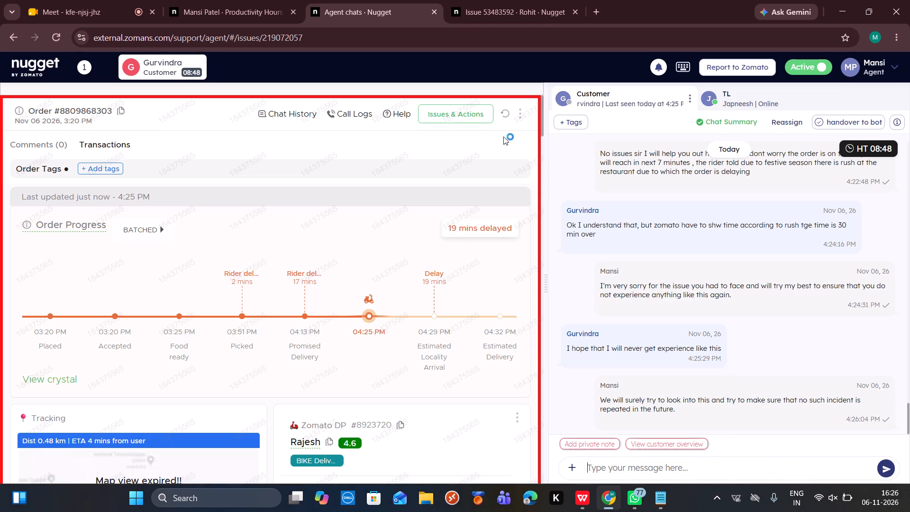
click(505, 113)
scroll(595, 226, down, 1)
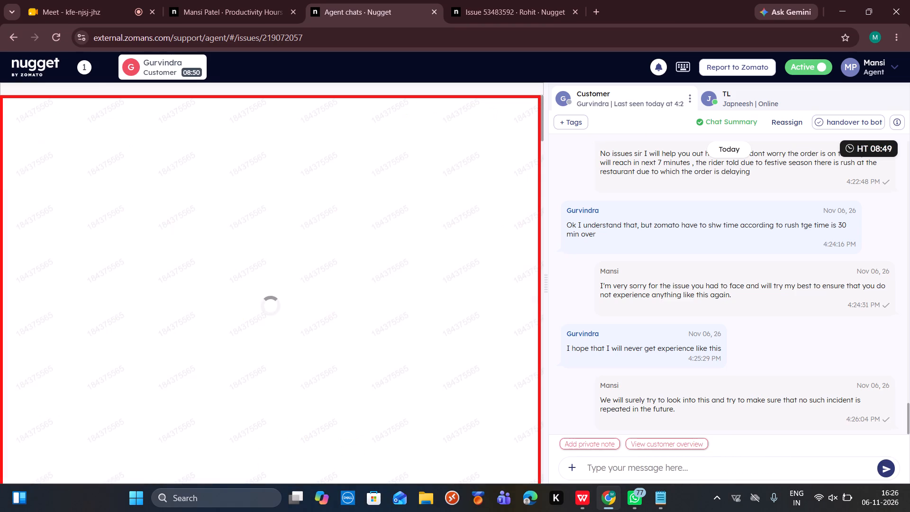
scroll(505, 113, down, 2)
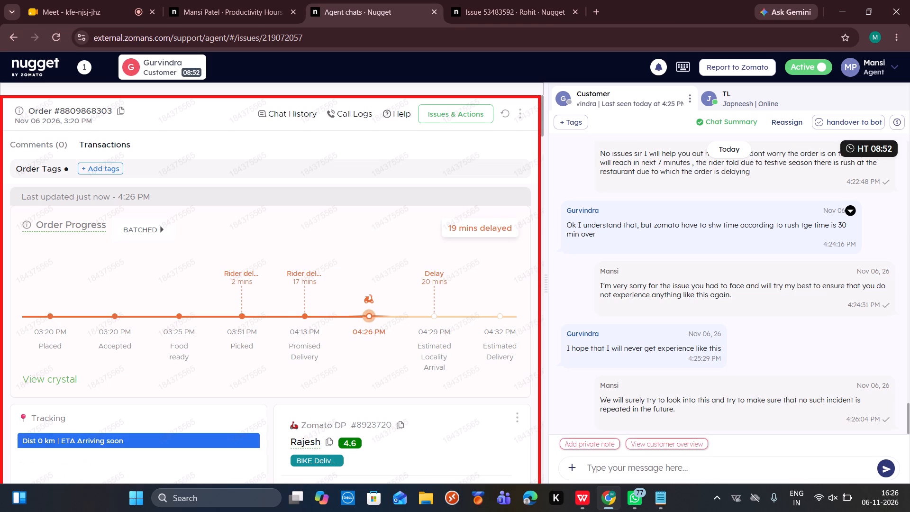
scroll(479, 361, down, 4)
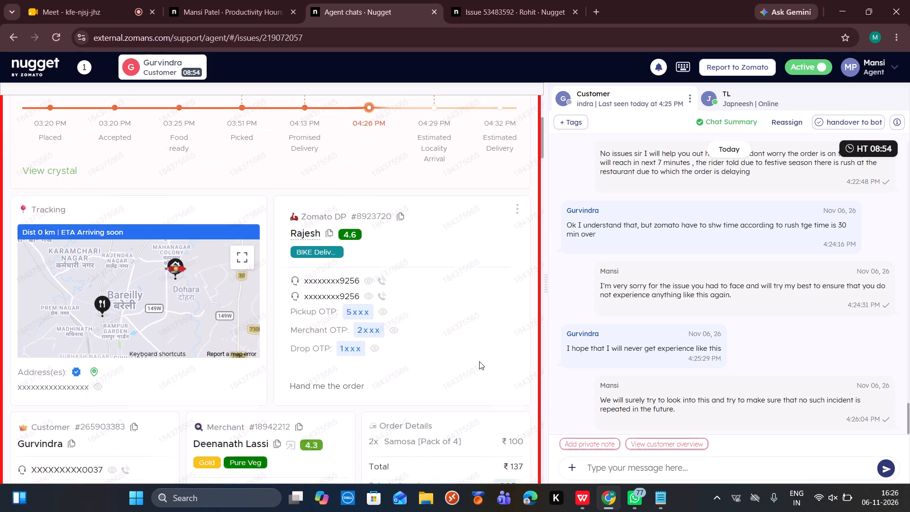
scroll(479, 361, up, 6)
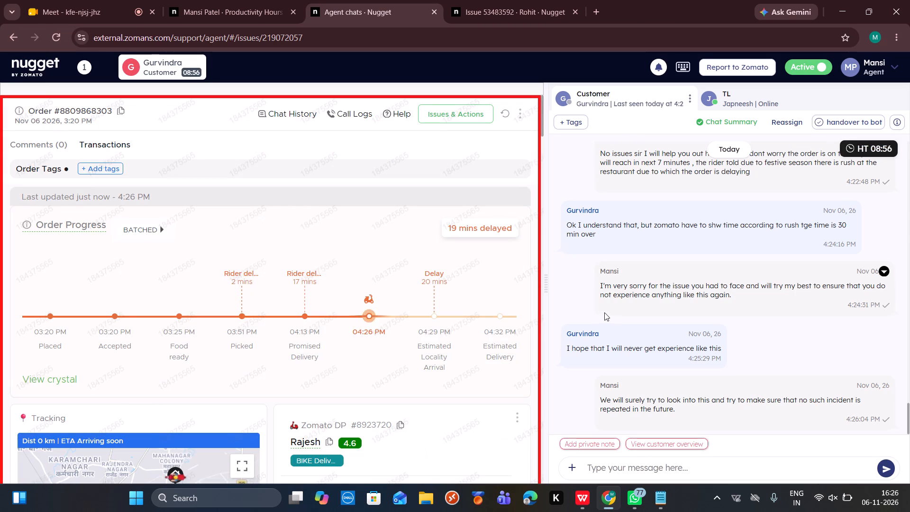
Send Gurvindra the canned response Further assistance2, asking whether there is anything else to help with.
click(632, 467)
text(/fur)
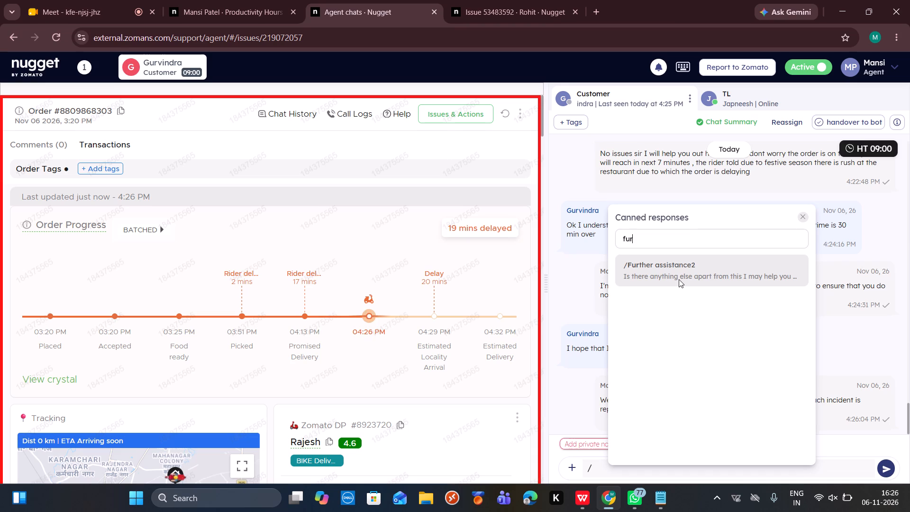
click(679, 279)
scroll(679, 279, down, 4)
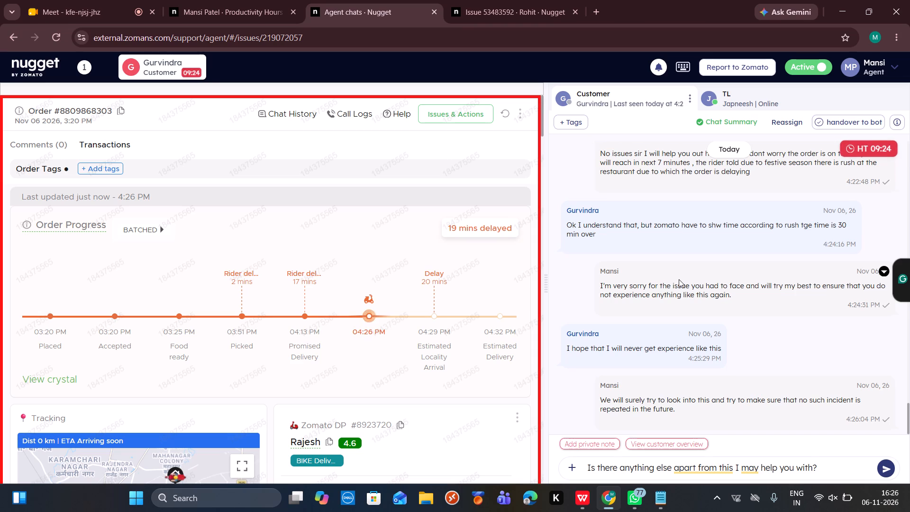
key(Return)
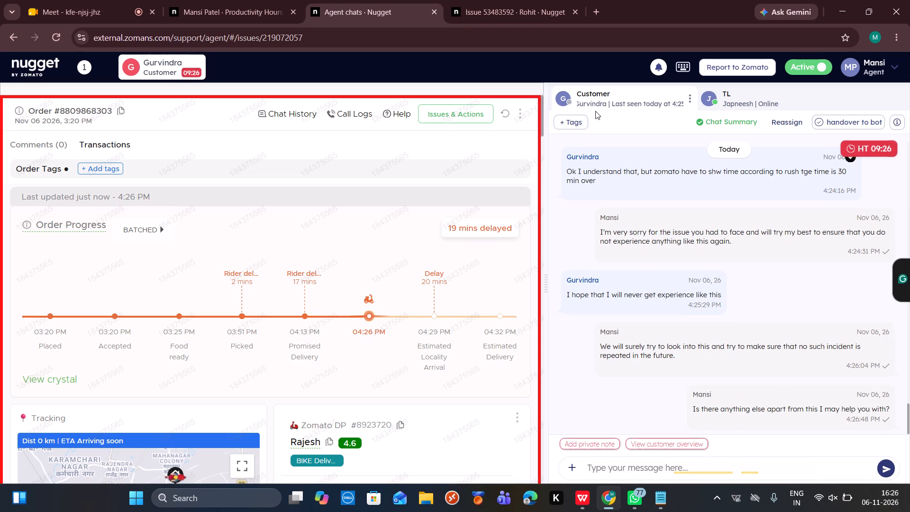
Tag Gurvindra's chat with the Delay sub-tag under the Delay issue.
click(573, 120)
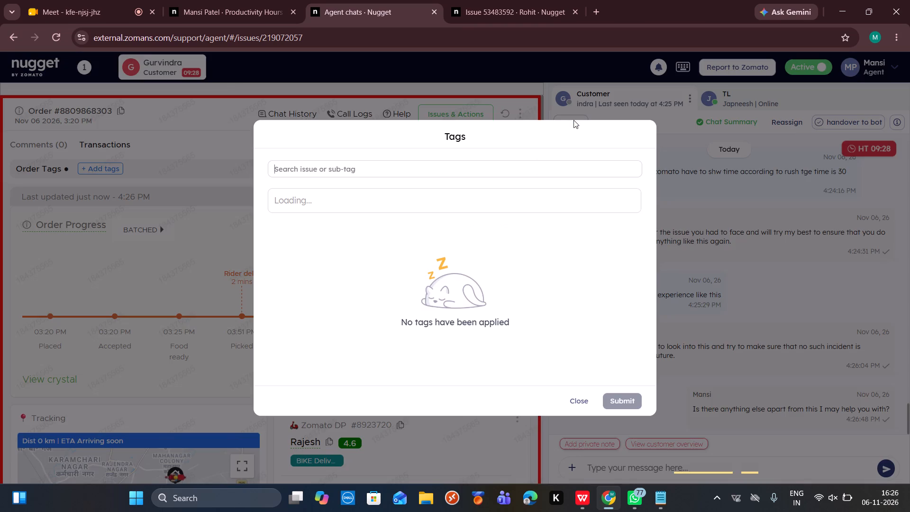
text(de)
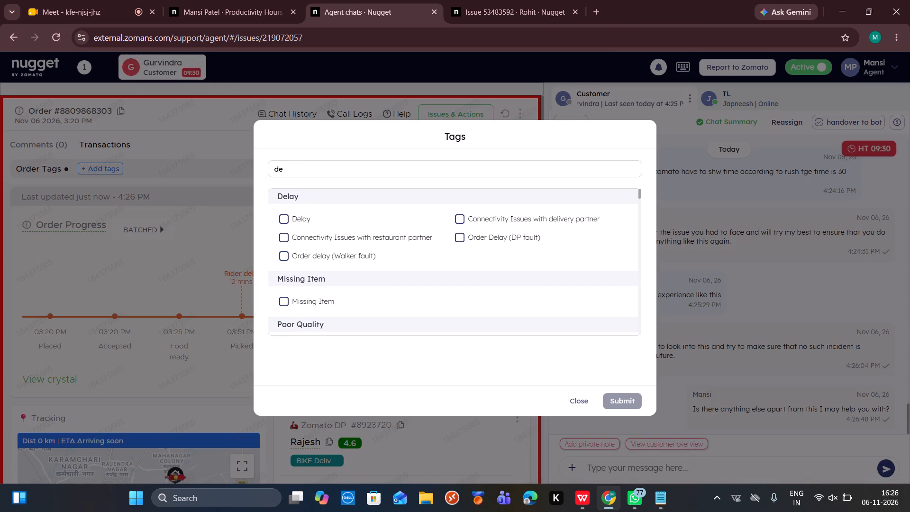
click(286, 221)
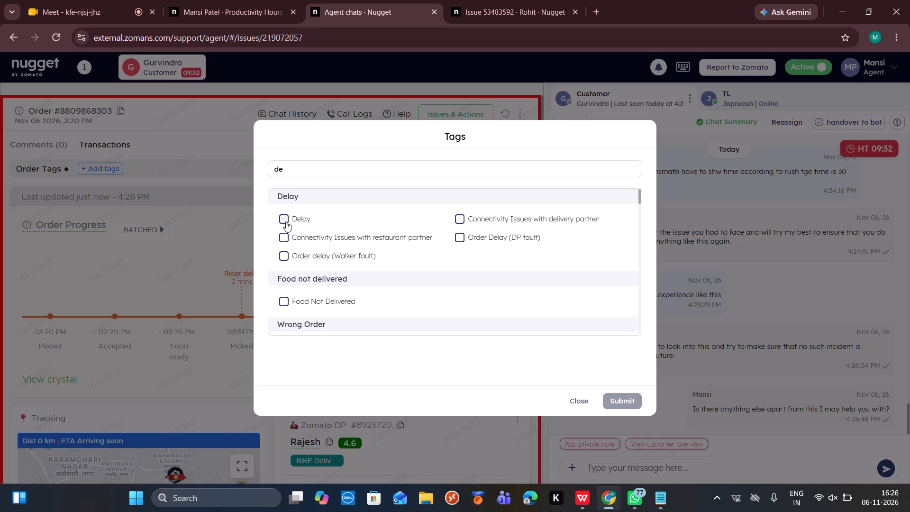
click(628, 396)
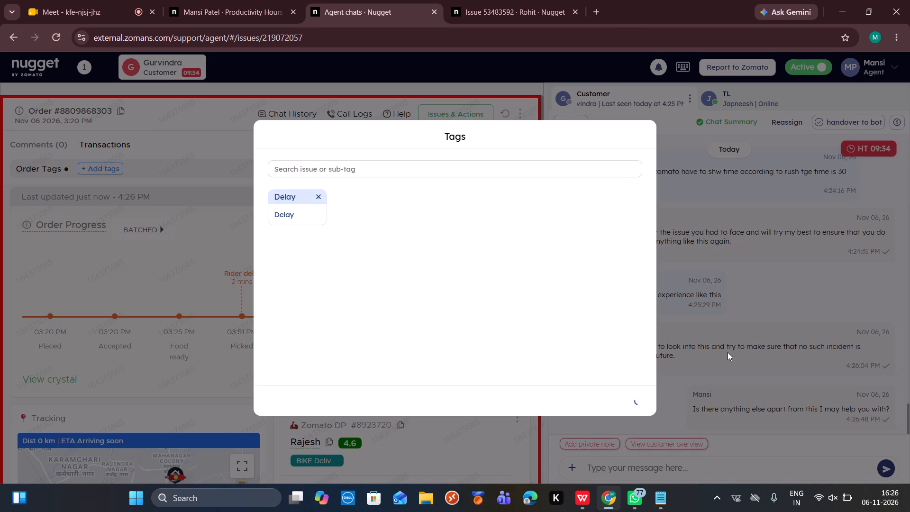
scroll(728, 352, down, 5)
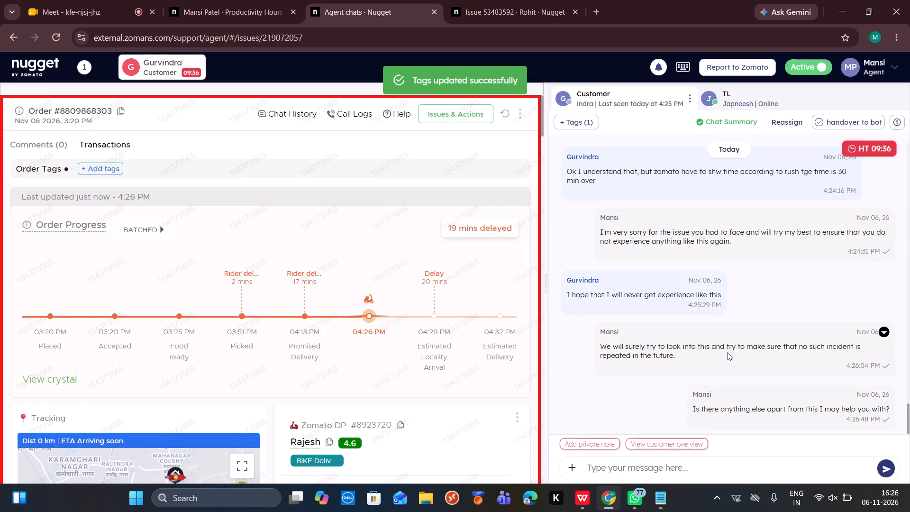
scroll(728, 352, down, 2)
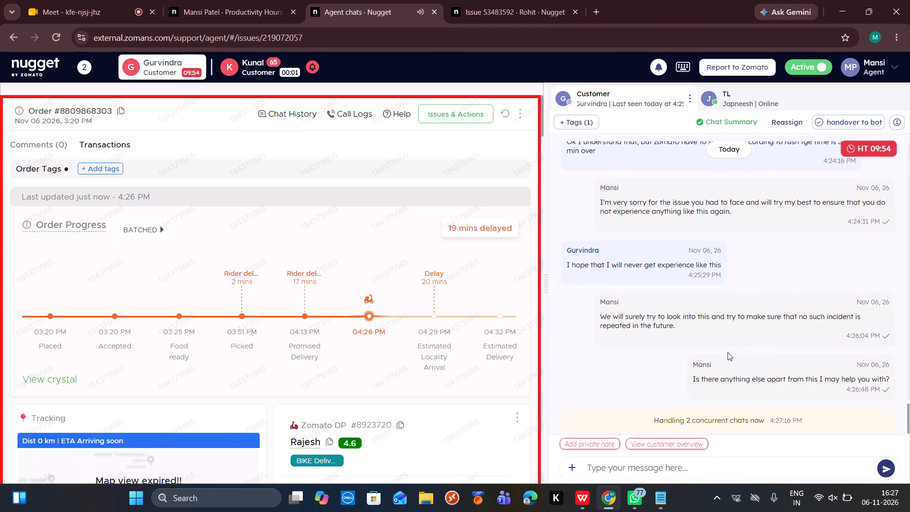
Open Kunal's new chat, send the suggested reply about quickly reviewing the concern, and rate the chat summary as helpful.
click(300, 67)
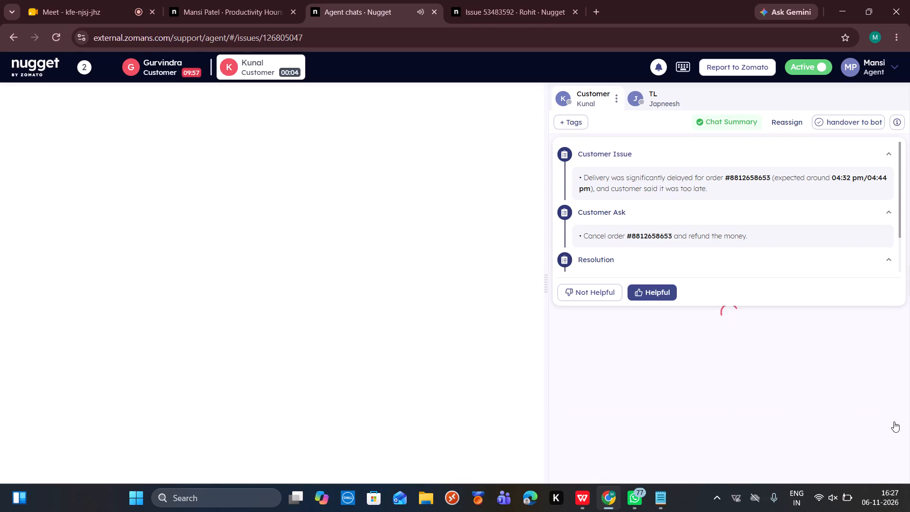
click(894, 421)
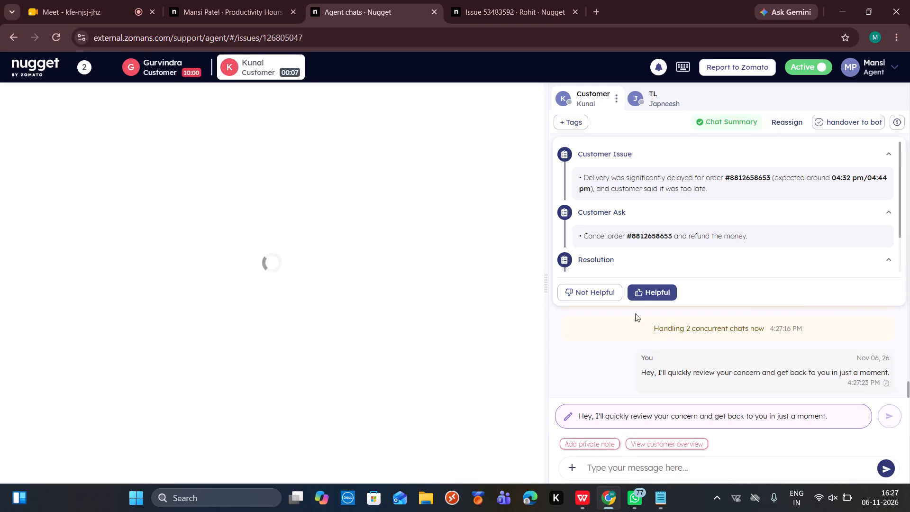
click(646, 287)
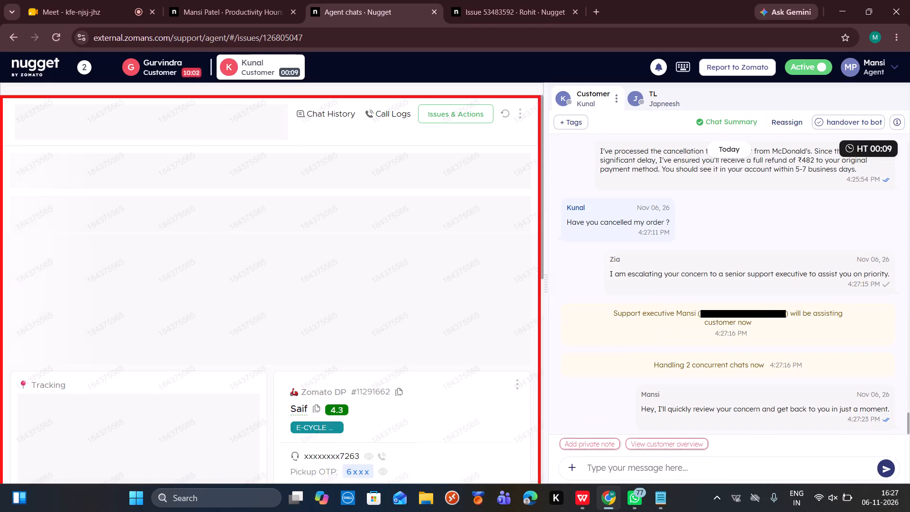
Send Kunal the delay canned response, apologising for the inconvenience and asking for a moment to check.
click(599, 463)
text(/delay)
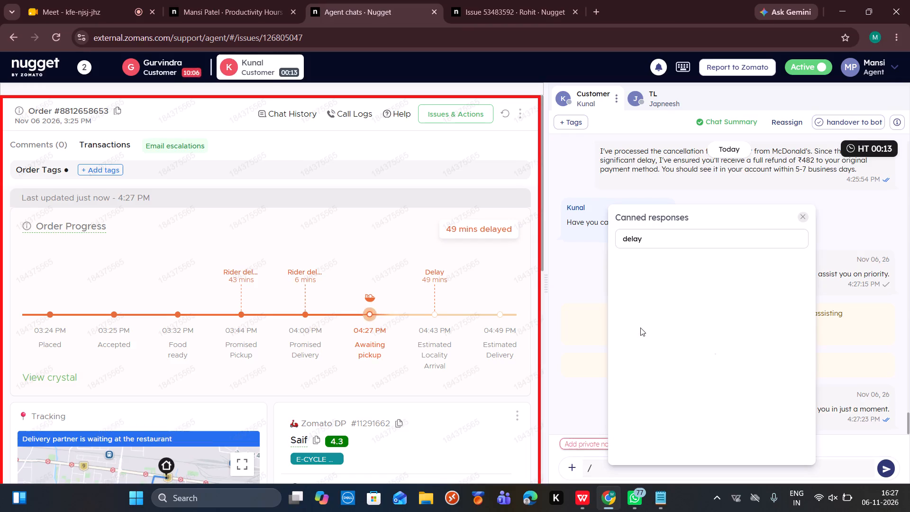
click(667, 278)
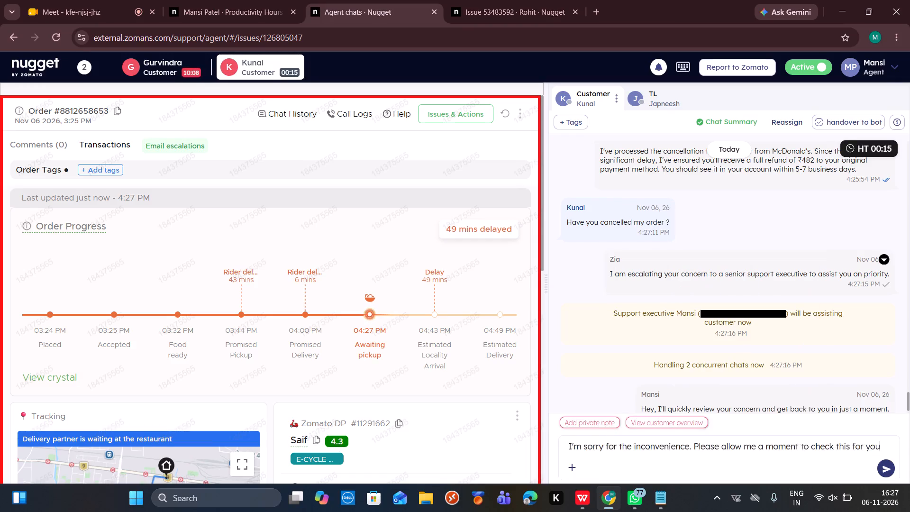
key(Return)
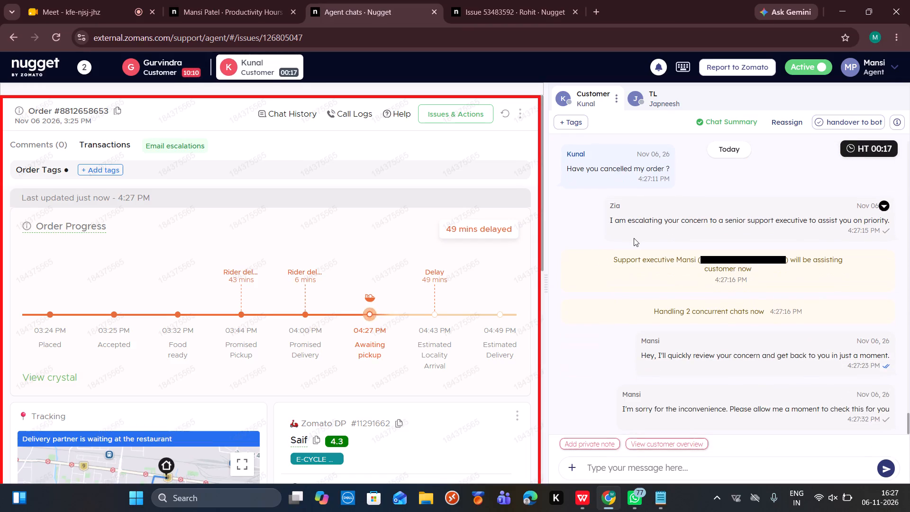
scroll(634, 238, up, 5)
scroll(634, 238, down, 7)
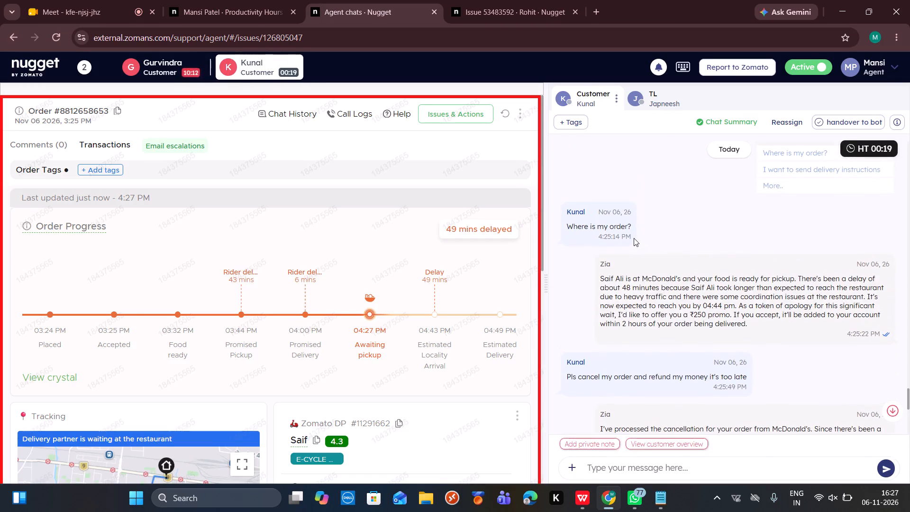
scroll(478, 347, down, 6)
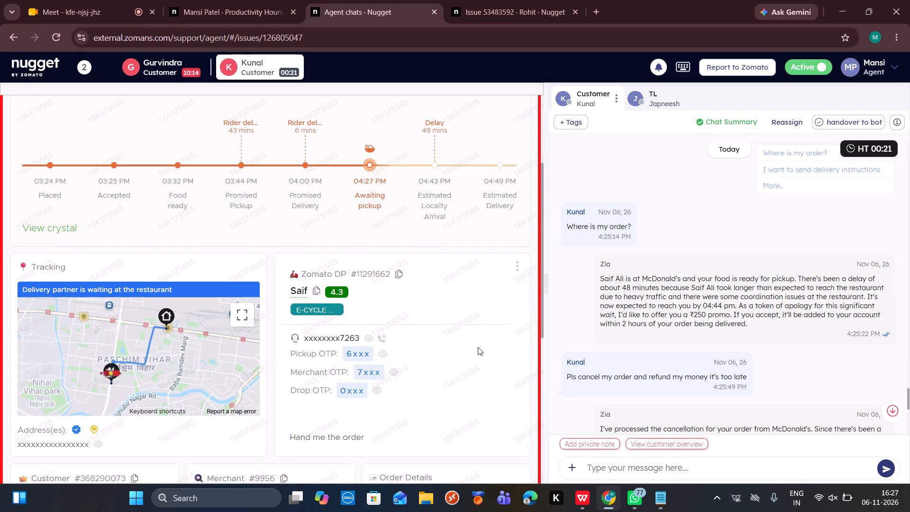
scroll(478, 347, down, 1)
scroll(478, 347, up, 11)
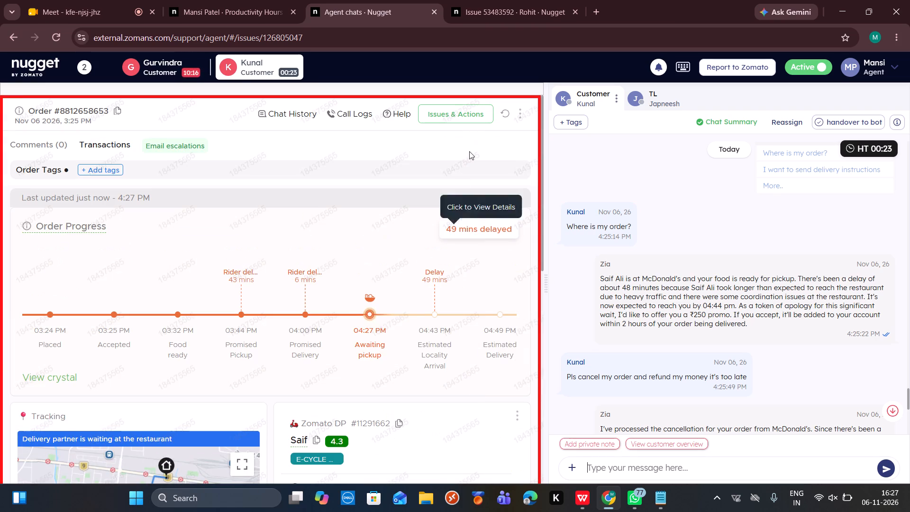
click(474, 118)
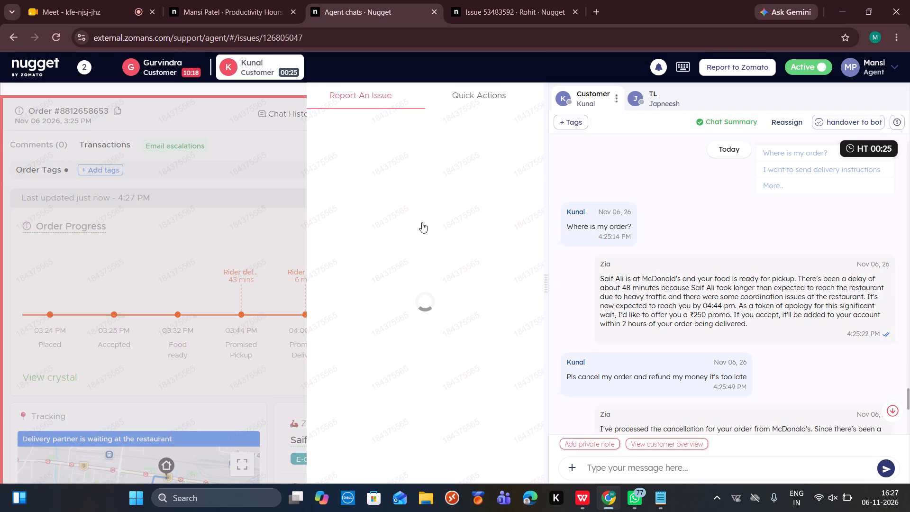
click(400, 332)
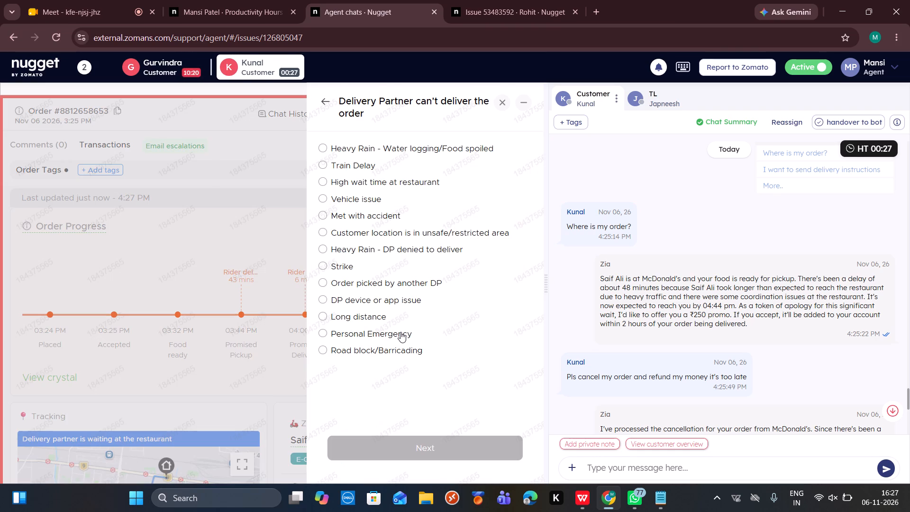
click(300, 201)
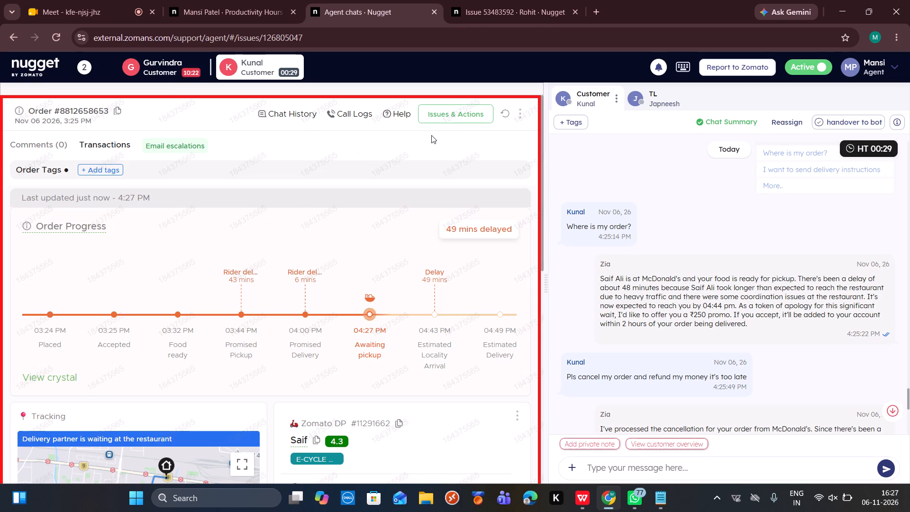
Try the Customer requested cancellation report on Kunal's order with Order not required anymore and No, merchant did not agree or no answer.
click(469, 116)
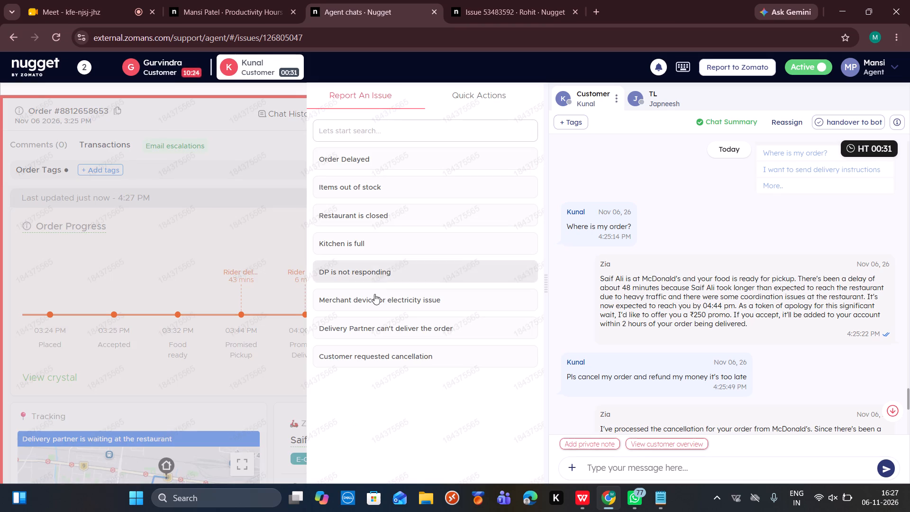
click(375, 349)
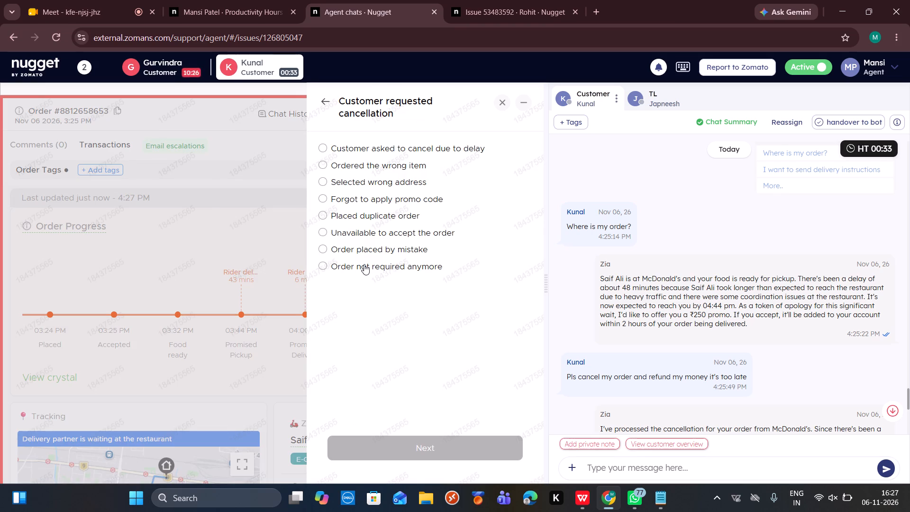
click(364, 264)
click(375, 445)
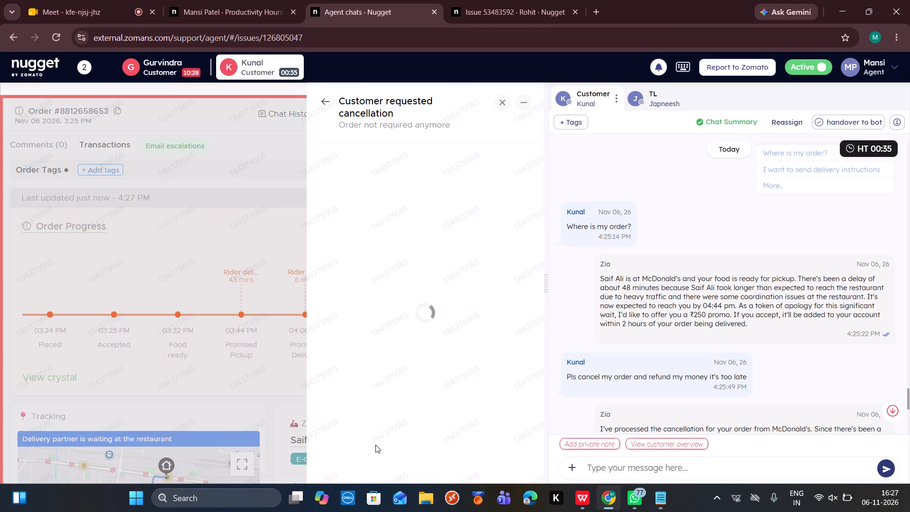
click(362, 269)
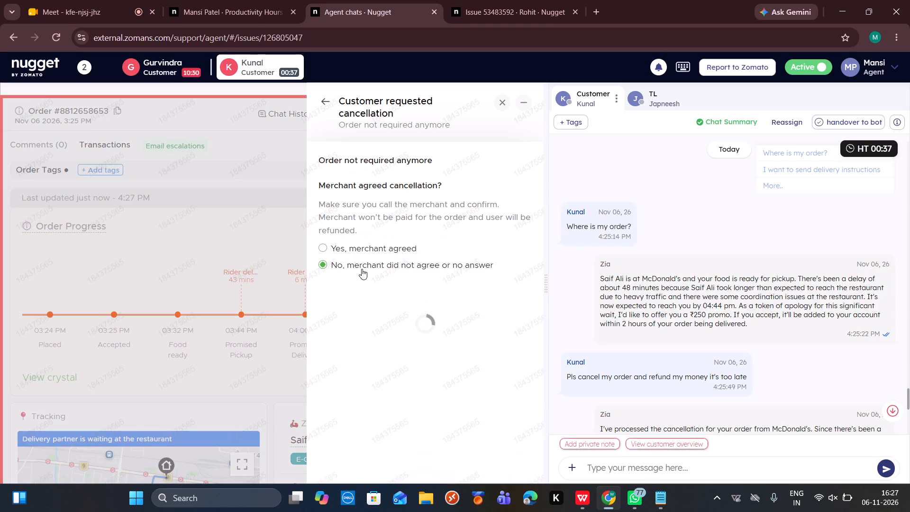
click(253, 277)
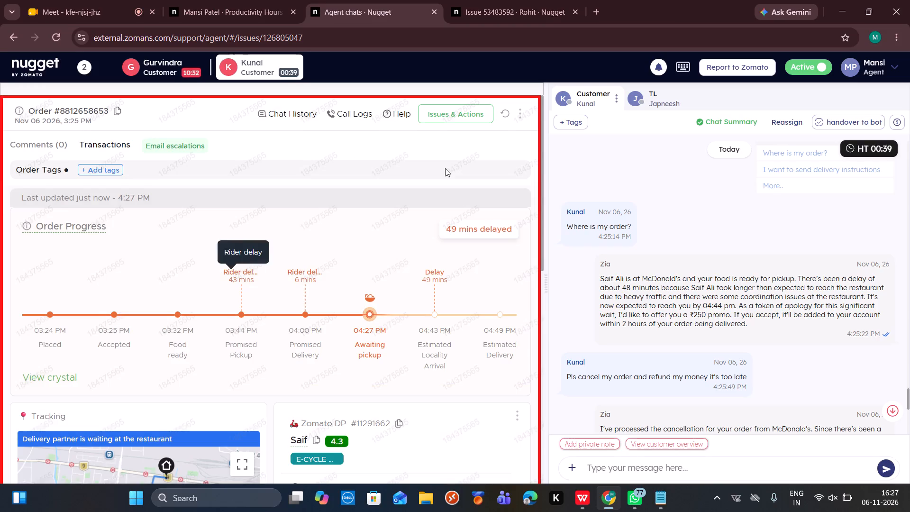
click(508, 112)
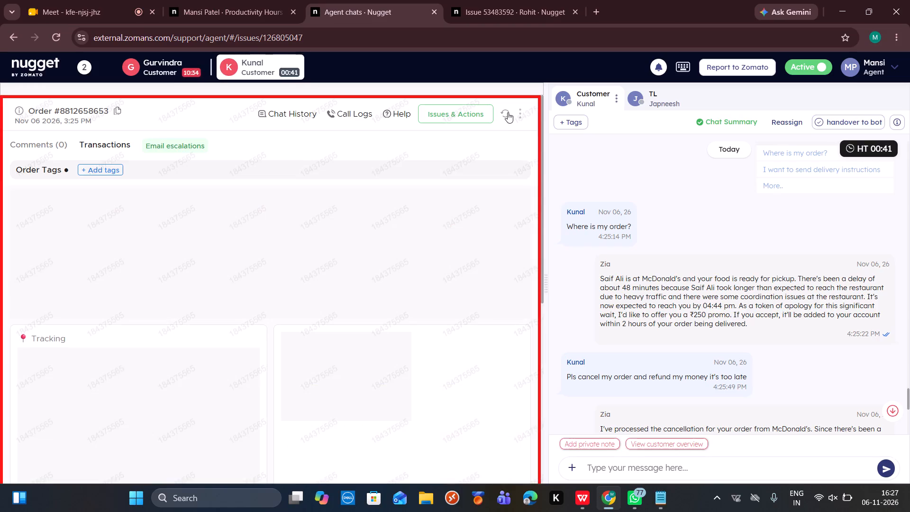
scroll(472, 339, down, 1)
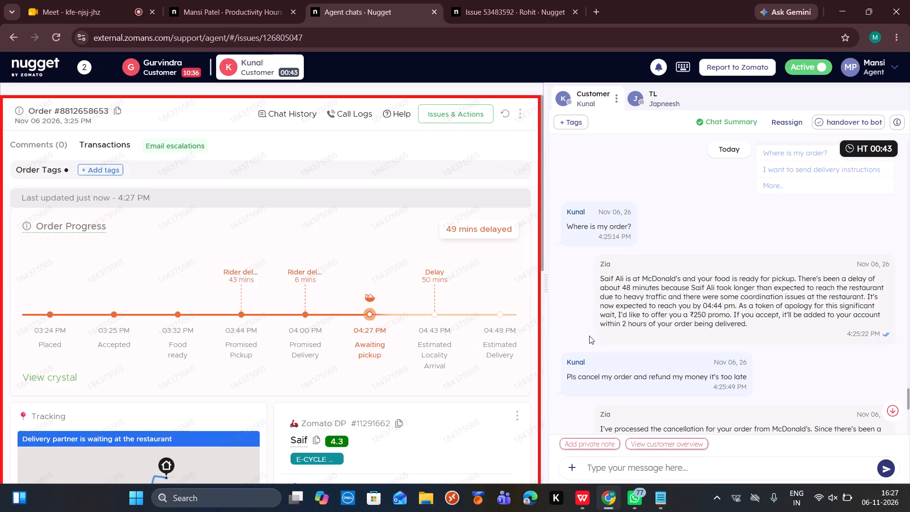
scroll(625, 350, down, 17)
scroll(625, 350, down, 9)
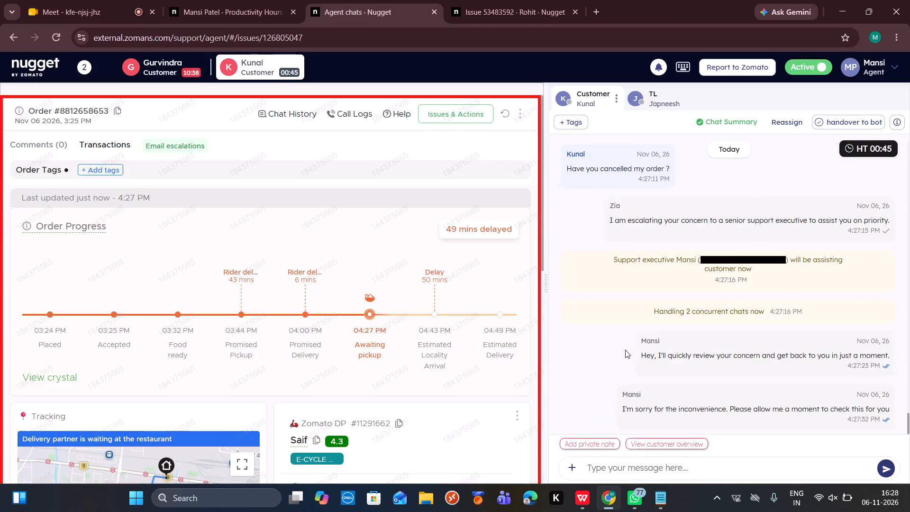
scroll(625, 350, down, 10)
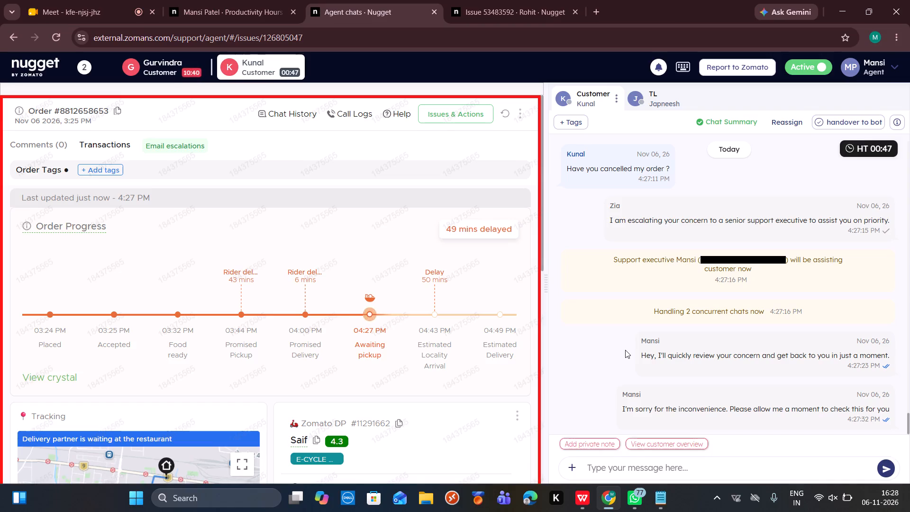
click(191, 71)
click(268, 69)
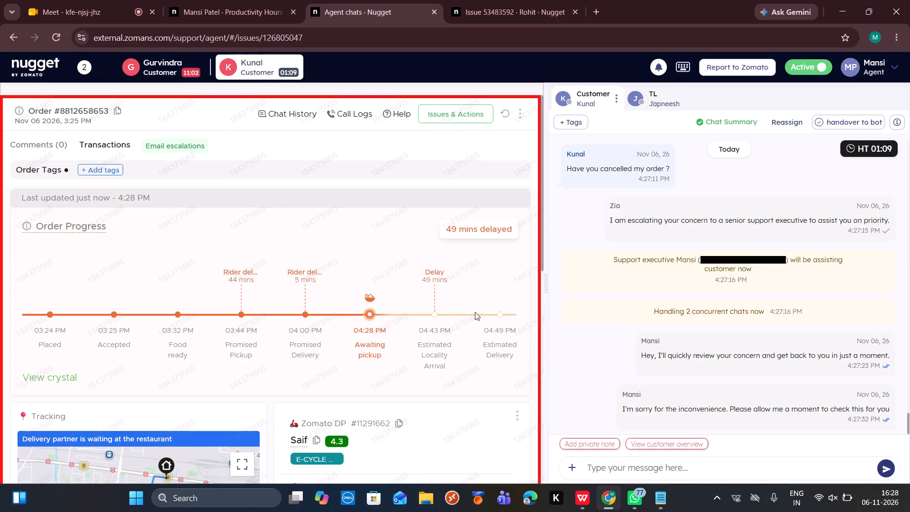
Call the Zomato delivery partner assigned to Kunal's order through the callback service.
scroll(475, 312, down, 2)
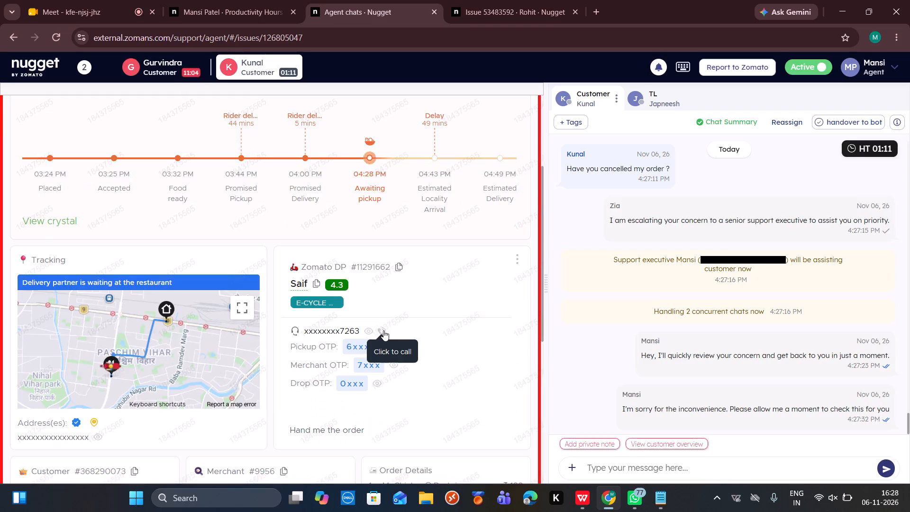
click(383, 330)
click(461, 351)
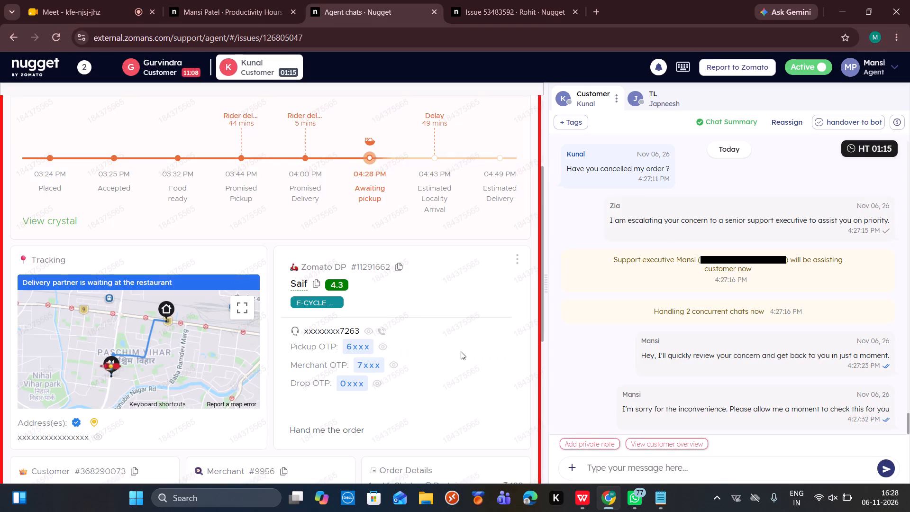
Hand Gurvindra's chat over to the bot and resolve the conversation.
click(150, 64)
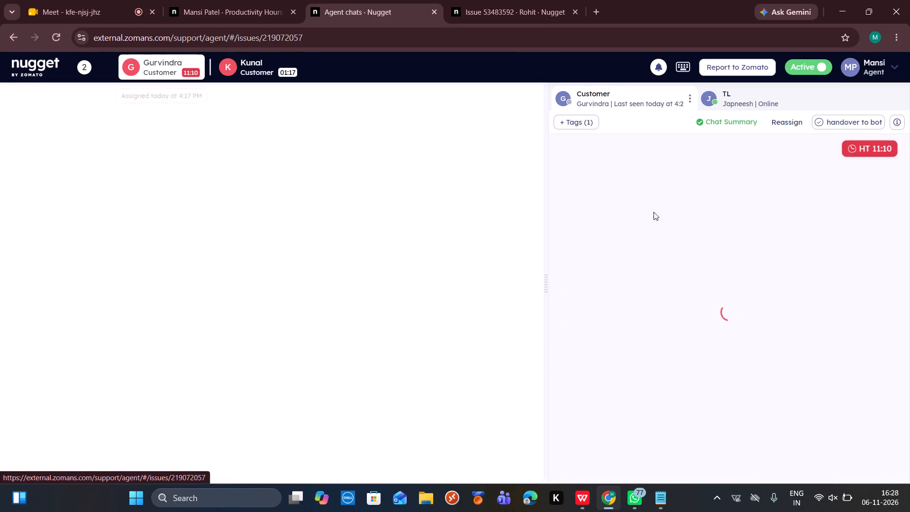
click(836, 124)
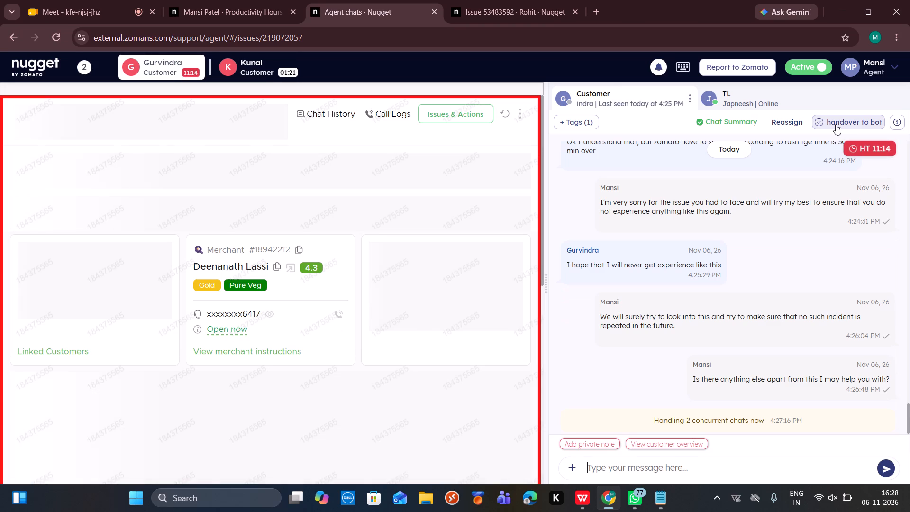
click(582, 295)
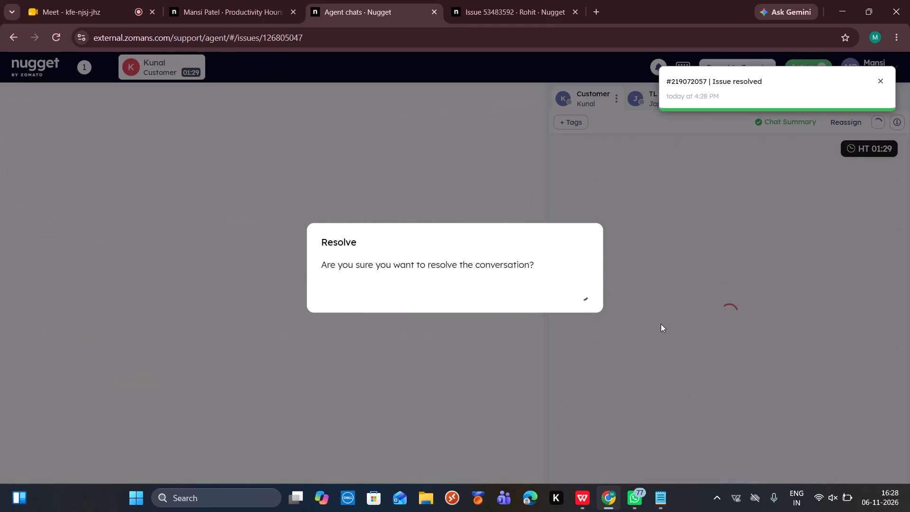
Check the delivery partner's assignment history for Kunal's order and refresh the order progress.
scroll(661, 324, down, 1)
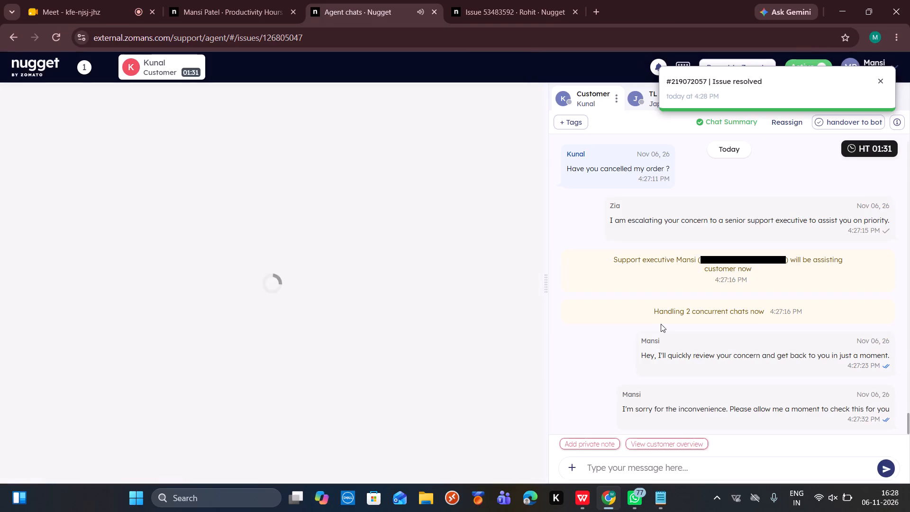
scroll(661, 324, down, 2)
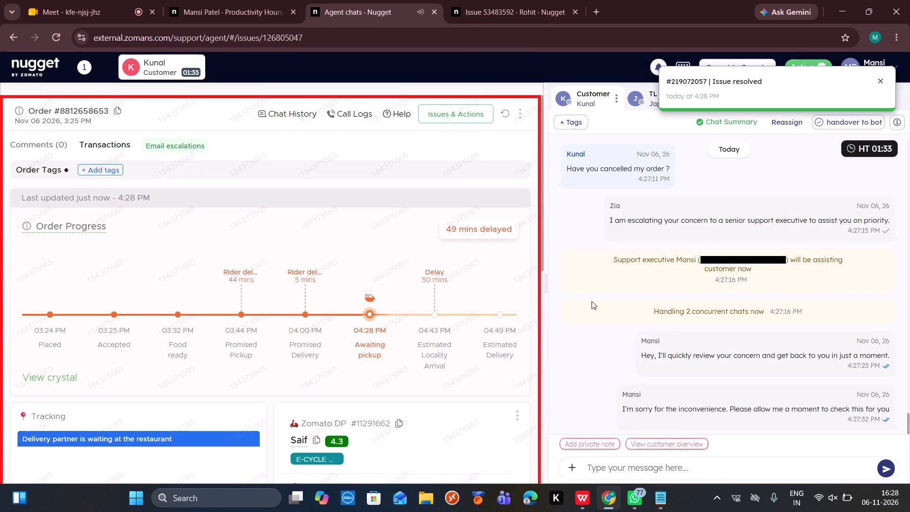
scroll(464, 393, down, 1)
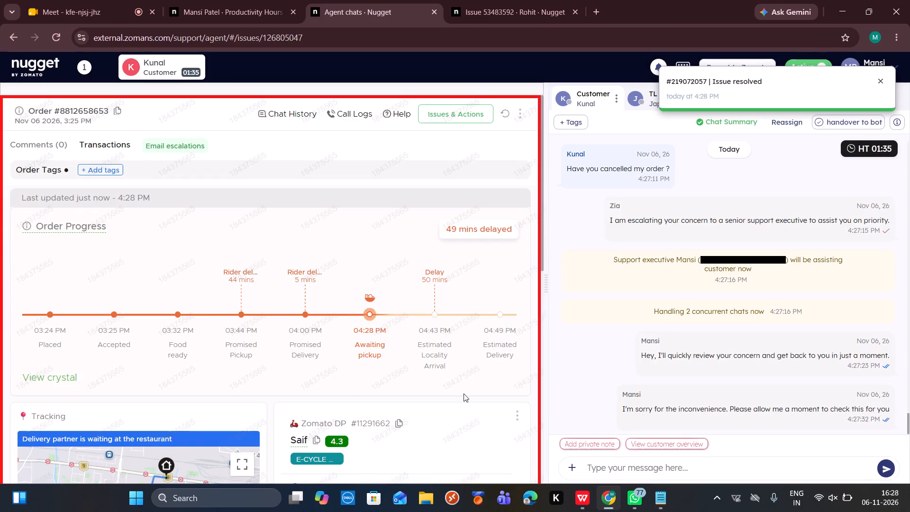
scroll(464, 393, down, 3)
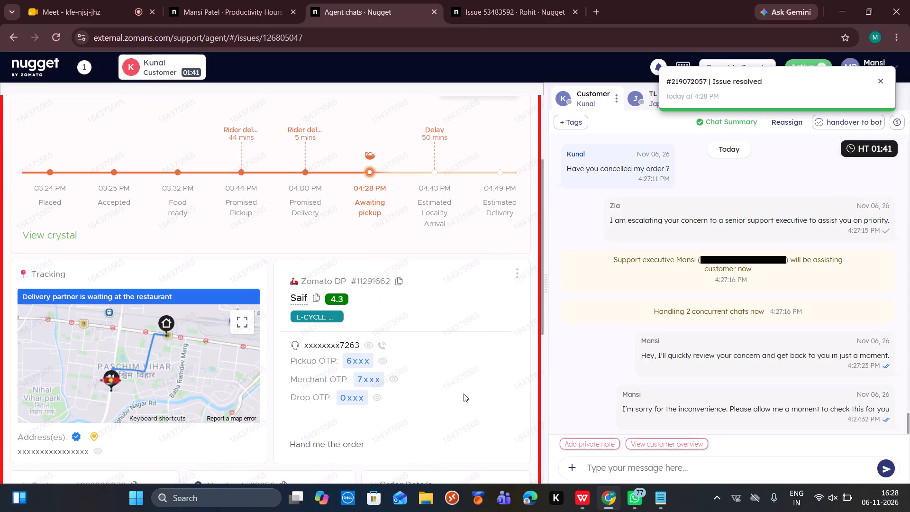
click(513, 274)
click(477, 303)
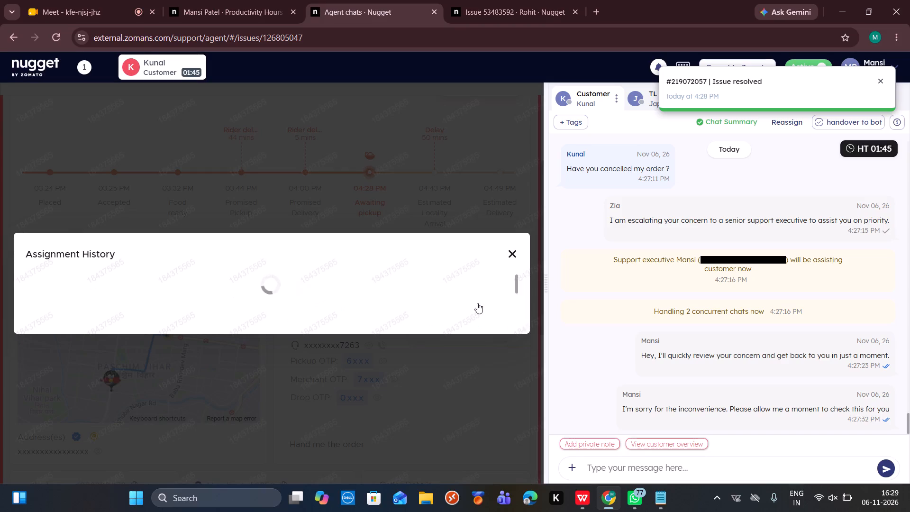
click(512, 237)
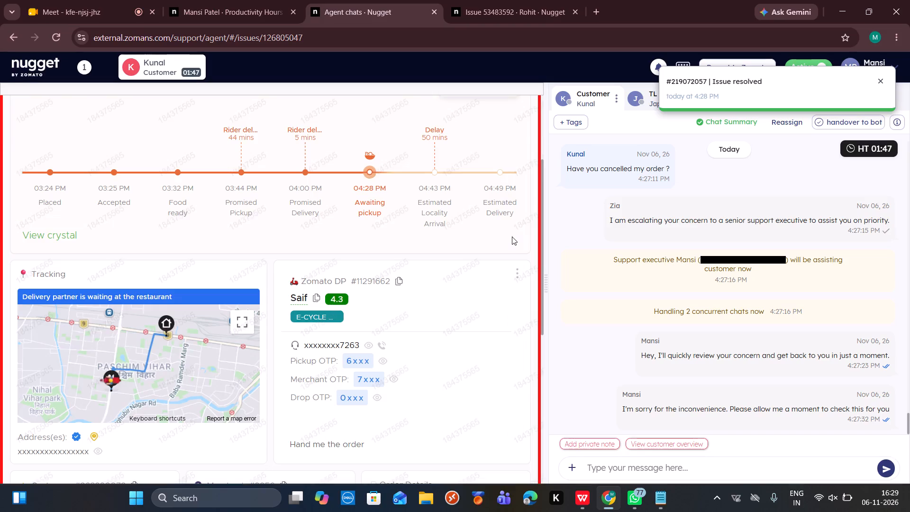
scroll(468, 220, up, 6)
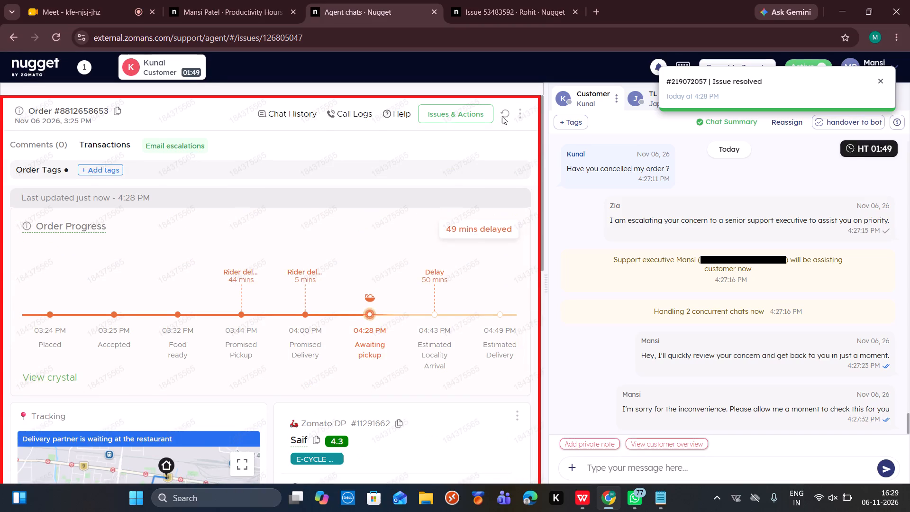
click(505, 112)
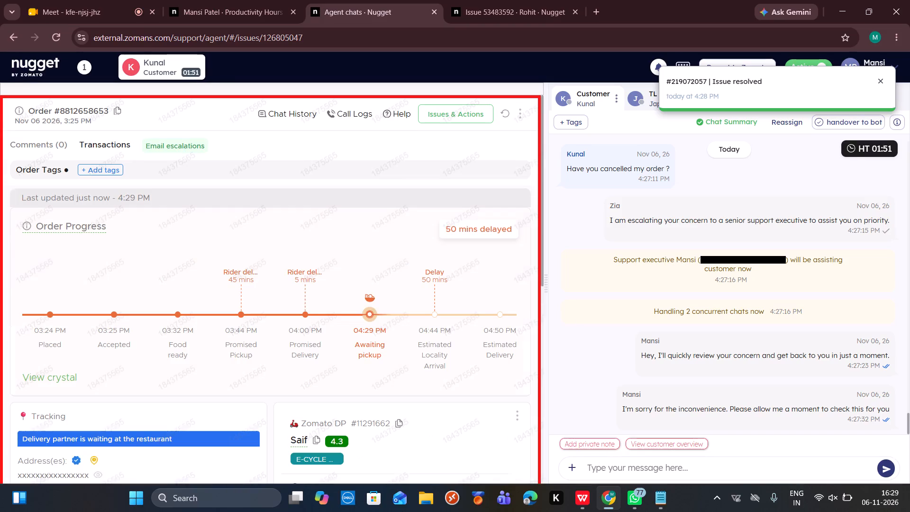
Send Kunal the message "I am calling you for better assistance".
click(601, 469)
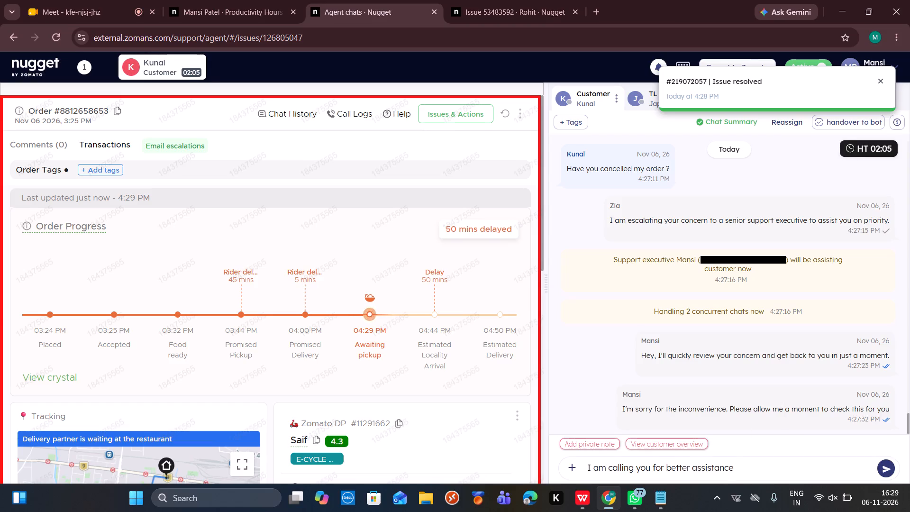
key(Return)
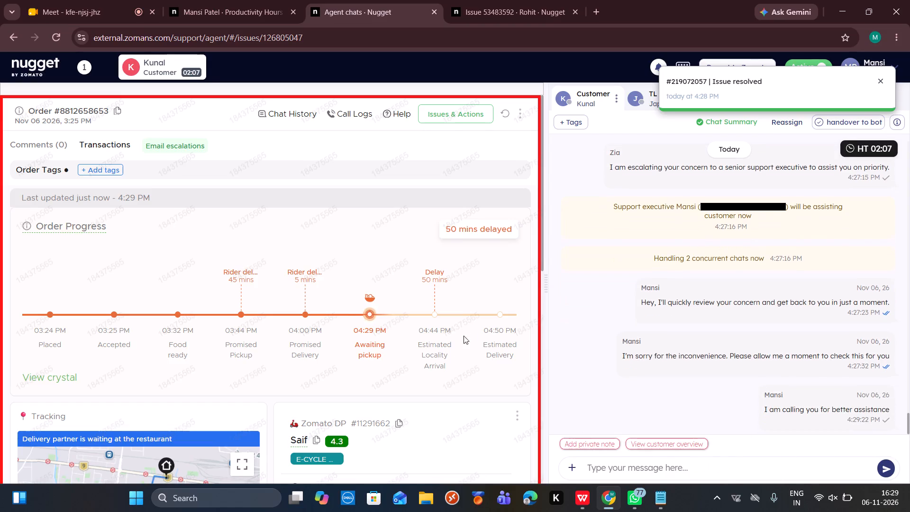
scroll(455, 350, down, 5)
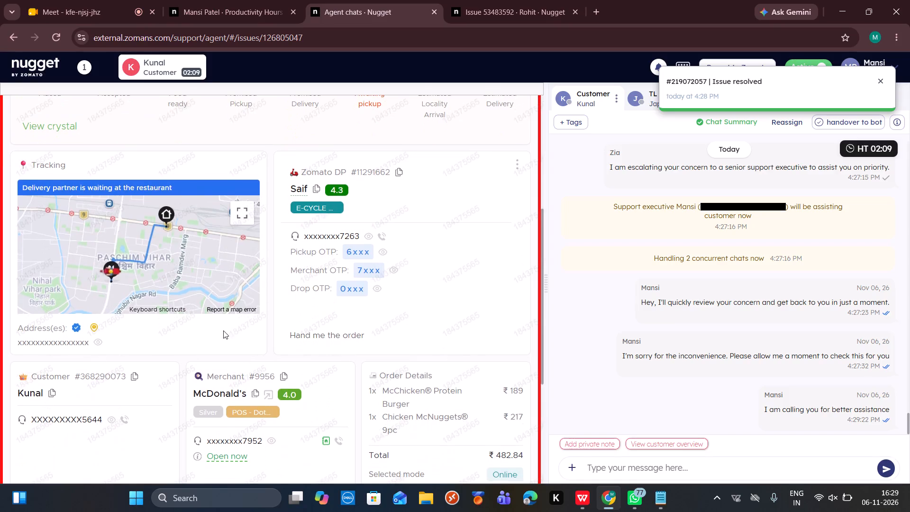
click(125, 418)
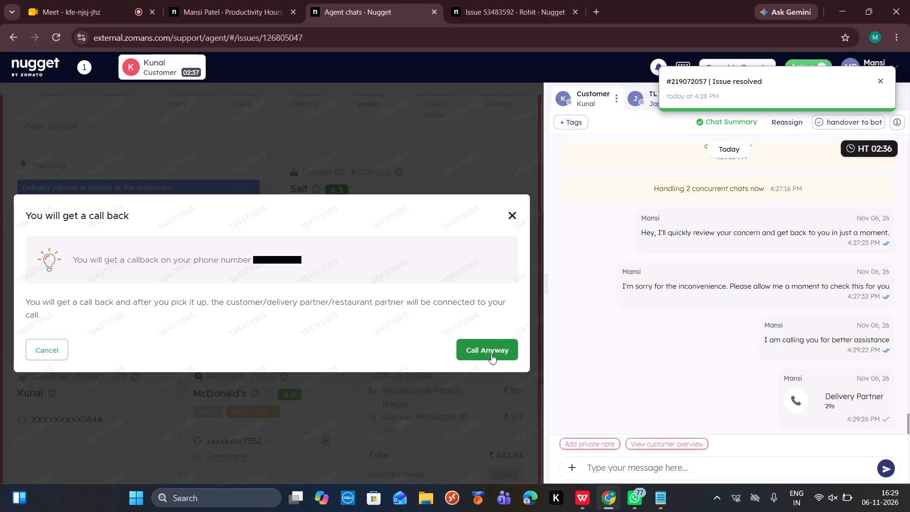
click(491, 354)
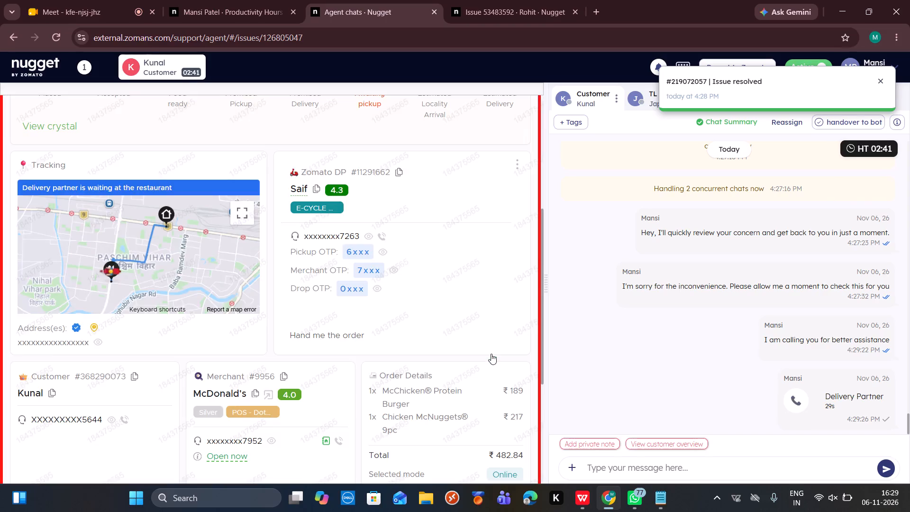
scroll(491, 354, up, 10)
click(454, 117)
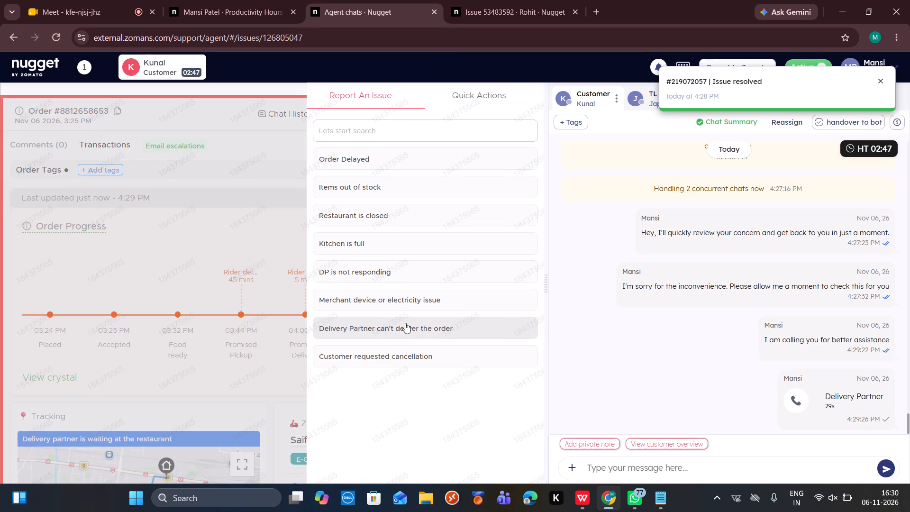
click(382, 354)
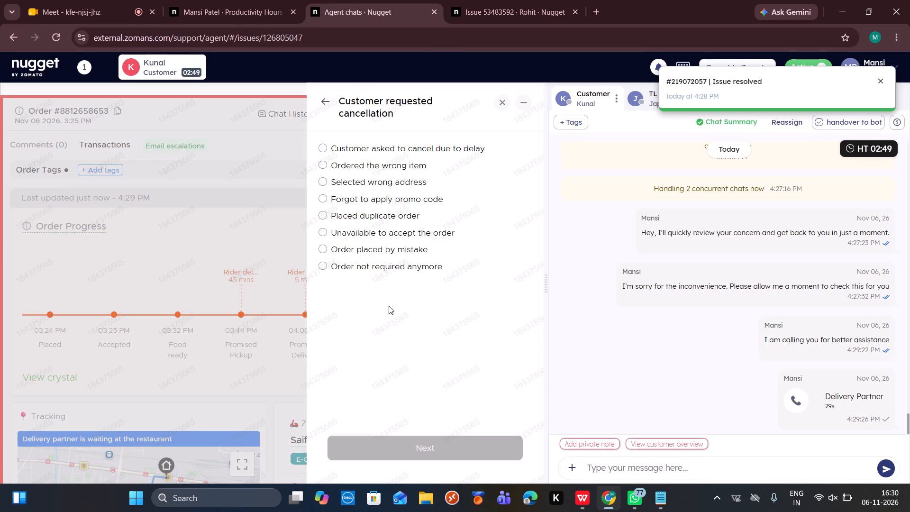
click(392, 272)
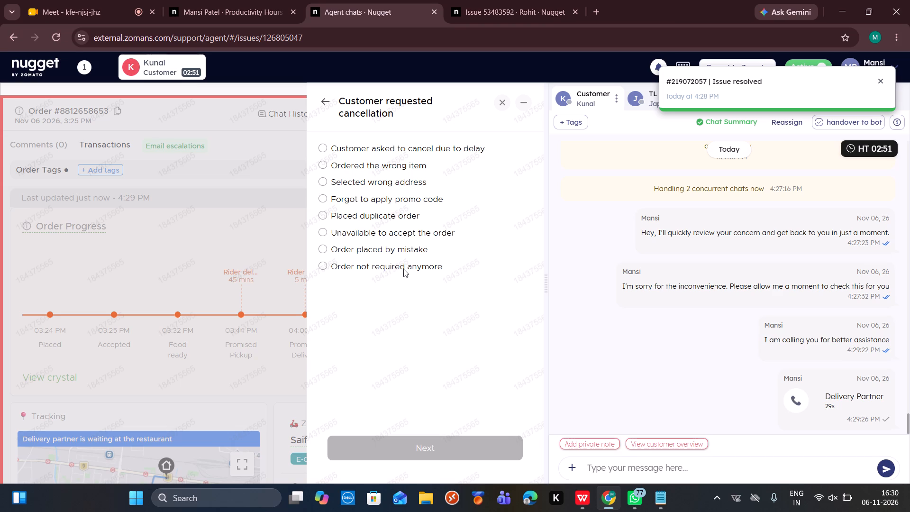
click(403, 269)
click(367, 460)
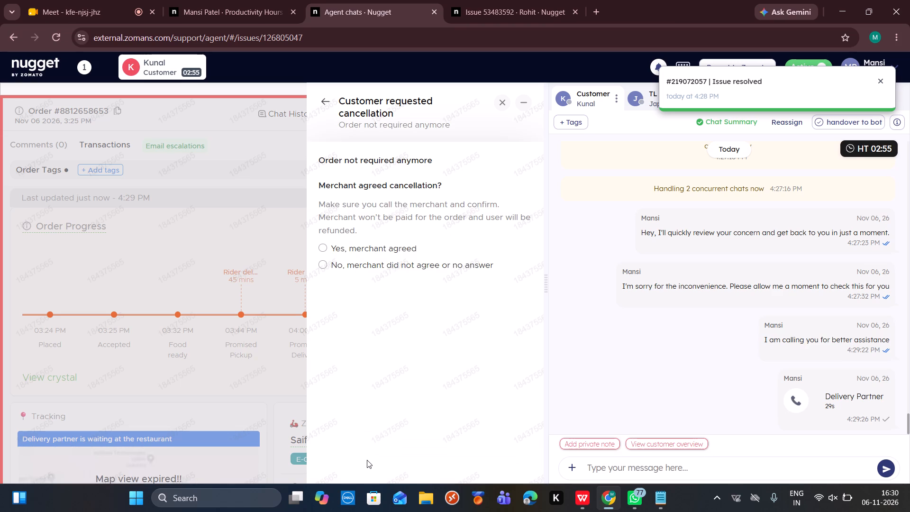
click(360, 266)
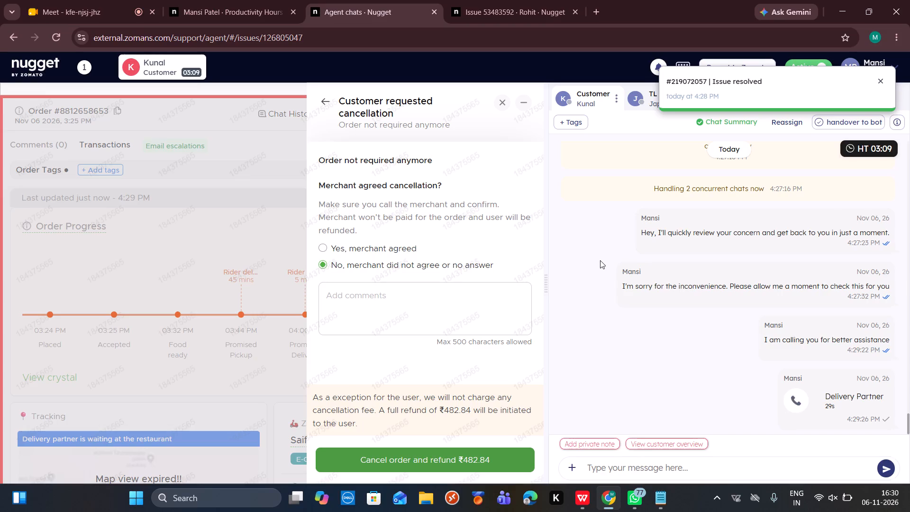
Review Kunal's chat history, from today's cancellation request back to the November 2 conversation about the coupon.
scroll(600, 260, up, 6)
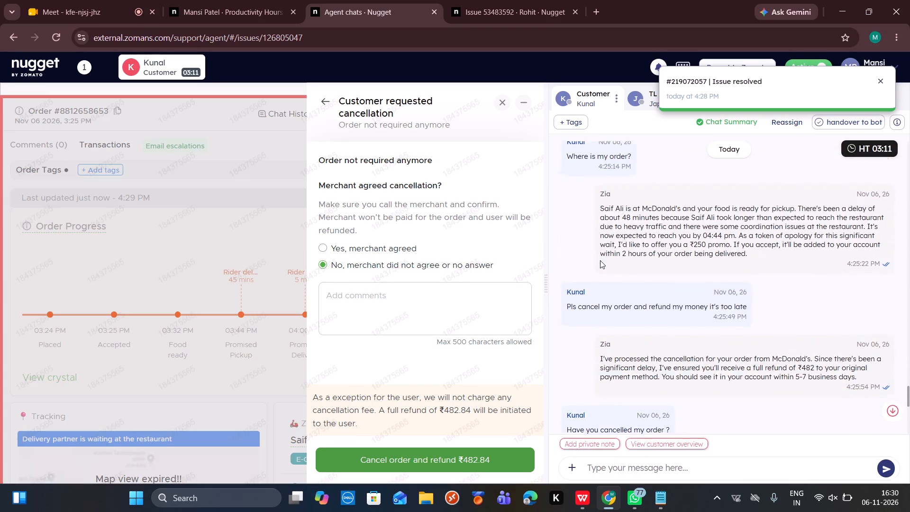
scroll(600, 260, up, 6)
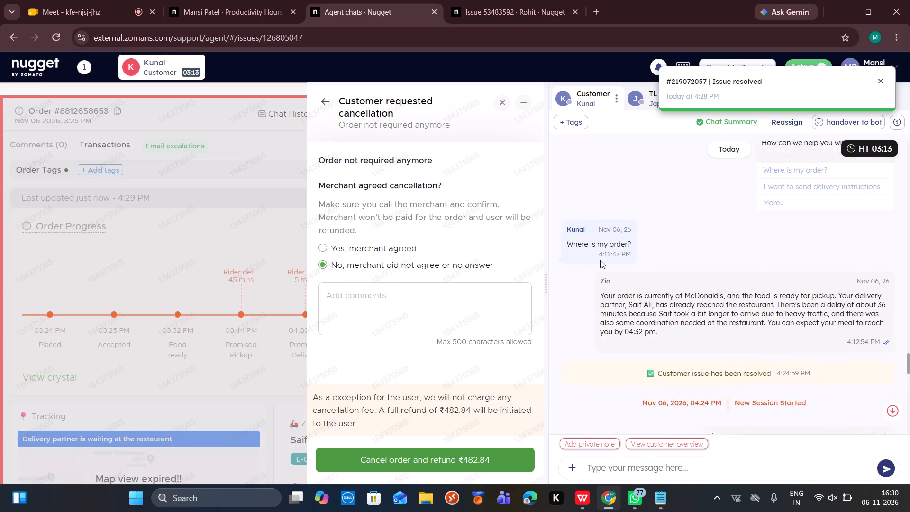
scroll(600, 260, up, 3)
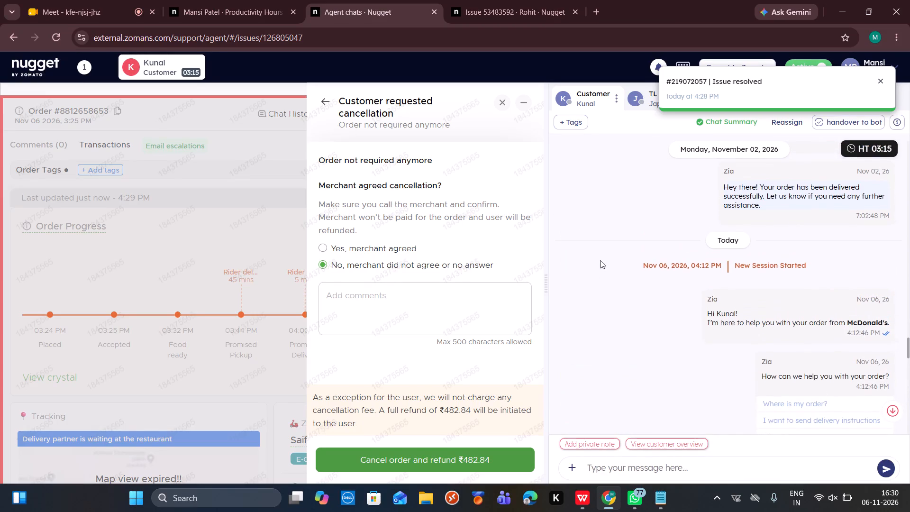
scroll(600, 260, up, 7)
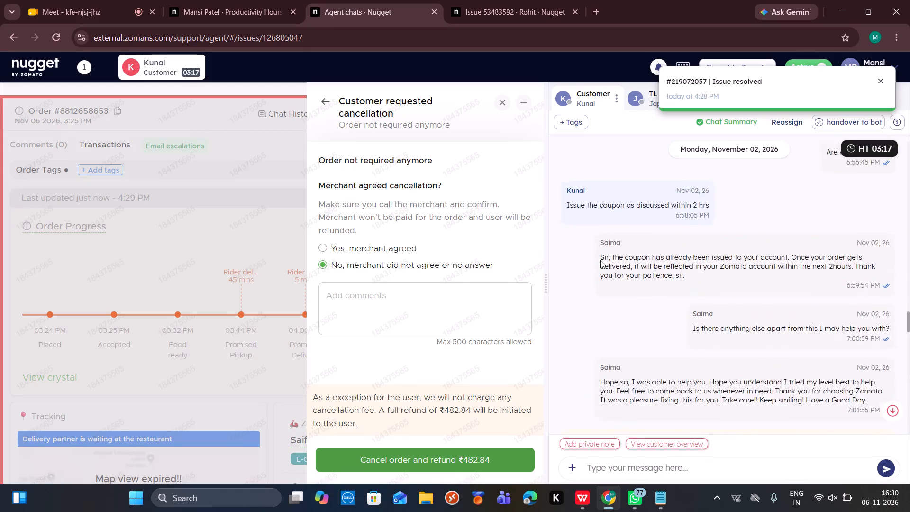
scroll(600, 260, down, 16)
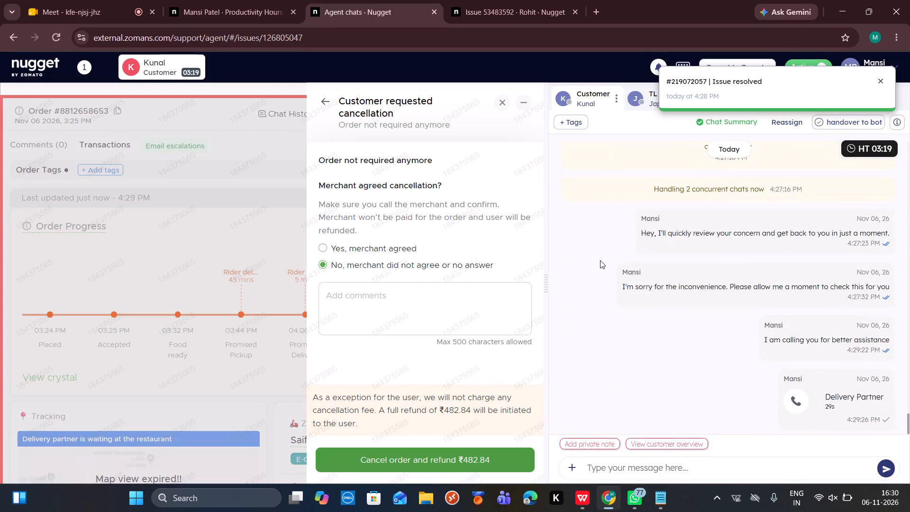
Leave the cancellation form and refresh the order details to check the current progress of Kunal's order.
click(524, 103)
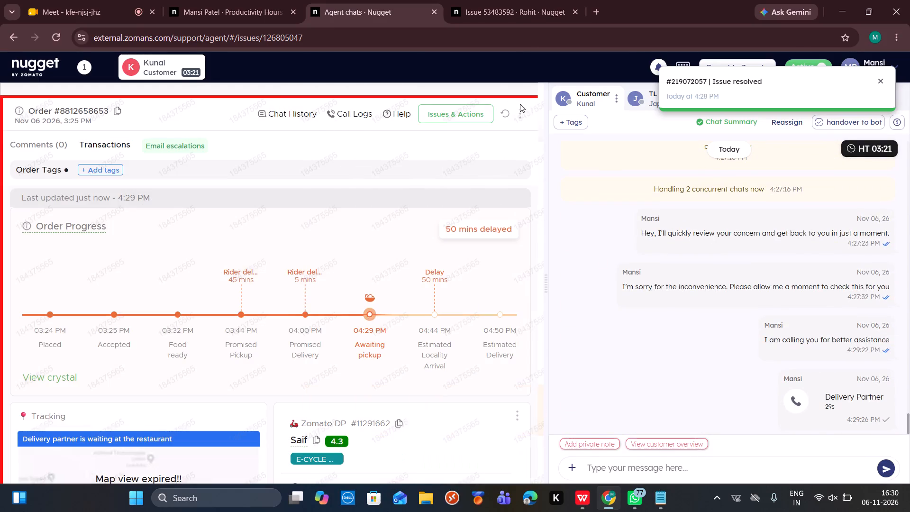
click(506, 116)
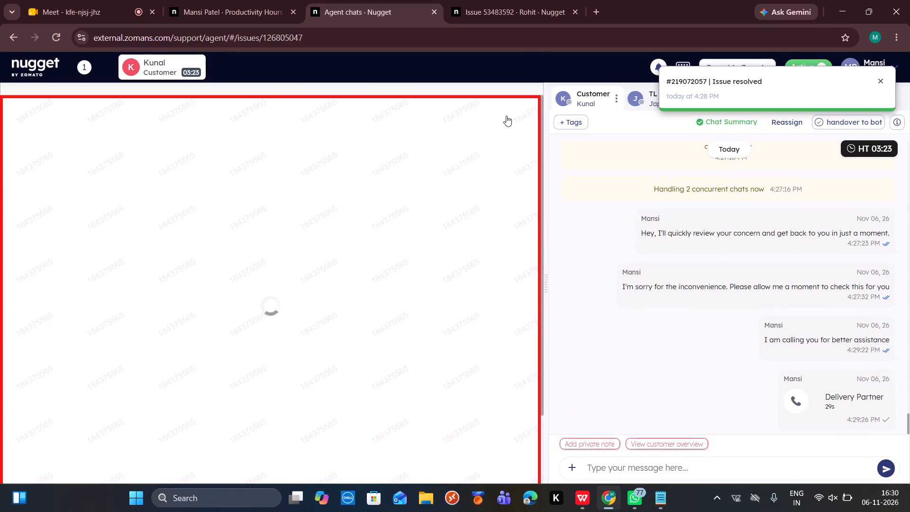
scroll(596, 277, down, 2)
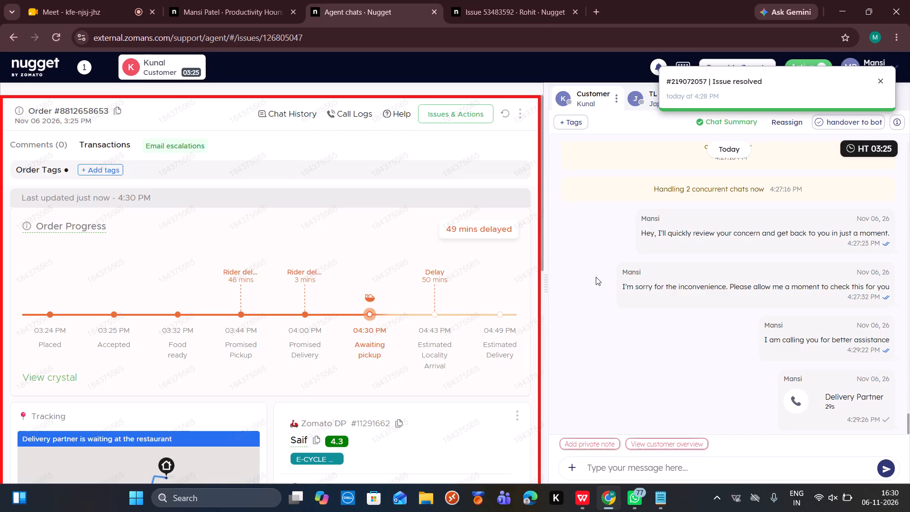
scroll(596, 277, up, 2)
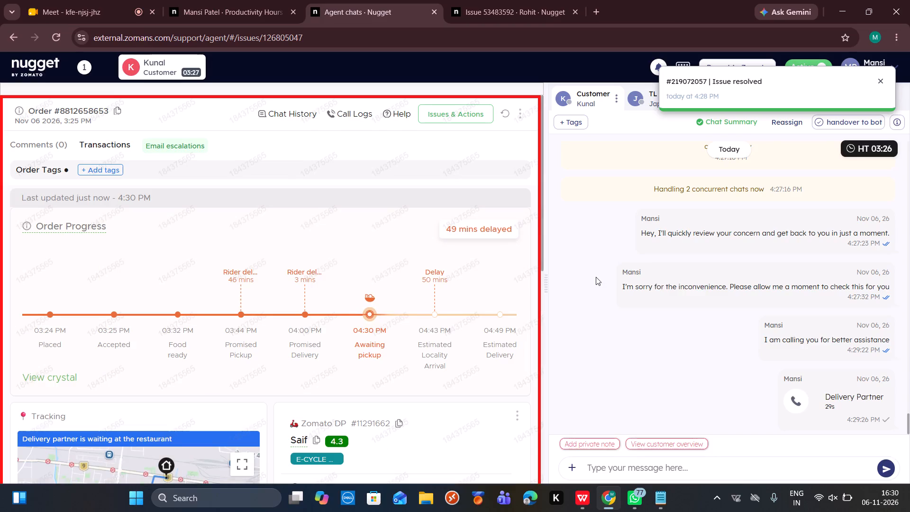
scroll(596, 277, up, 1)
scroll(596, 277, down, 8)
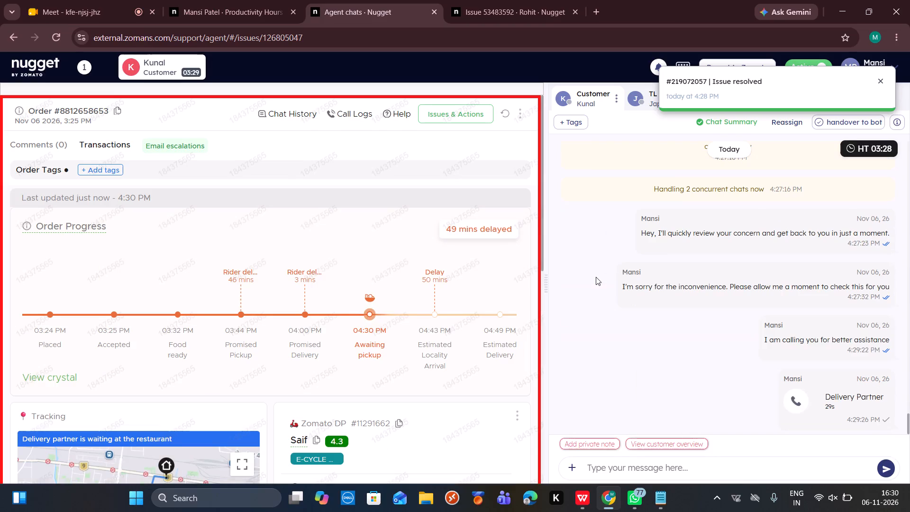
Cancel and refund Kunal's order as customer-requested, reason "Order not required anymore", "No, merchant did not agree or no answer", comment "cx adment".
click(482, 117)
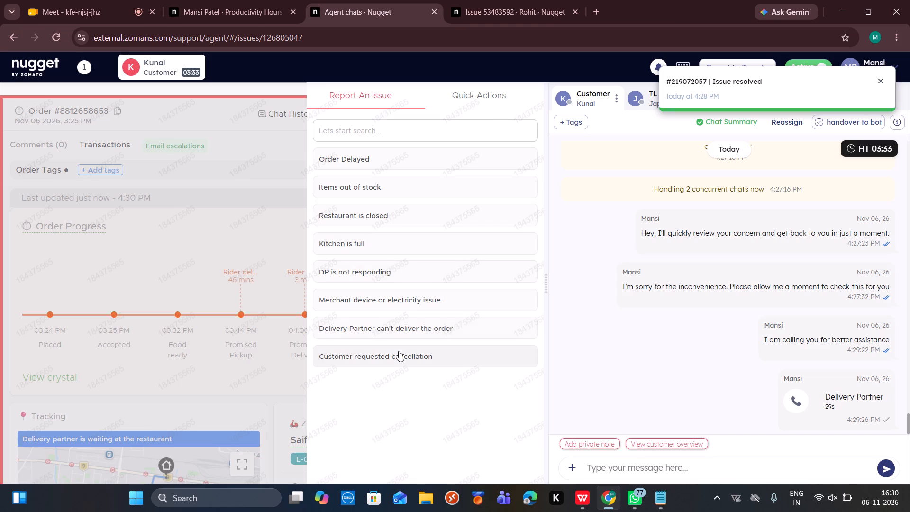
click(399, 351)
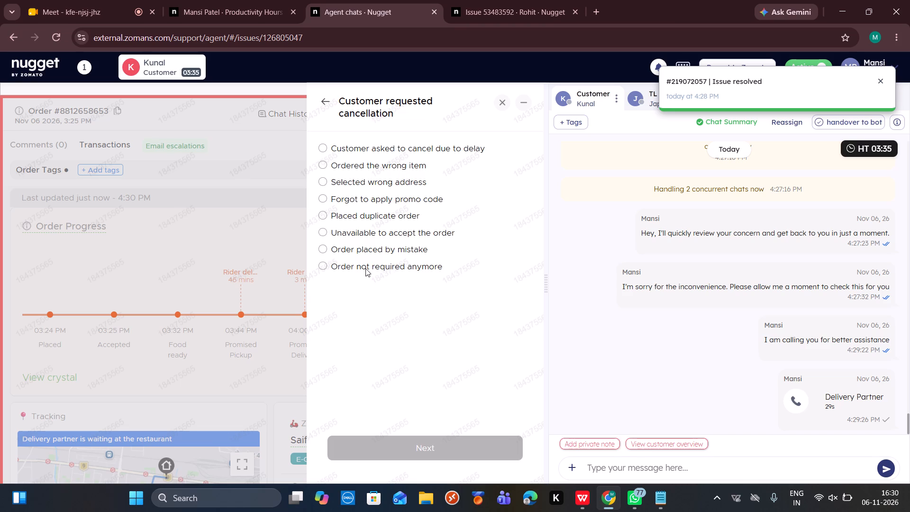
click(365, 268)
click(407, 441)
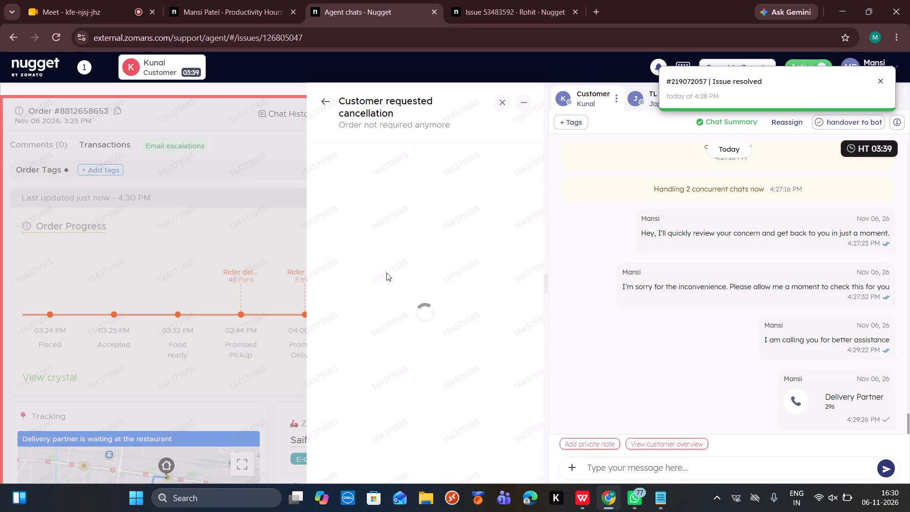
click(379, 264)
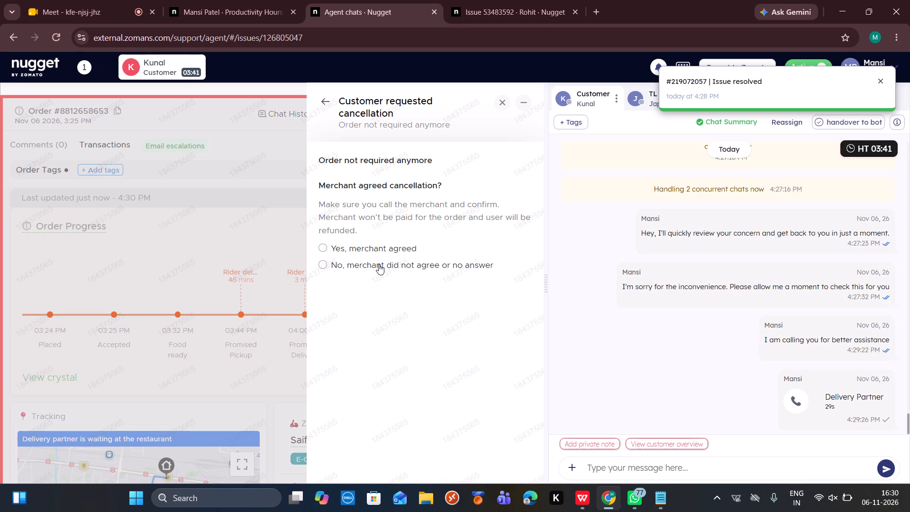
scroll(427, 319, down, 2)
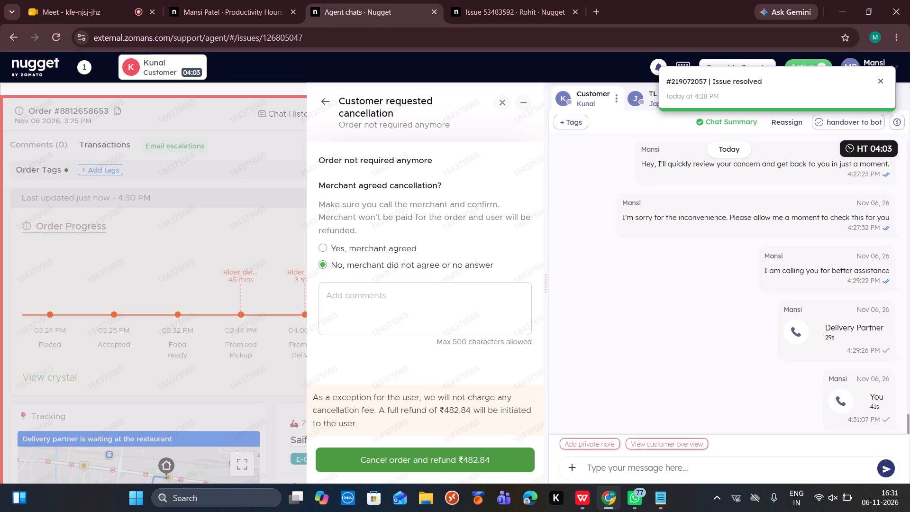
click(439, 457)
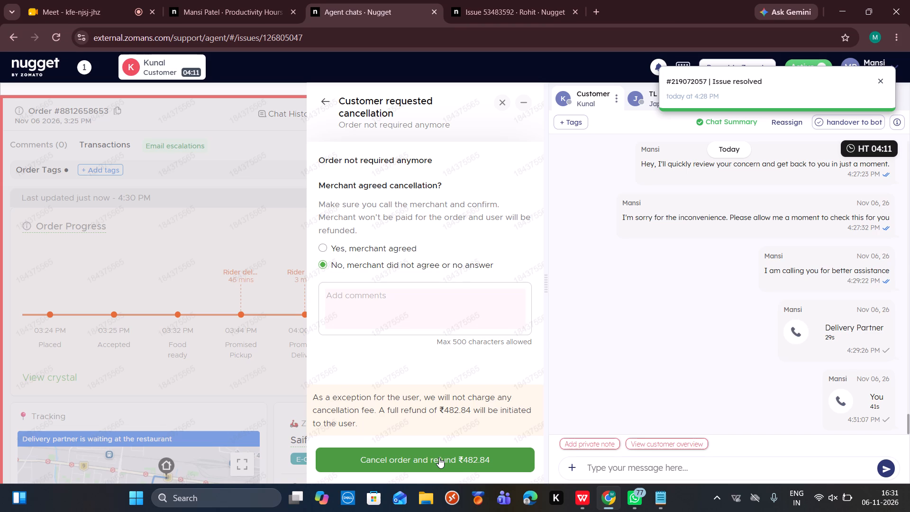
click(439, 457)
click(344, 299)
text(cx adment)
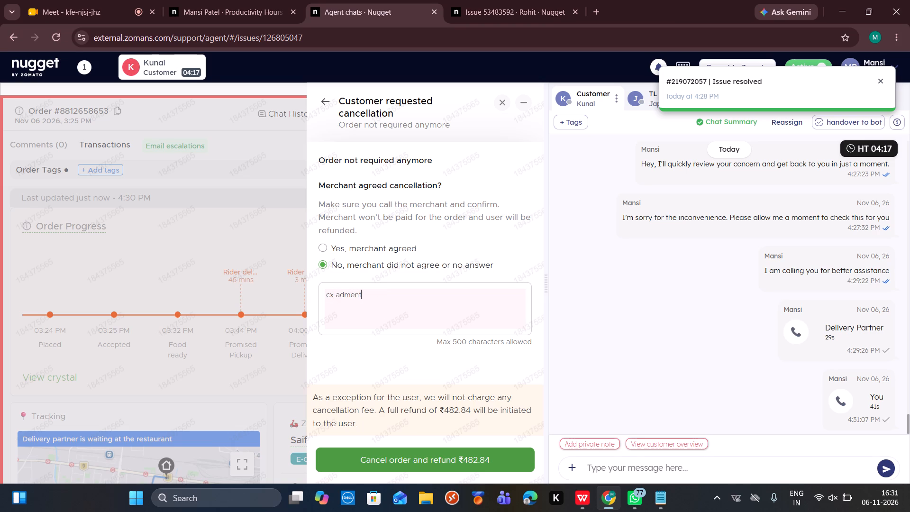
click(372, 453)
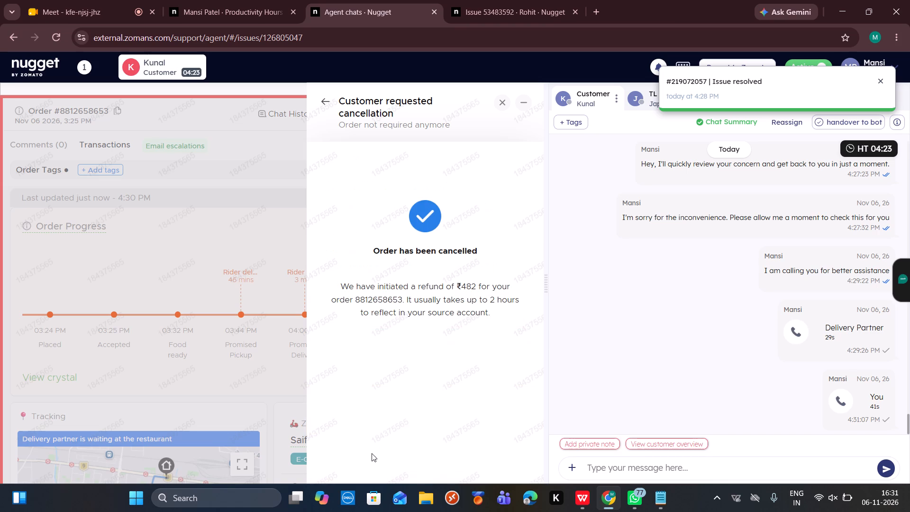
Copy the ₹482 refund confirmation text, including the 2-hour timeline, and send it to Kunal in the chat.
drag(340, 283, 486, 312)
key(ctrl+c)
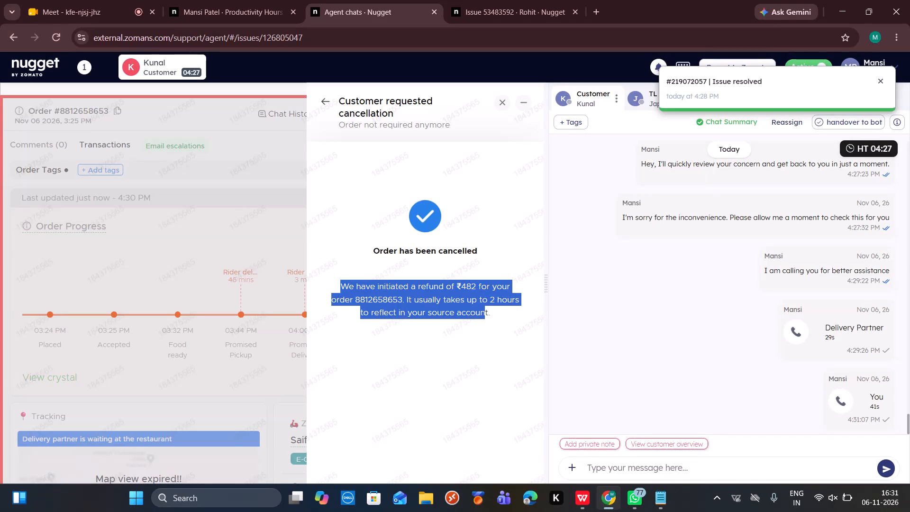
click(641, 474)
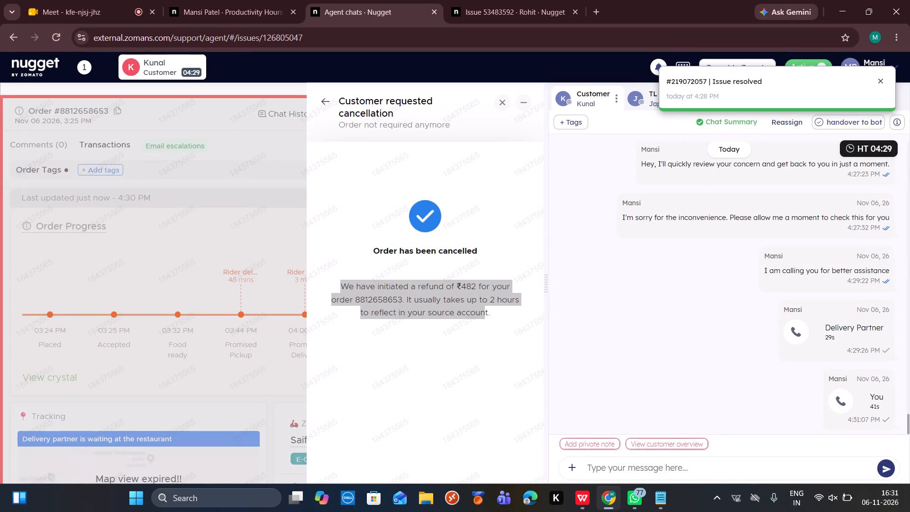
key(ctrl+v)
key(Return)
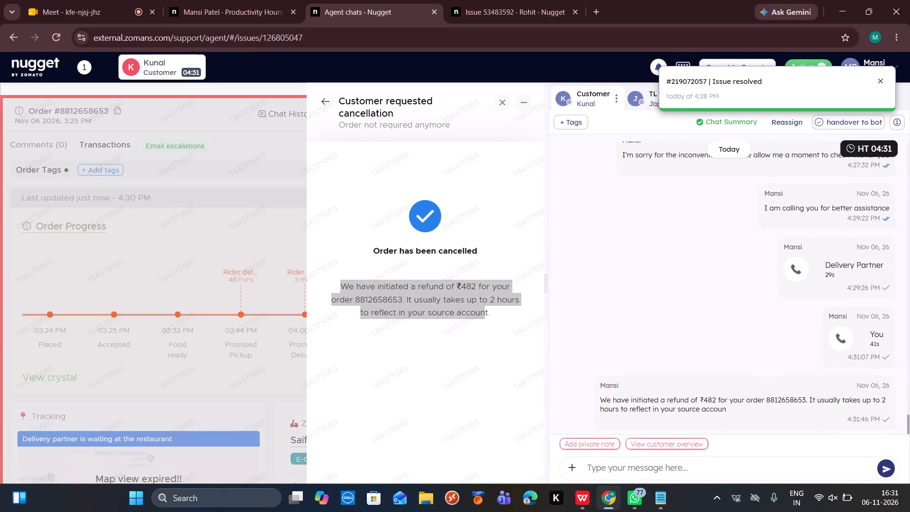
Insert the canned response "Further assistance2" into the message to Kunal.
key(slash)
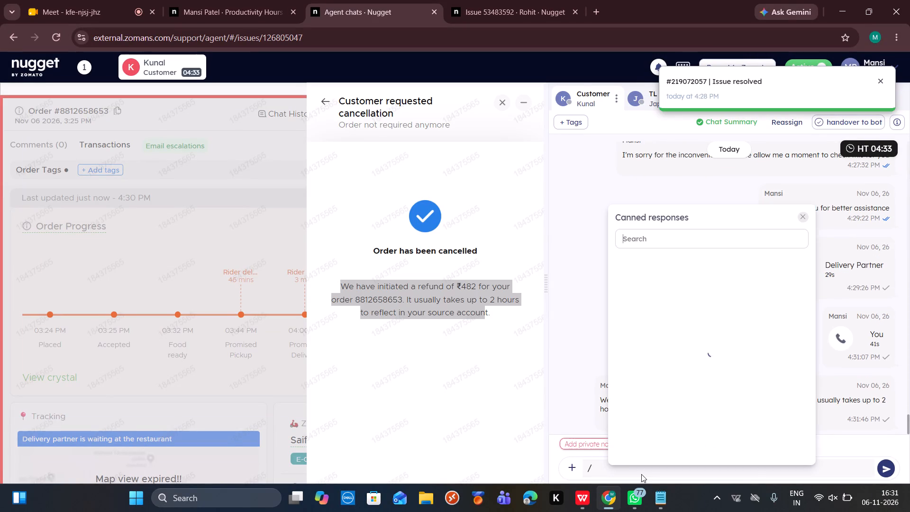
text(ur)
key(BackSpace)
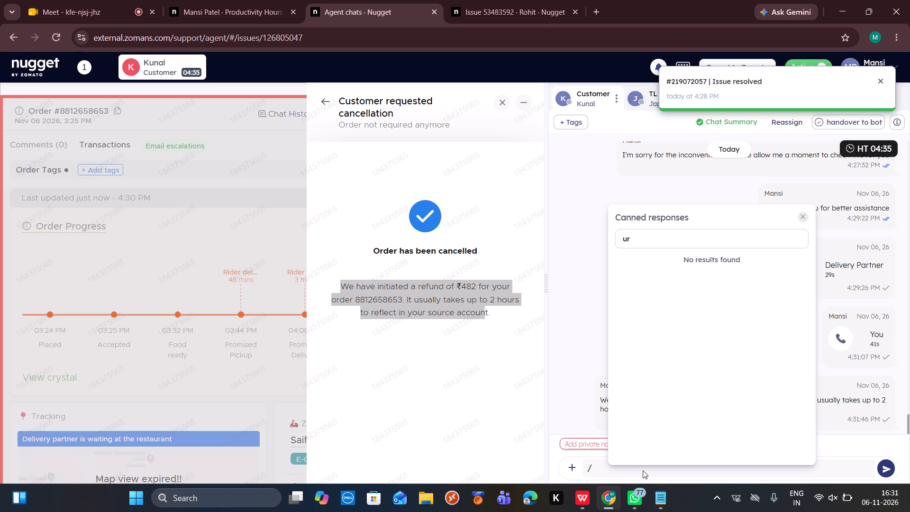
key(BackSpace)
key(BackSpace)
text(fu)
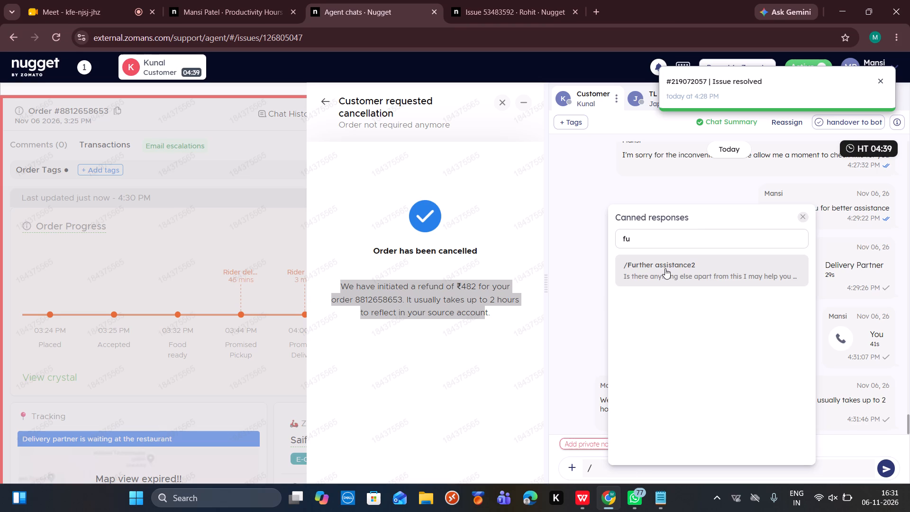
click(665, 268)
click(522, 101)
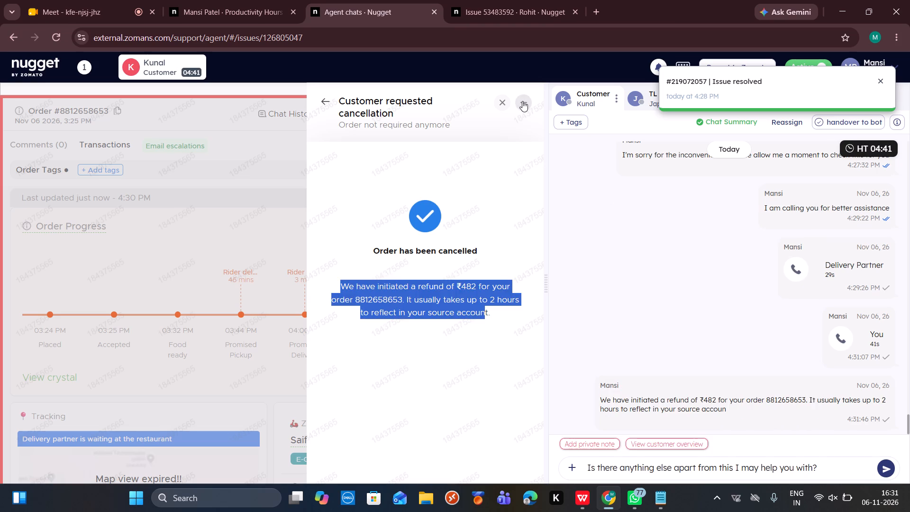
click(508, 111)
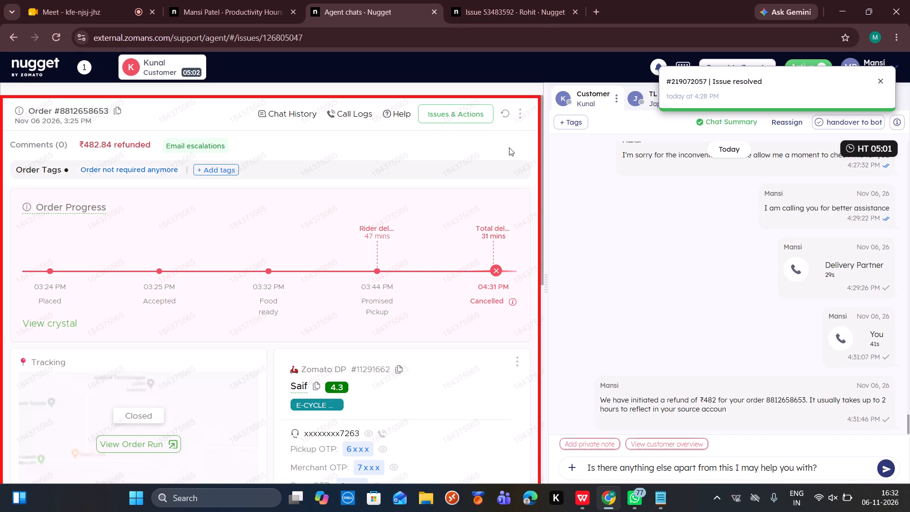
Tag Kunal's chat with the "Order Cancellation" issue tag and submit it.
scroll(659, 237, down, 2)
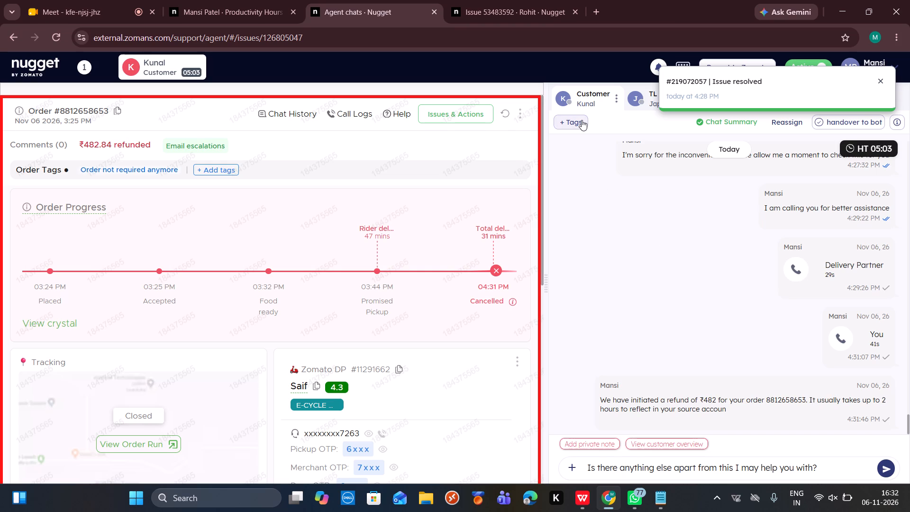
click(582, 120)
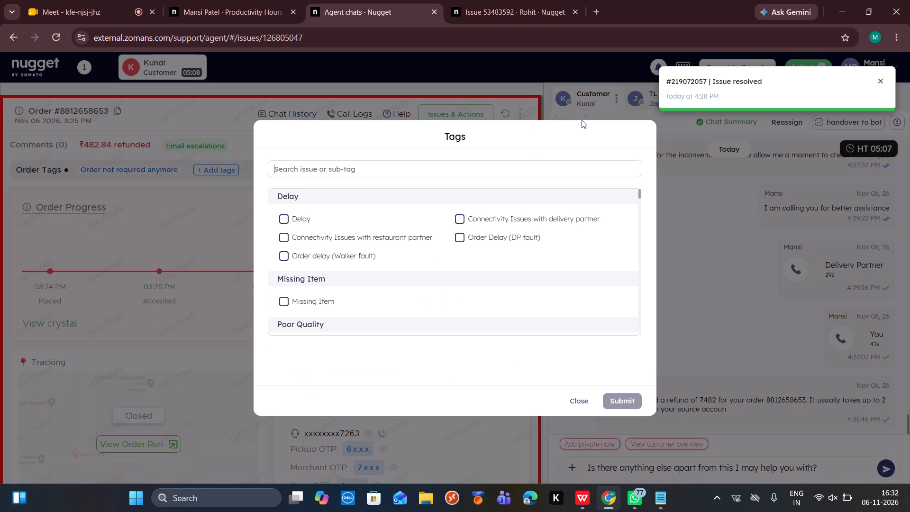
text(ca)
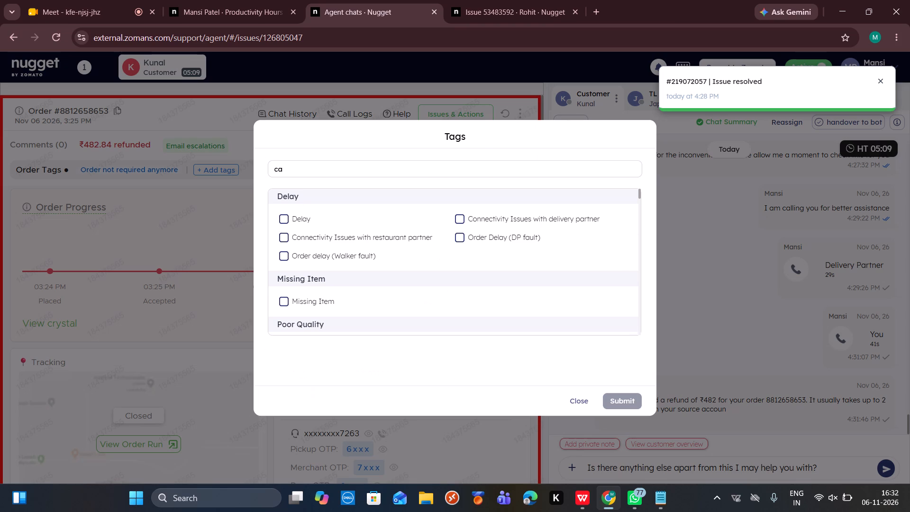
click(287, 218)
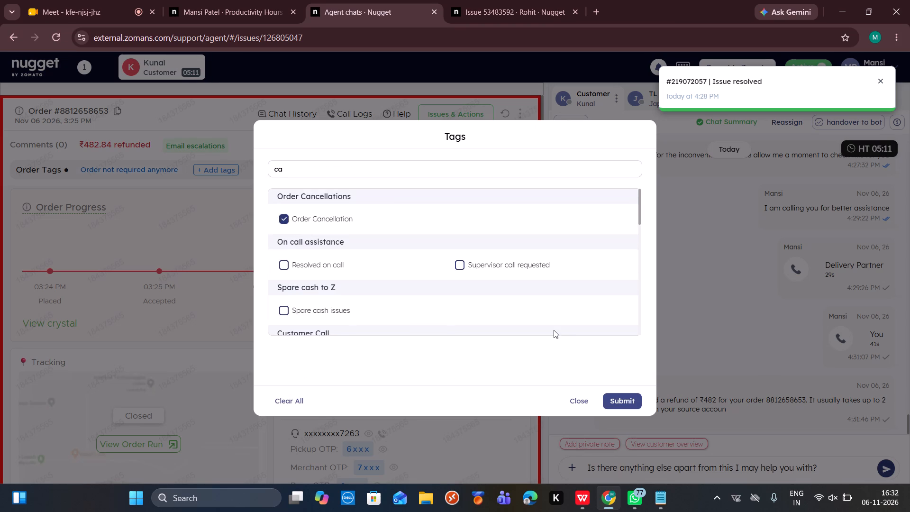
click(624, 402)
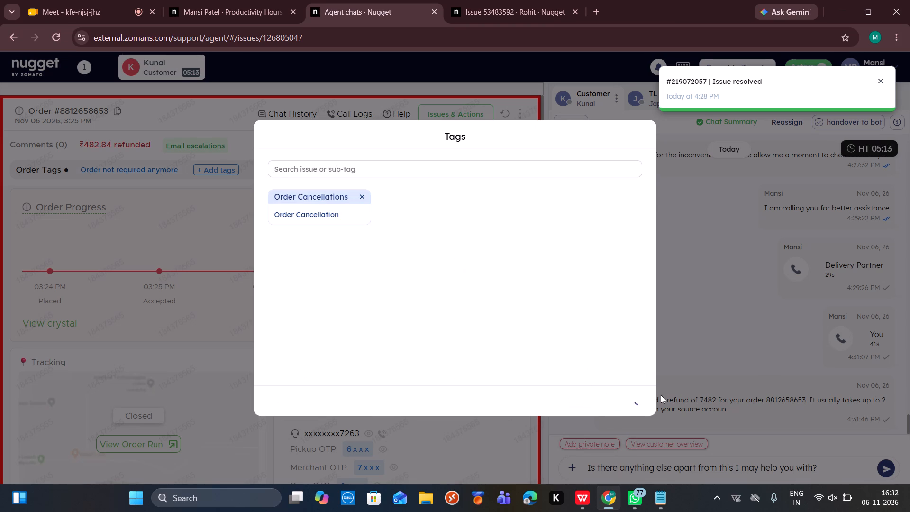
Send Kunal the prepared message asking whether there is anything else to help with.
scroll(760, 400, down, 2)
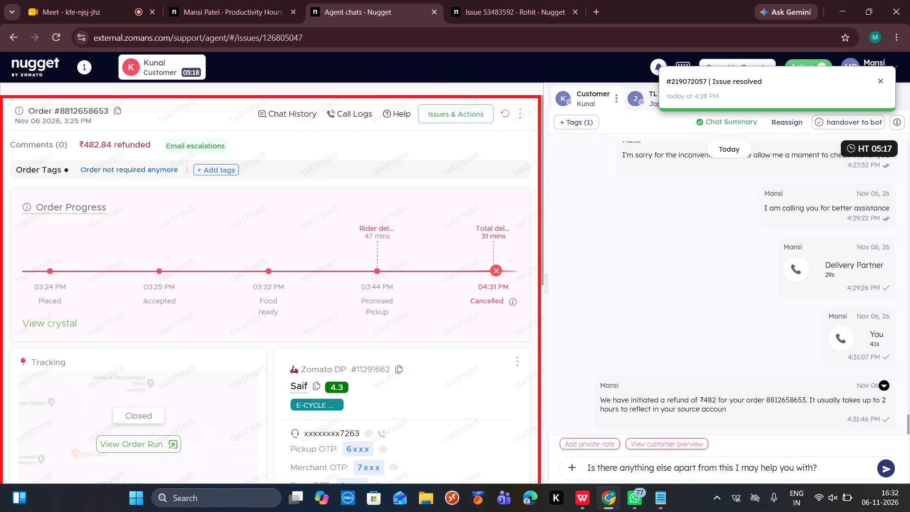
click(891, 469)
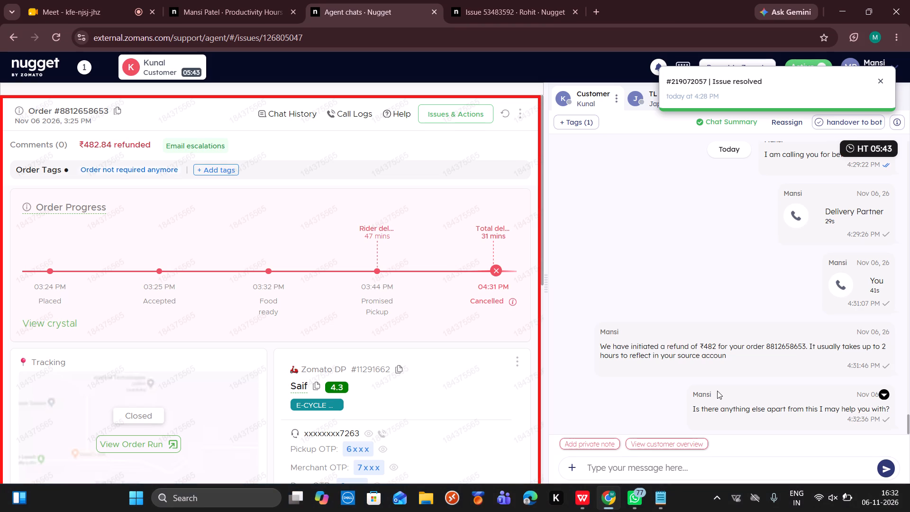
scroll(717, 391, down, 4)
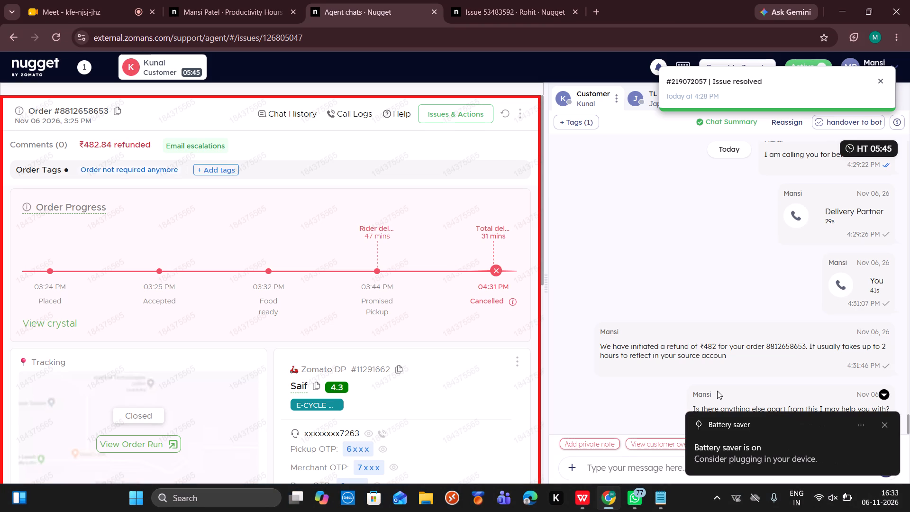
Dismiss the battery saver and "Issue resolved" notifications.
click(887, 422)
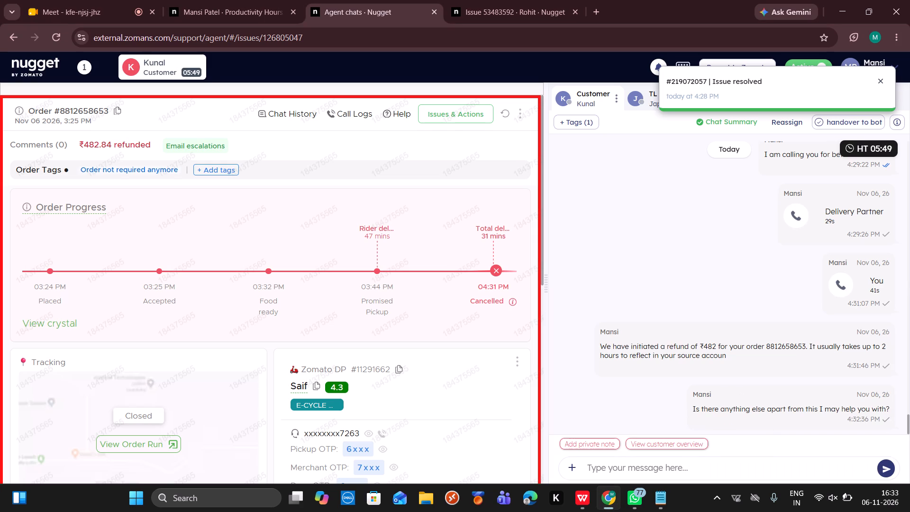
click(877, 82)
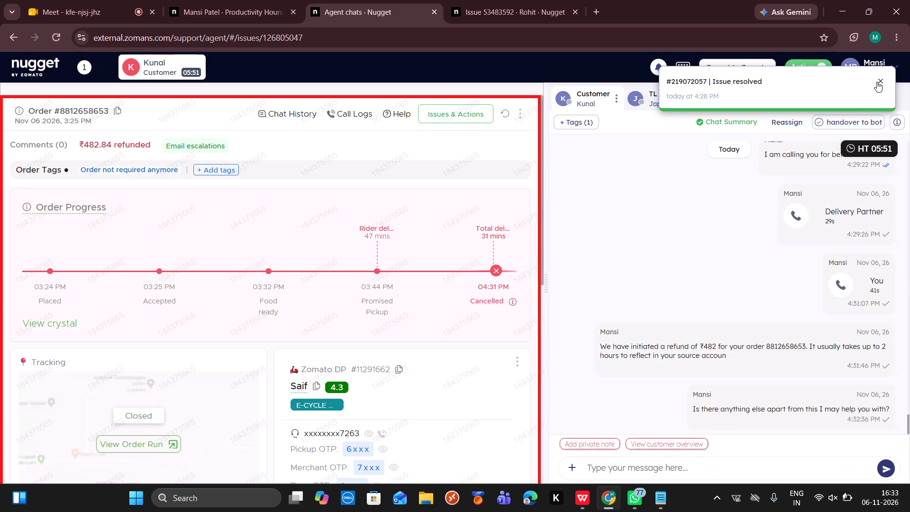
Mark the agent status as inactive for a "Short break for 5 mins" and acknowledge the active chat notice.
click(816, 72)
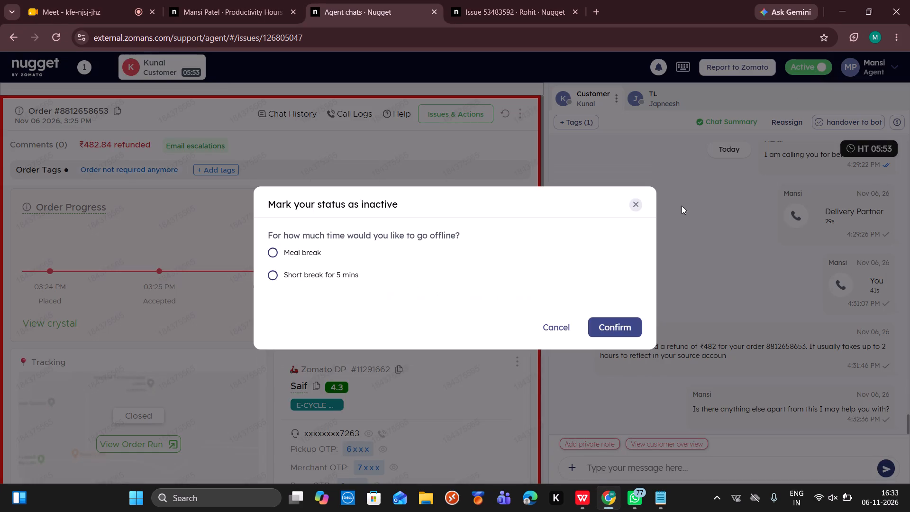
click(322, 275)
click(619, 324)
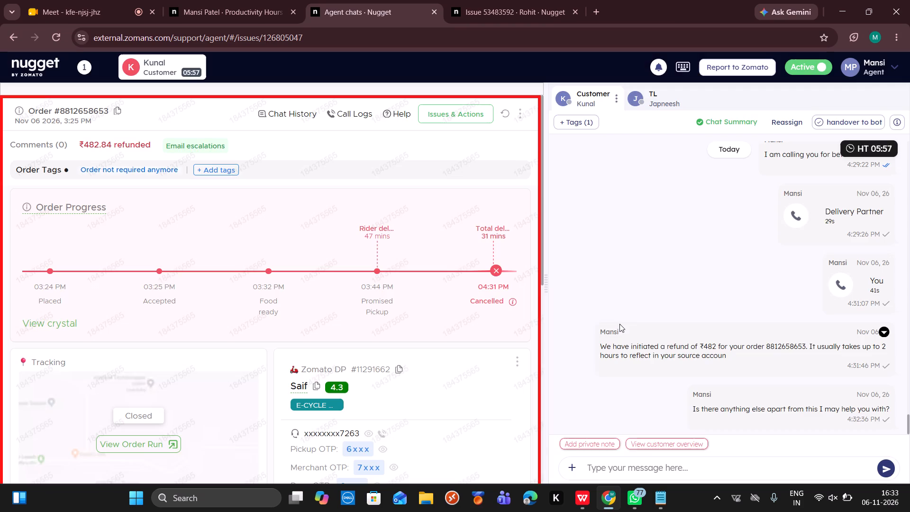
click(575, 298)
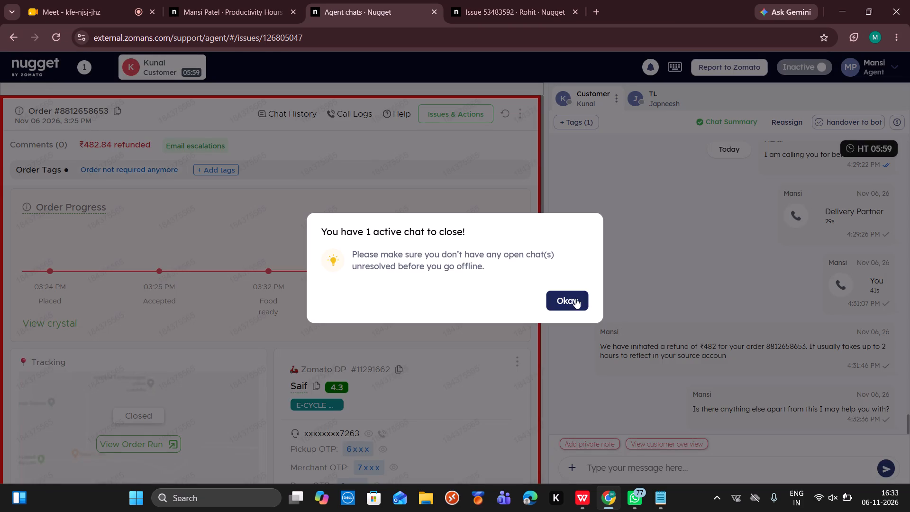
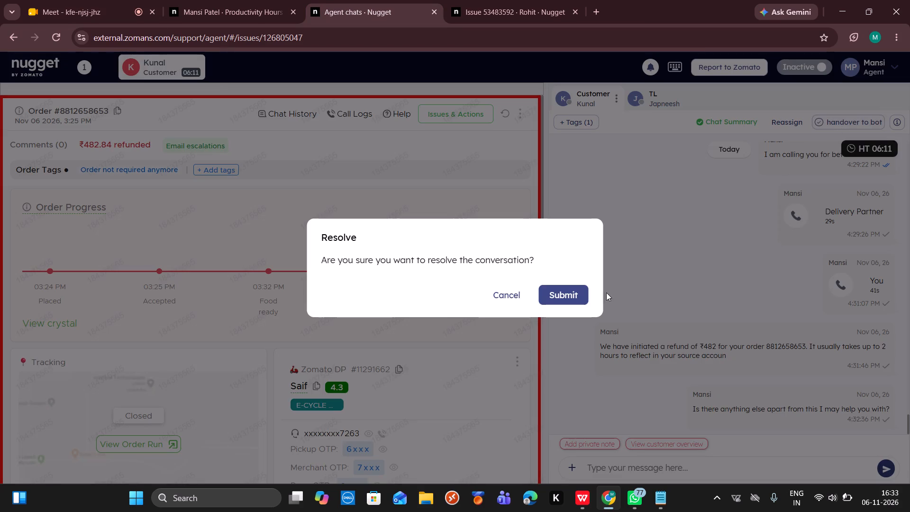
click(581, 293)
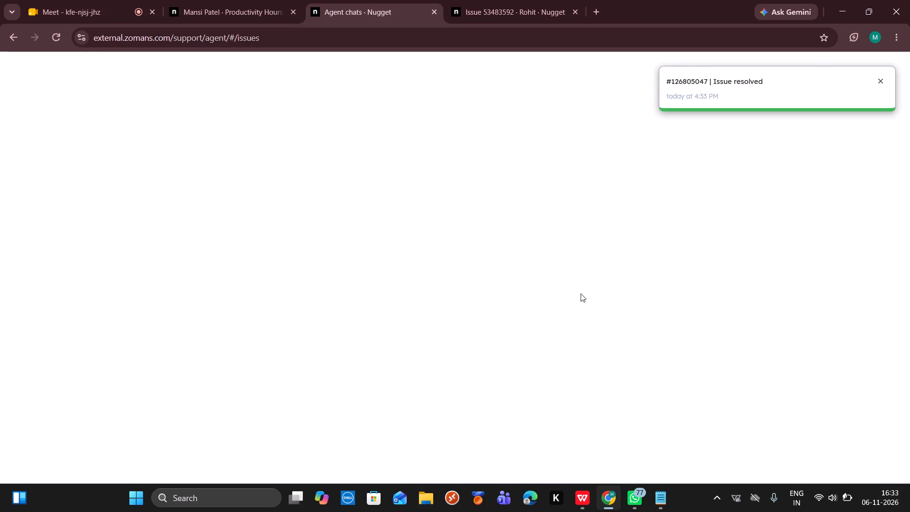
click(882, 78)
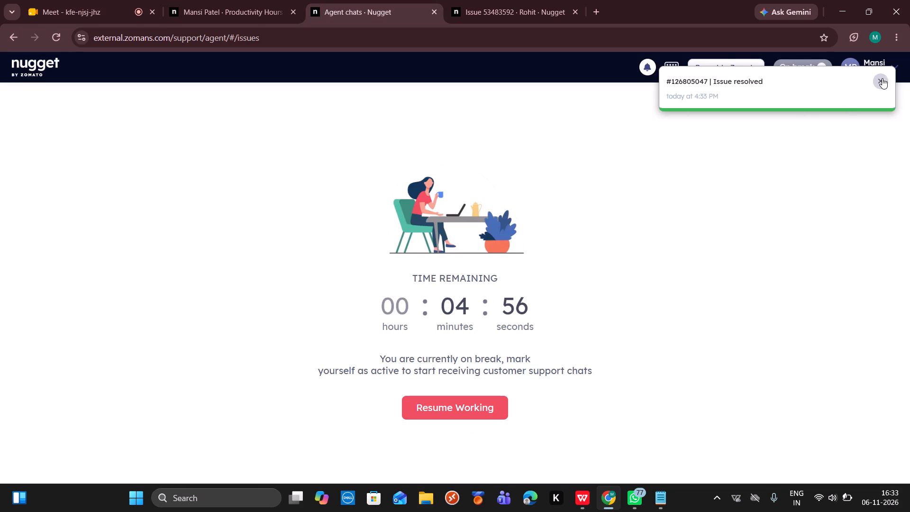
Mark the agent's shift as over from the break screen.
click(882, 71)
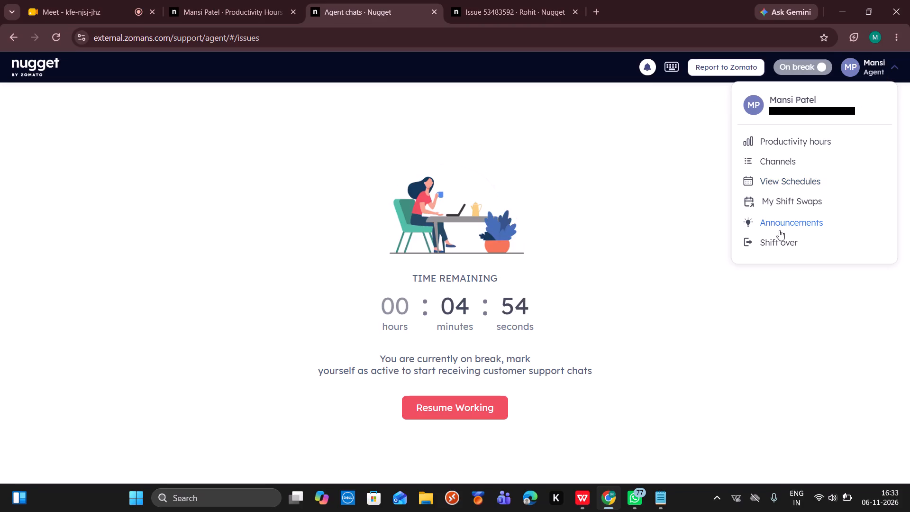
click(780, 240)
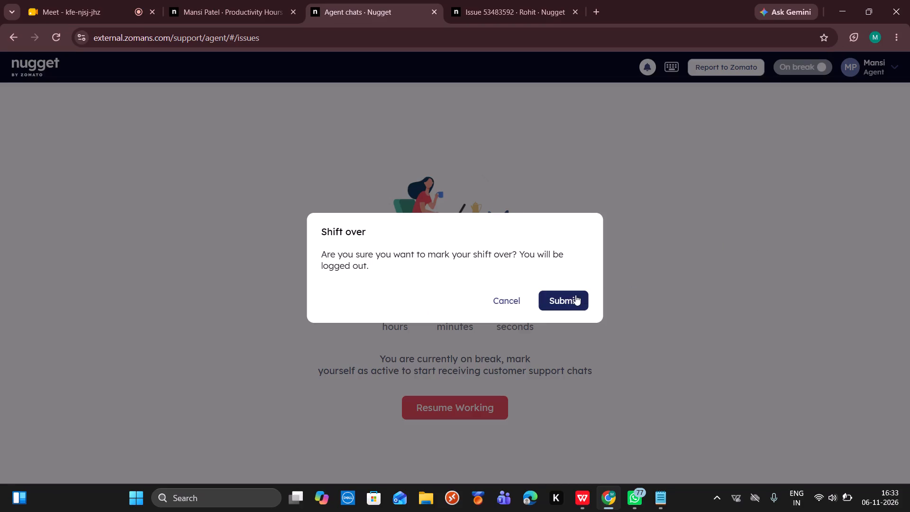